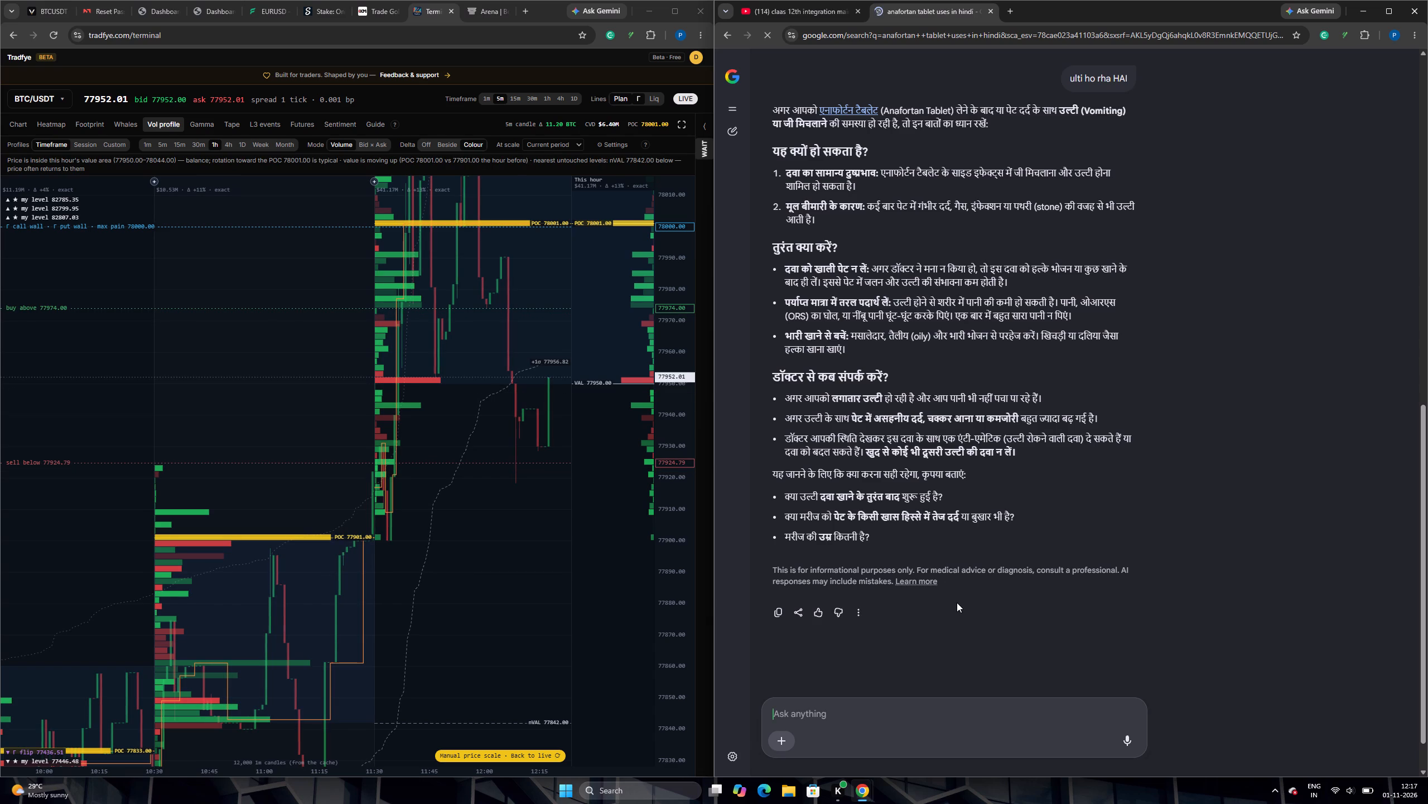
pyautogui.scroll(-9, 977, 545)
# Switch to the YouTube search results for class 12th integration mind map videos.
pyautogui.click(817, 7)
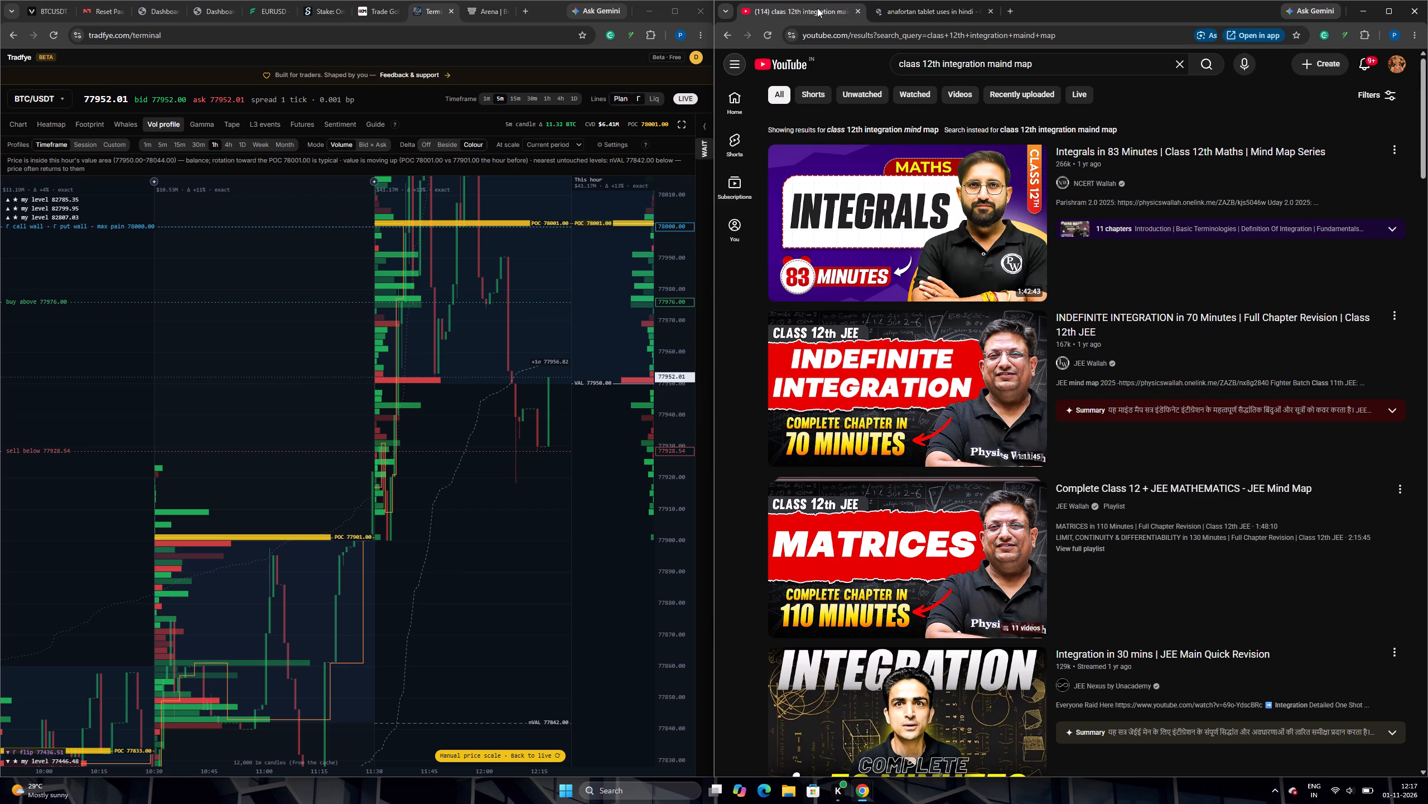
# Examine the BTC/USDT hourly volume profiles at different price and time scales on the Tradfye chart.
pyautogui.scroll(7, 604, 372)
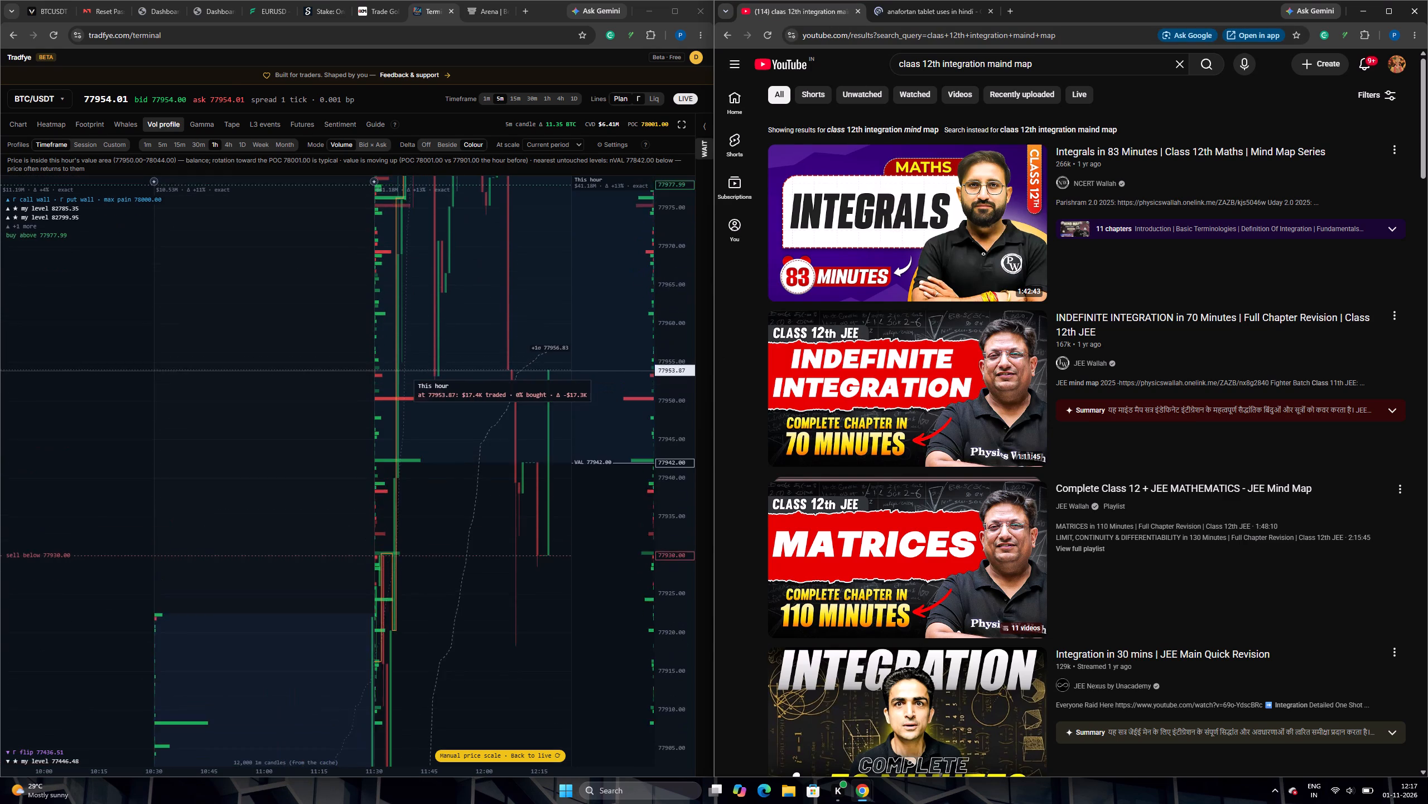
pyautogui.moveTo(668, 321); pyautogui.dragTo(667, 484)
pyautogui.scroll(5, 582, 462)
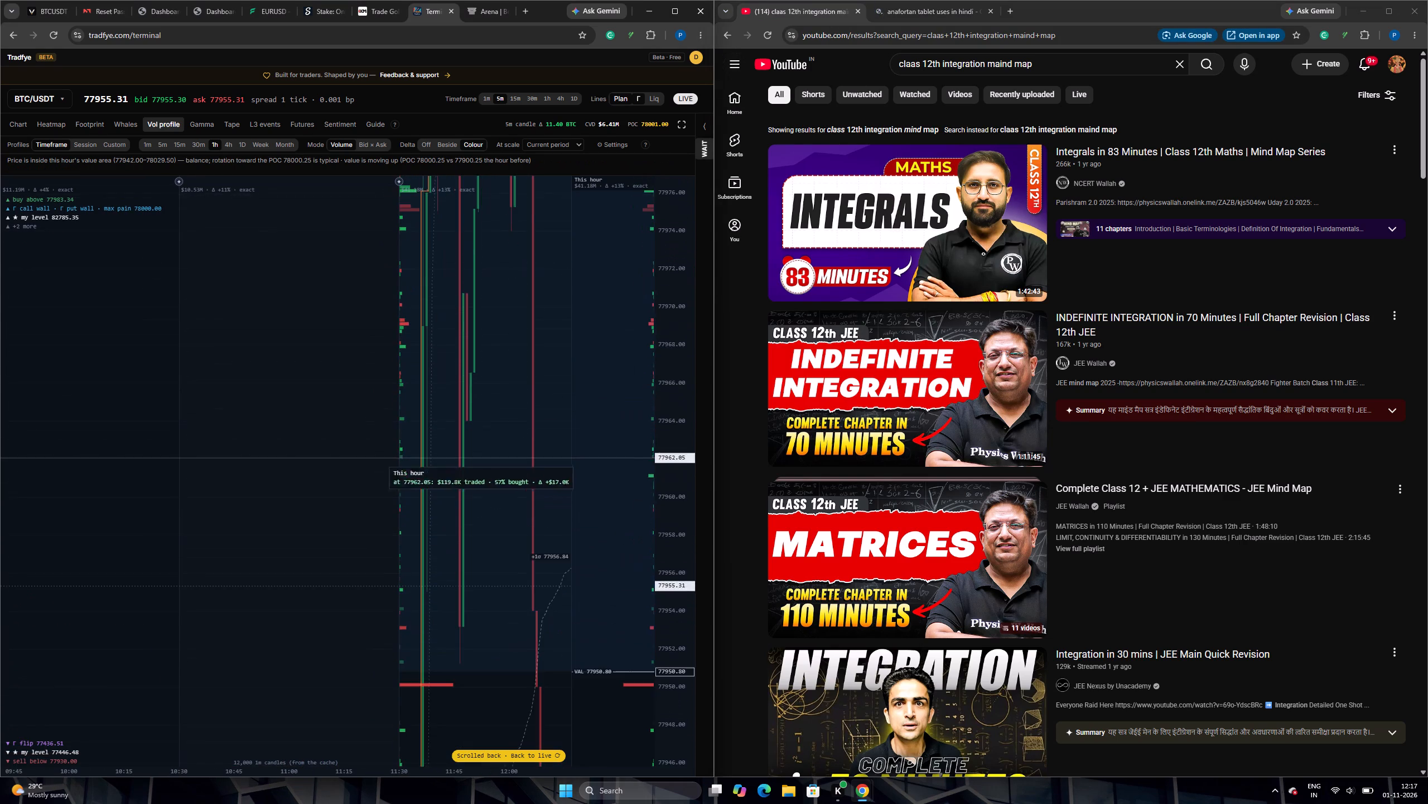
pyautogui.scroll(-17, 653, 442)
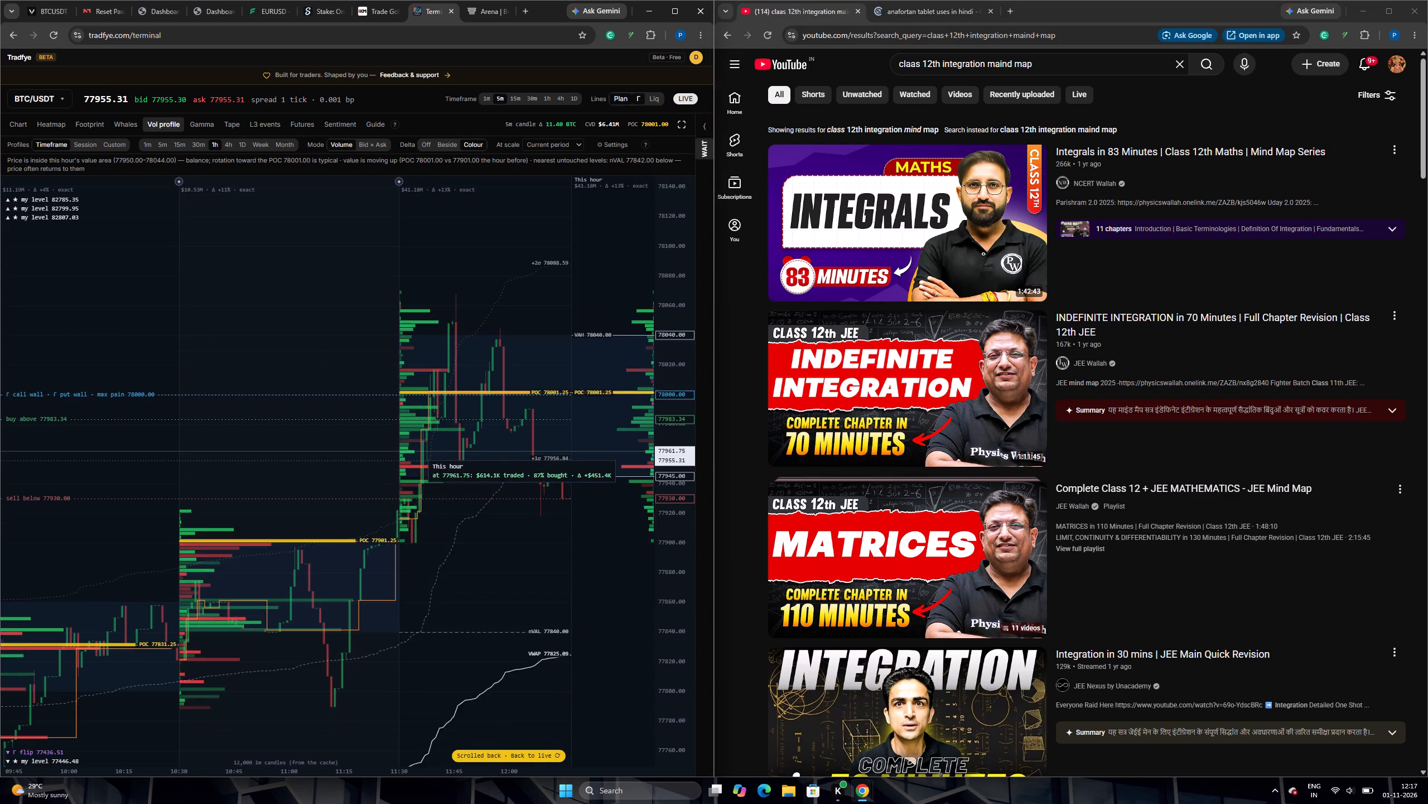
pyautogui.scroll(-1, 625, 451)
pyautogui.scroll(4, 611, 466)
pyautogui.scroll(-5, 603, 475)
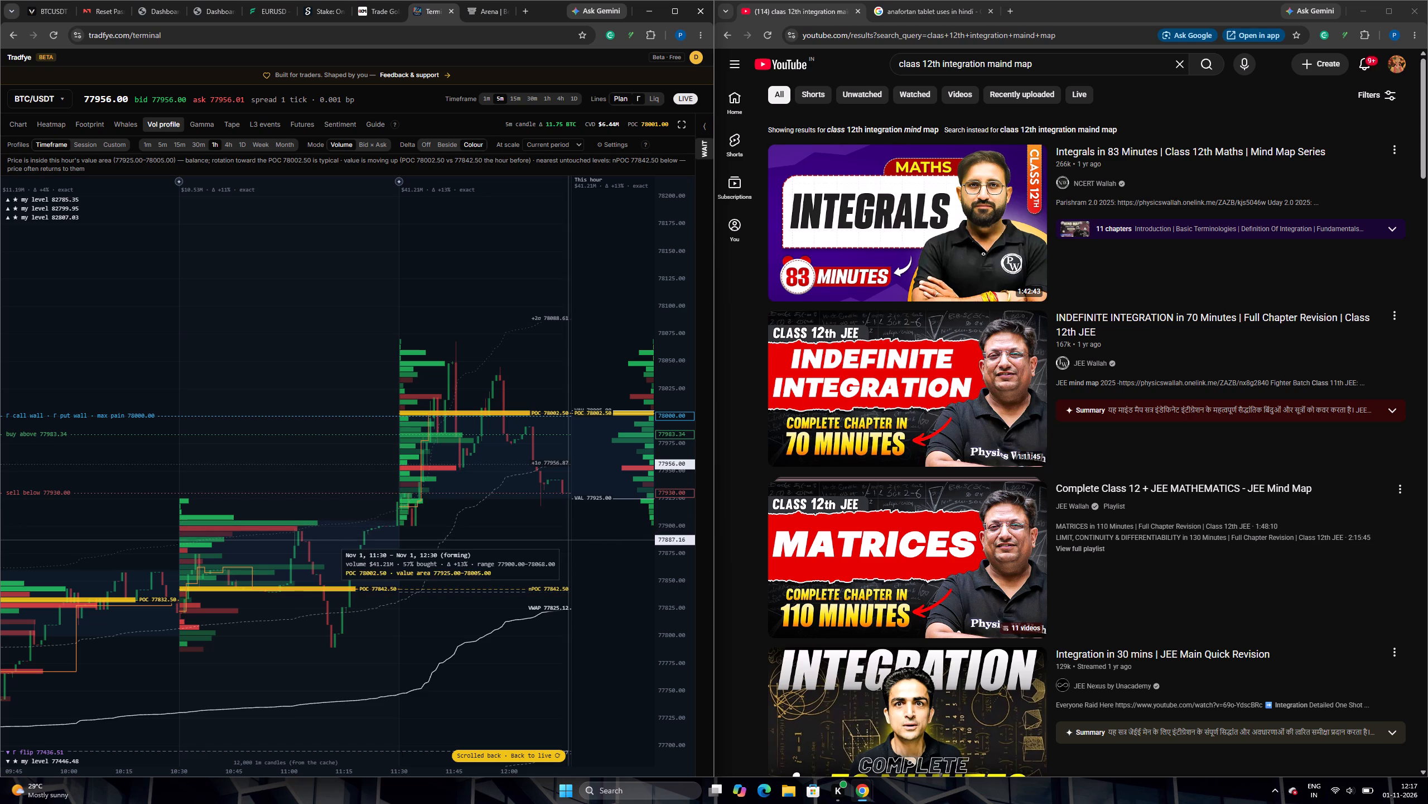
pyautogui.scroll(5, 566, 542)
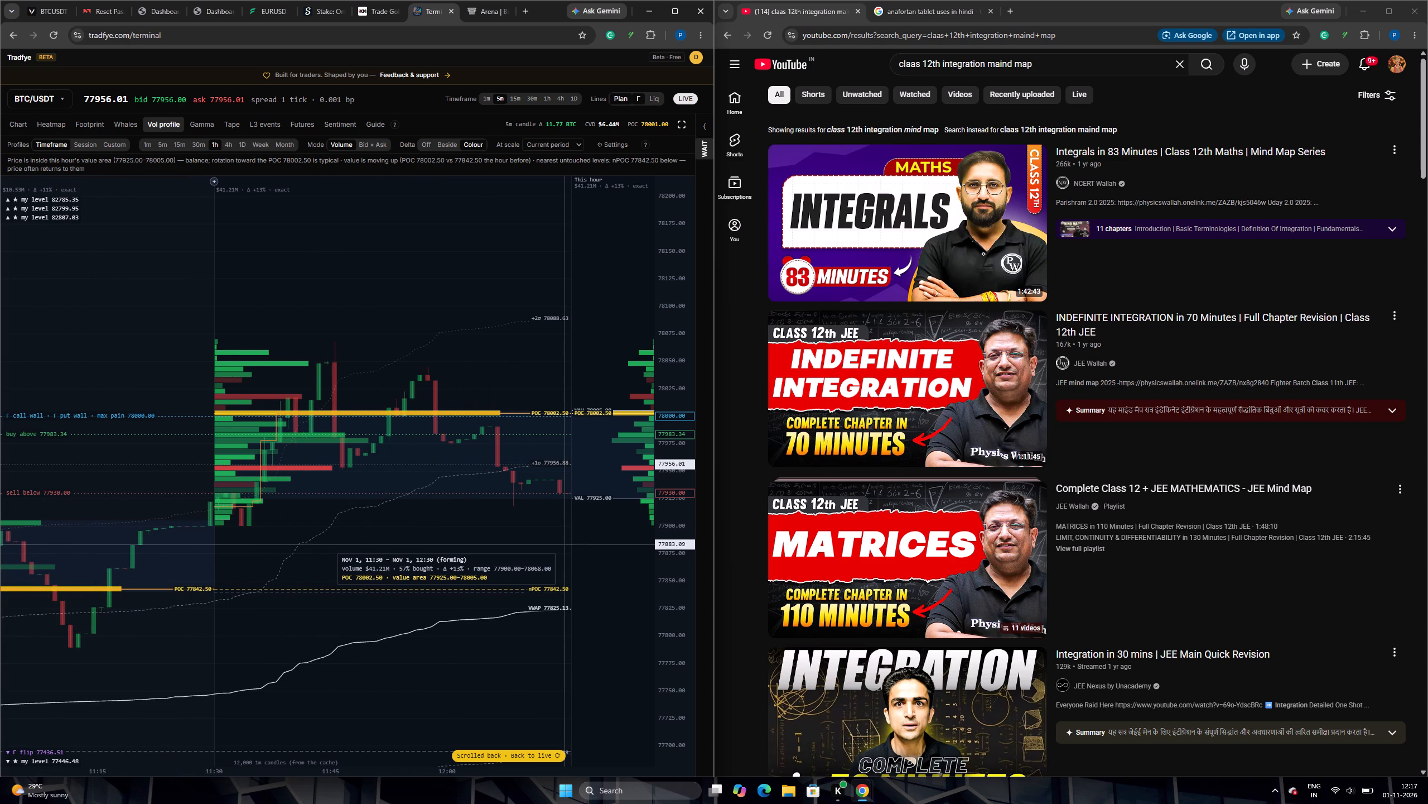
pyautogui.scroll(1, 559, 547)
pyautogui.scroll(-2, 559, 547)
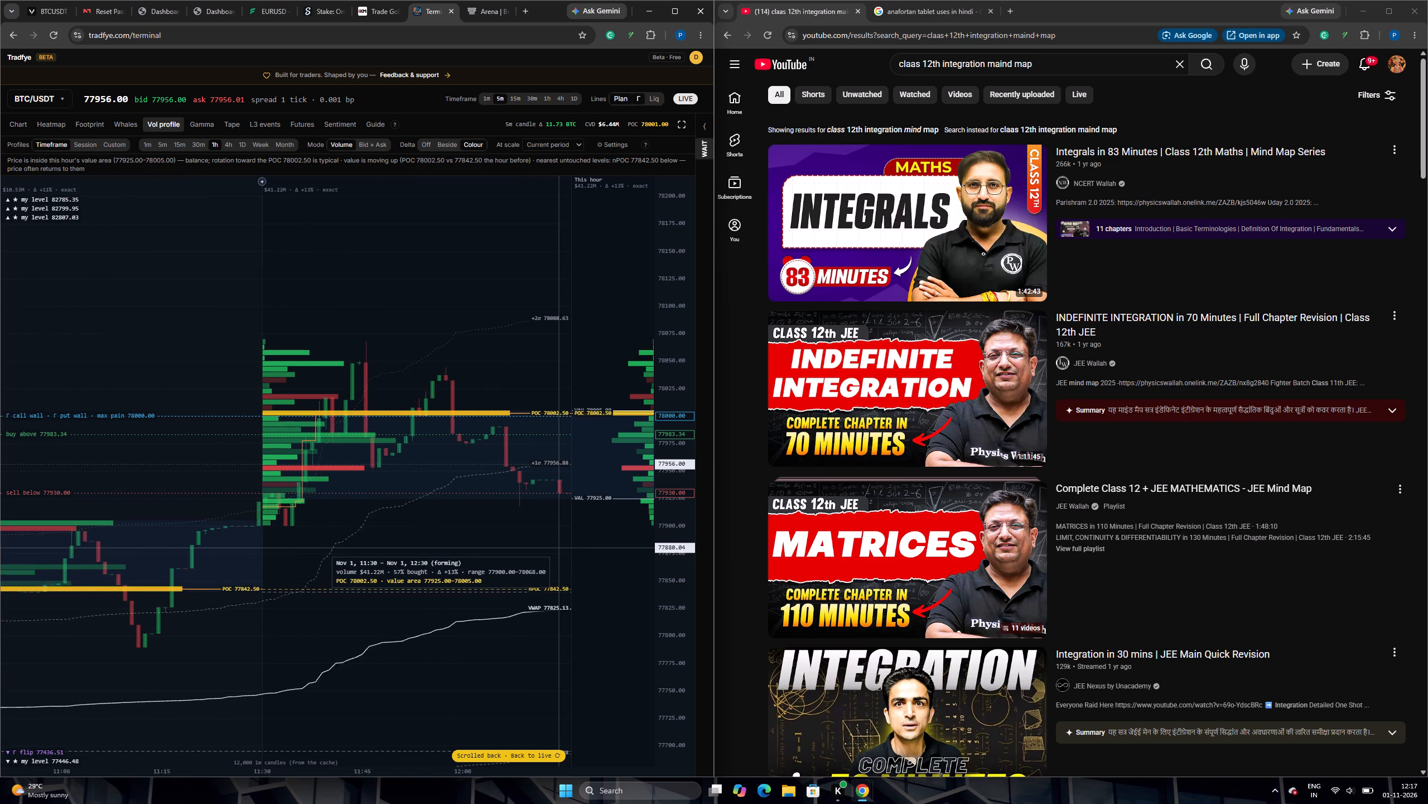
pyautogui.scroll(-2, 559, 548)
pyautogui.scroll(4, 558, 549)
pyautogui.scroll(-5, 573, 549)
pyautogui.scroll(11, 662, 545)
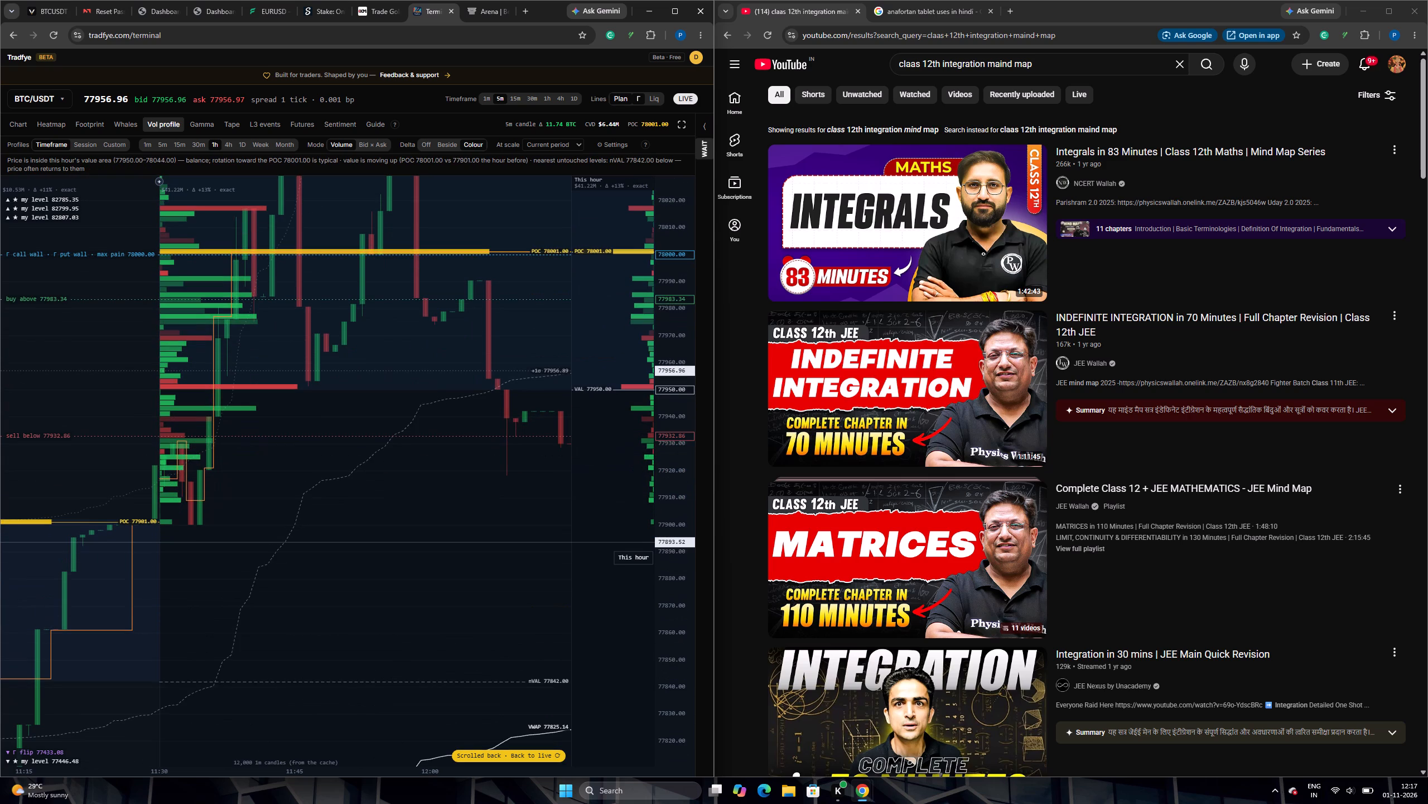
# Examine the latest BTC/USDT one-minute candles against the current hour's volume profile and value area levels.
pyautogui.scroll(2, 571, 538)
pyautogui.moveTo(568, 506); pyautogui.dragTo(598, 567)
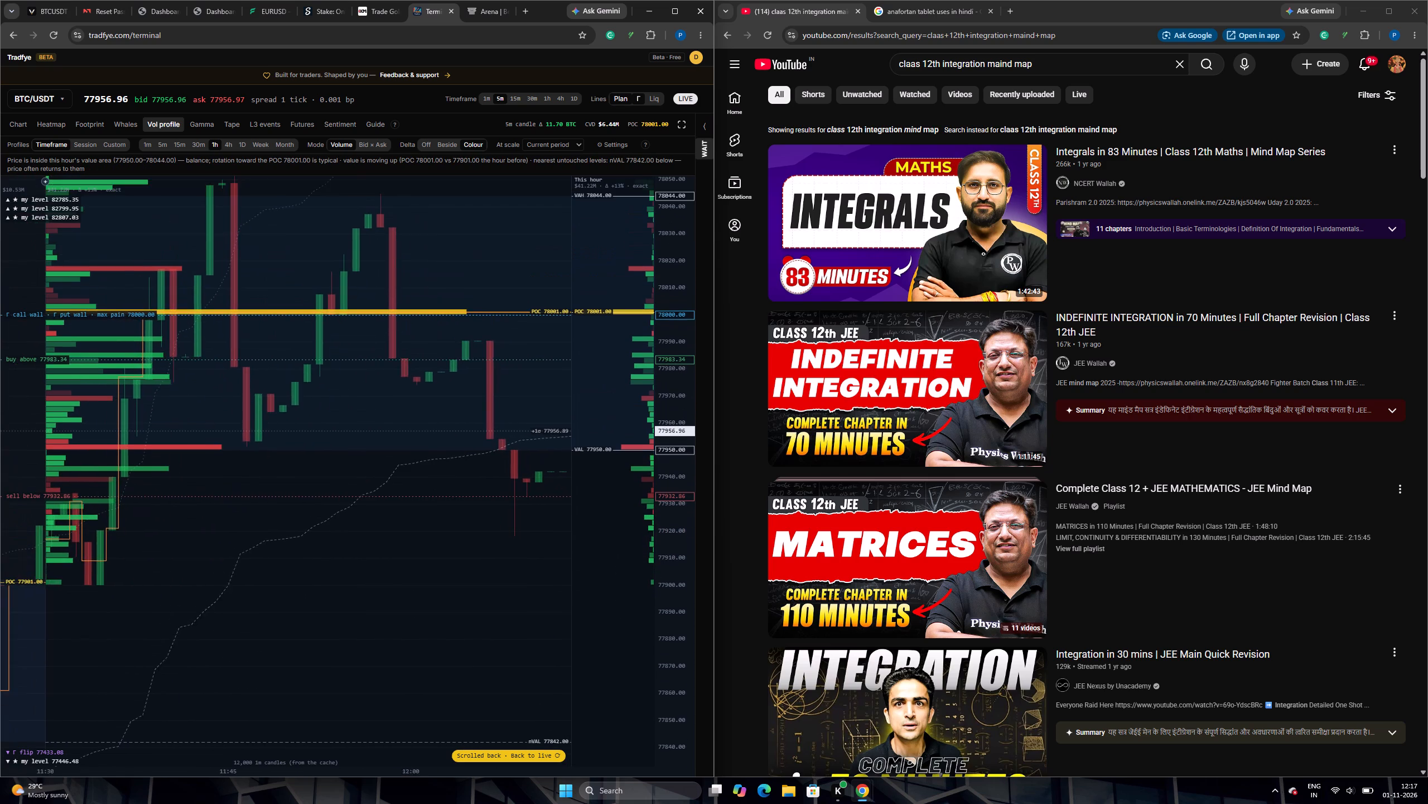
pyautogui.scroll(-3, 568, 561)
pyautogui.moveTo(592, 492); pyautogui.dragTo(581, 562)
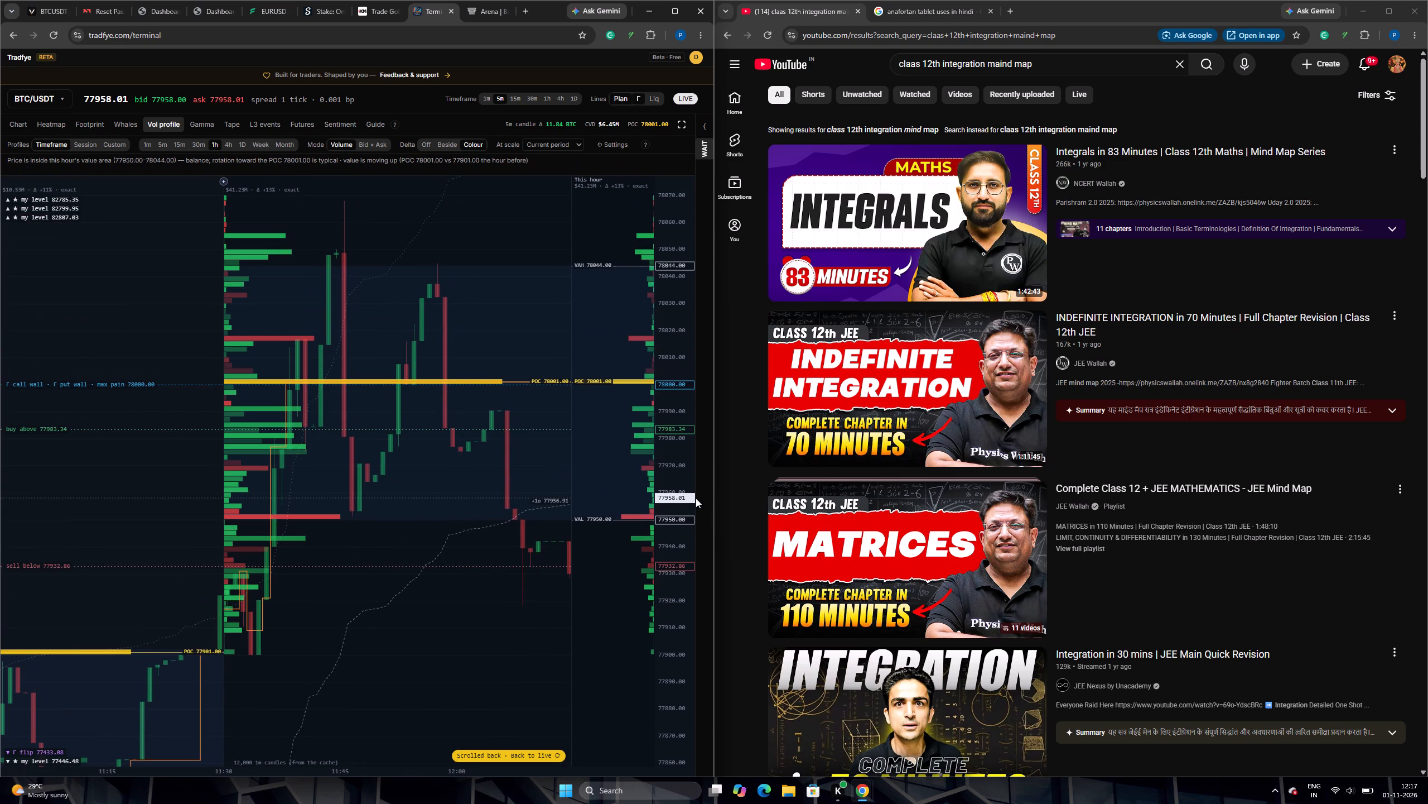
pyautogui.moveTo(673, 460); pyautogui.dragTo(667, 505)
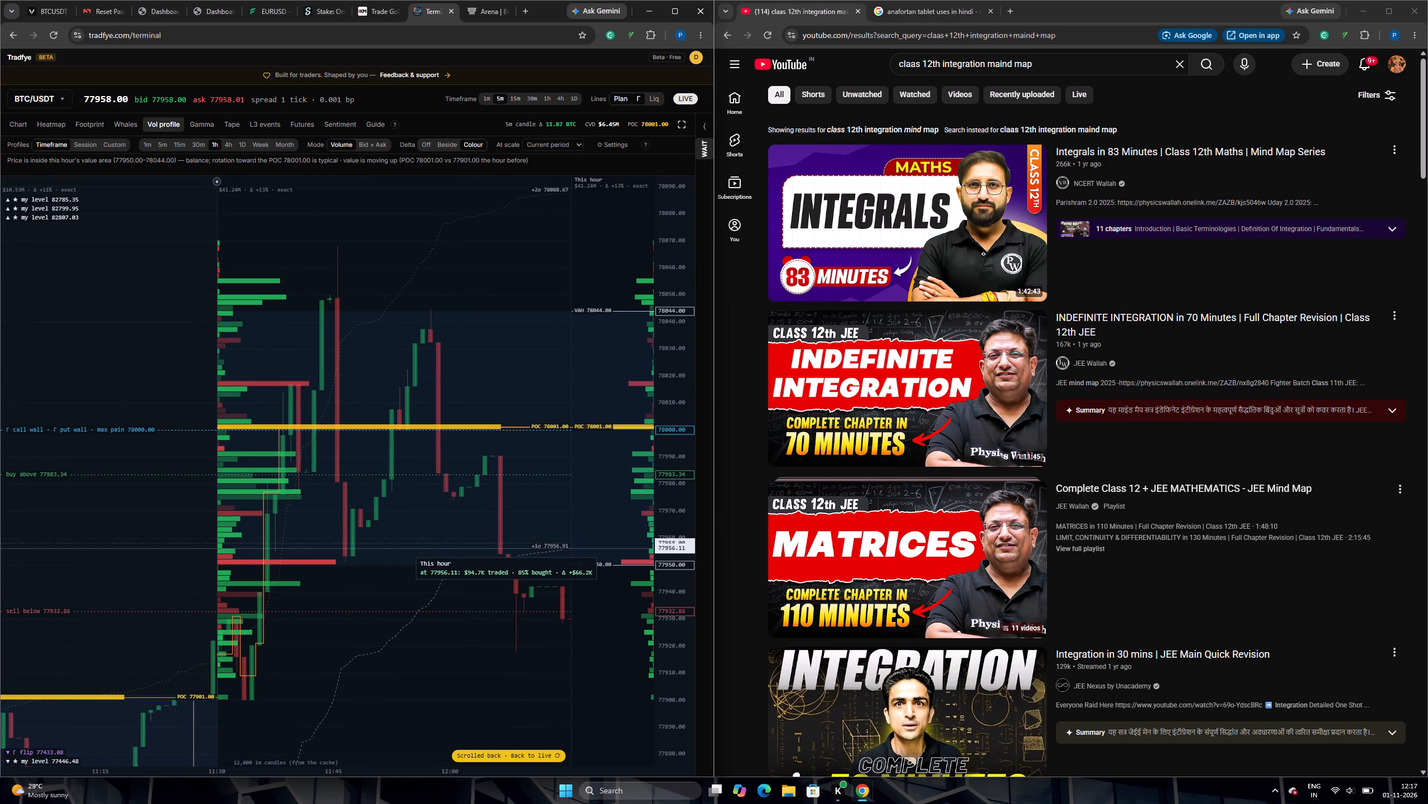
pyautogui.scroll(-1, 607, 547)
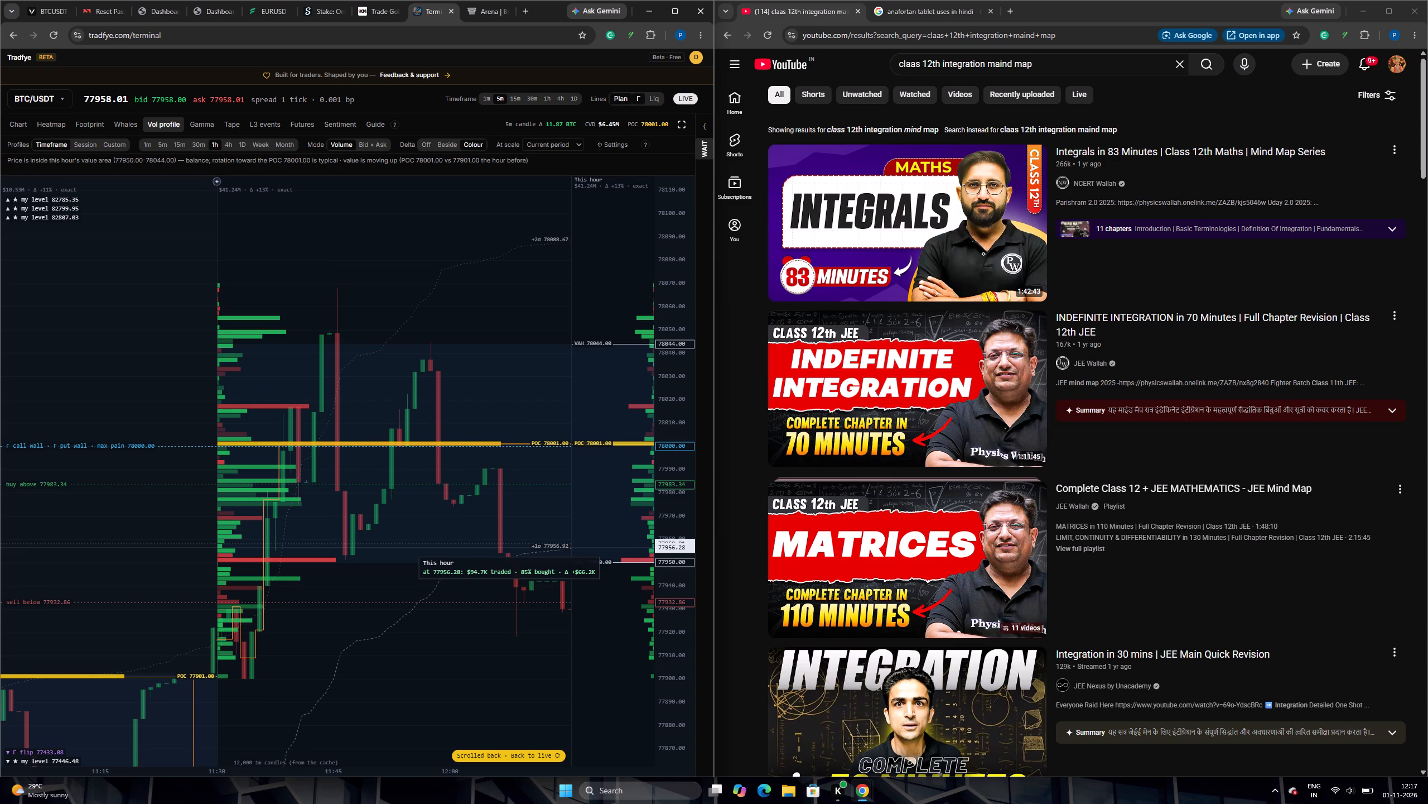
pyautogui.moveTo(562, 541); pyautogui.dragTo(485, 495)
pyautogui.click(519, 585)
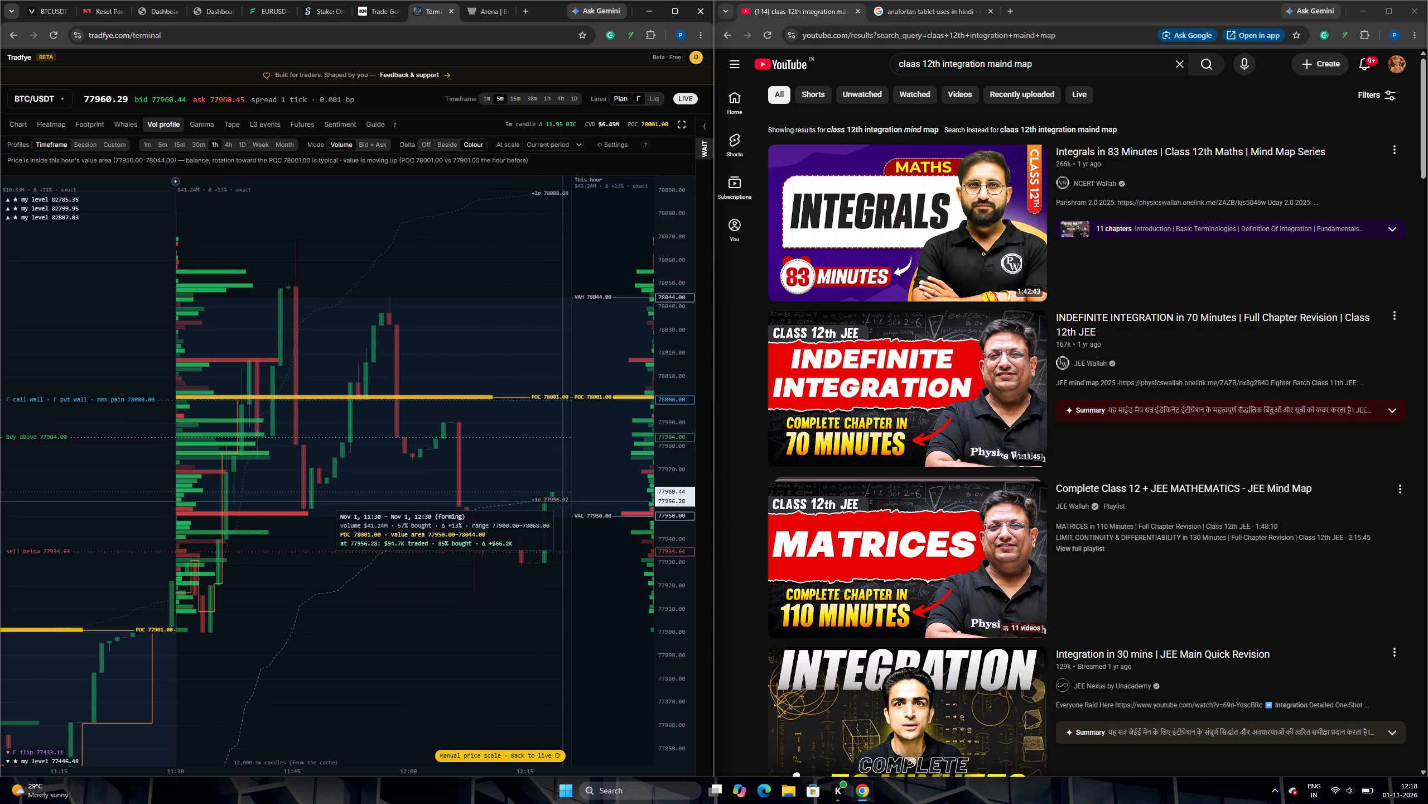
pyautogui.moveTo(546, 575); pyautogui.dragTo(499, 553)
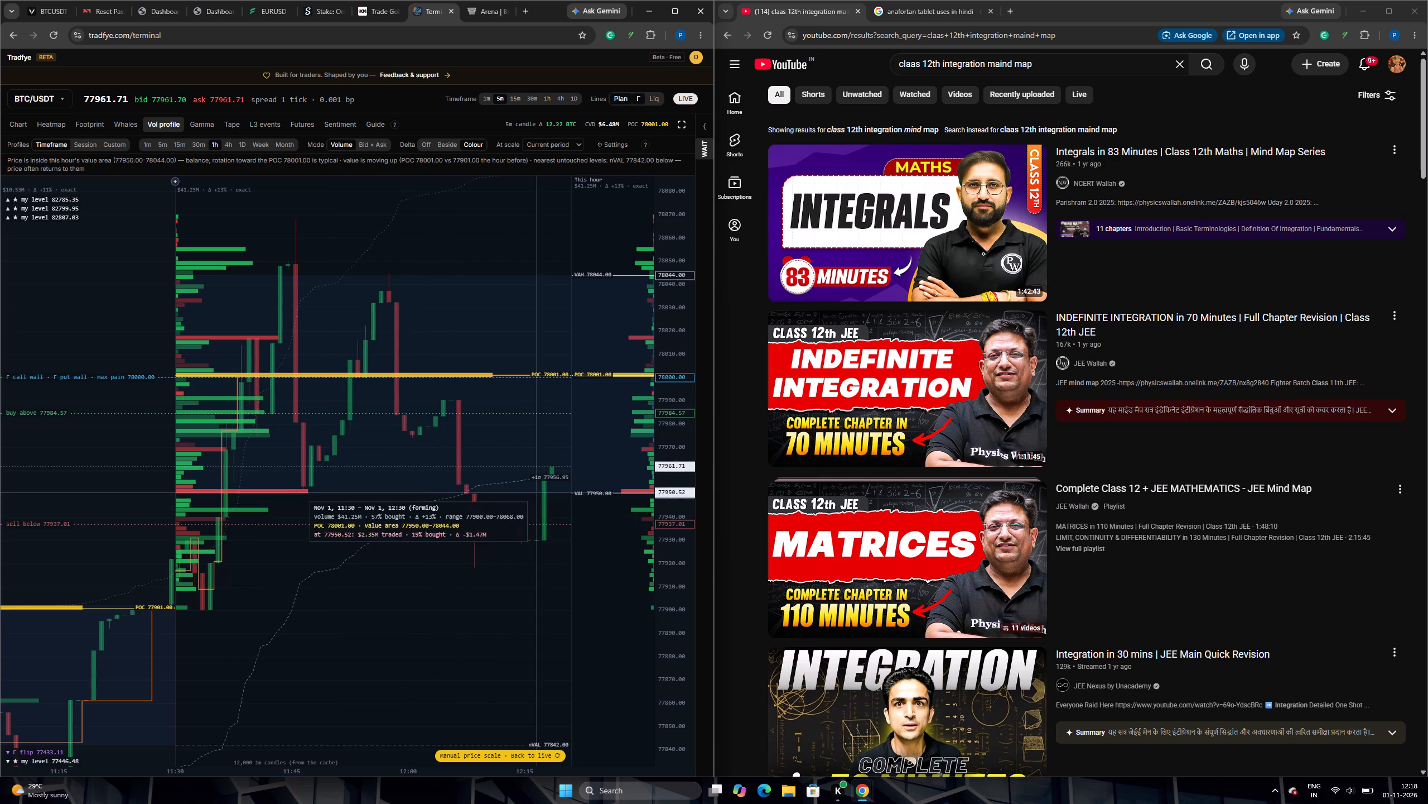
pyautogui.moveTo(567, 538); pyautogui.dragTo(480, 524)
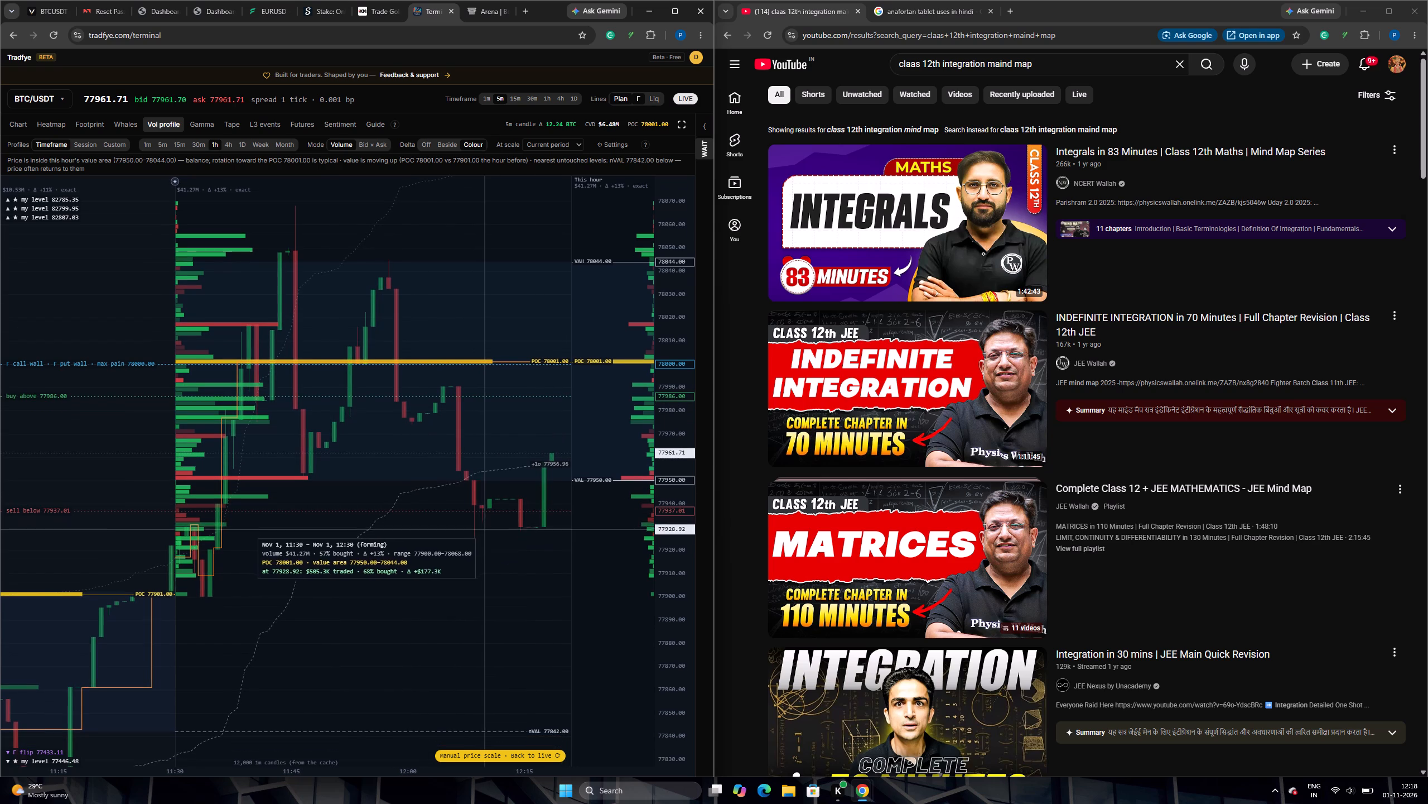
# Turn on the liquidation lines for the BTC/USDT chart.
pyautogui.click(657, 98)
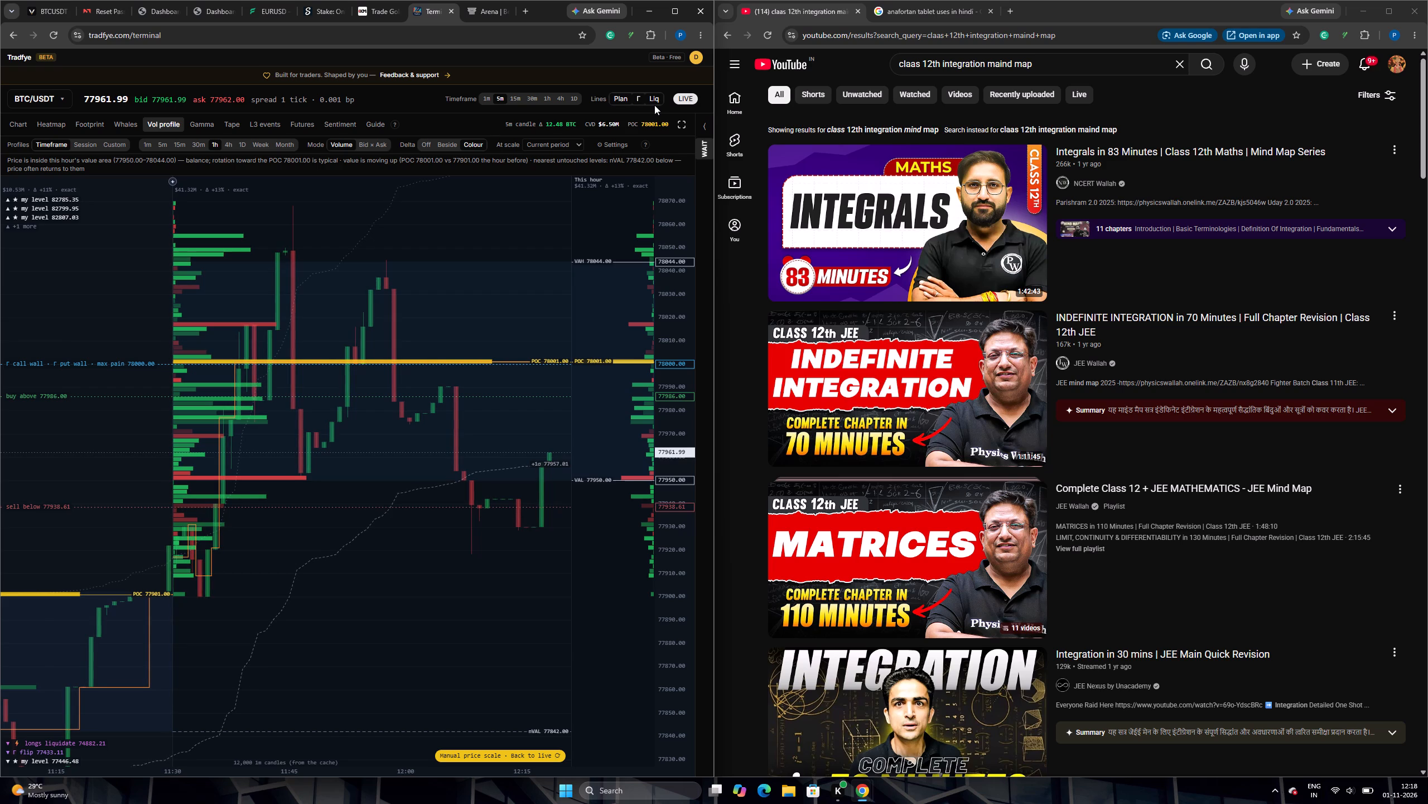
# Open the NCERT Wallah video "Integrals in 83 Minutes | Class 12th Maths | Mind Map Series" and skip its ad.
pyautogui.scroll(2, 654, 105)
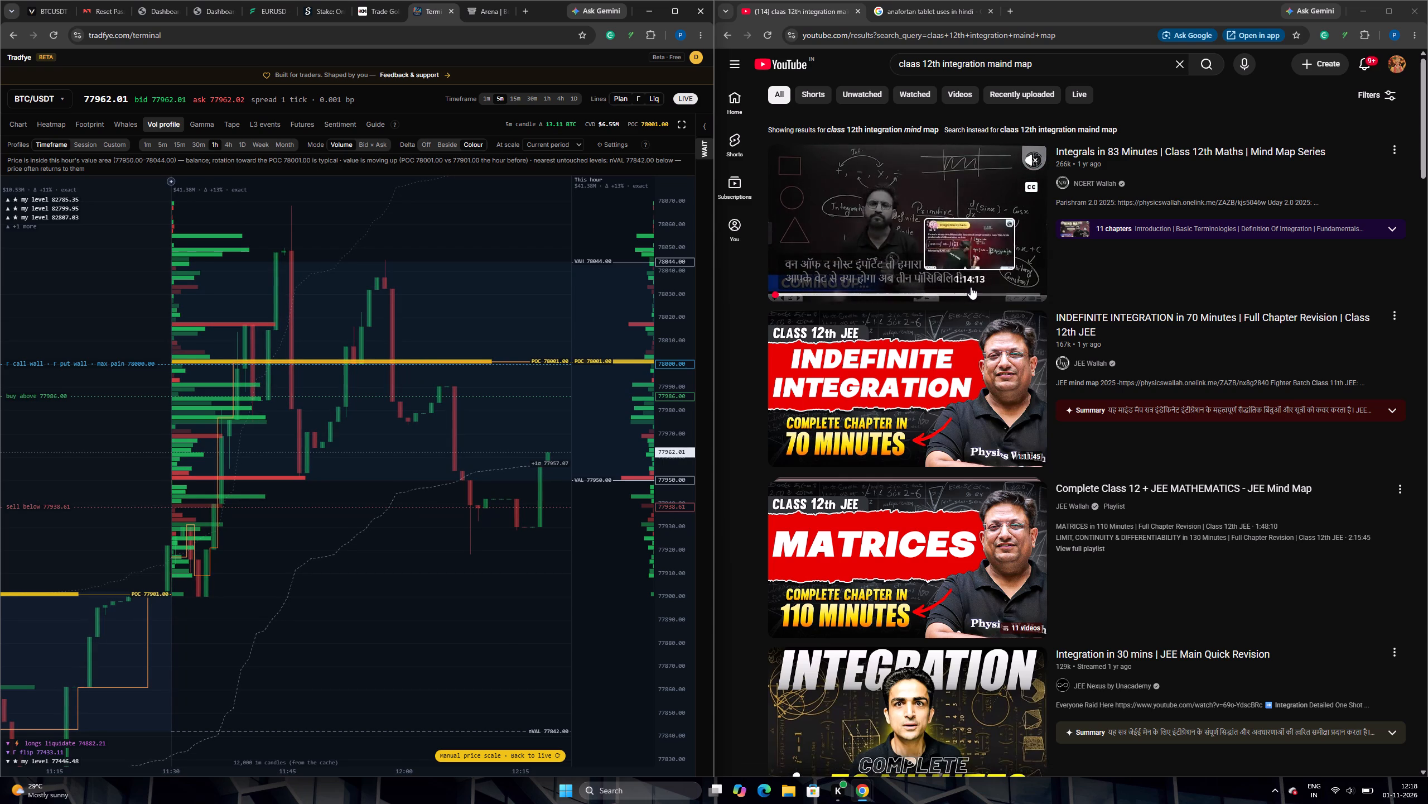
pyautogui.click(870, 225)
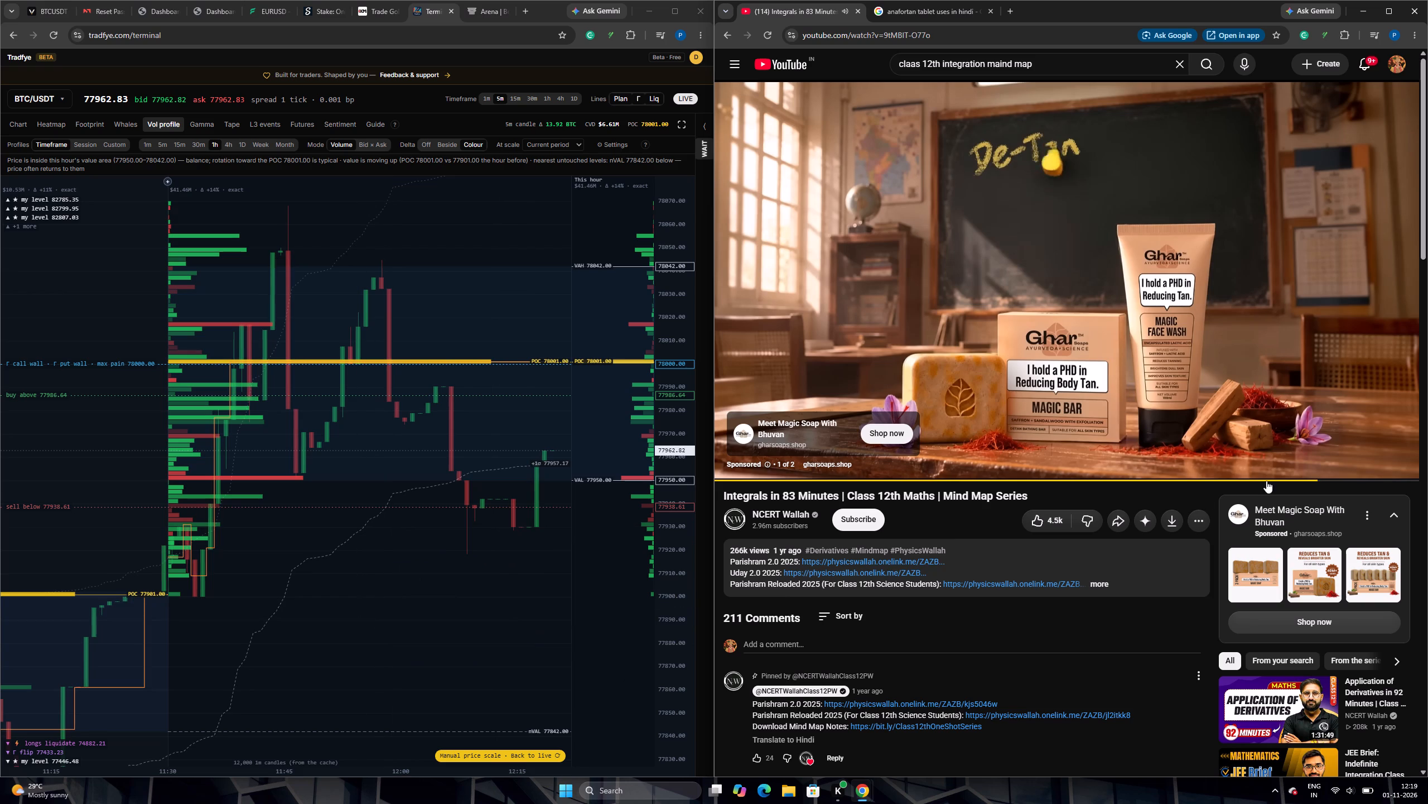
pyautogui.scroll(-3, 1308, 445)
pyautogui.scroll(2, 1310, 446)
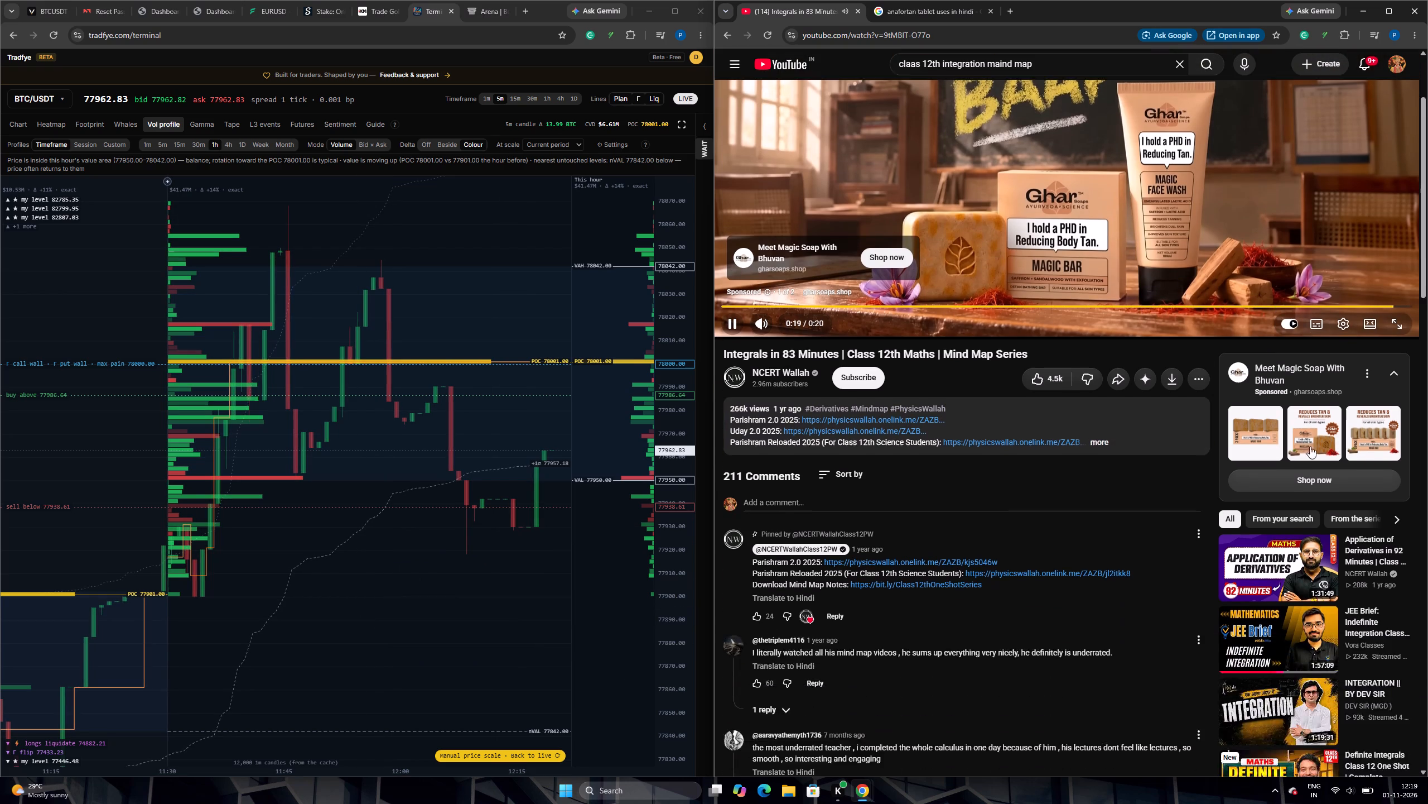
pyautogui.scroll(2, 1310, 446)
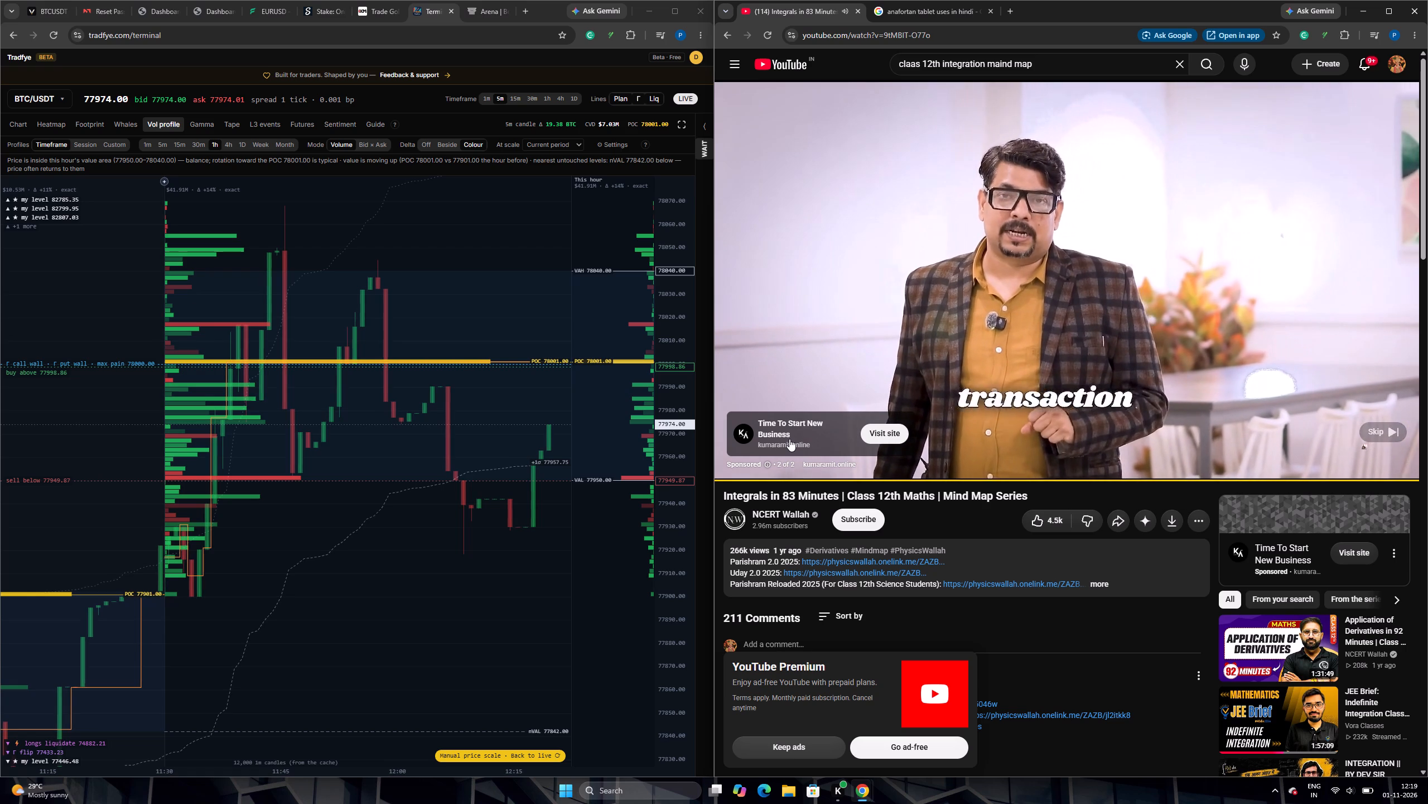
pyautogui.click(1389, 428)
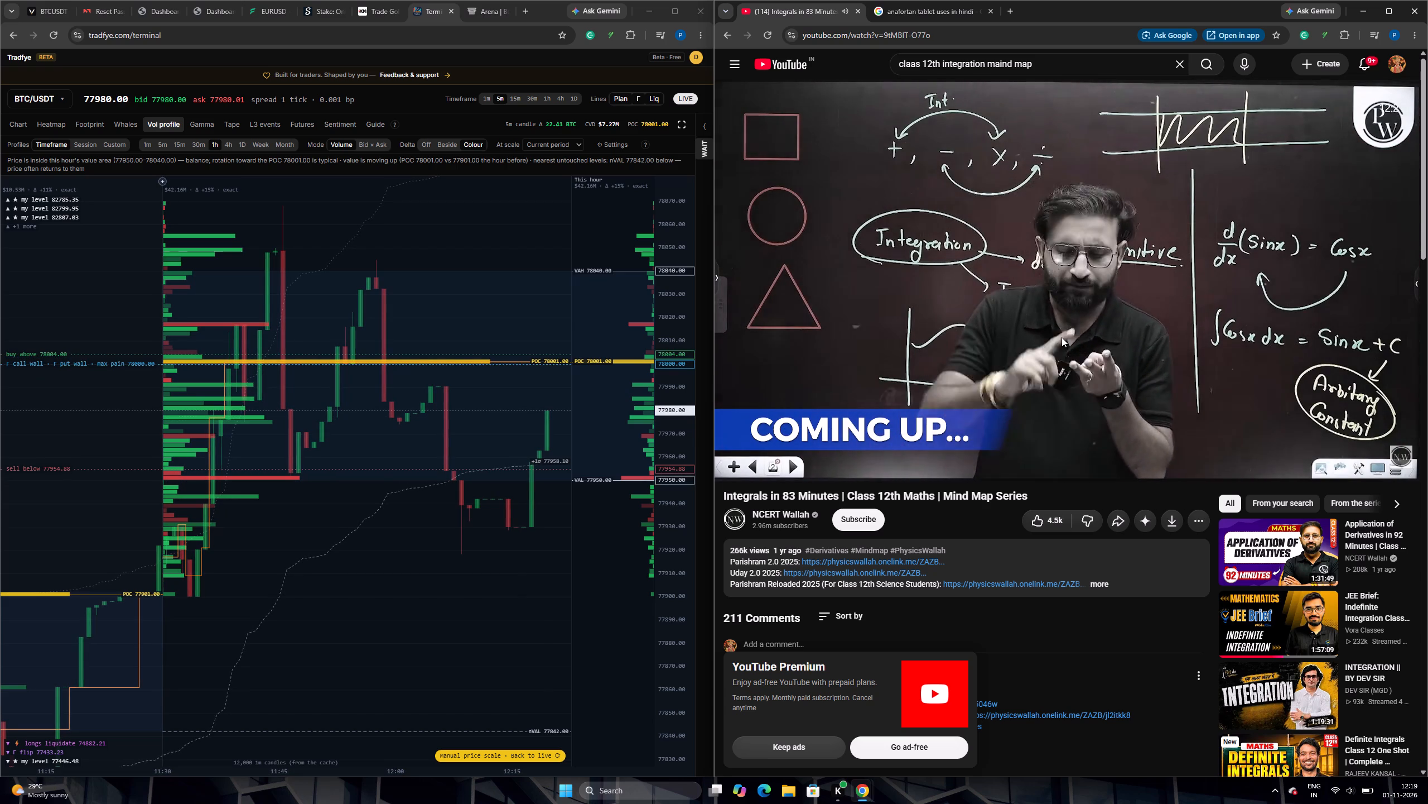
# Skim the Integrals in 83 Minutes video from Basic Terminologies through Definition Of Integration and Fundamentals Integrals to beyond the start of Integration By Substitution.
pyautogui.click(751, 446)
pyautogui.click(745, 446)
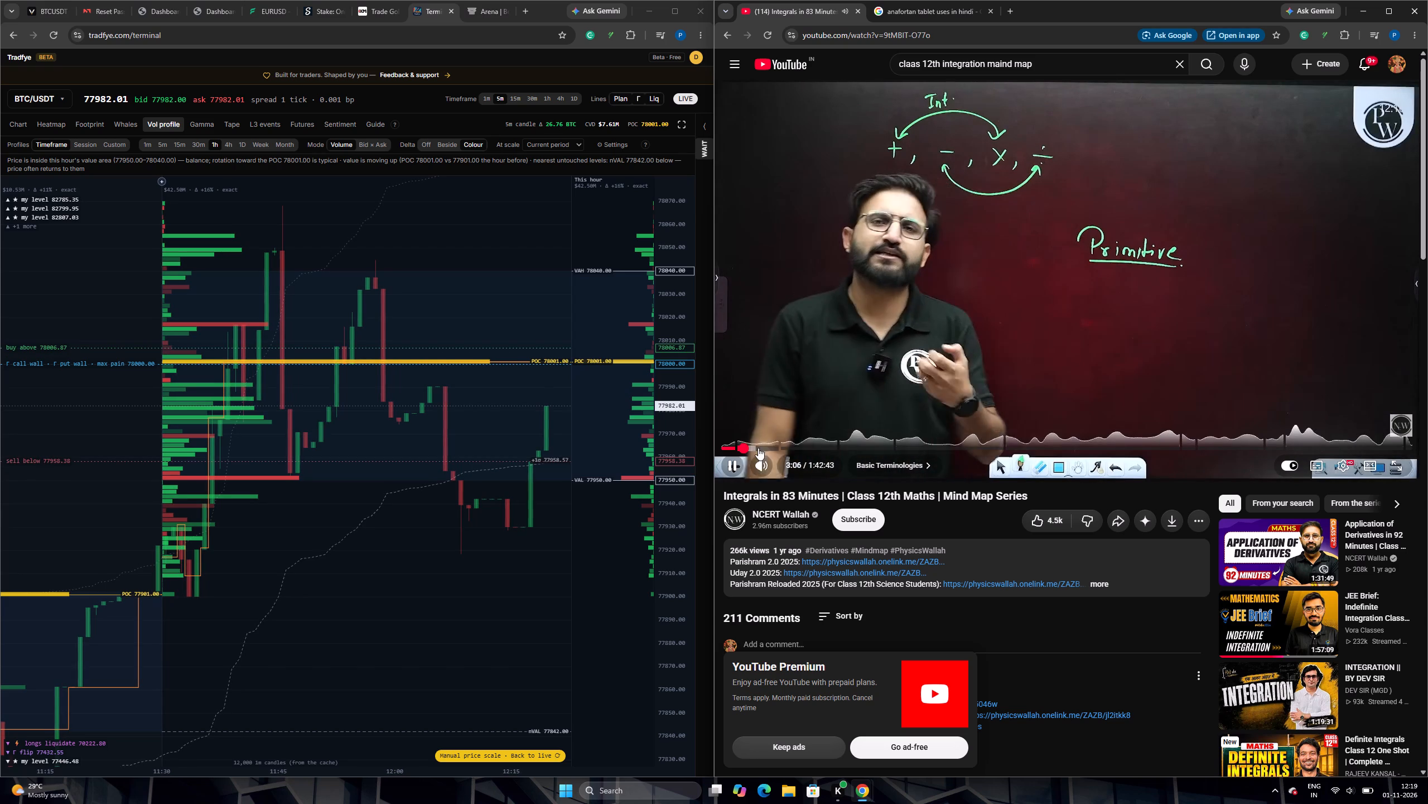
pyautogui.click(788, 444)
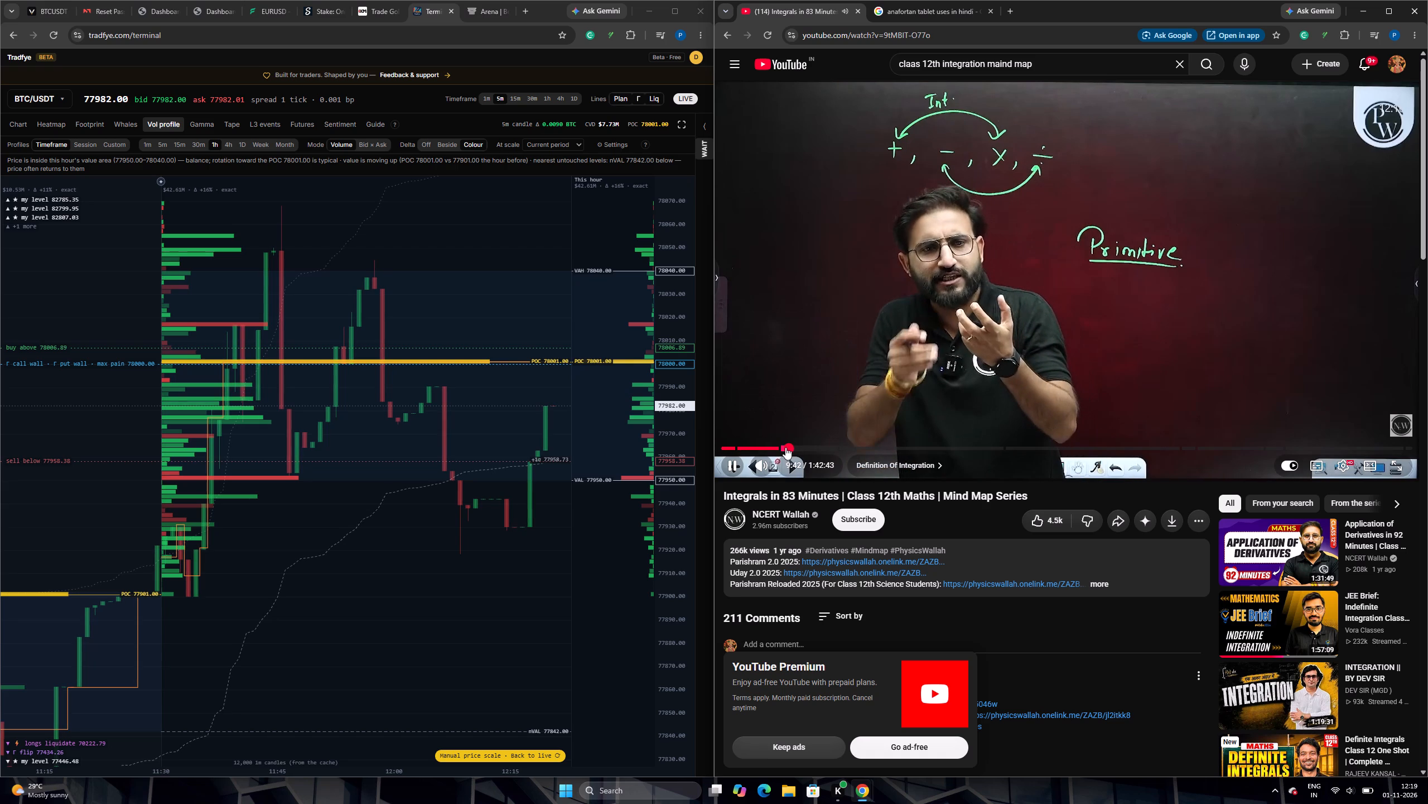
pyautogui.click(809, 446)
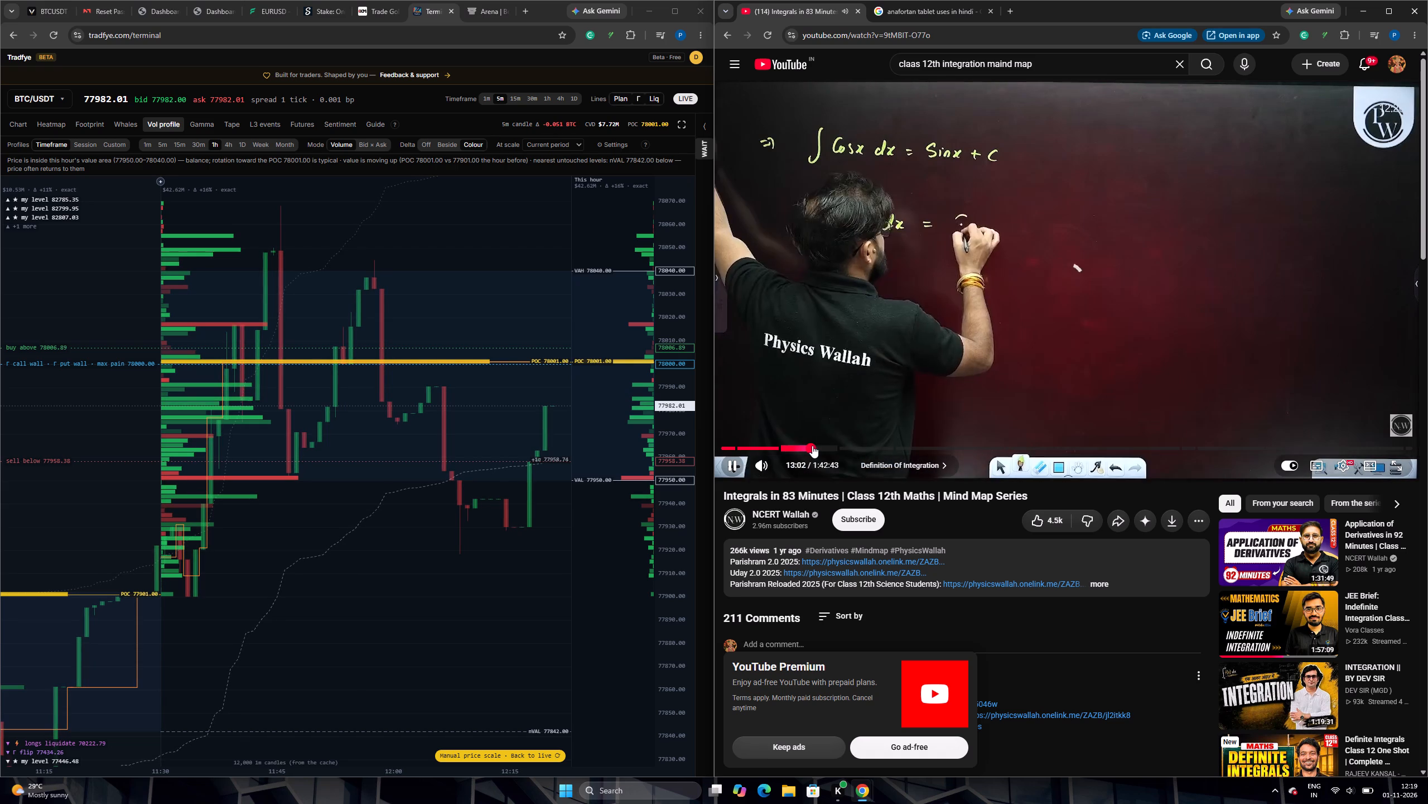
pyautogui.click(845, 445)
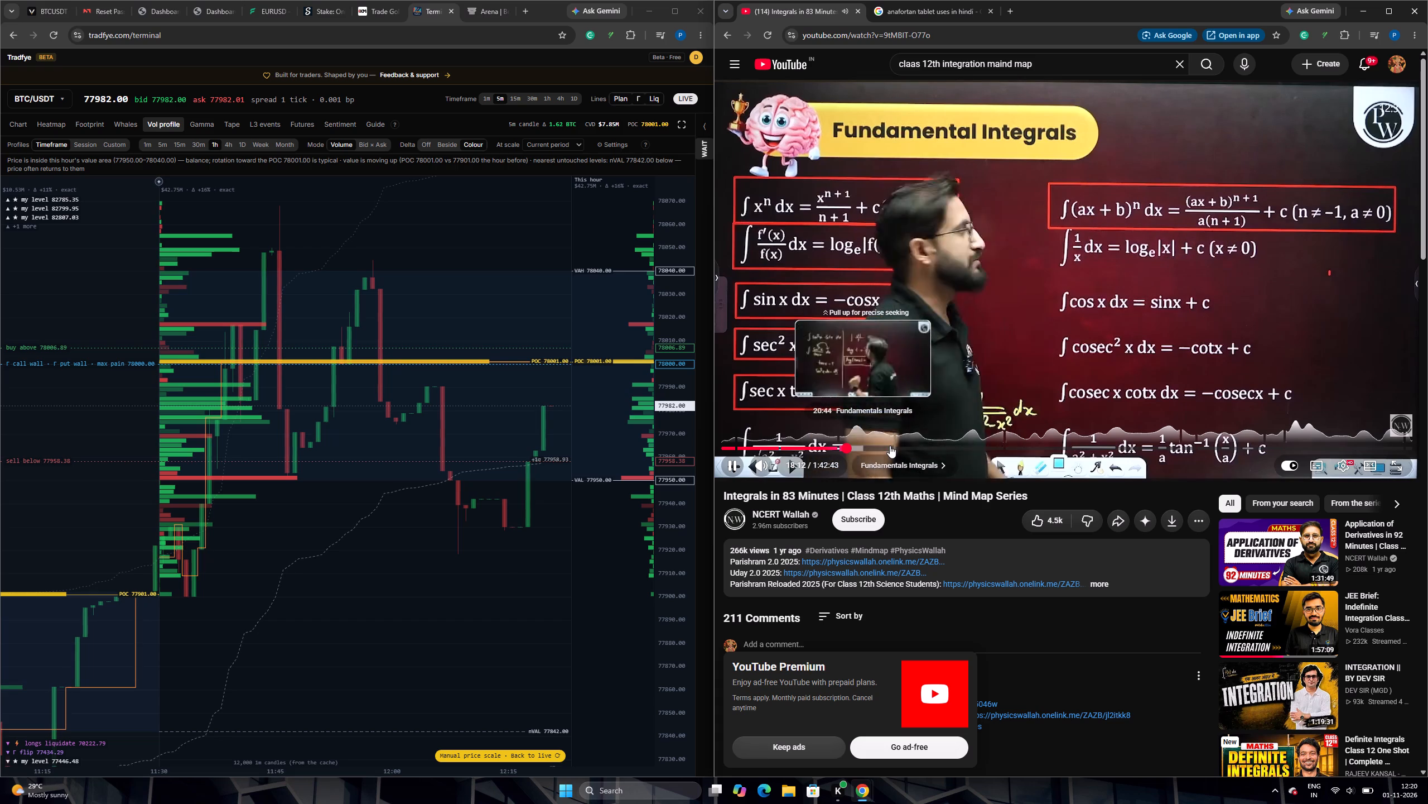
pyautogui.moveTo(890, 446); pyautogui.dragTo(895, 448)
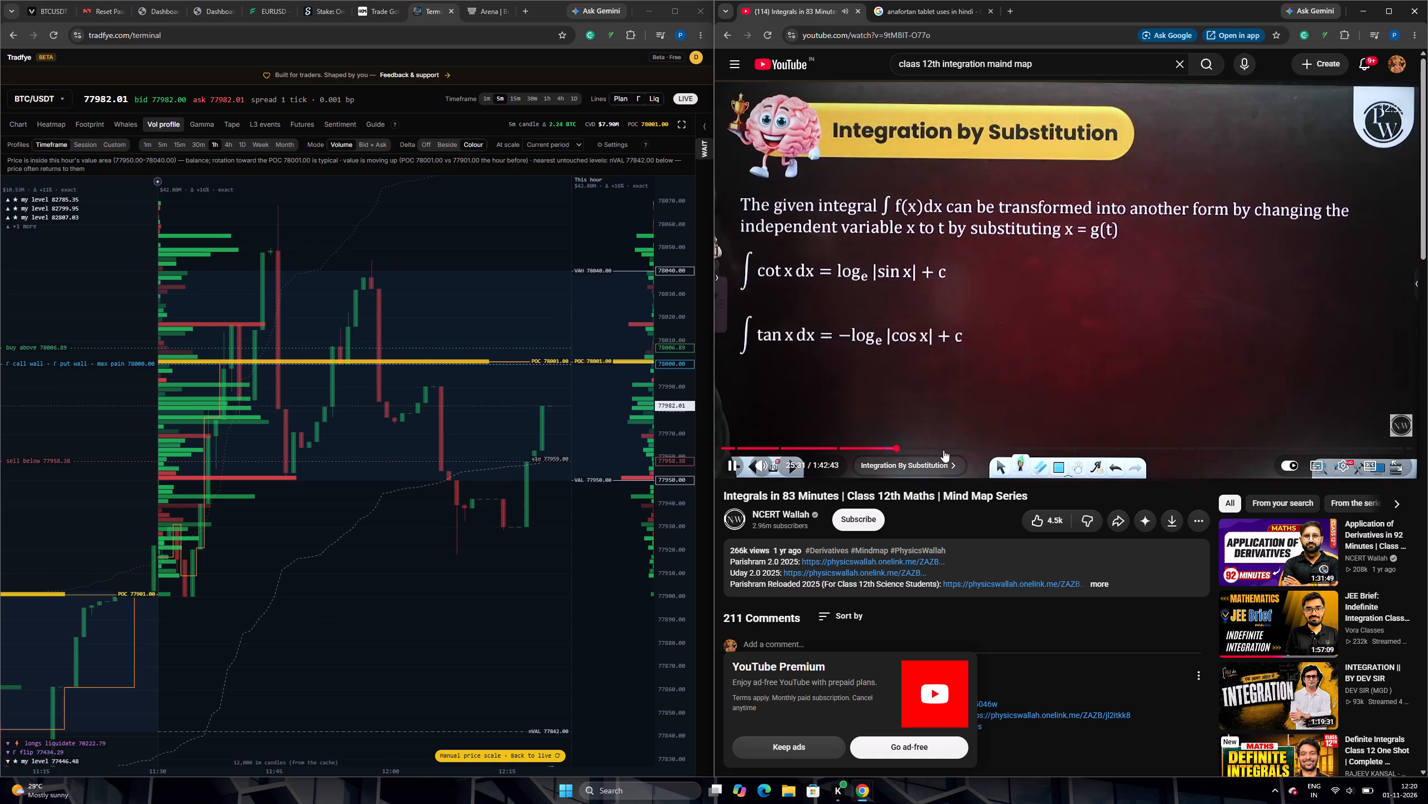
pyautogui.moveTo(953, 449); pyautogui.dragTo(972, 445)
pyautogui.click(972, 444)
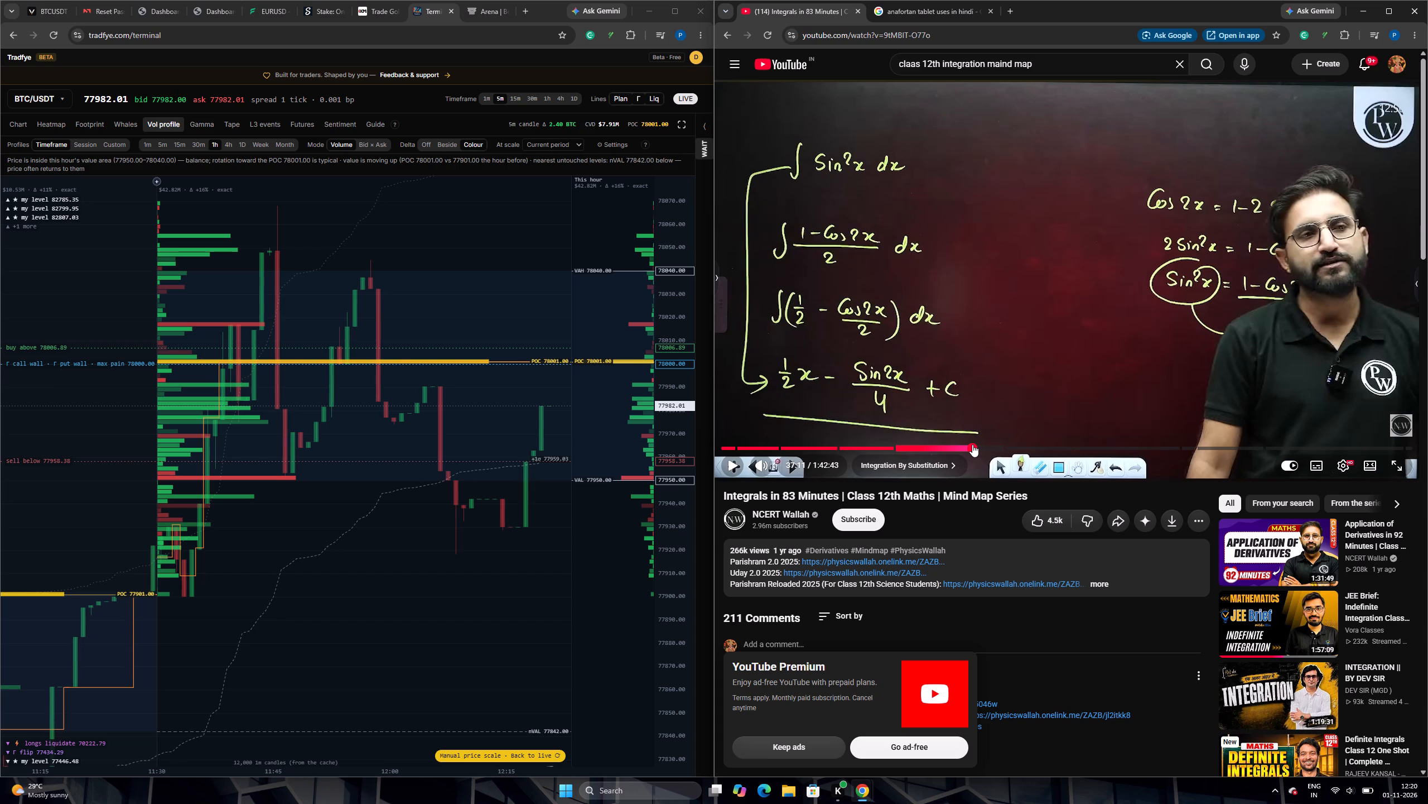
# Skim the Integrals in 83 Minutes video from Integration By Substitution ahead to the Integral Of Some Particular Type chapter, about 48:14.
pyautogui.click(1000, 450)
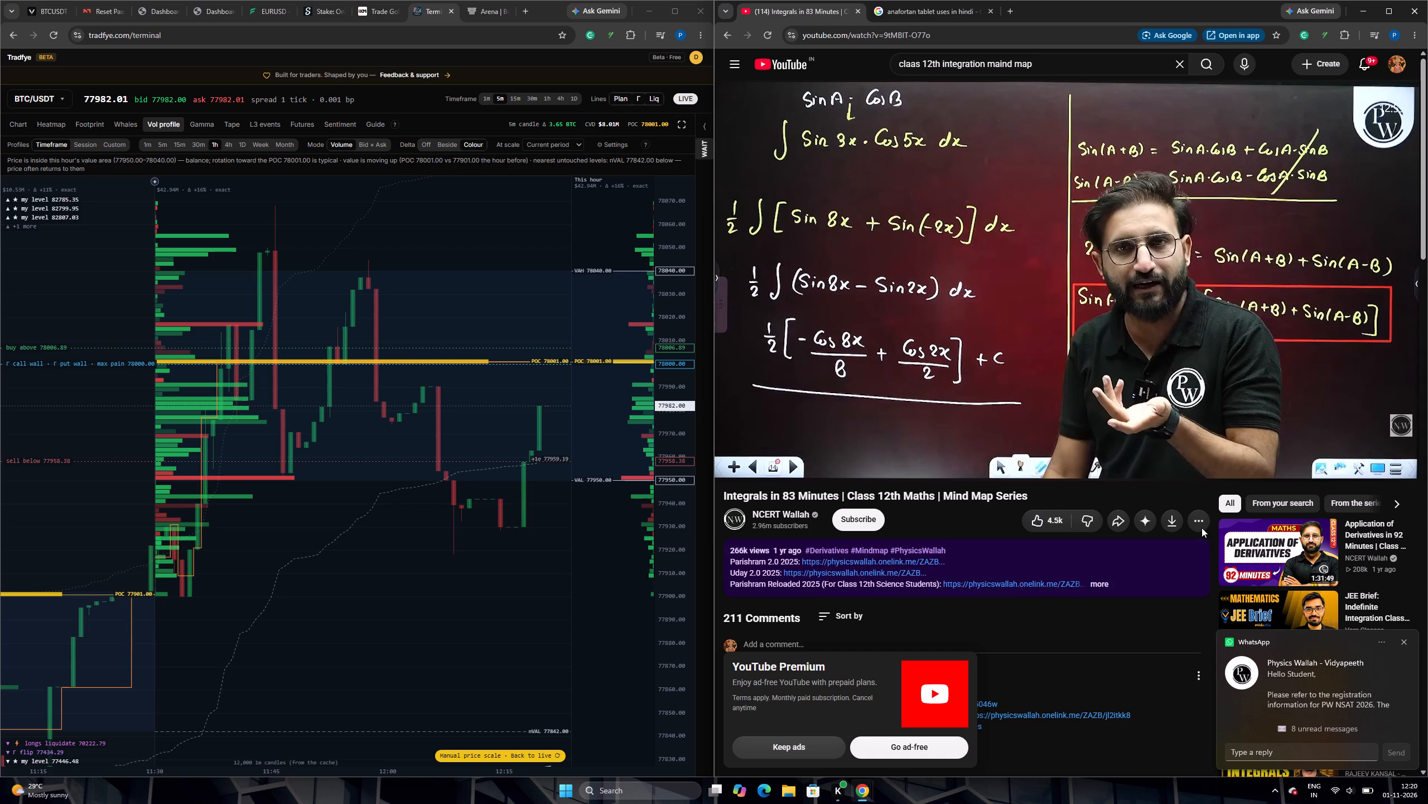
pyautogui.scroll(-1, 1202, 528)
pyautogui.scroll(2, 1058, 439)
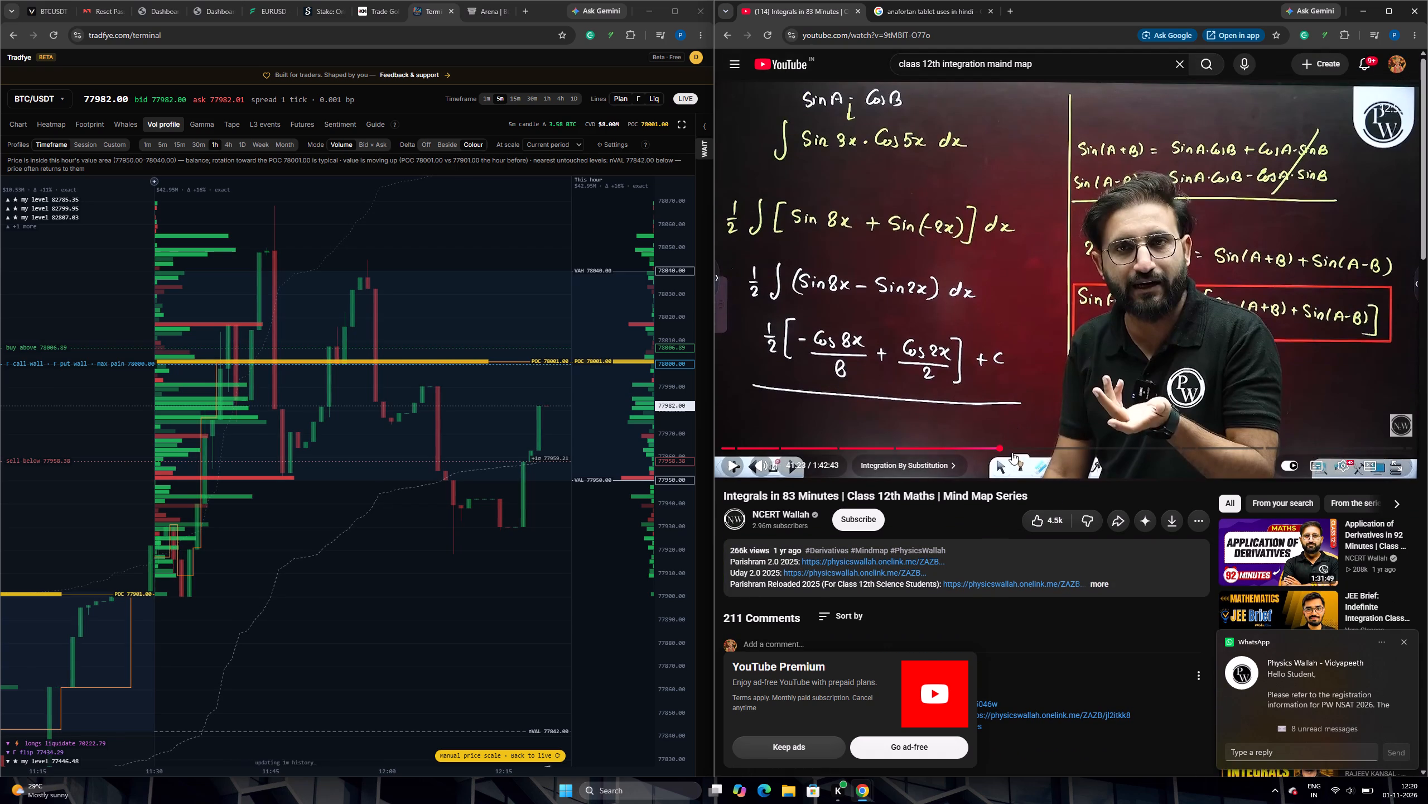
pyautogui.moveTo(1018, 446); pyautogui.dragTo(1046, 444)
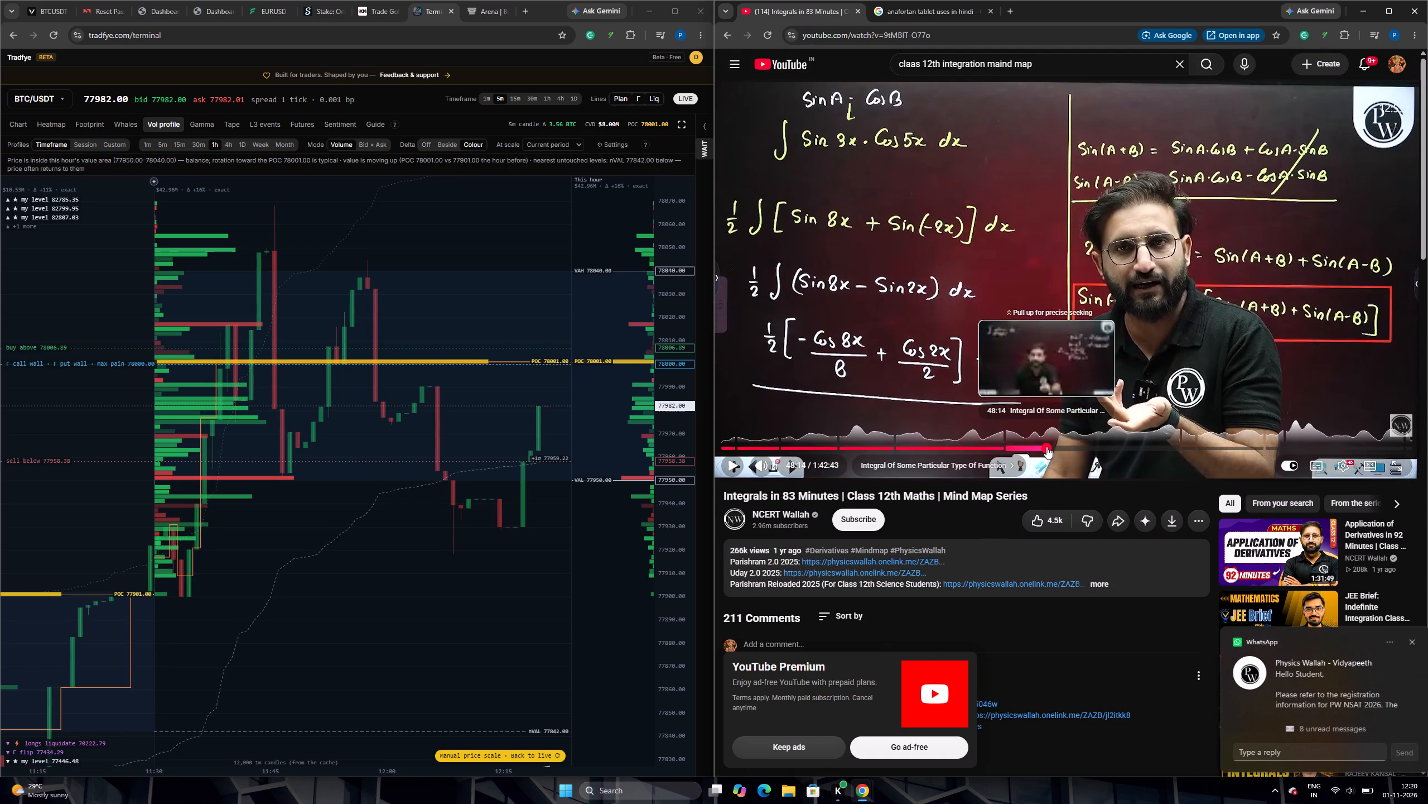
# Open the suggested video "INTEGRATION || BY DEV SIR".
pyautogui.click(1279, 706)
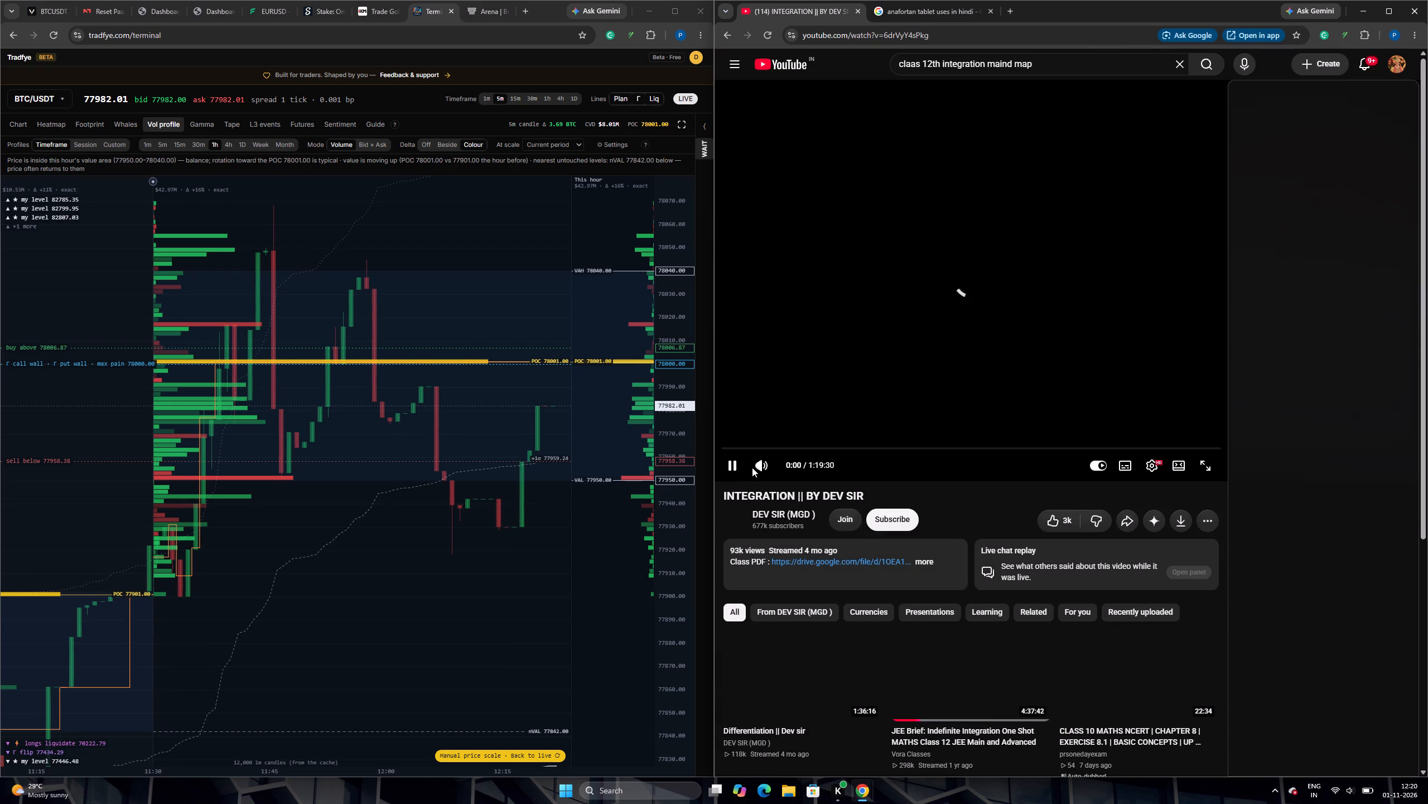
# Skim the "INTEGRATION || BY DEV SIR" video, jumping to about 8, 23, 34 and 46 minutes.
pyautogui.click(771, 447)
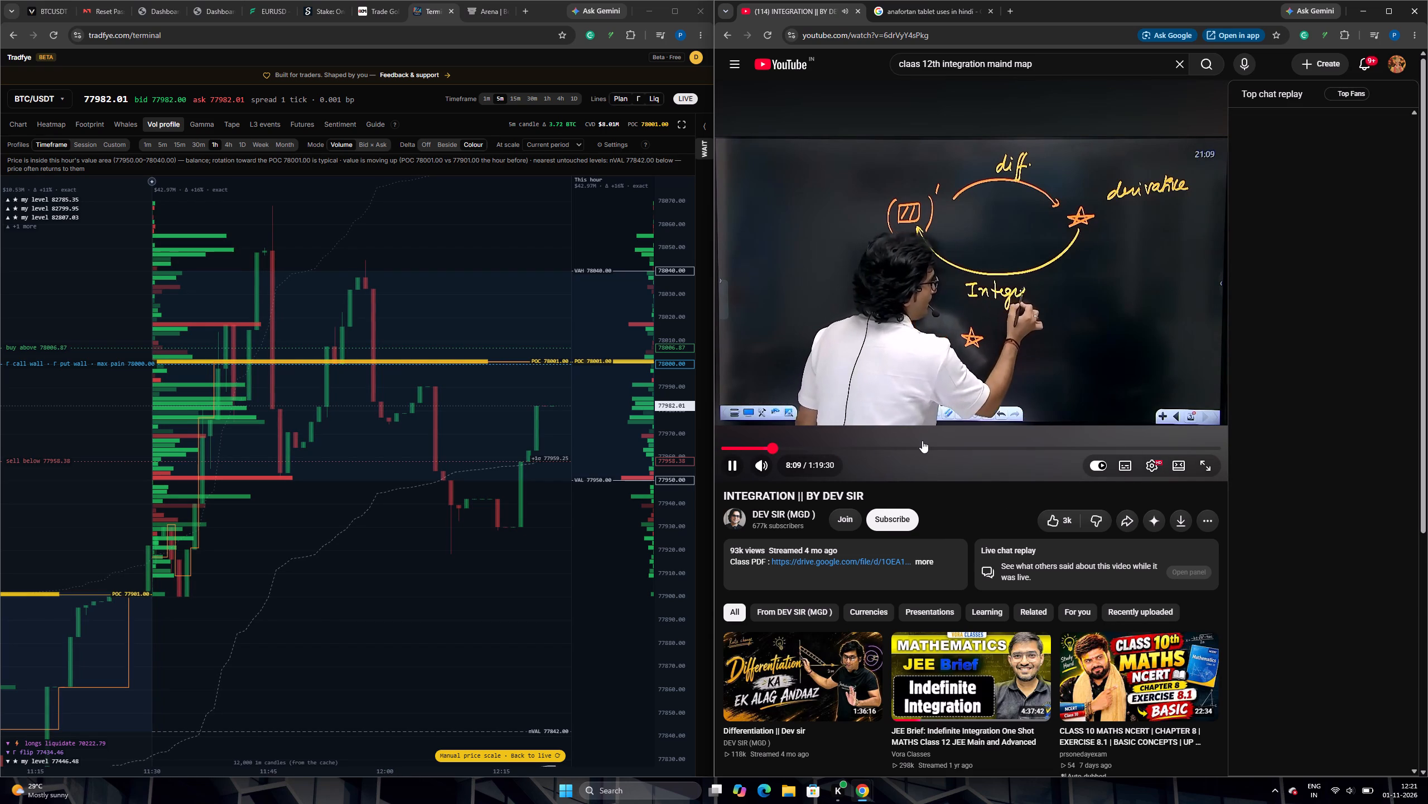
pyautogui.click(867, 448)
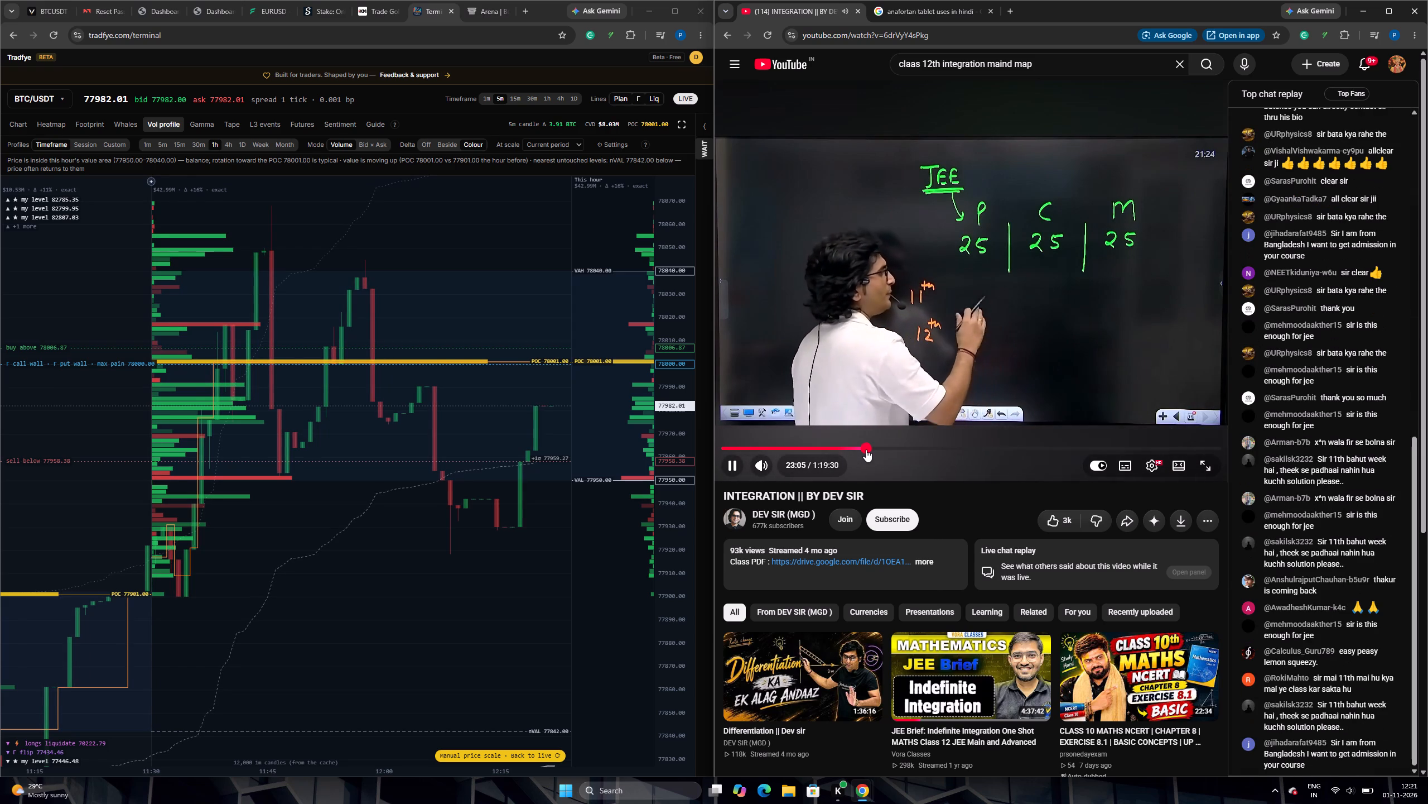
pyautogui.click(935, 446)
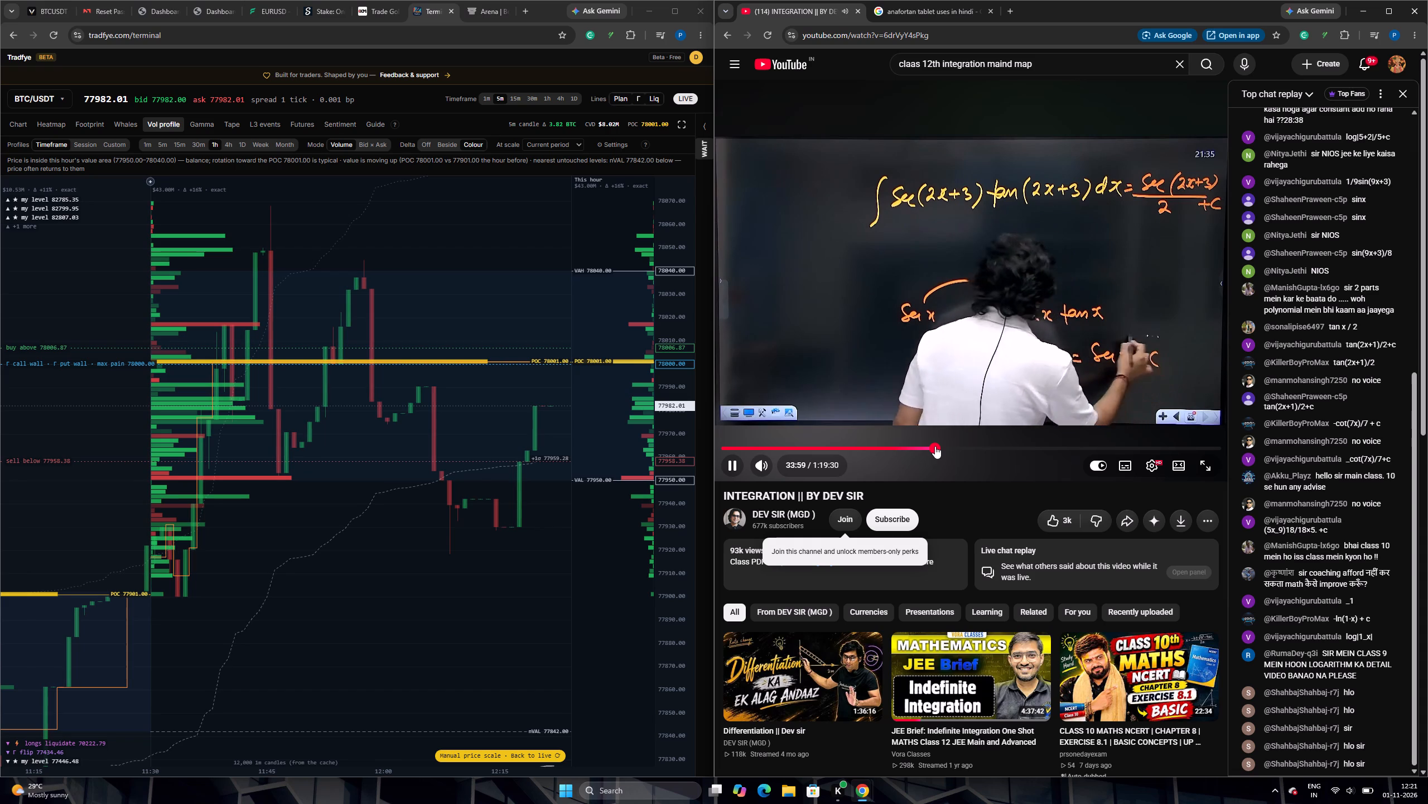
pyautogui.click(1009, 442)
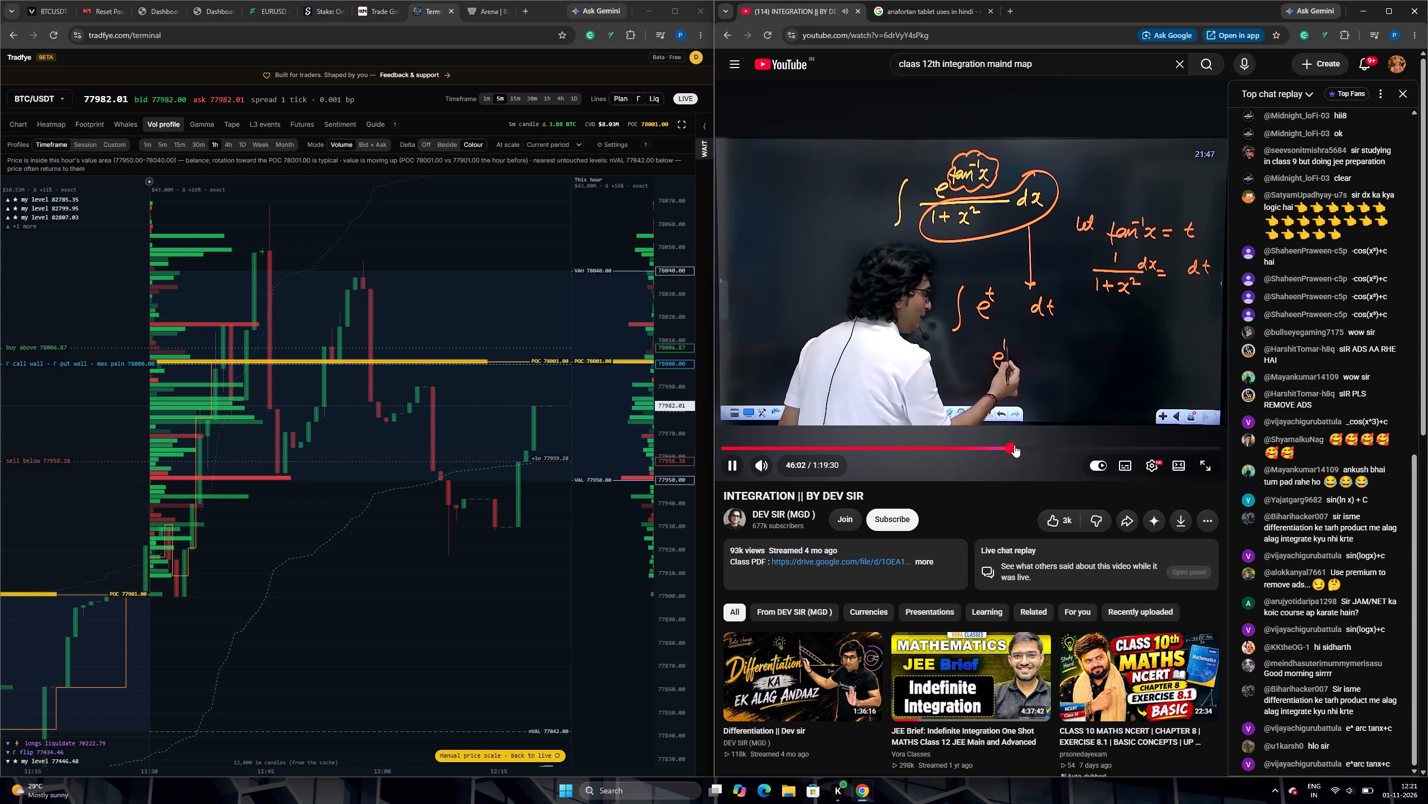
# Skip further ahead in the "INTEGRATION || BY DEV SIR" video, past the 46-minute point.
pyautogui.moveTo(1038, 445); pyautogui.dragTo(1083, 446)
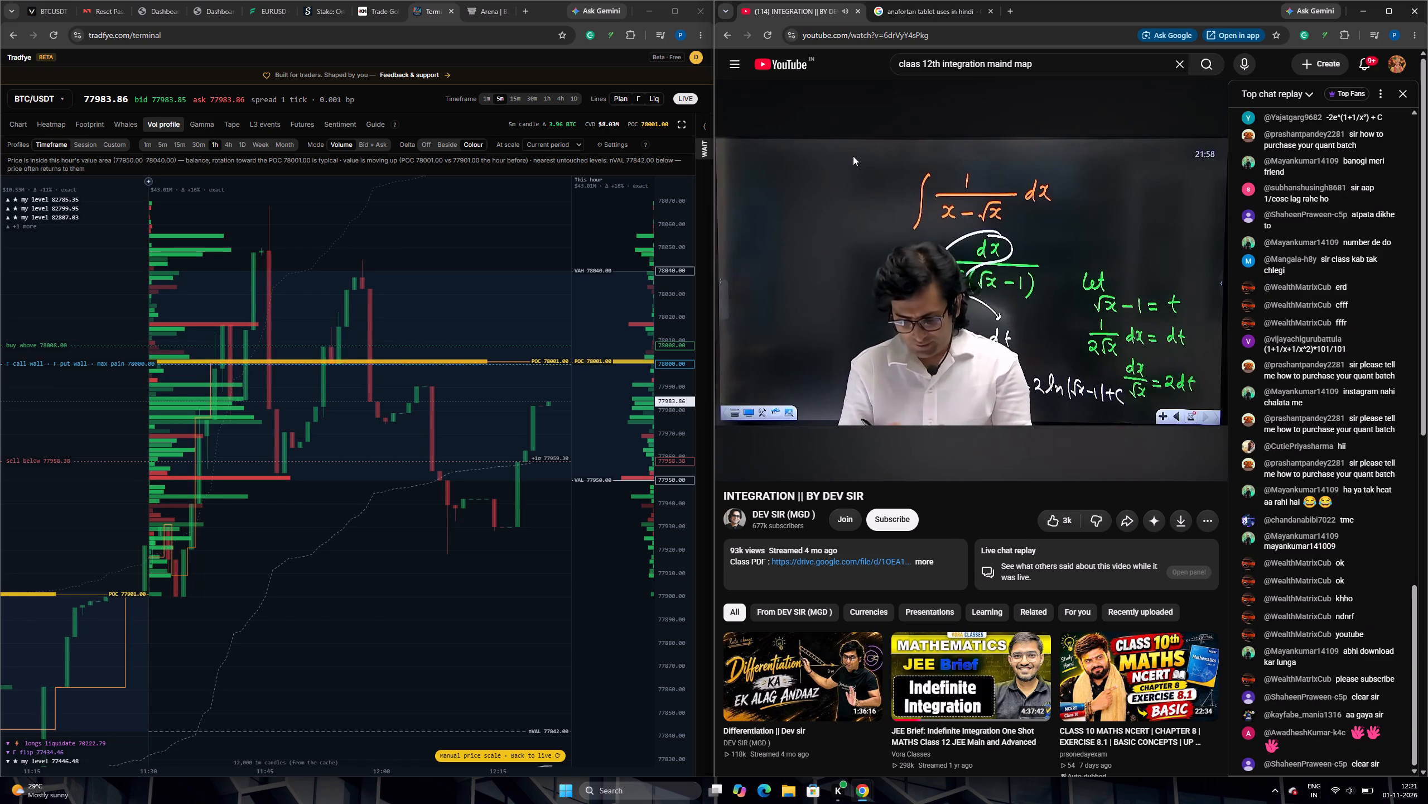
# Return to the NCERT Wallah video "Integrals in 83 Minutes" and pause it.
pyautogui.click(722, 35)
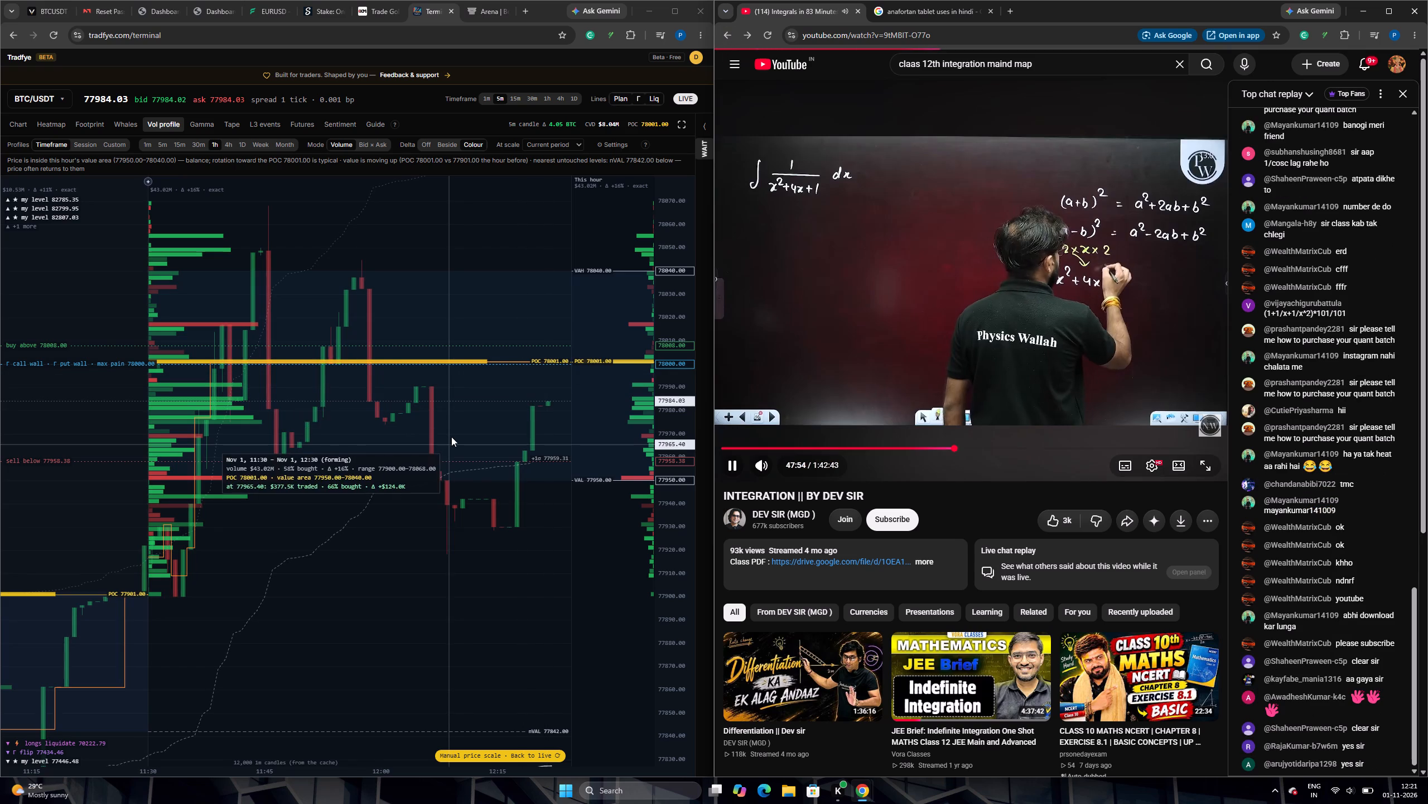
pyautogui.click(882, 298)
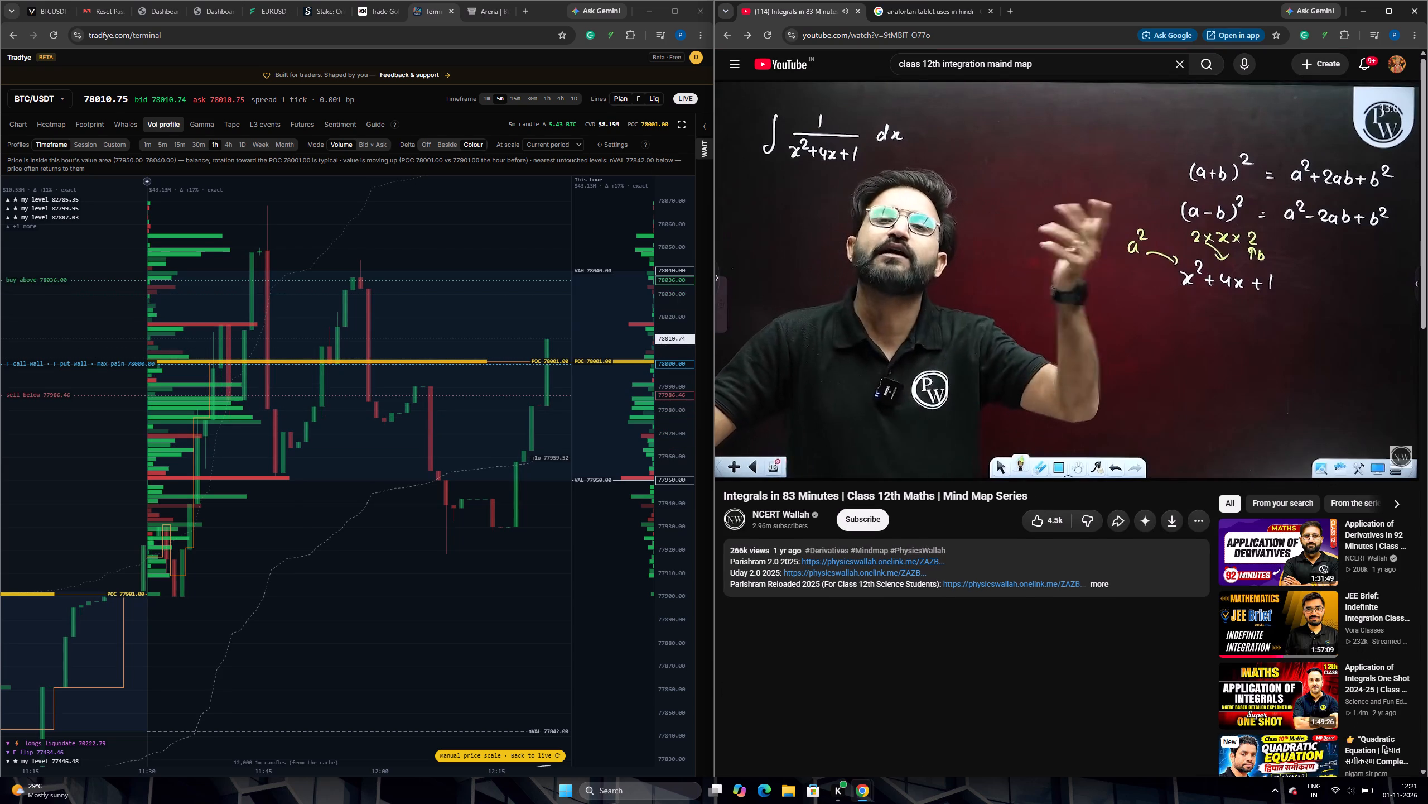
pyautogui.click(737, 467)
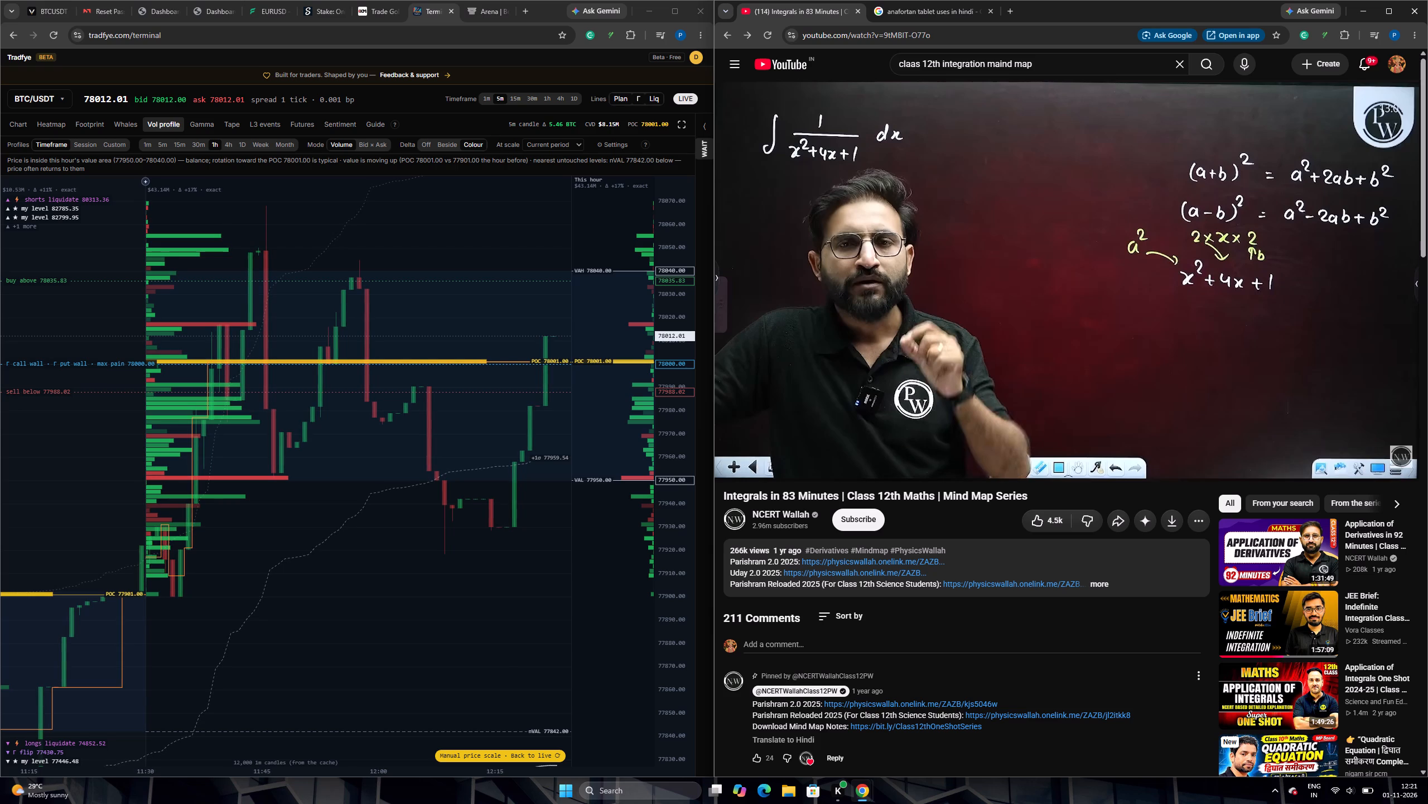
# Examine the BTC/USDT volume profile of the current and previous hour on the Tradfye chart.
pyautogui.scroll(1, 490, 460)
pyautogui.scroll(-2, 490, 460)
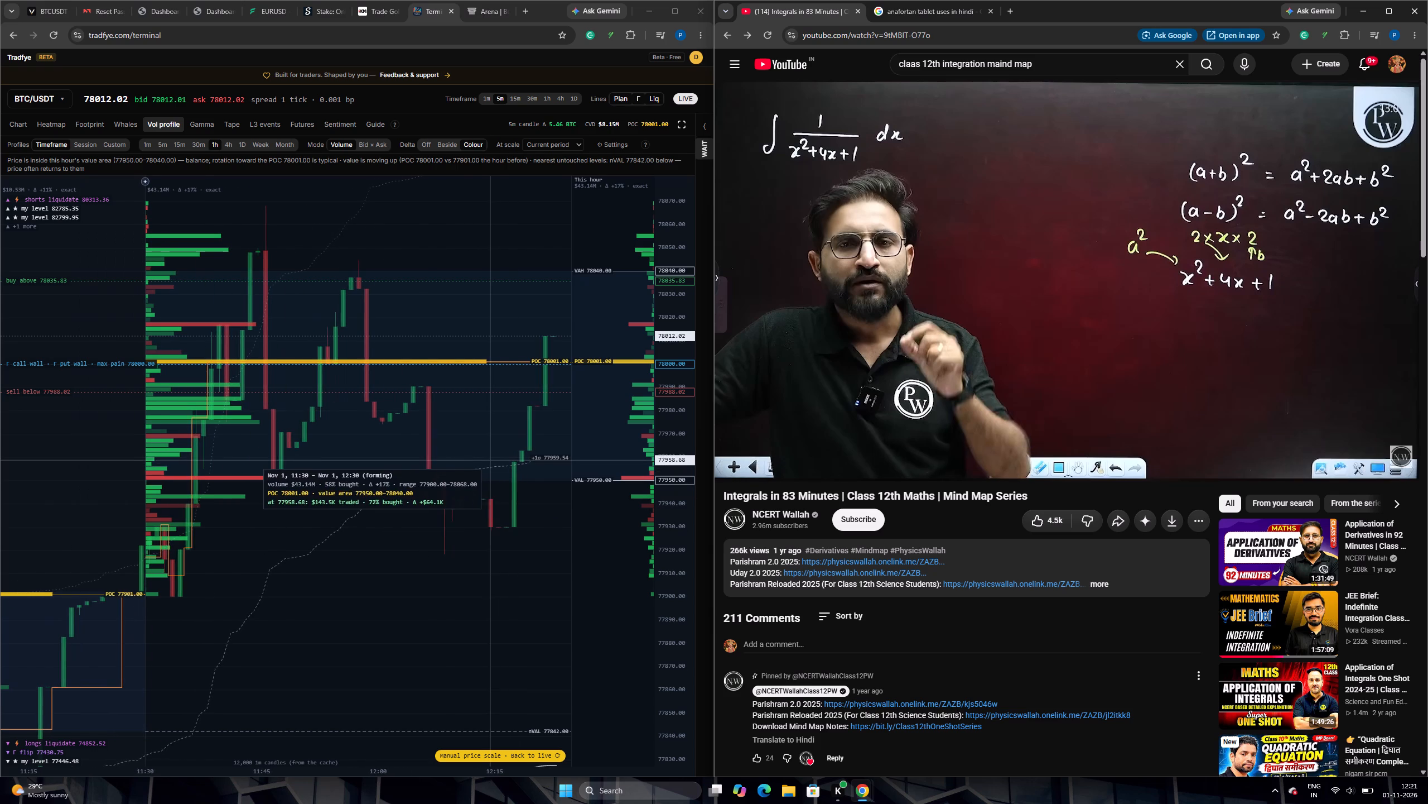
pyautogui.scroll(-2, 490, 460)
pyautogui.moveTo(530, 458); pyautogui.dragTo(480, 479)
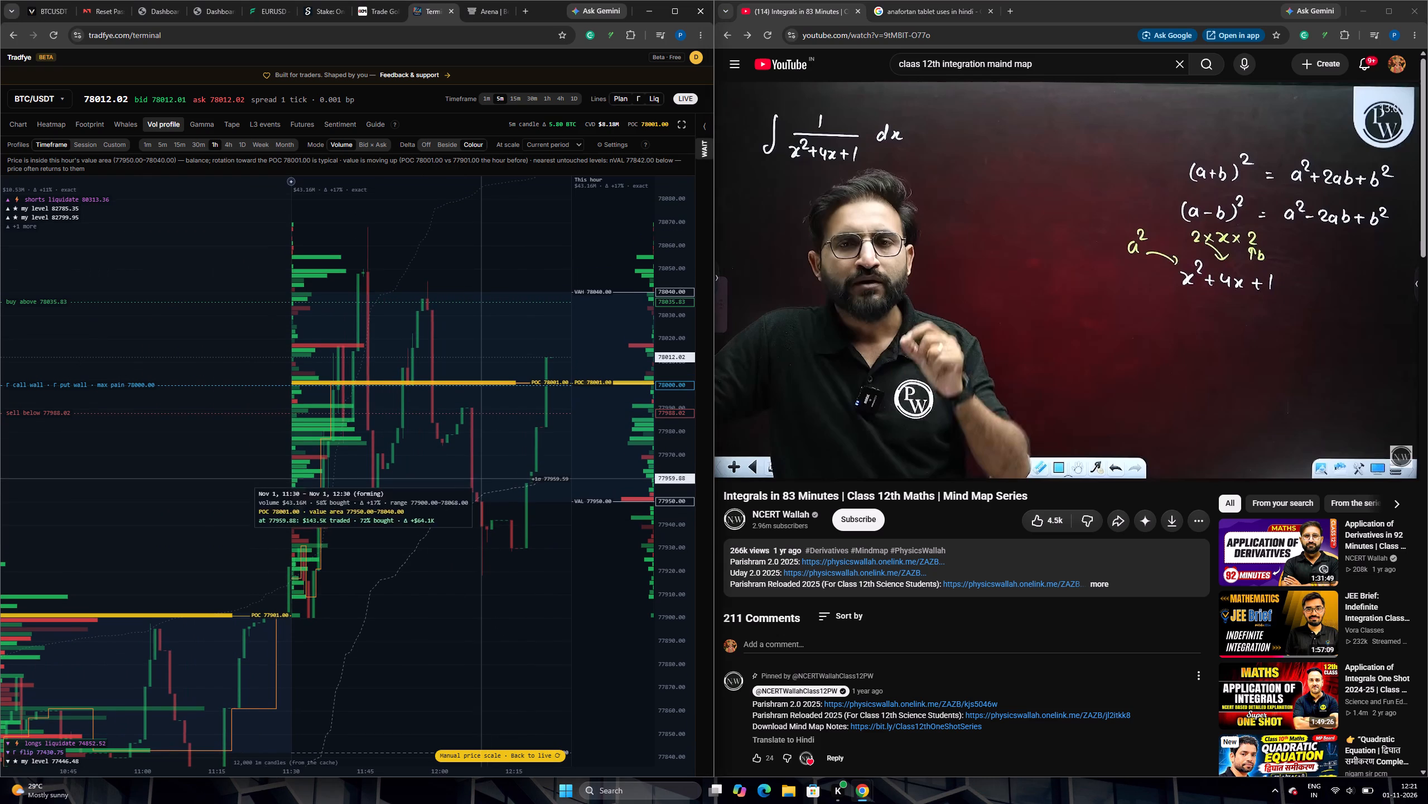
pyautogui.moveTo(562, 507); pyautogui.dragTo(523, 502)
pyautogui.scroll(1, 571, 480)
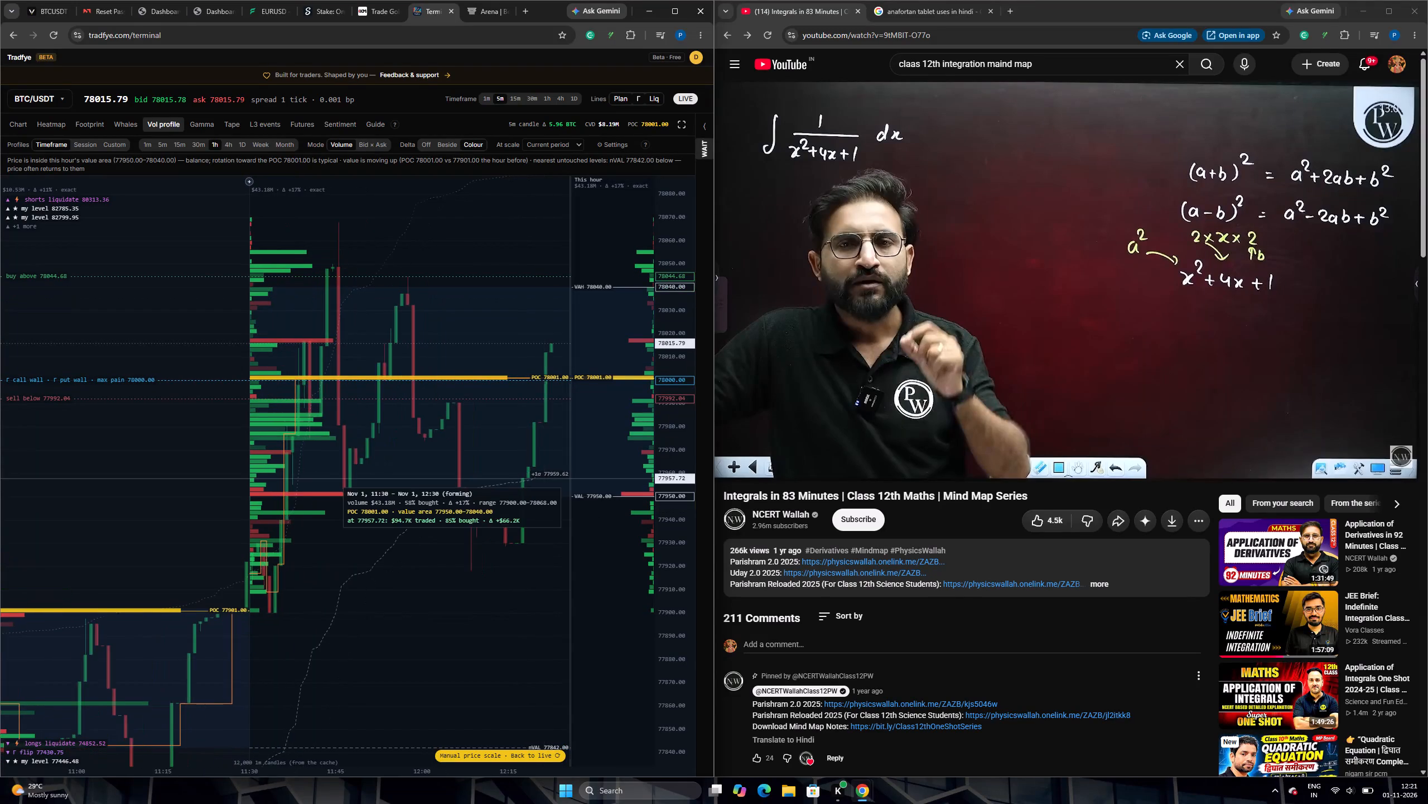
pyautogui.scroll(1, 570, 478)
# Switch to the Vela BTCUSDT chart and examine the recent 5-minute footprint candles and volume bubbles.
pyautogui.click(41, 8)
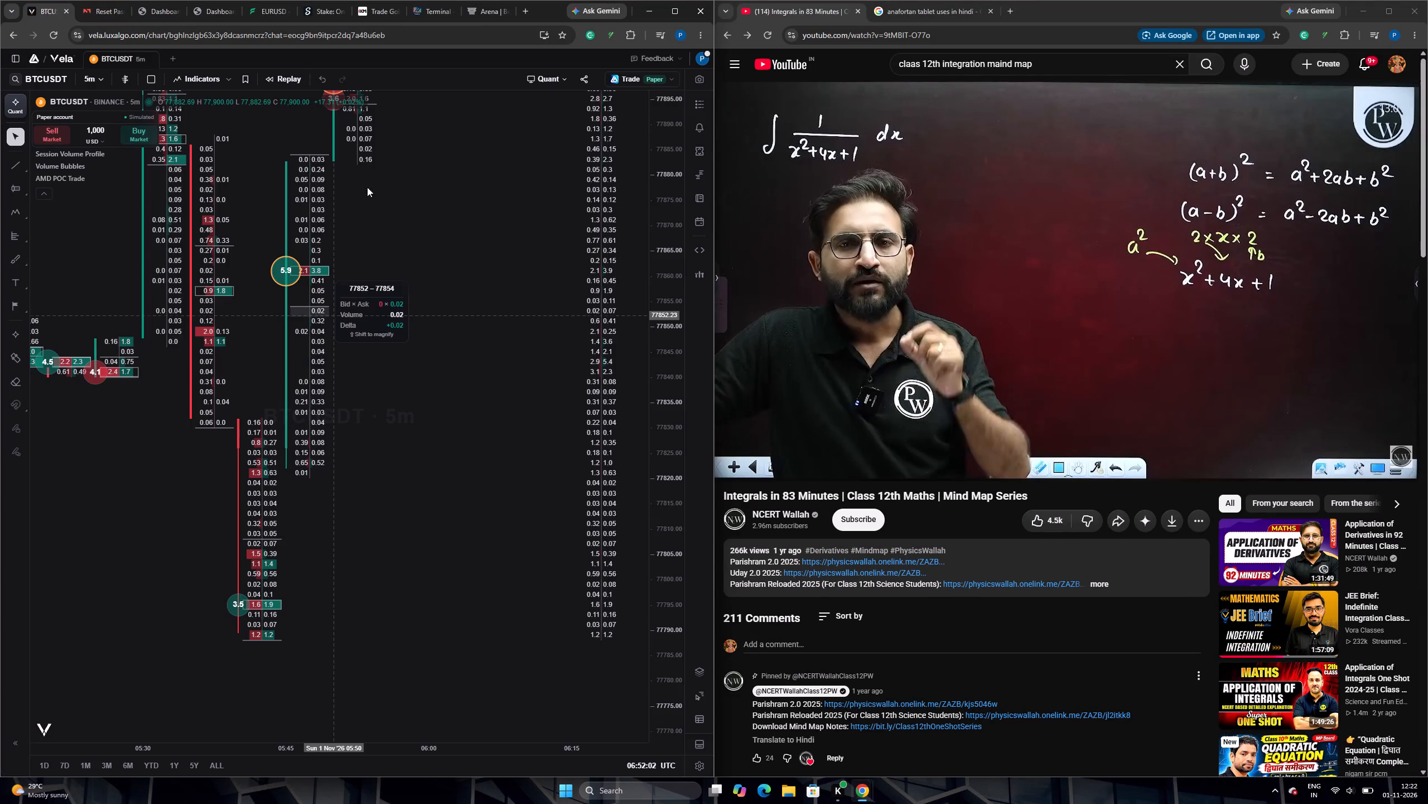
pyautogui.scroll(2, 383, 249)
pyautogui.moveTo(384, 247); pyautogui.dragTo(459, 470)
pyautogui.moveTo(668, 256); pyautogui.dragTo(639, 471)
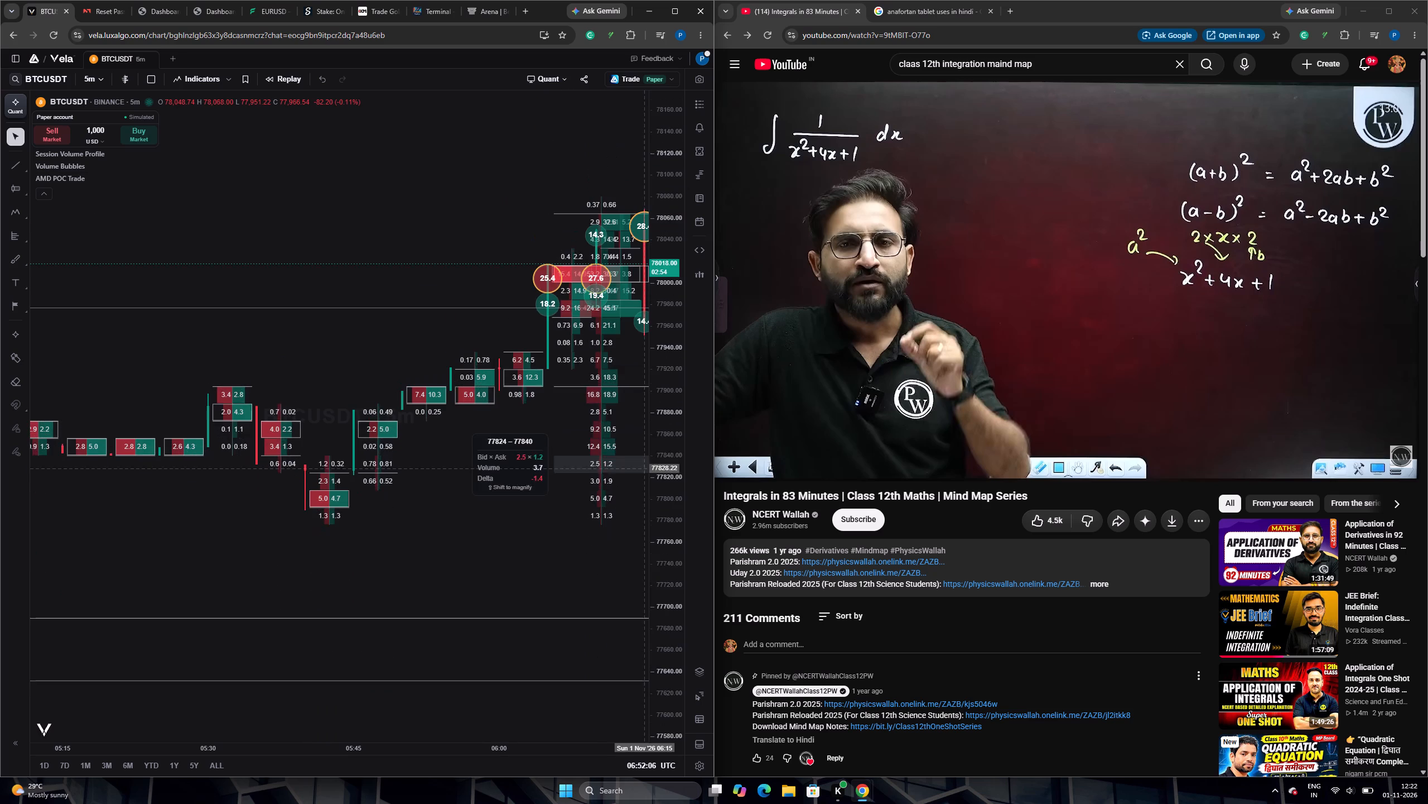
pyautogui.moveTo(561, 409); pyautogui.dragTo(305, 424)
pyautogui.moveTo(523, 443); pyautogui.dragTo(235, 433)
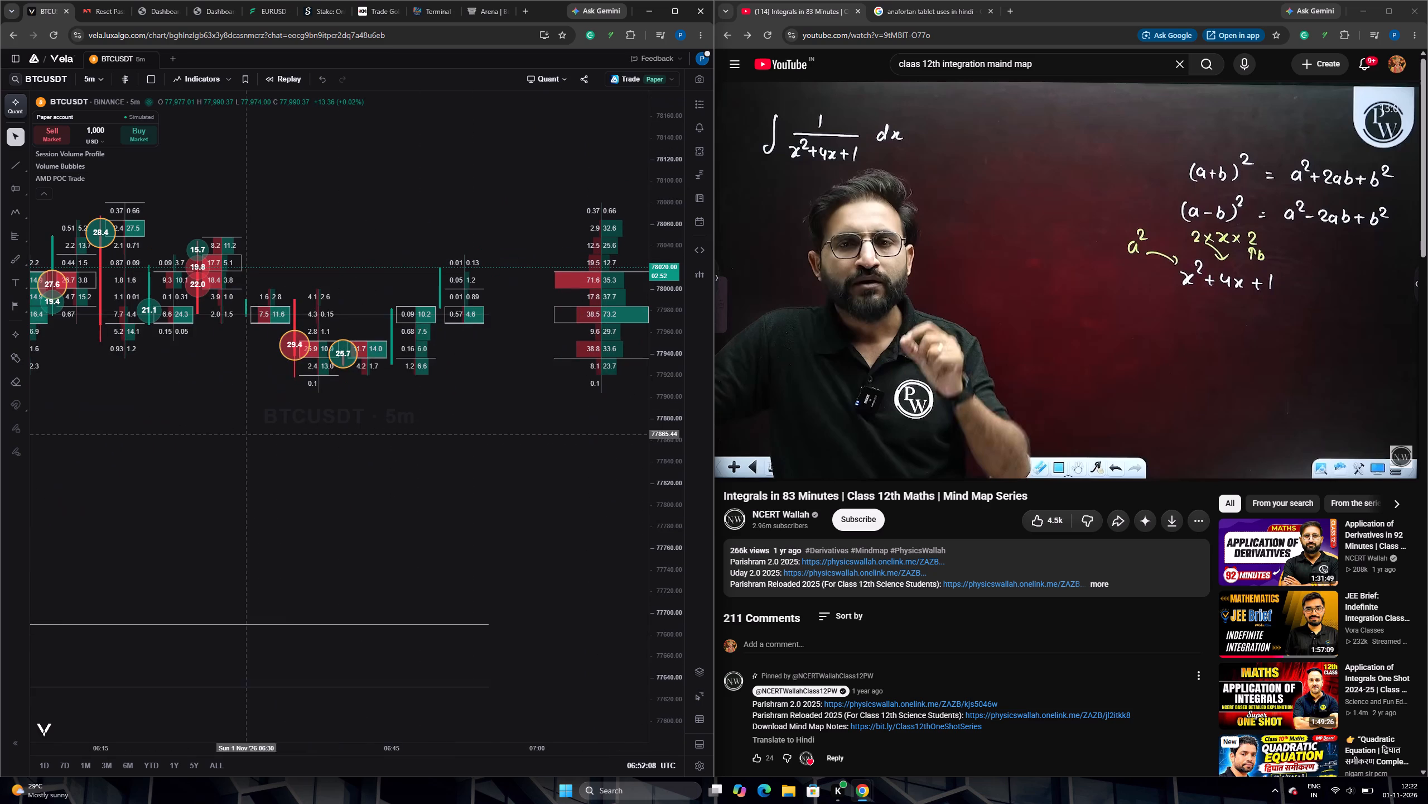
pyautogui.moveTo(439, 444); pyautogui.dragTo(407, 454)
pyautogui.scroll(-4, 417, 454)
pyautogui.moveTo(410, 435); pyautogui.dragTo(422, 467)
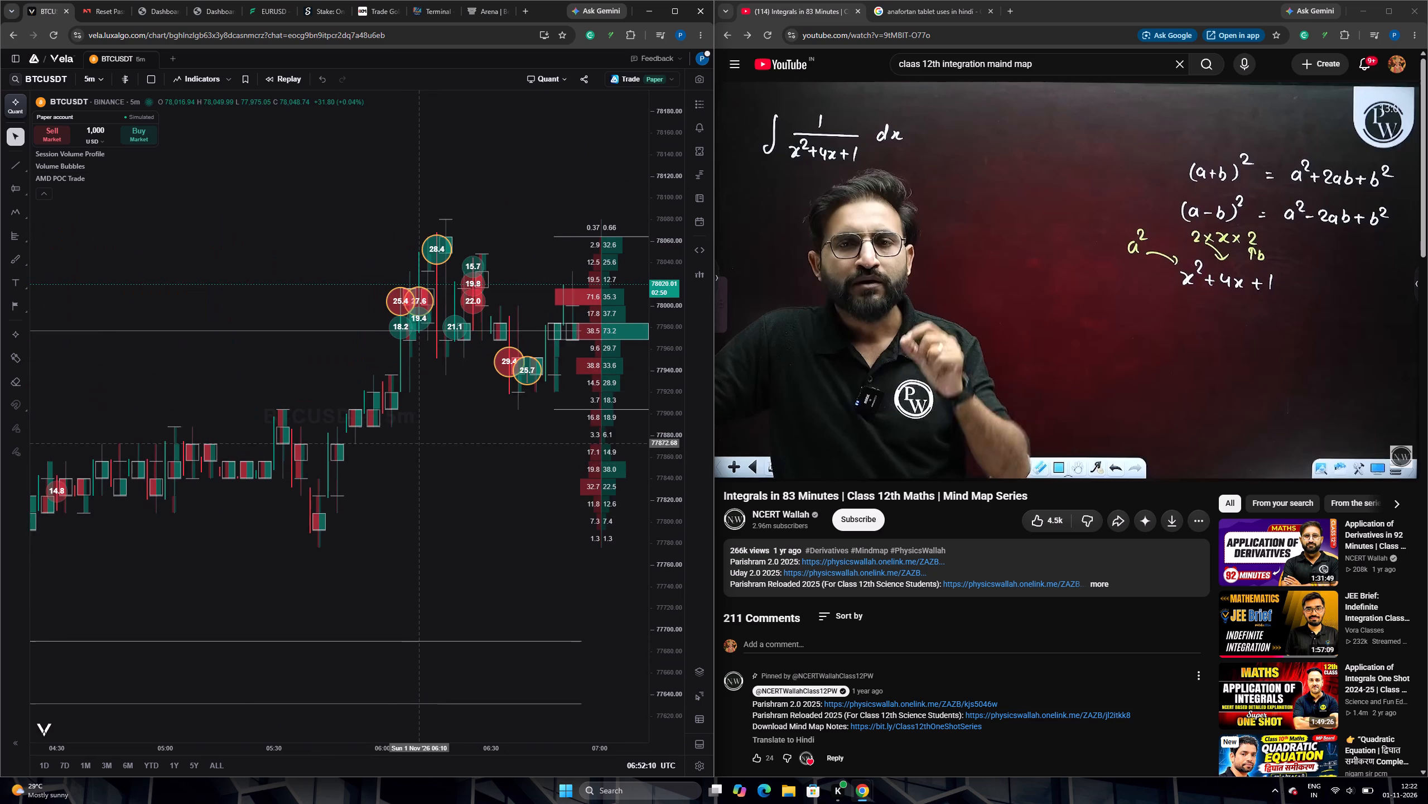
pyautogui.moveTo(422, 467); pyautogui.dragTo(360, 503)
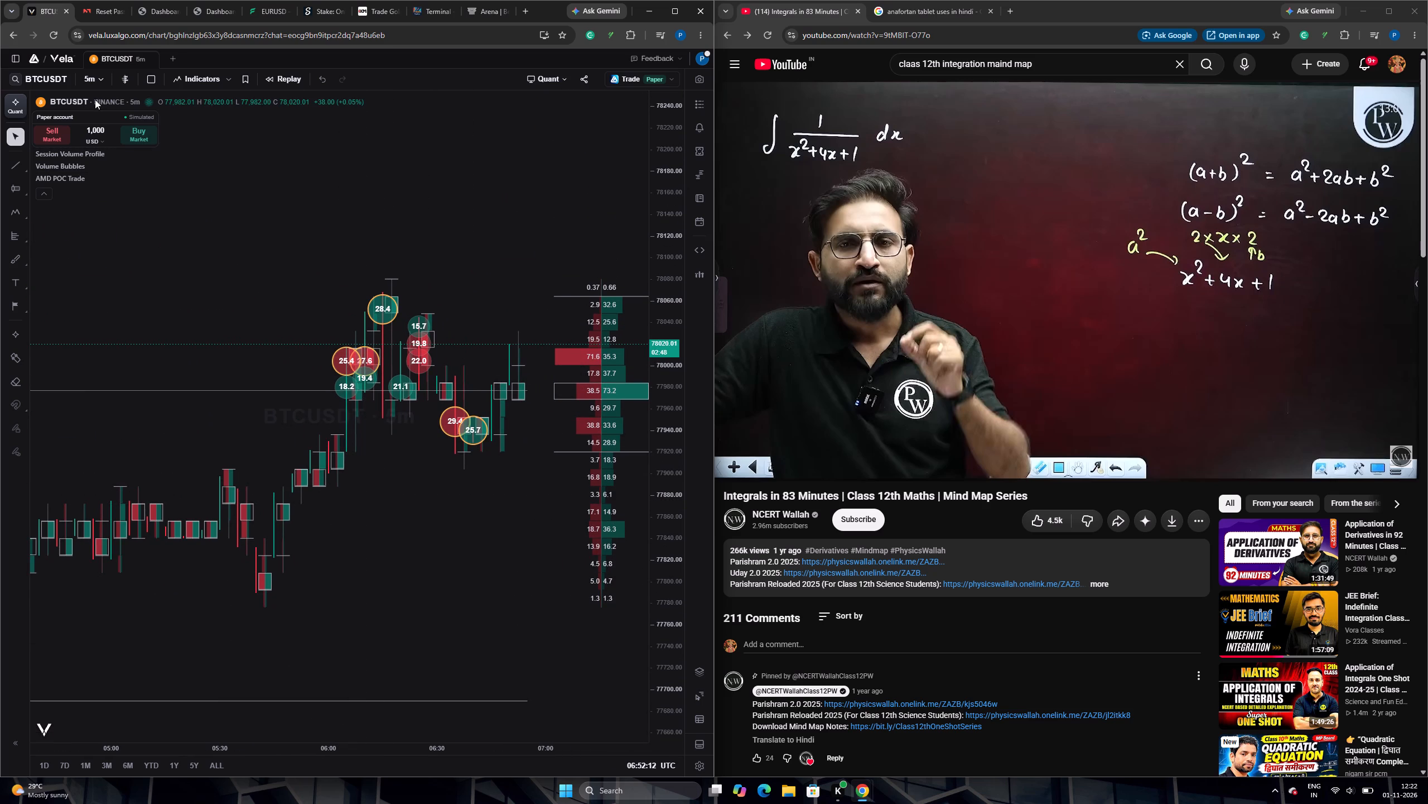
# Set the BTCUSDT chart's timeframe to 1 minute.
pyautogui.click(97, 78)
pyautogui.click(102, 143)
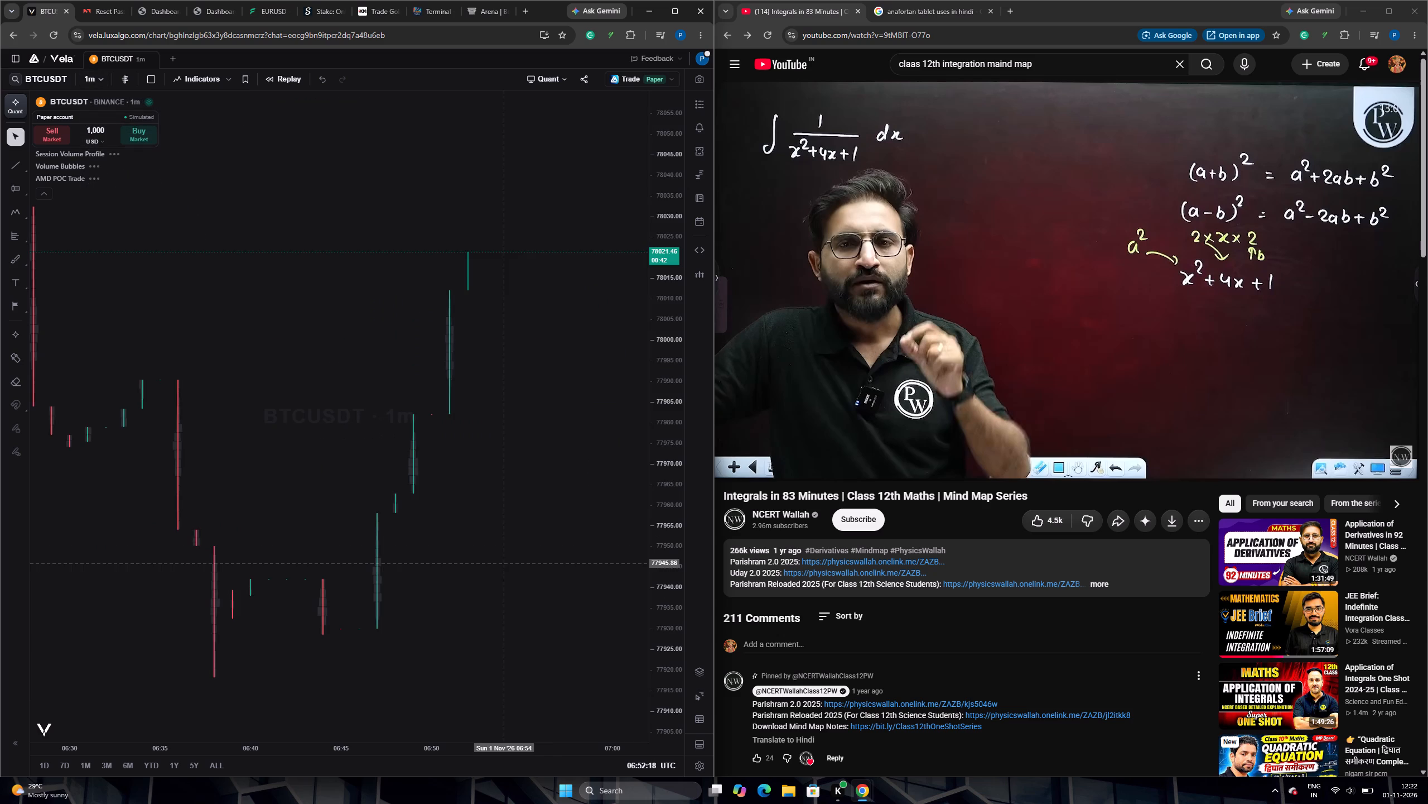
# Examine the bid and ask volumes in the latest 1-minute BTCUSDT footprint candles and the preceding drop.
pyautogui.scroll(2, 437, 572)
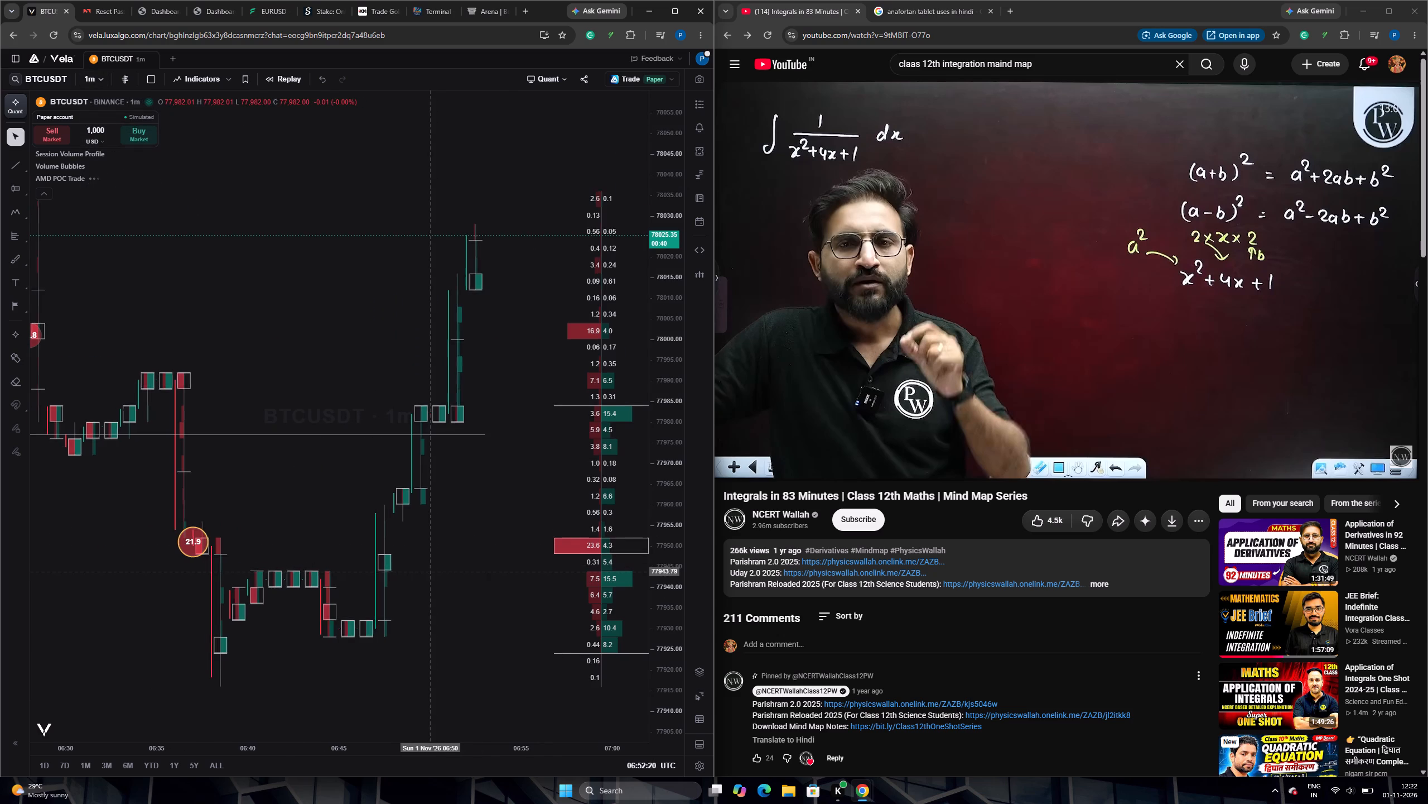
pyautogui.scroll(2, 437, 572)
pyautogui.moveTo(362, 573); pyautogui.dragTo(575, 578)
pyautogui.scroll(-1, 469, 561)
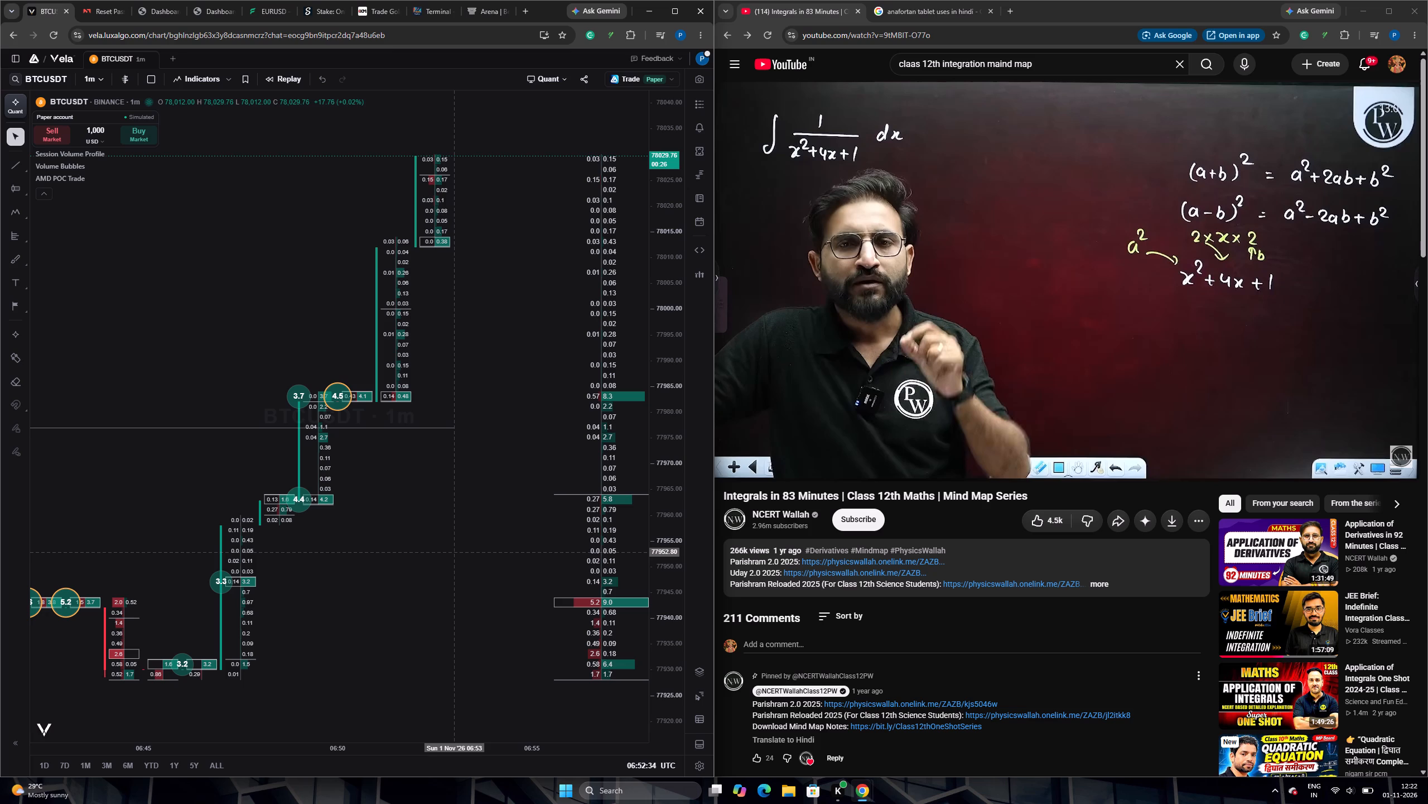
pyautogui.scroll(-4, 455, 469)
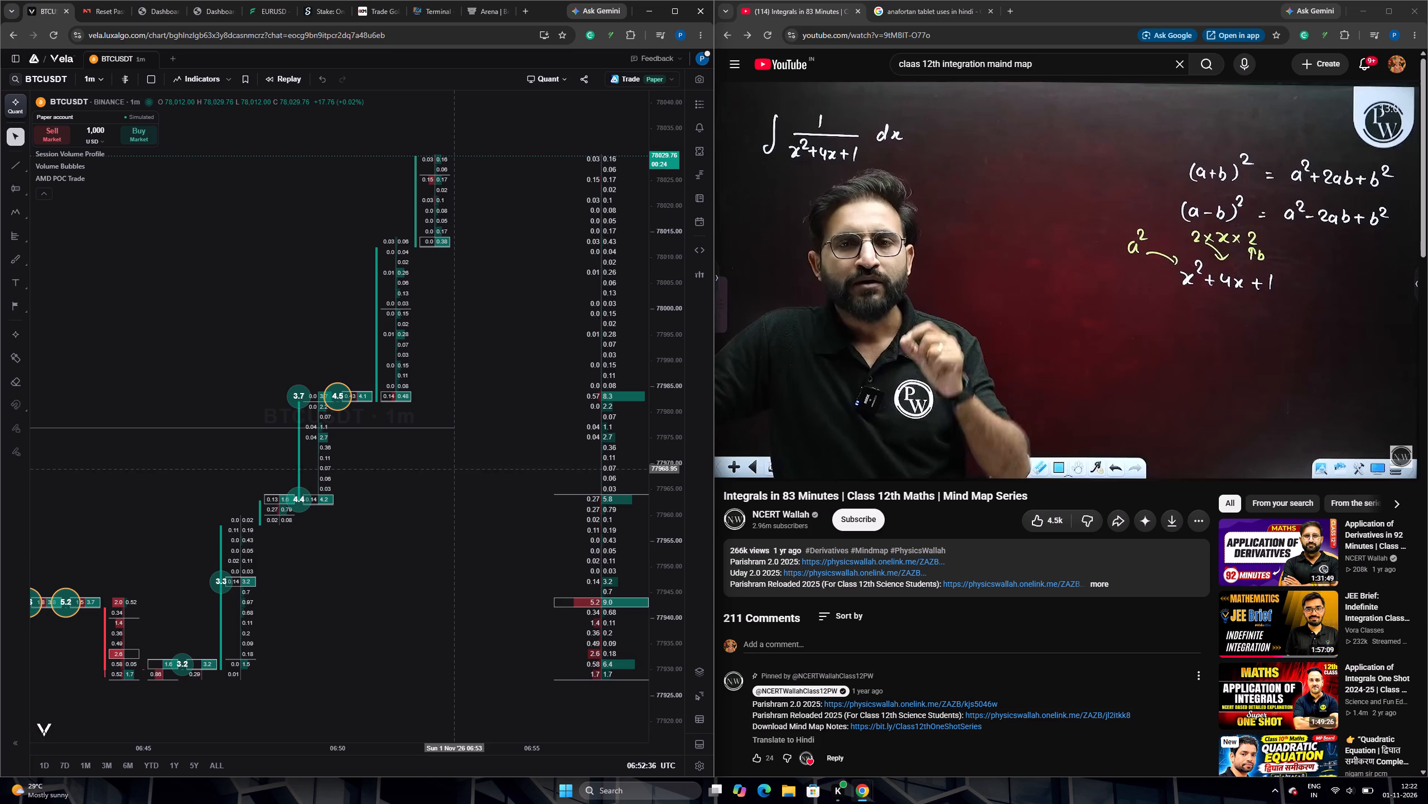
pyautogui.scroll(1, 447, 483)
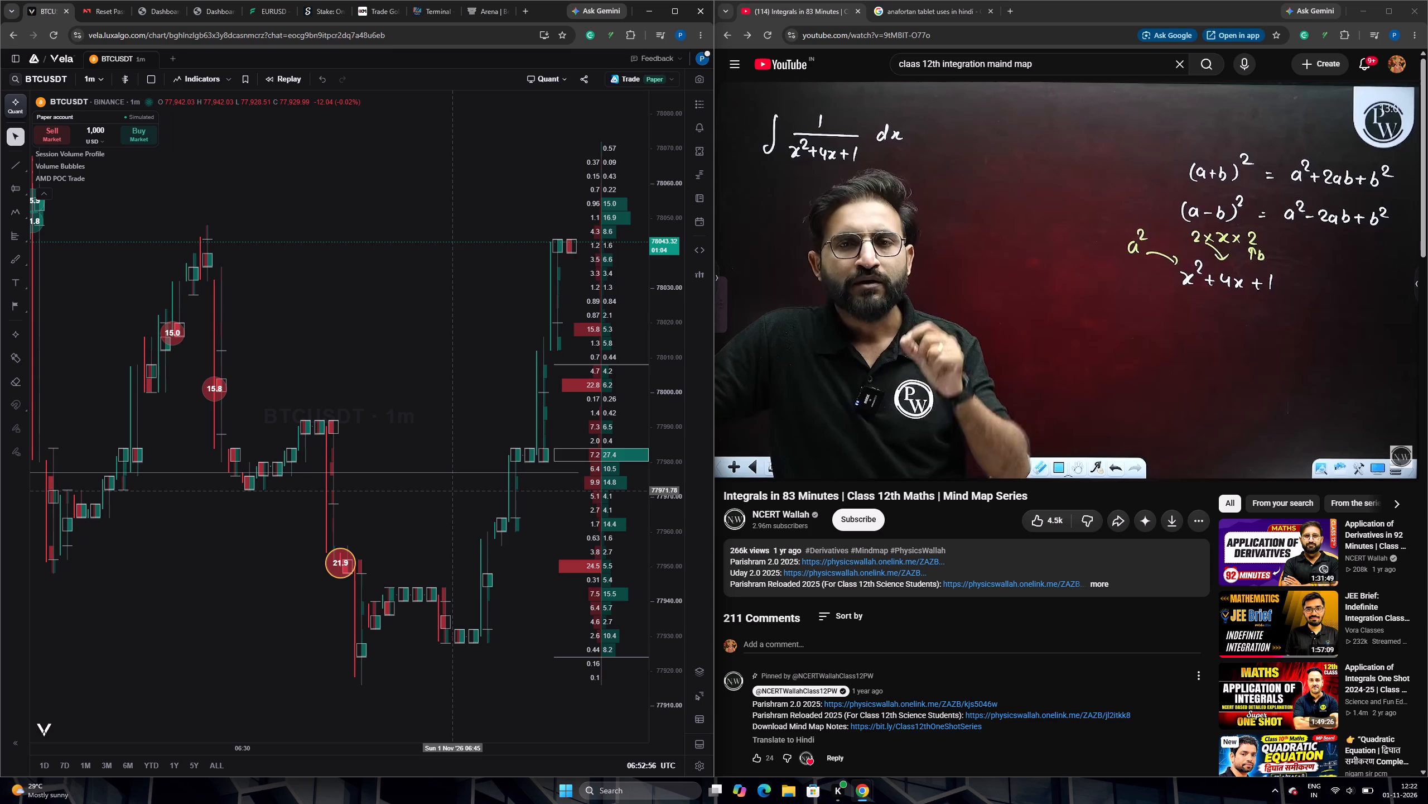
pyautogui.scroll(5, 467, 492)
pyautogui.scroll(-1, 464, 495)
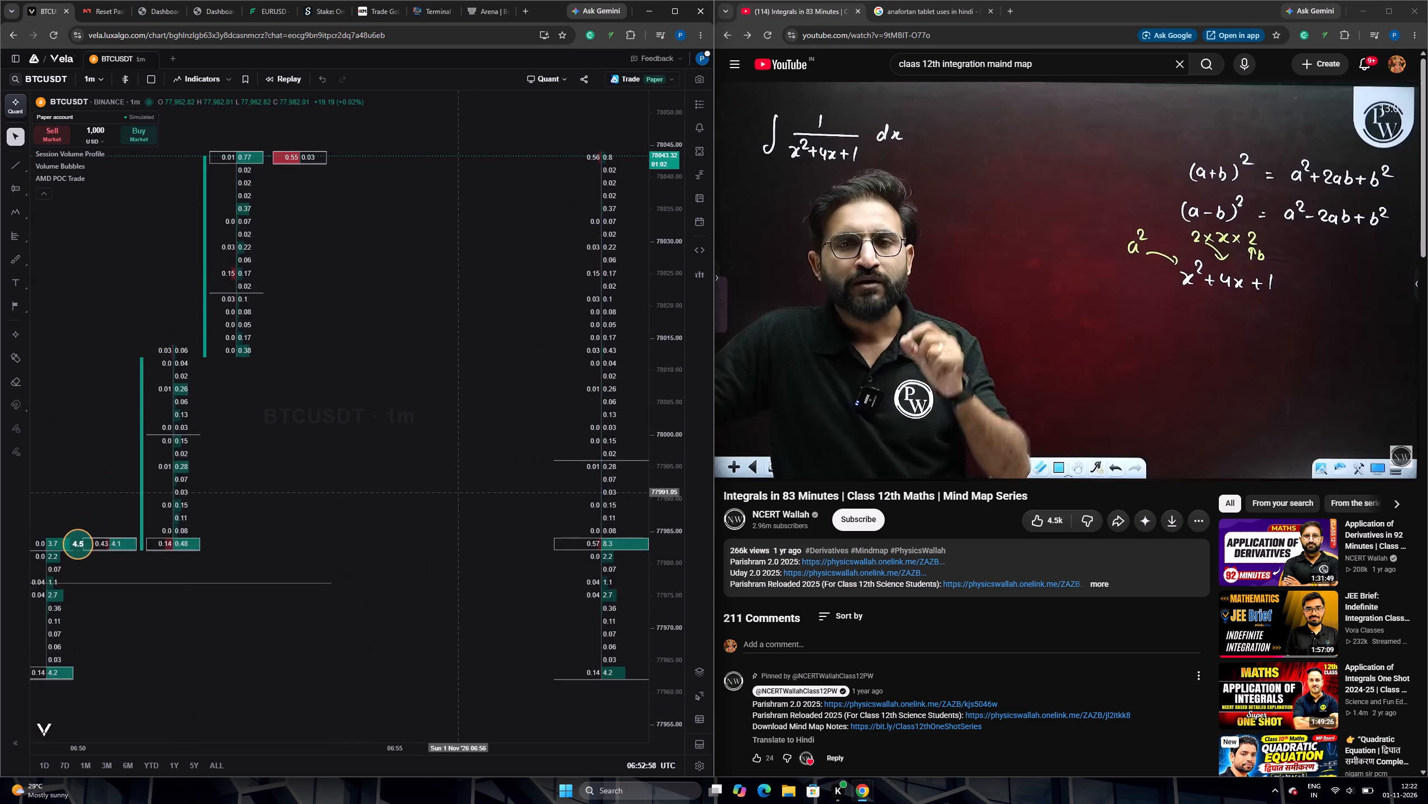
pyautogui.scroll(-1, 464, 495)
pyautogui.moveTo(408, 511); pyautogui.dragTo(576, 385)
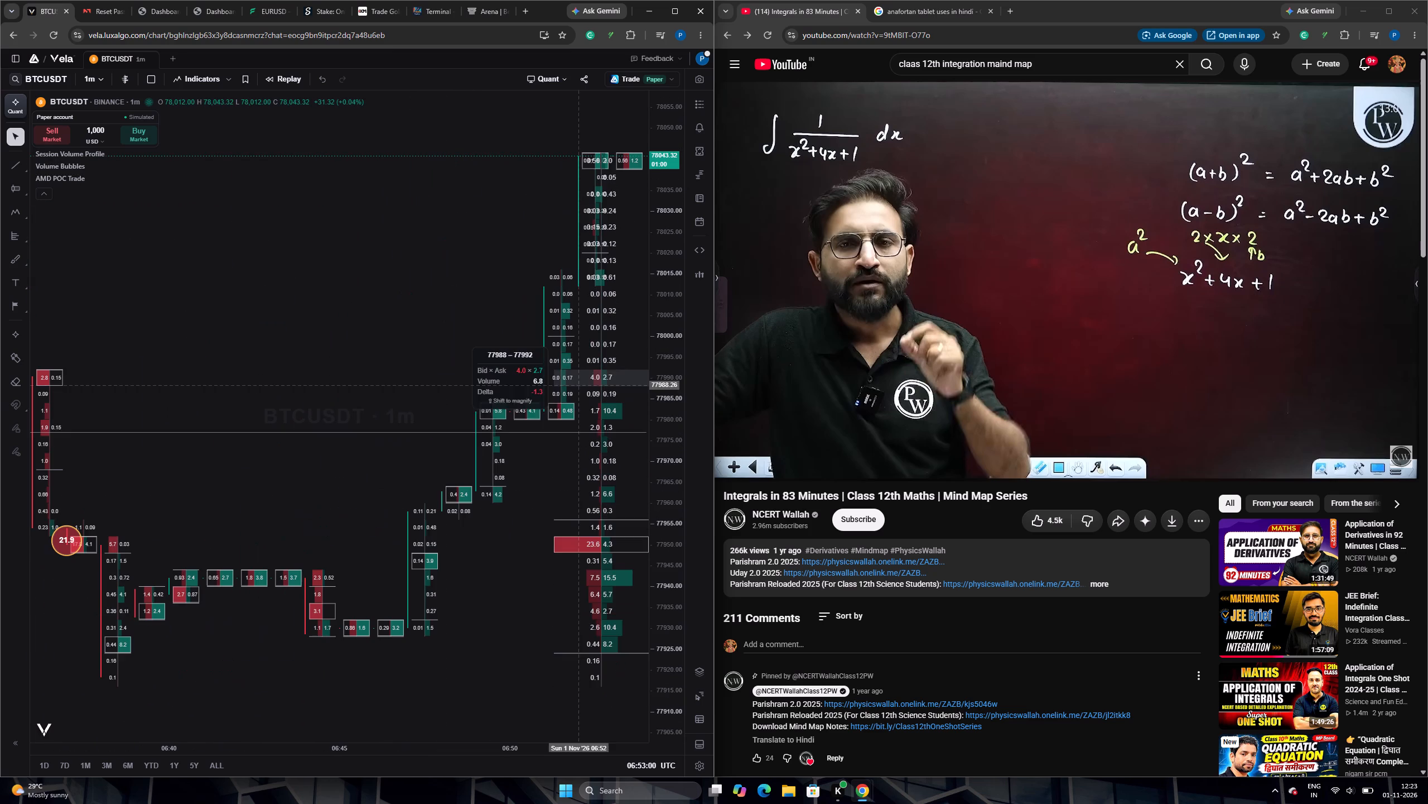
pyautogui.moveTo(255, 528); pyautogui.dragTo(569, 524)
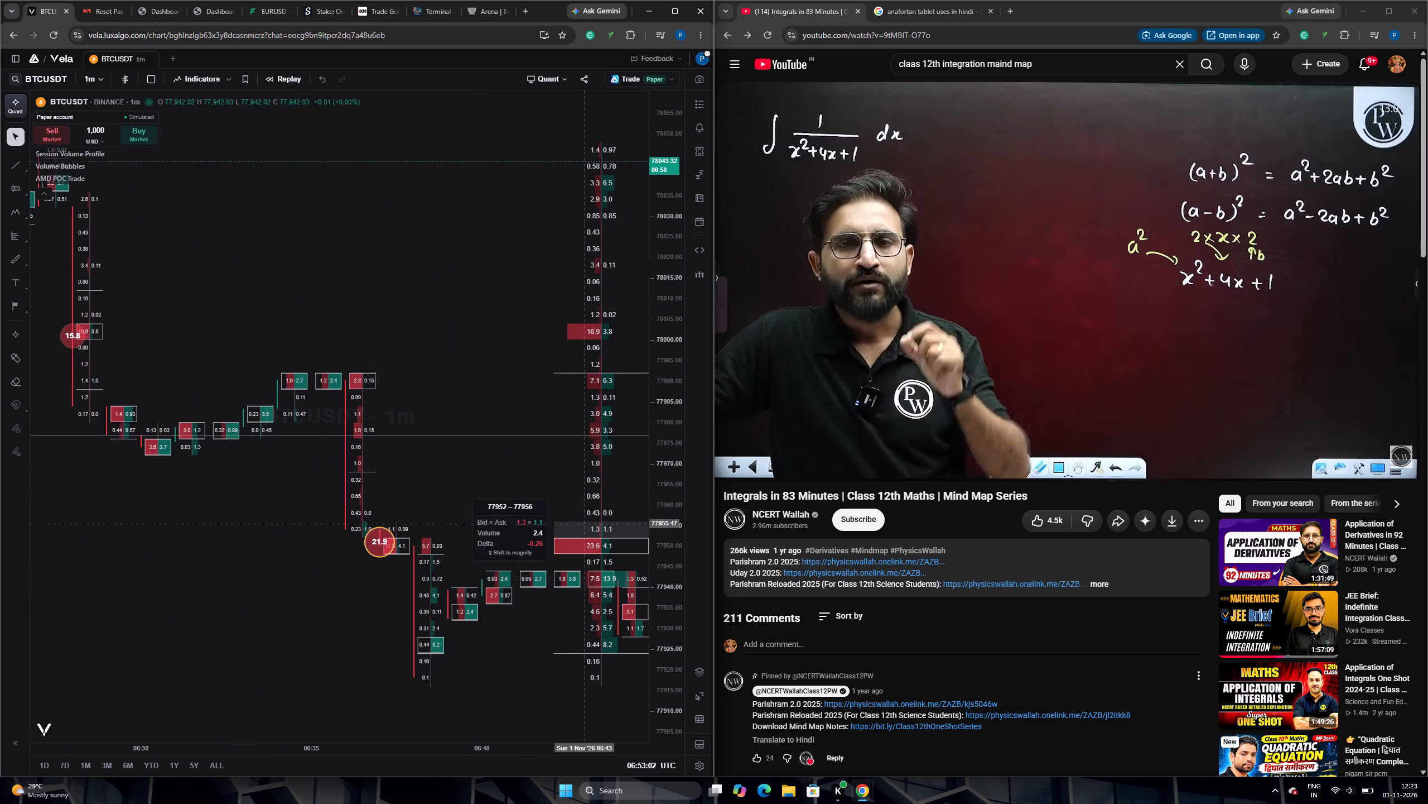
# Examine the October 31 BTCUSDT price action, focusing on the AMD POC Trade zone around 20:00.
pyautogui.scroll(-13, 342, 479)
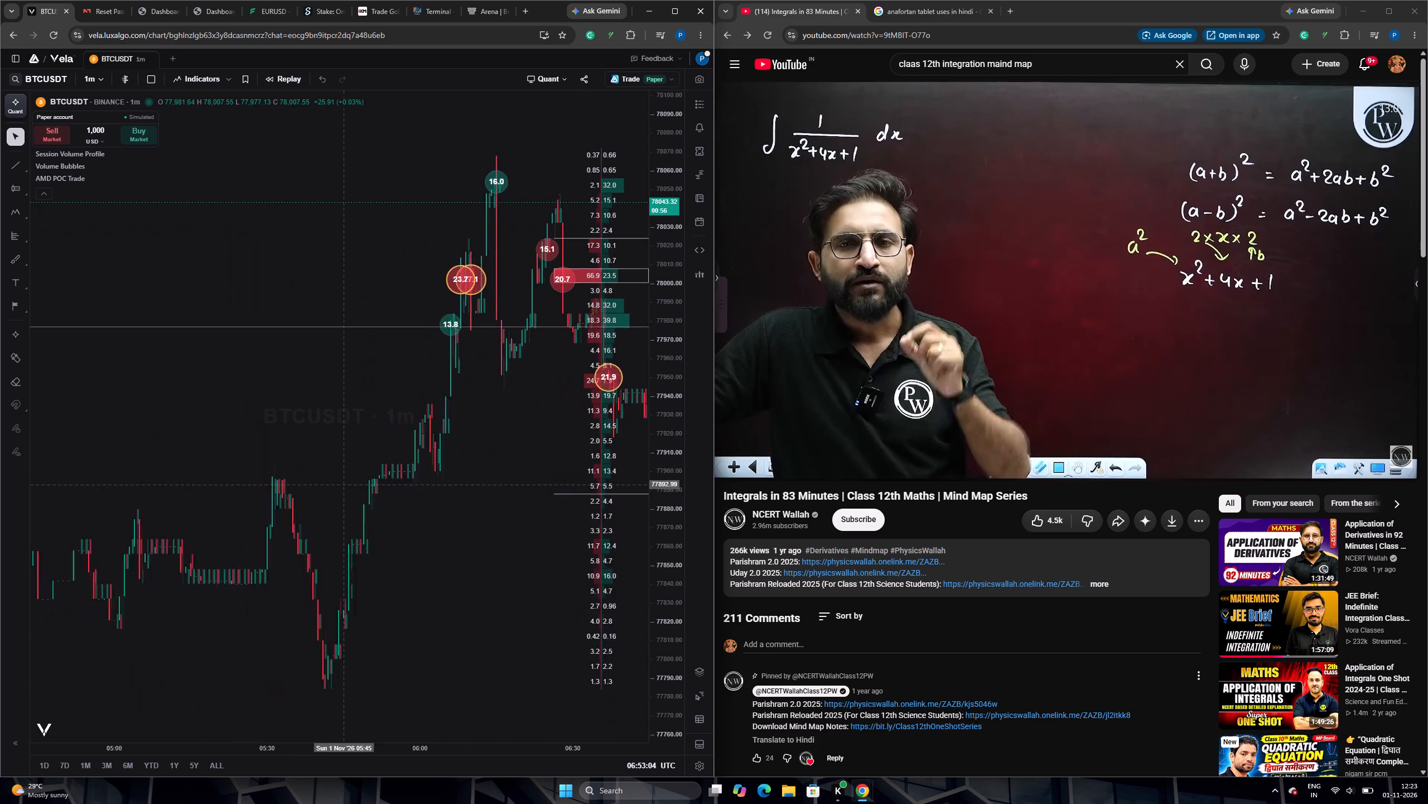
pyautogui.scroll(-4, 520, 544)
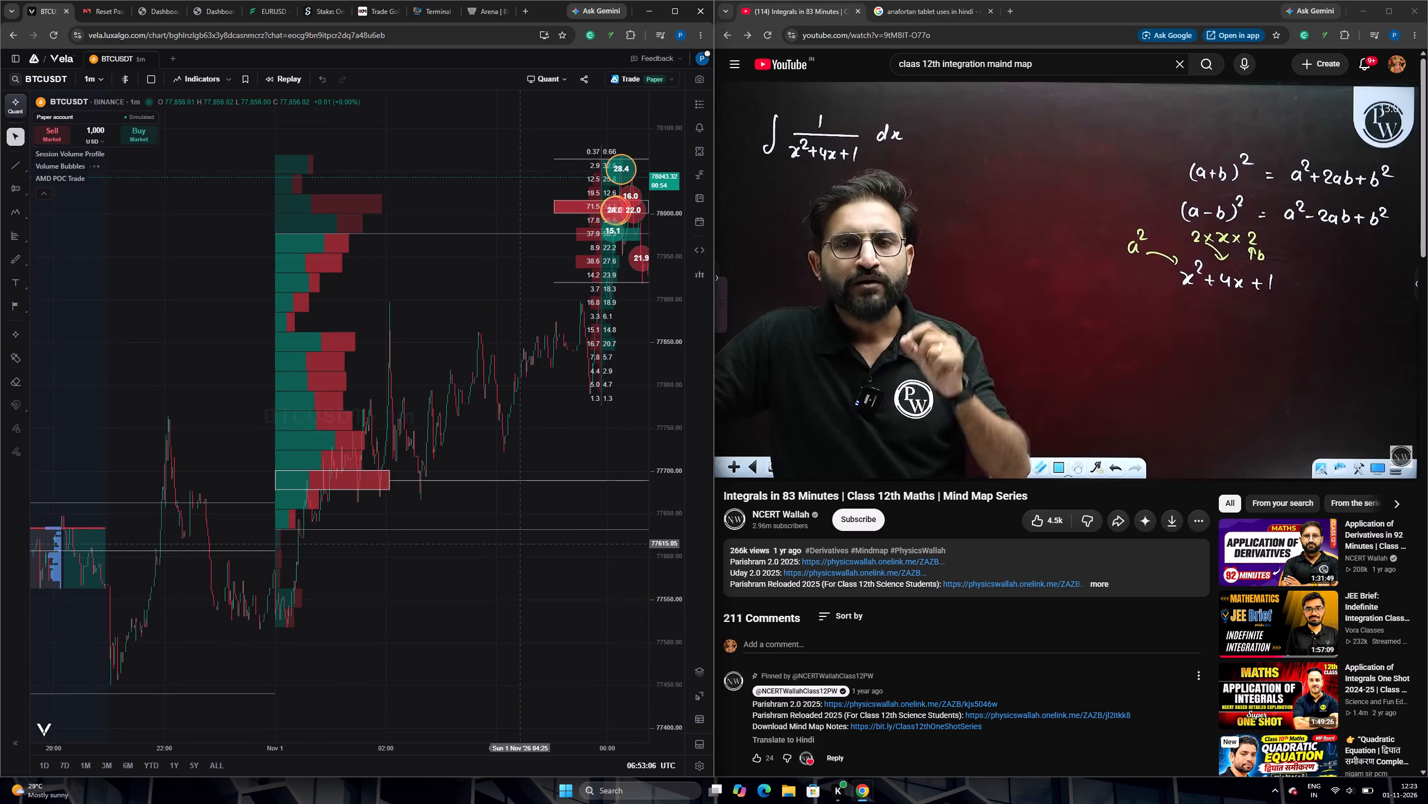
pyautogui.scroll(-4, 334, 417)
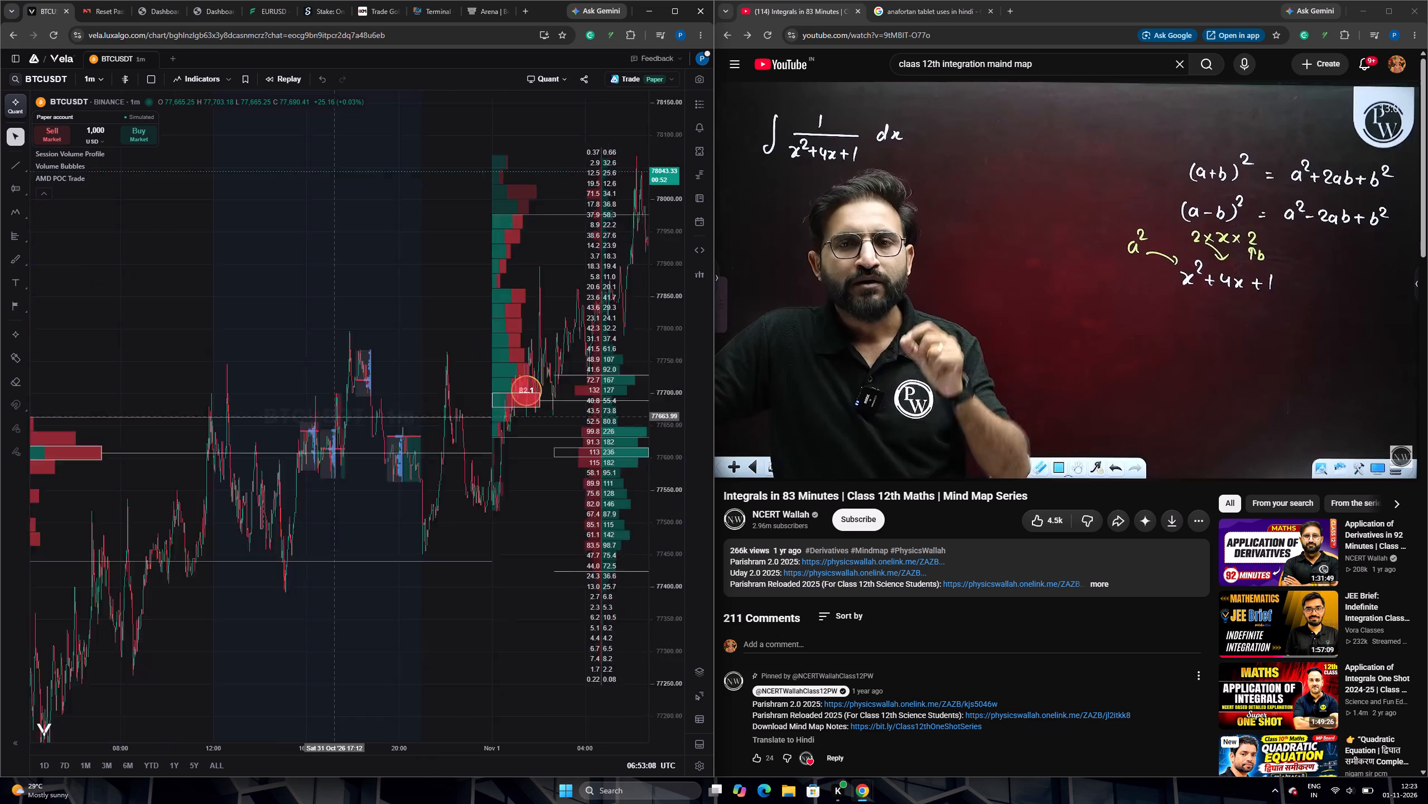
pyautogui.scroll(5, 334, 422)
pyautogui.moveTo(194, 599); pyautogui.dragTo(439, 577)
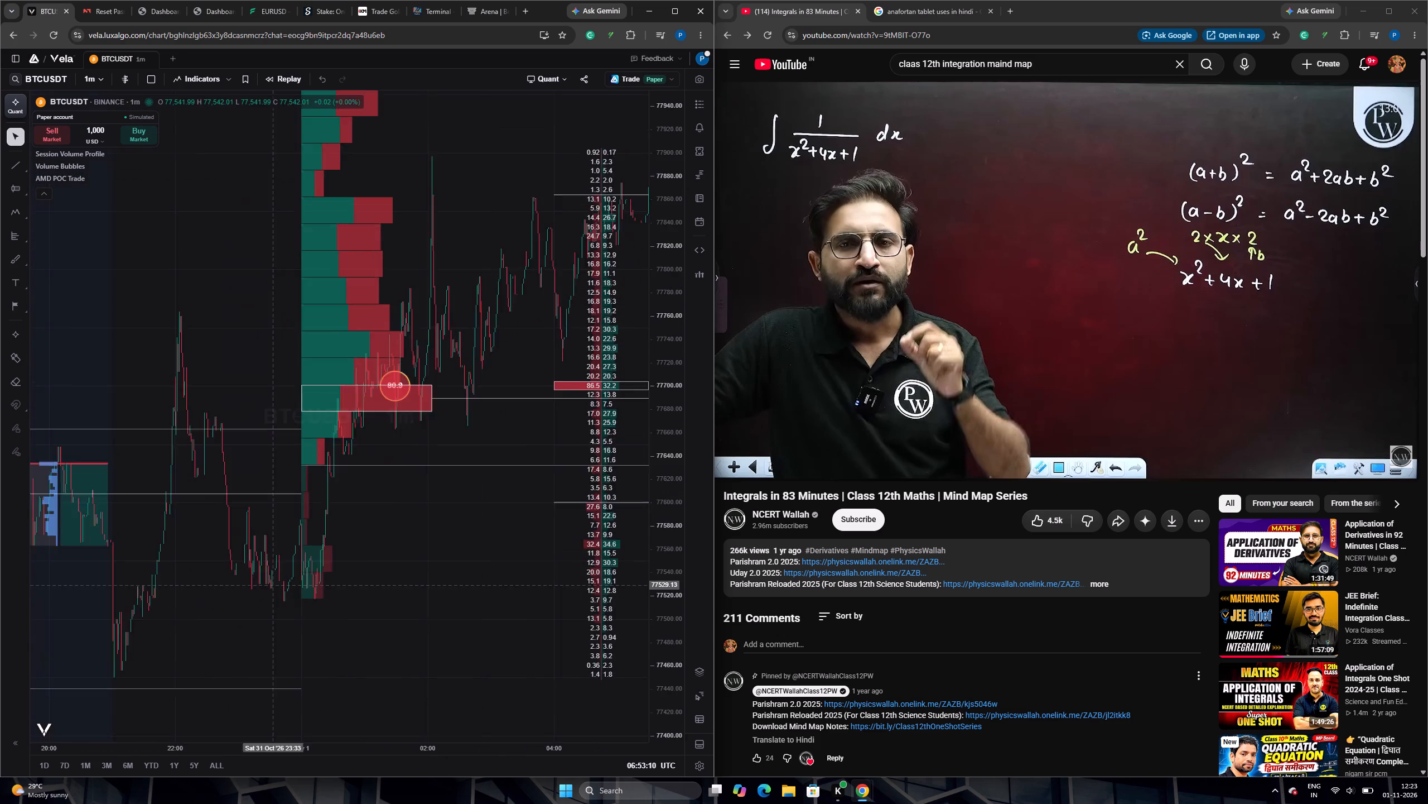
pyautogui.moveTo(439, 577); pyautogui.dragTo(604, 573)
pyautogui.moveTo(379, 445); pyautogui.dragTo(409, 445)
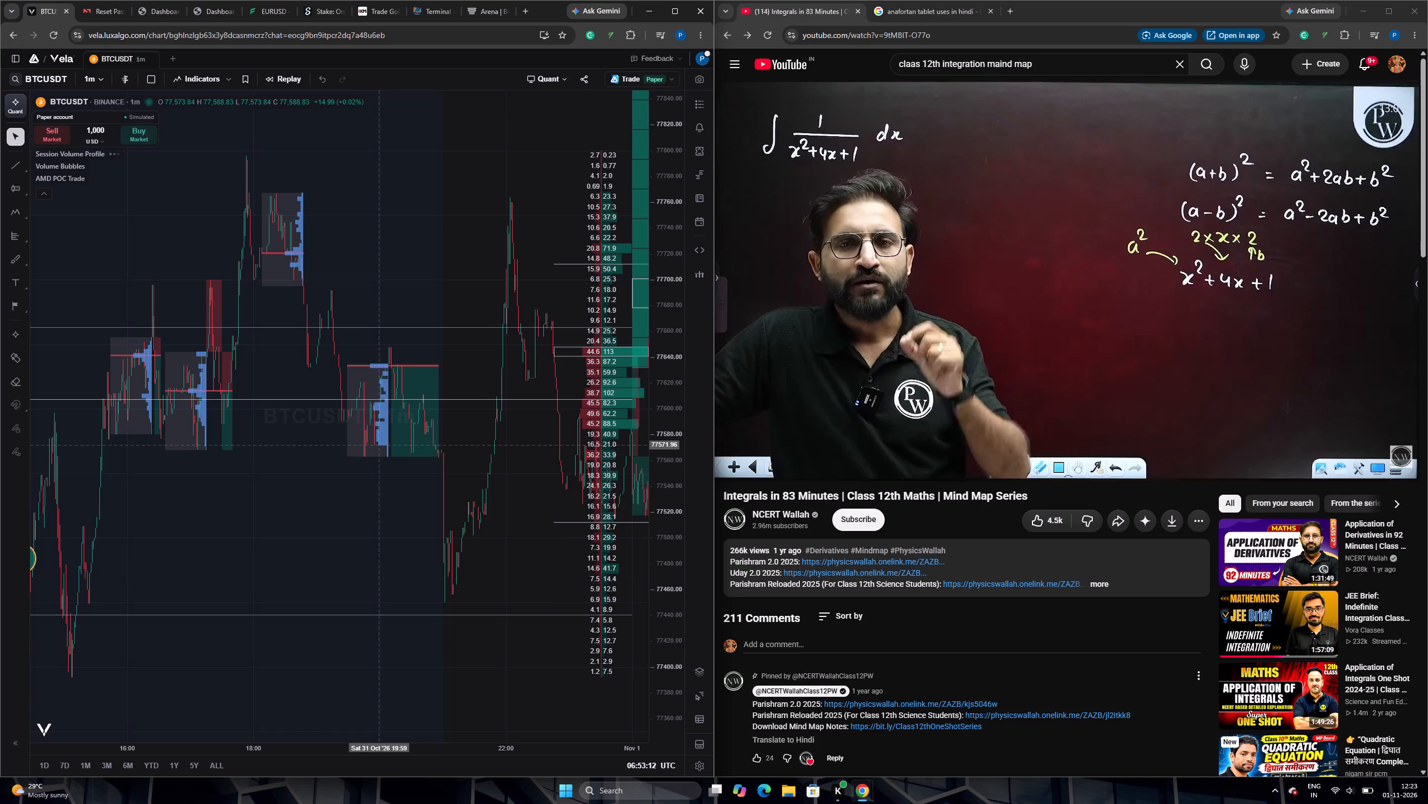
pyautogui.moveTo(409, 445); pyautogui.dragTo(556, 459)
pyautogui.scroll(6, 481, 461)
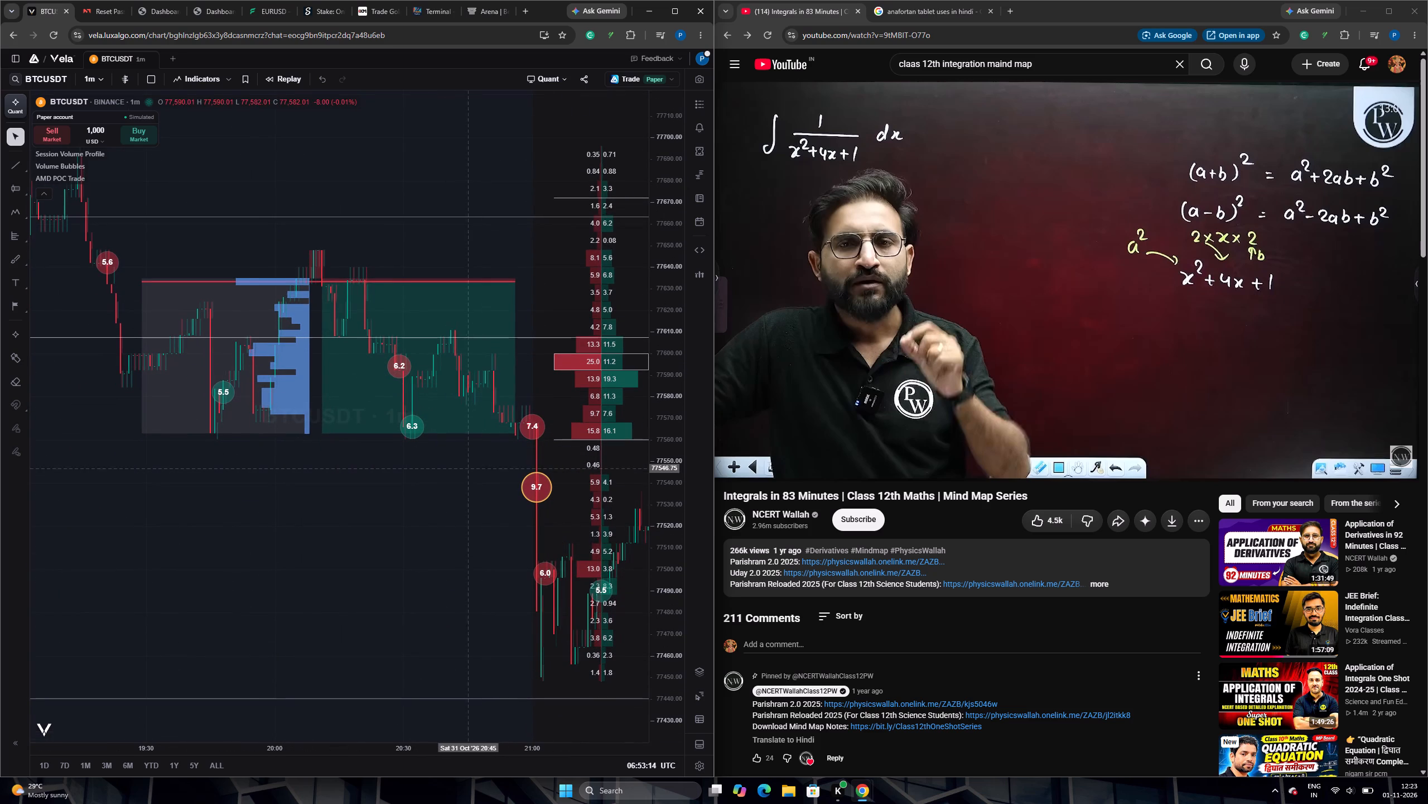
pyautogui.click(271, 411)
pyautogui.click(279, 407)
pyautogui.click(288, 403)
pyautogui.moveTo(311, 403); pyautogui.dragTo(169, 411)
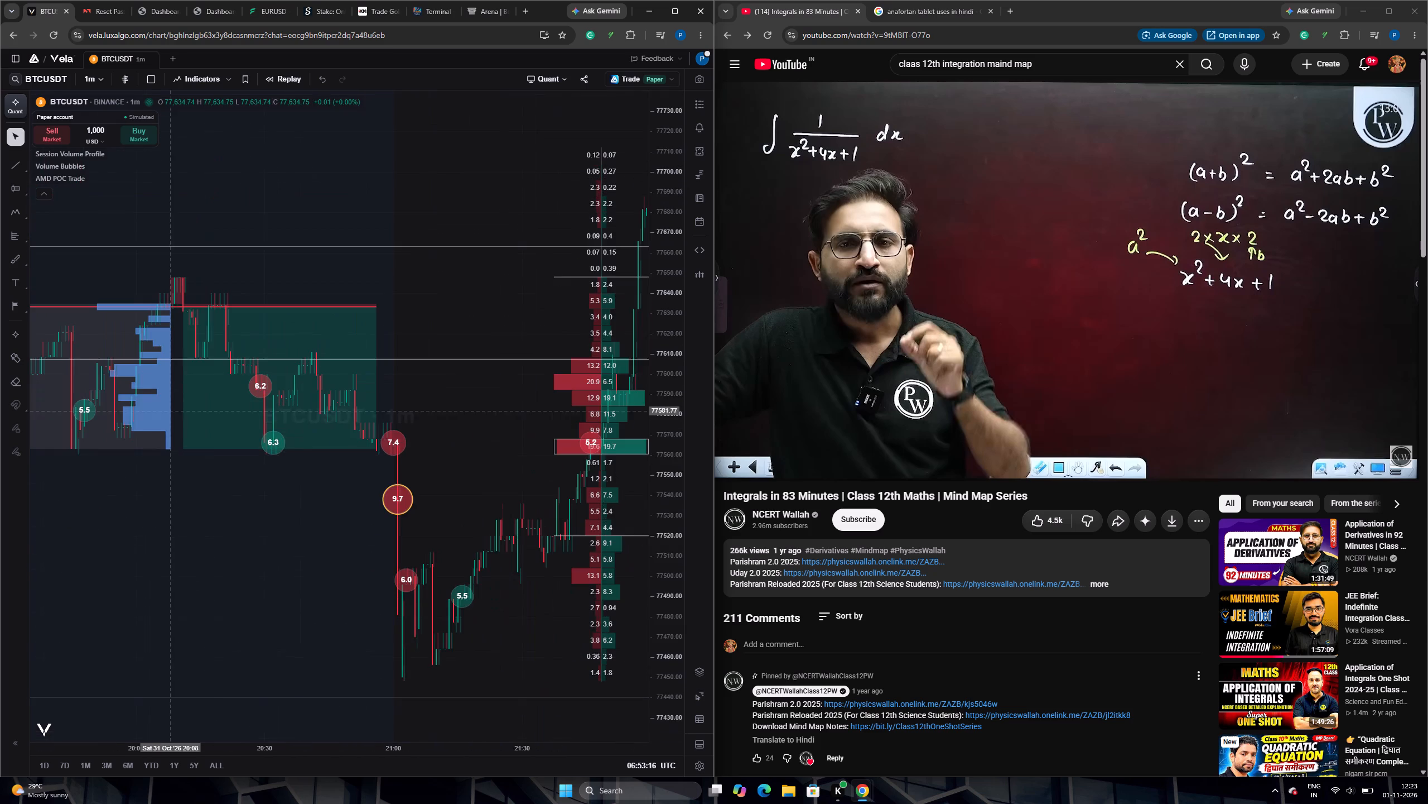
# Follow the BTCUSDT price action from late October 31 through the November 1 session volume profile to the latest candles.
pyautogui.moveTo(508, 547); pyautogui.dragTo(354, 534)
pyautogui.moveTo(519, 580); pyautogui.dragTo(398, 563)
pyautogui.moveTo(445, 578); pyautogui.dragTo(300, 577)
pyautogui.moveTo(425, 582); pyautogui.dragTo(223, 535)
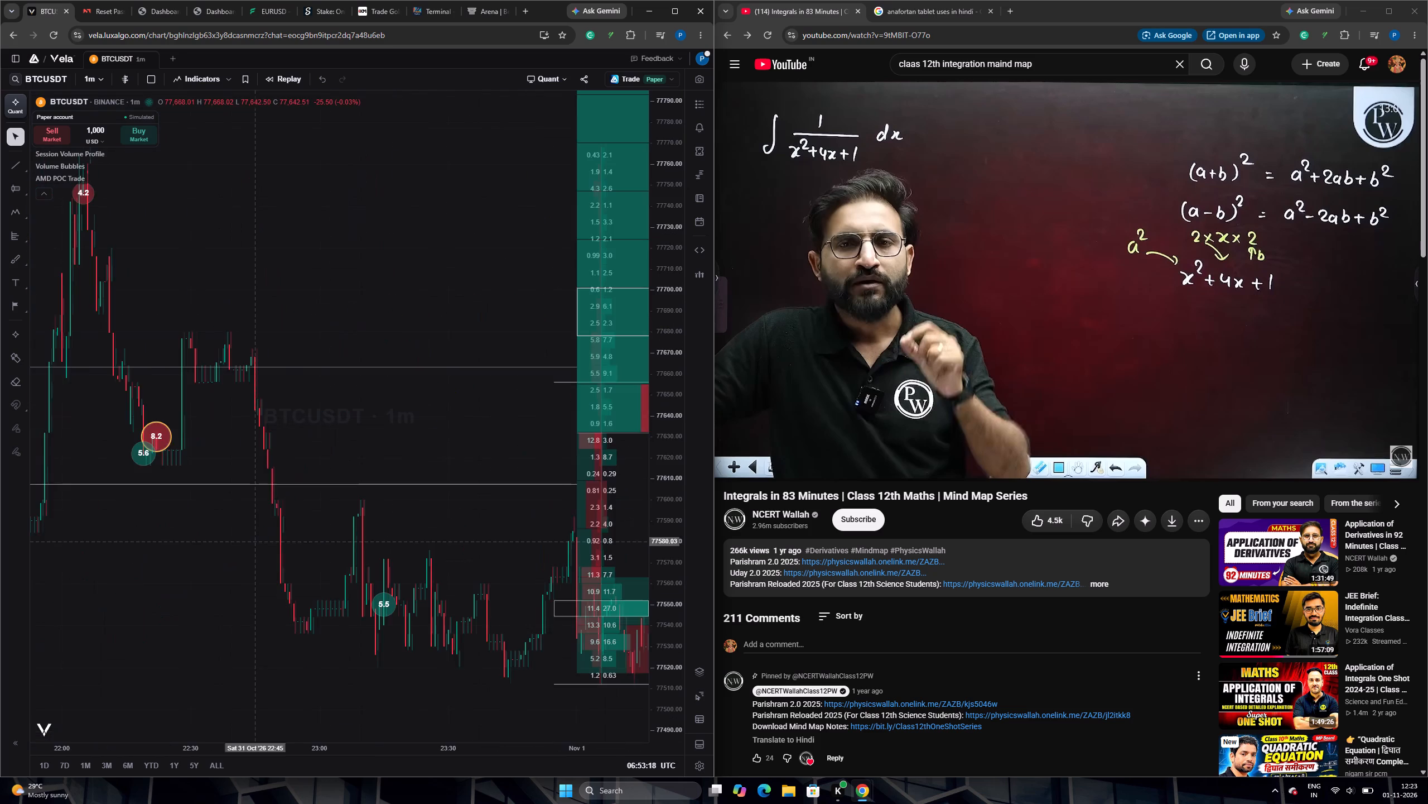
pyautogui.moveTo(499, 594); pyautogui.dragTo(282, 547)
pyautogui.scroll(-5, 416, 588)
pyautogui.scroll(1, 418, 583)
pyautogui.scroll(-6, 427, 568)
pyautogui.moveTo(482, 549); pyautogui.dragTo(236, 558)
pyautogui.scroll(4, 489, 575)
pyautogui.moveTo(496, 563); pyautogui.dragTo(496, 565)
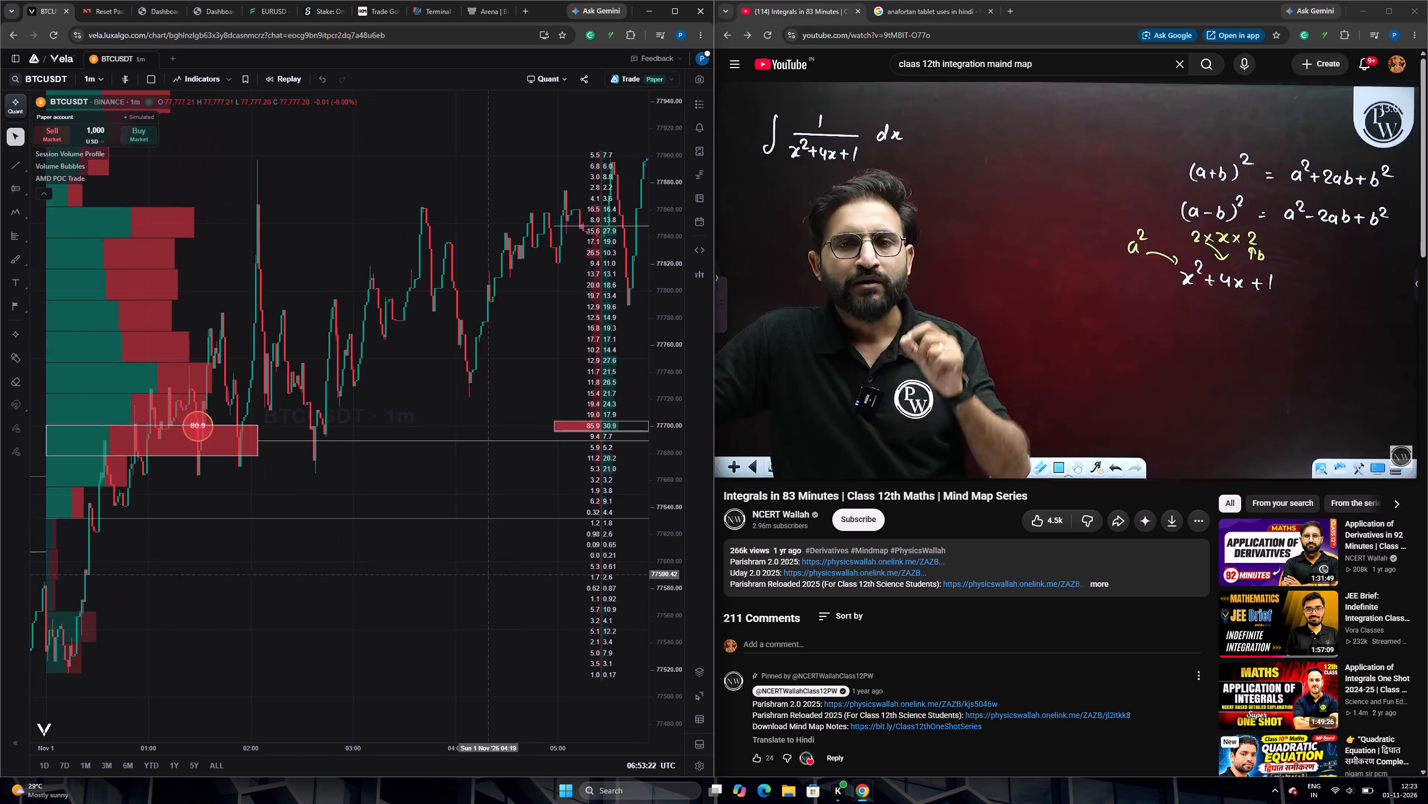
pyautogui.moveTo(496, 565); pyautogui.dragTo(255, 580)
pyautogui.scroll(4, 441, 491)
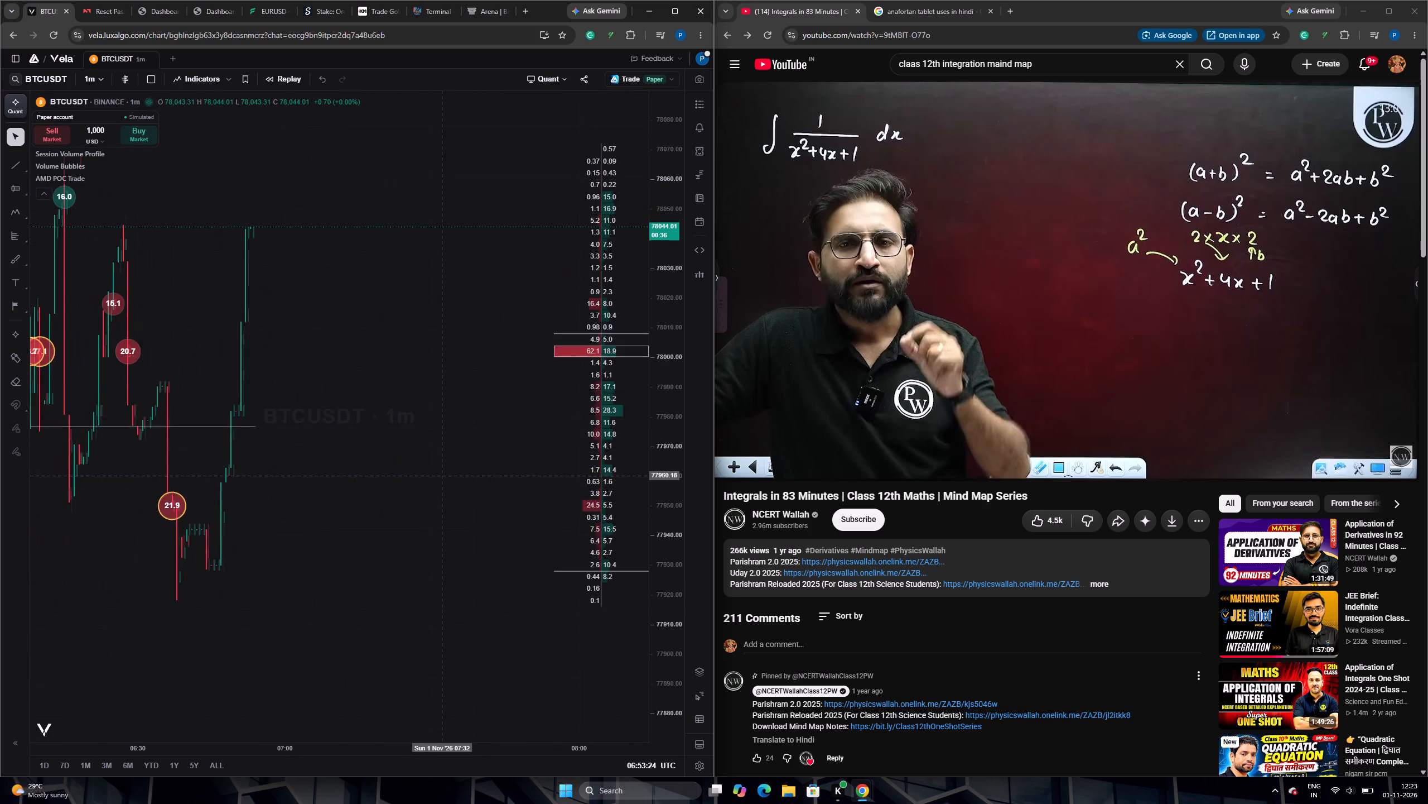
# Examine the footprint volumes and bubbles of the newest 1-minute BTCUSDT candles from about 06:45 onward.
pyautogui.moveTo(368, 502); pyautogui.dragTo(516, 506)
pyautogui.scroll(5, 382, 487)
pyautogui.moveTo(234, 489); pyautogui.dragTo(498, 494)
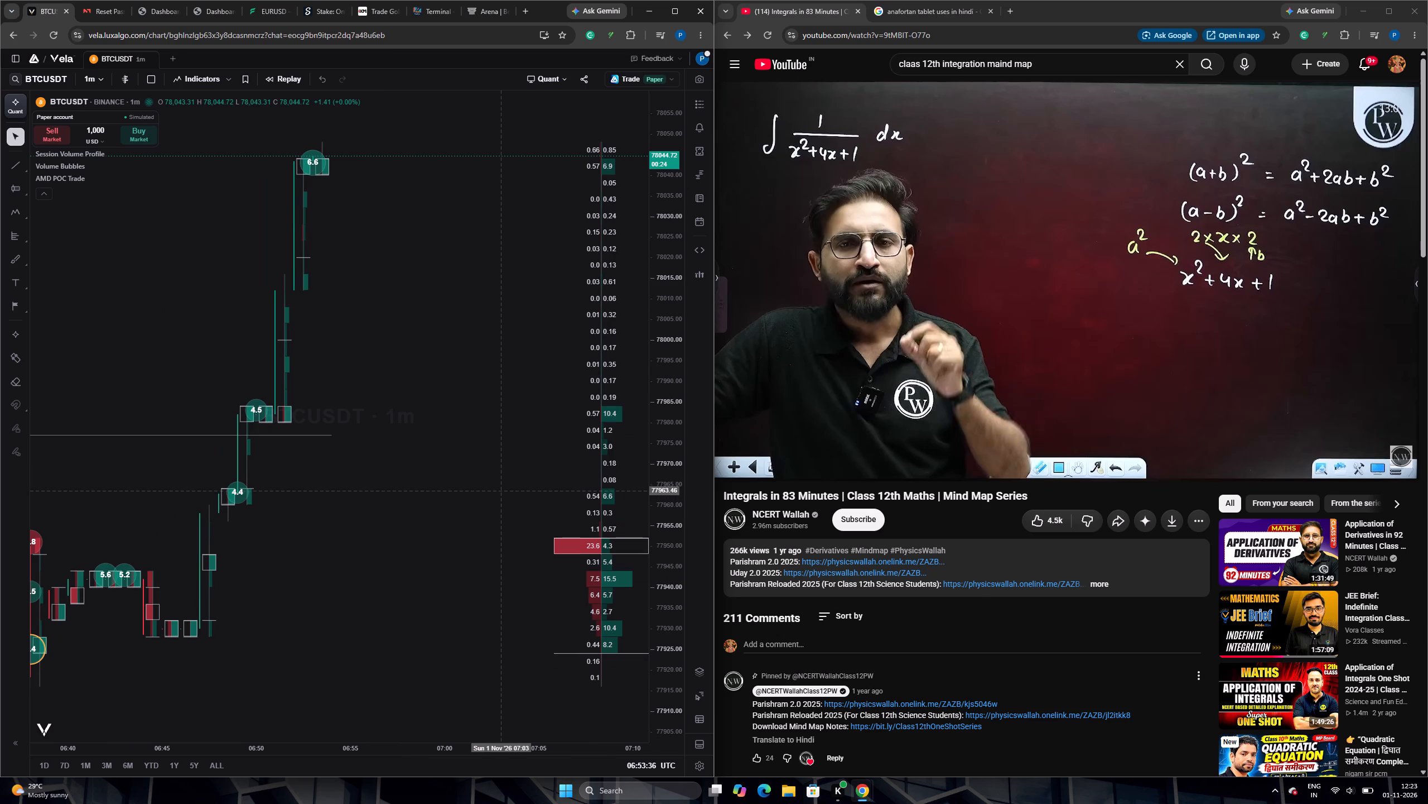
pyautogui.scroll(5, 451, 478)
pyautogui.moveTo(324, 495); pyautogui.dragTo(589, 527)
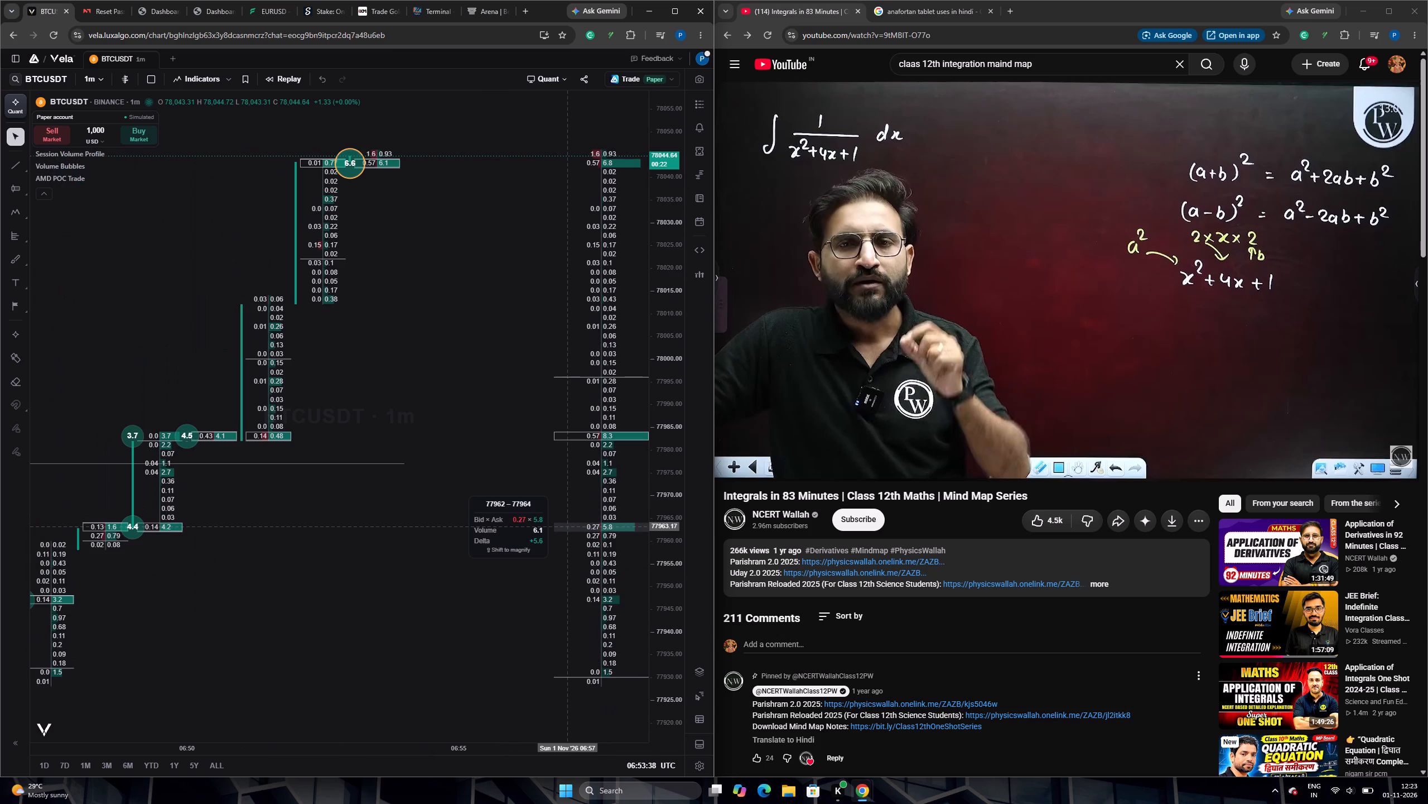
pyautogui.moveTo(589, 527); pyautogui.dragTo(589, 527)
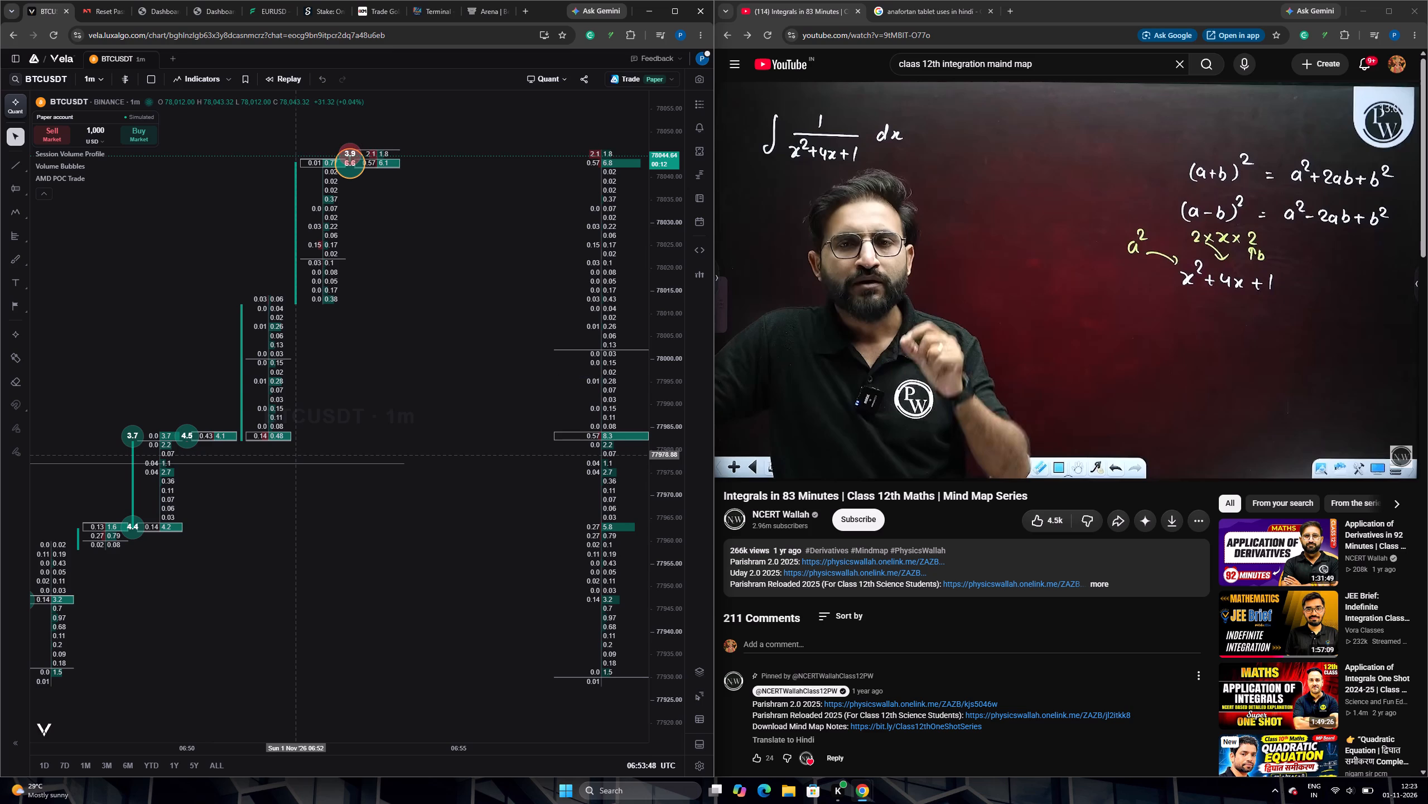
pyautogui.moveTo(281, 462); pyautogui.dragTo(302, 505)
pyautogui.scroll(-2, 303, 506)
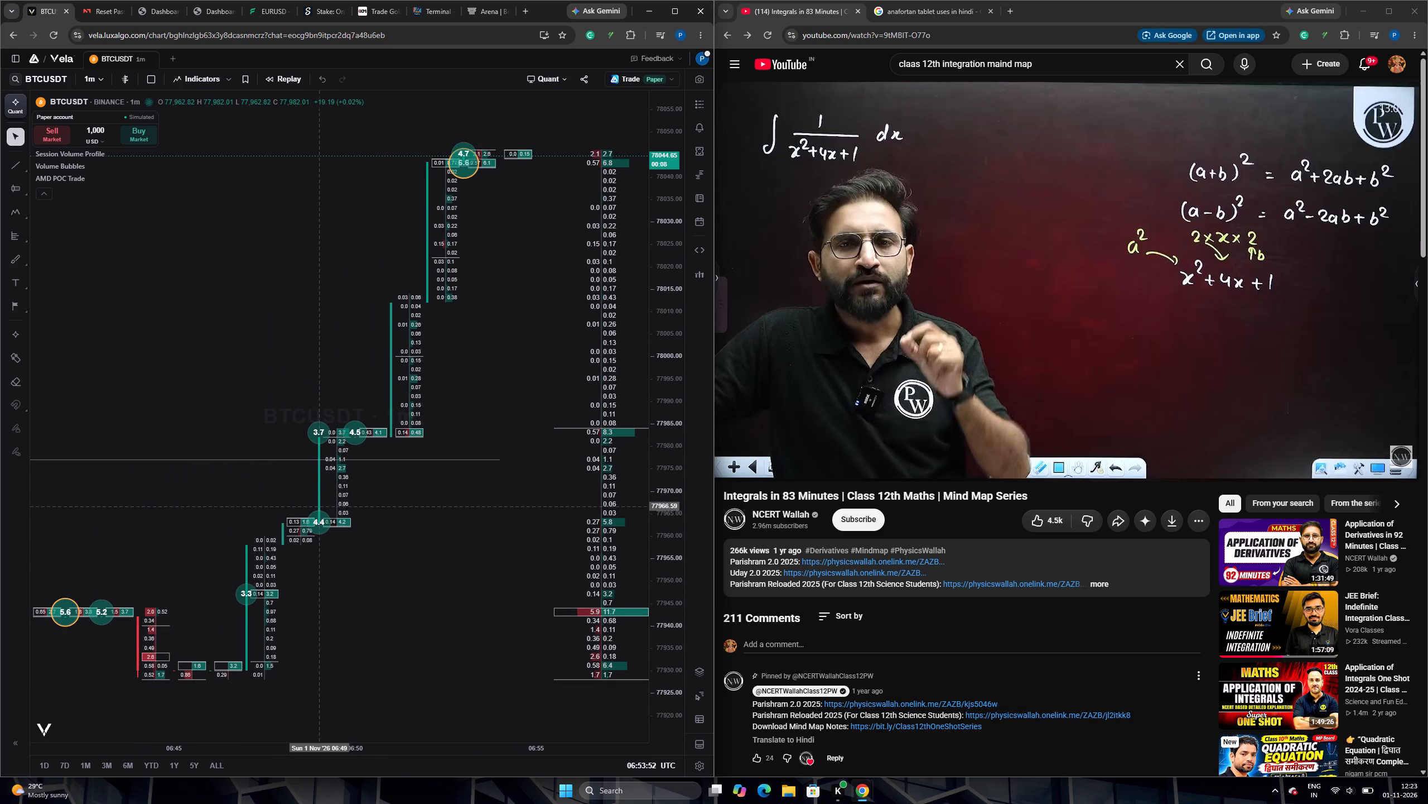
# Read the viewer comments under the "Integrals in 83 Minutes" video.
pyautogui.scroll(-5, 1064, 476)
pyautogui.scroll(-1, 1064, 533)
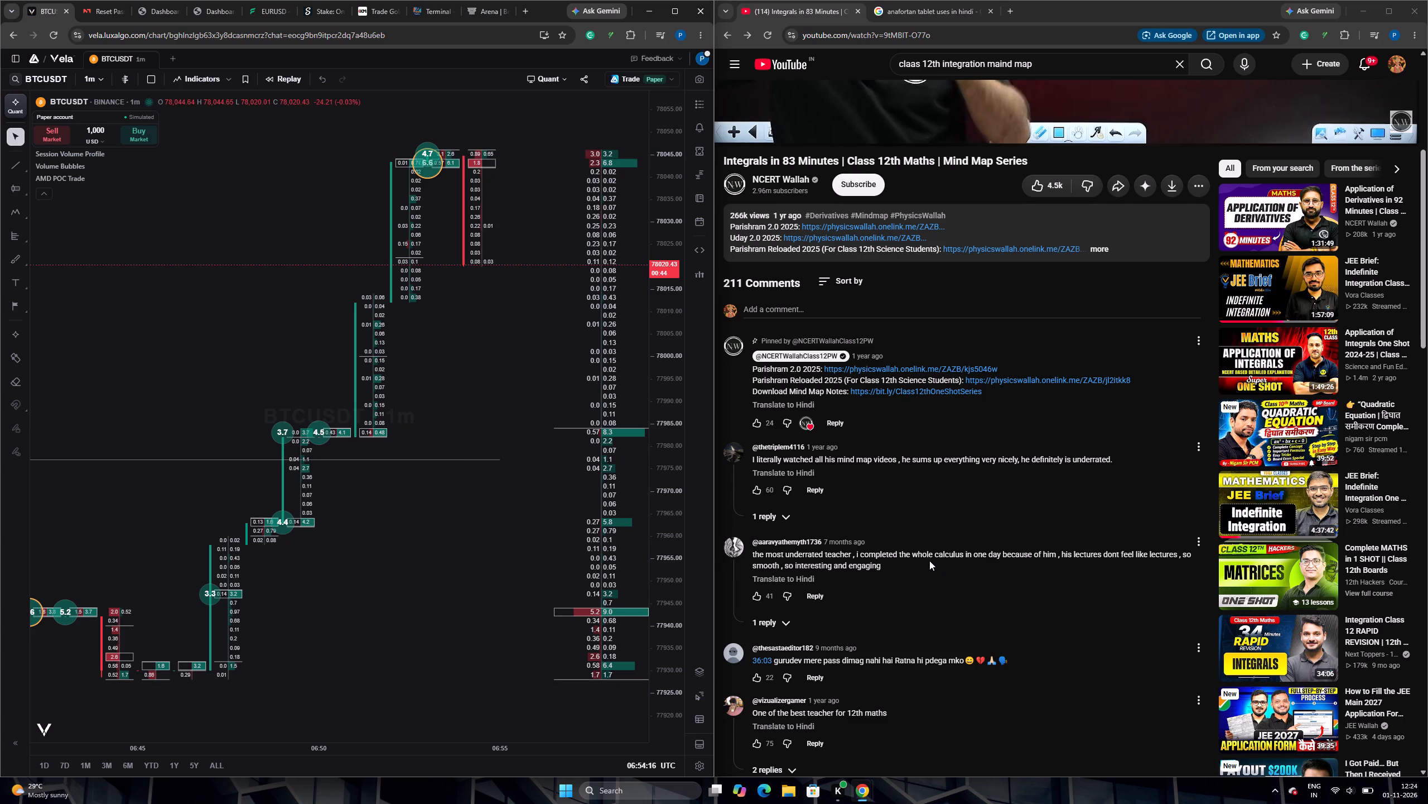
# Read further through the viewer comments under the "Integrals in 83 Minutes" video and return to the player.
pyautogui.scroll(-4, 929, 562)
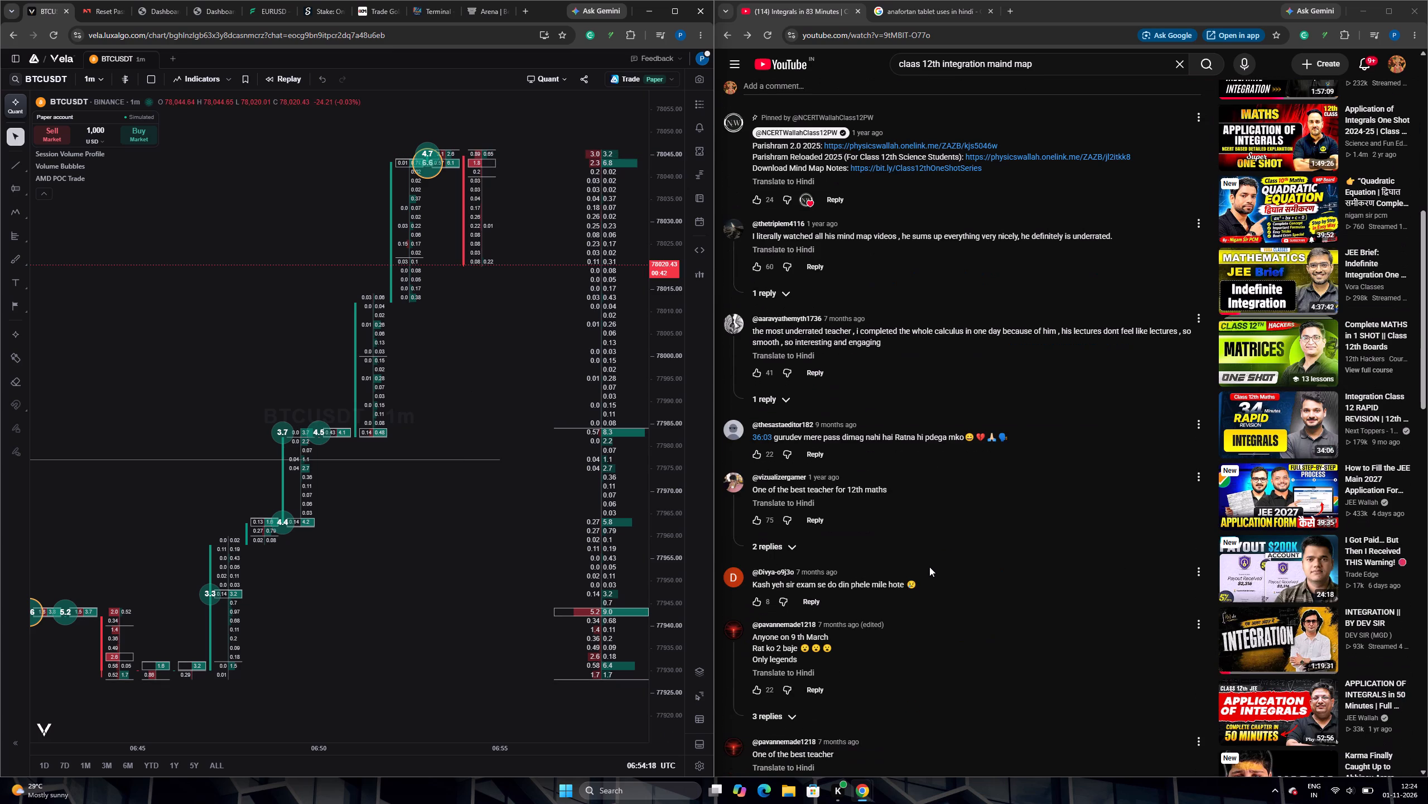
pyautogui.scroll(-5, 929, 567)
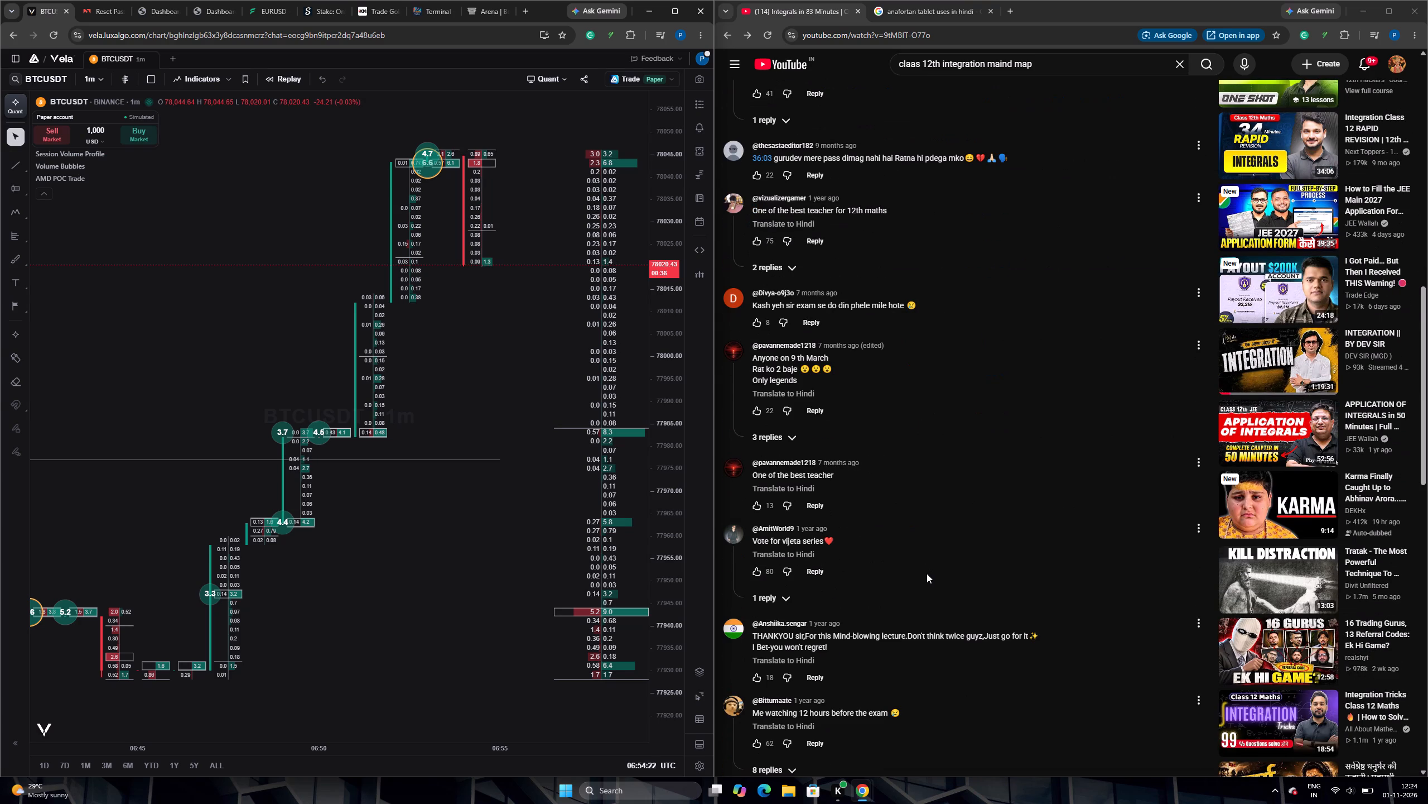
pyautogui.scroll(-2, 926, 575)
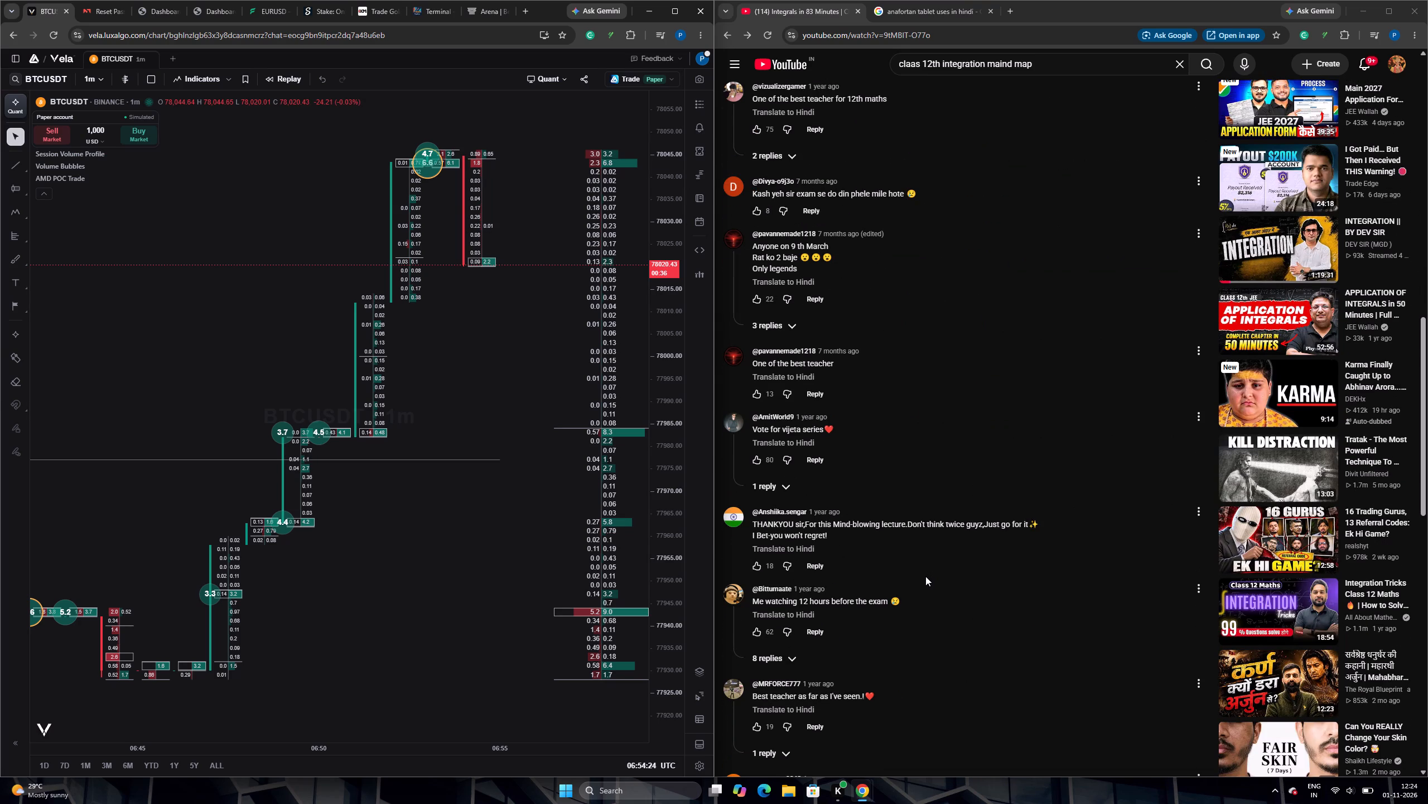
pyautogui.scroll(-6, 925, 576)
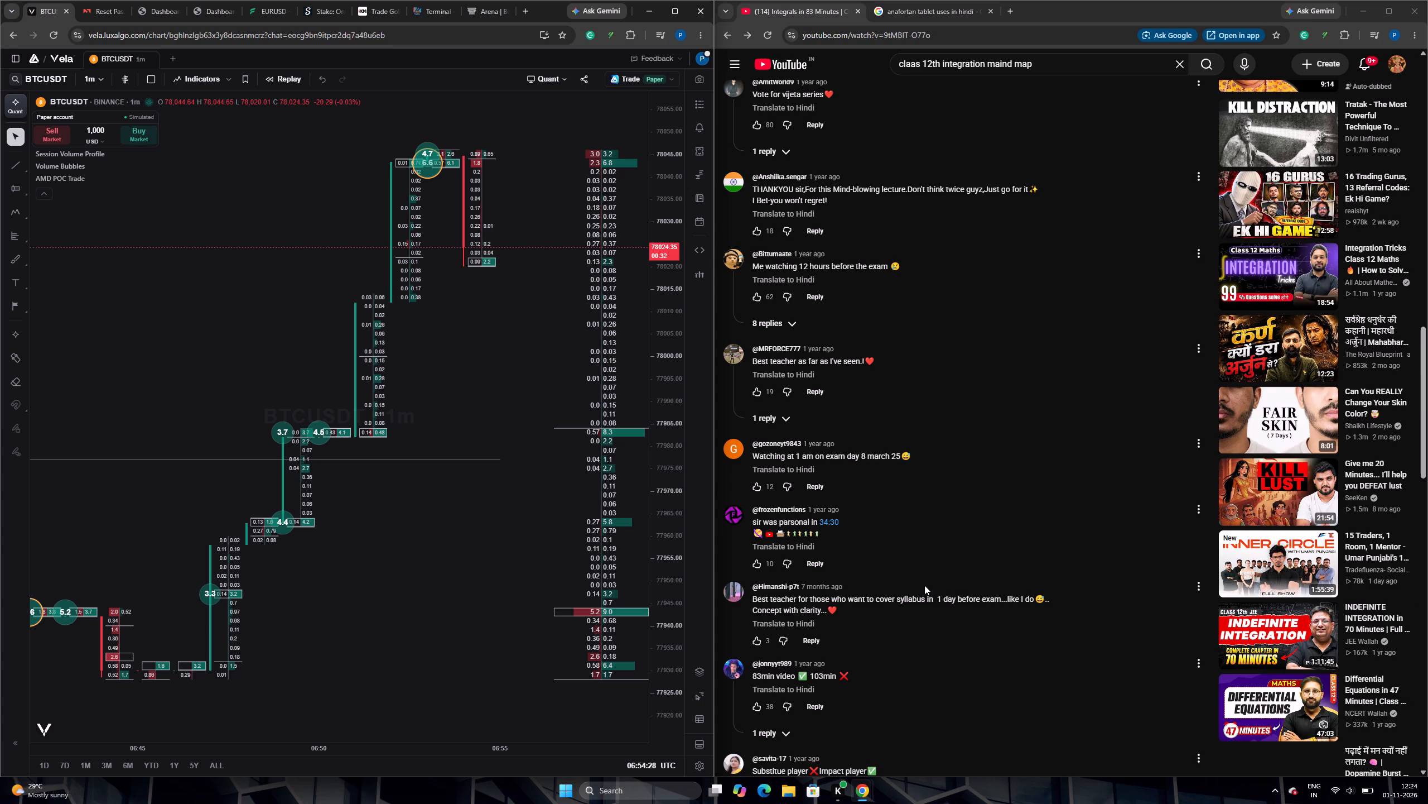
pyautogui.scroll(-3, 924, 586)
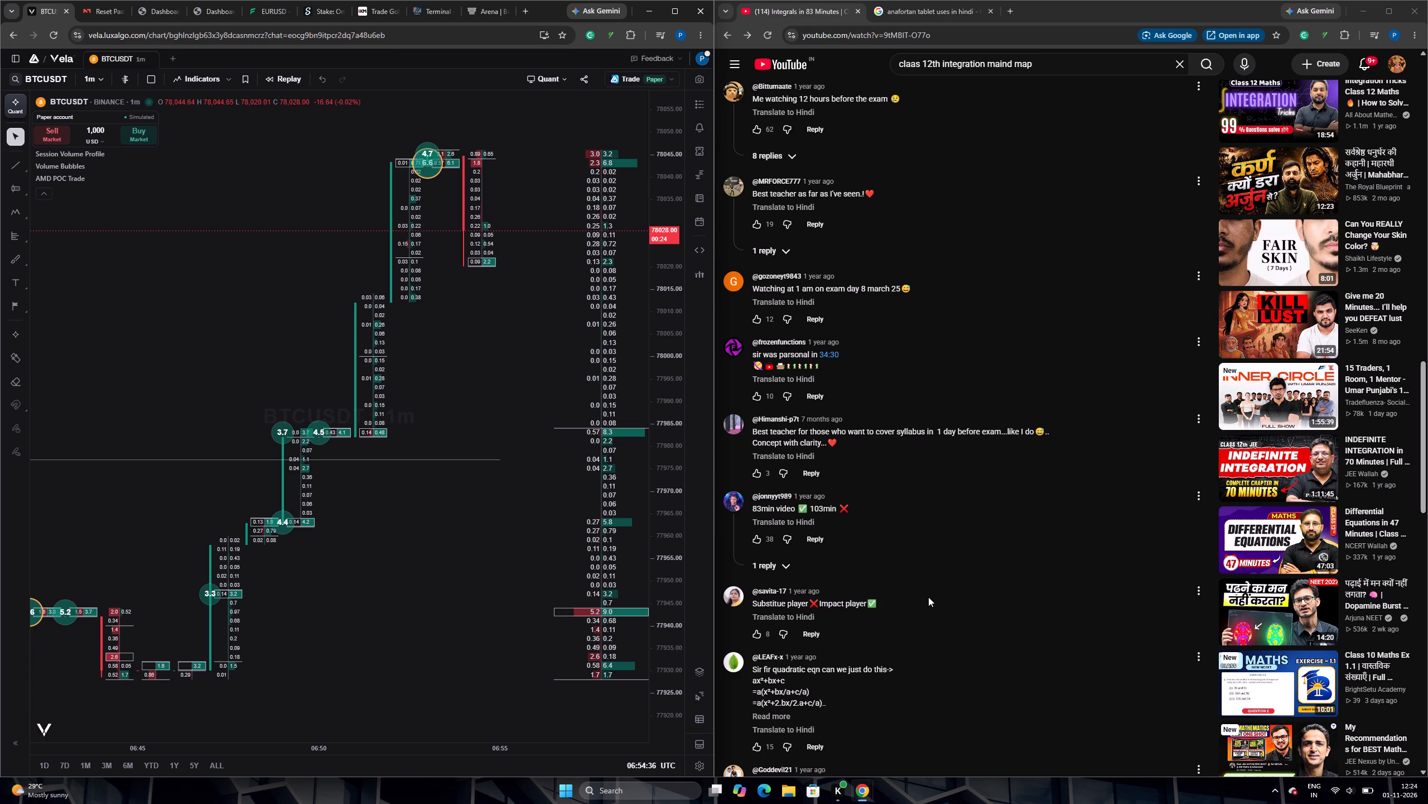
pyautogui.scroll(20, 928, 597)
pyautogui.scroll(4, 928, 597)
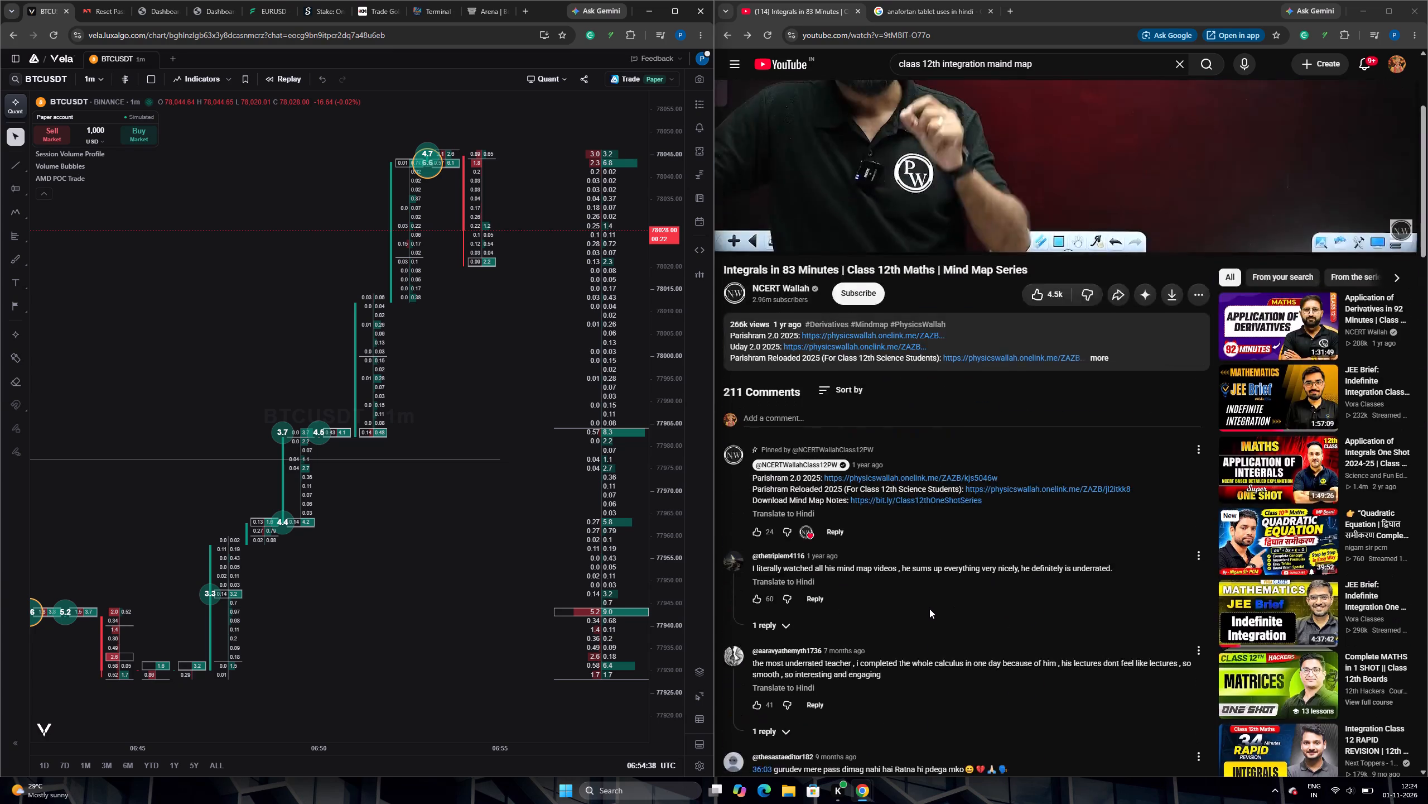
pyautogui.scroll(3, 929, 609)
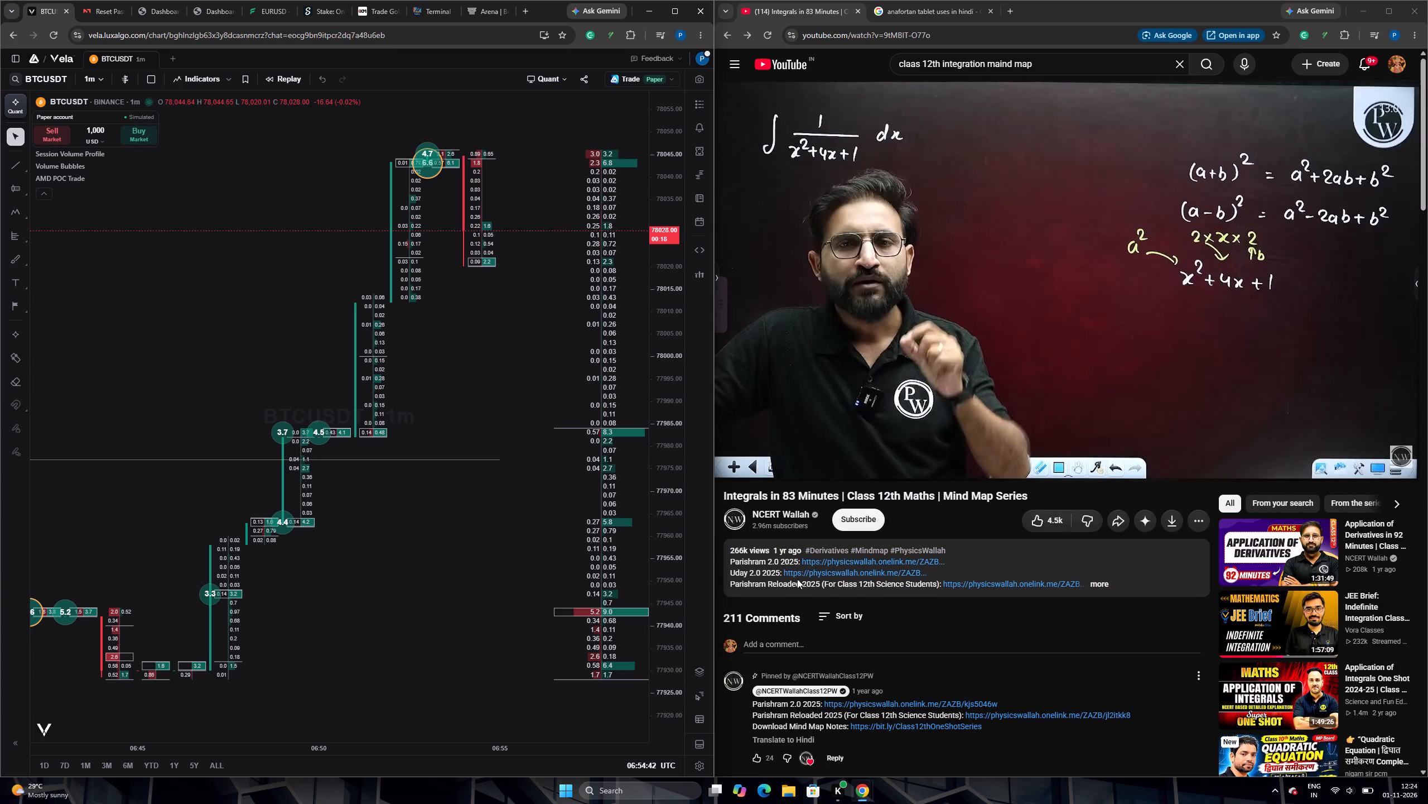
# Examine the footprint volumes of the newest 1-minute BTCUSDT candles on the Vela chart.
pyautogui.scroll(3, 505, 449)
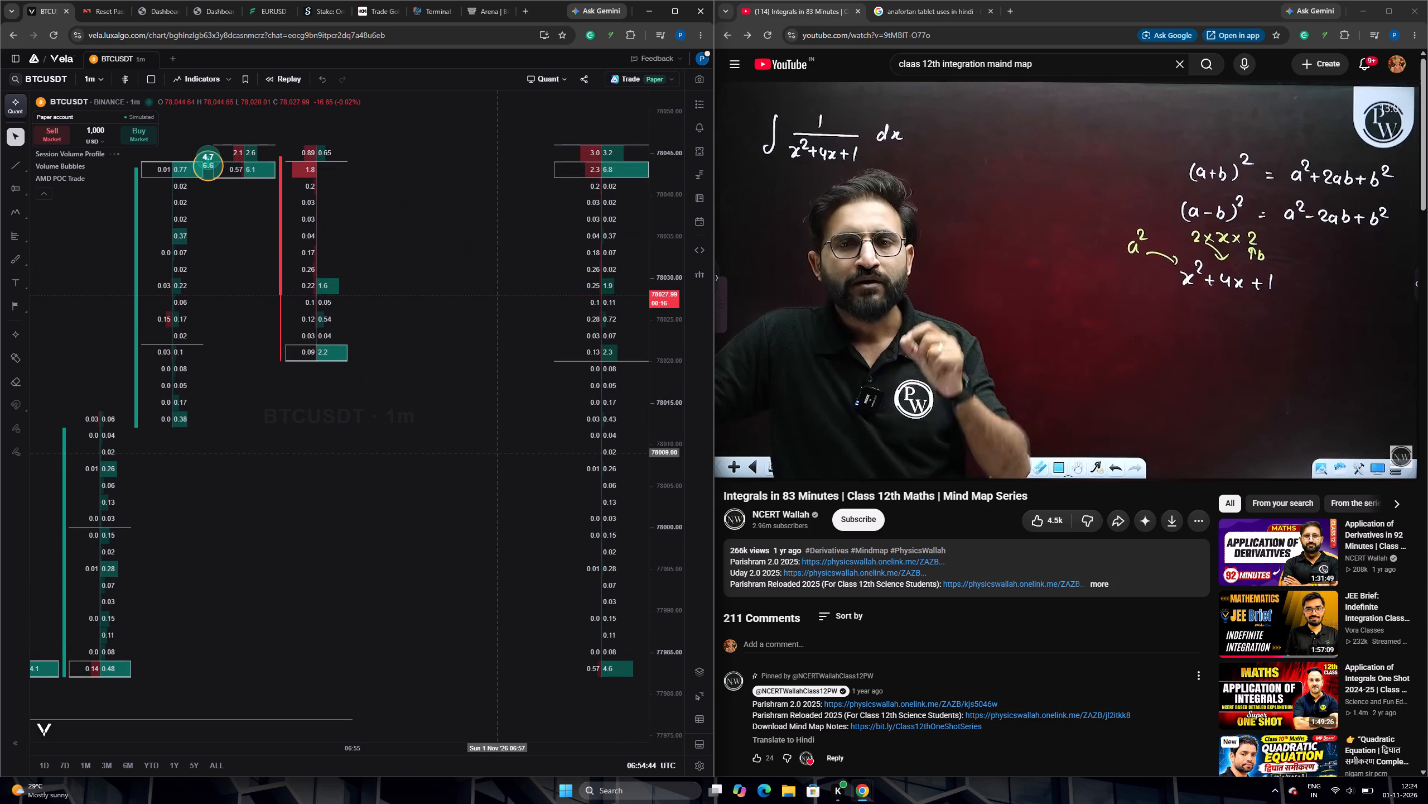
pyautogui.scroll(-1, 509, 458)
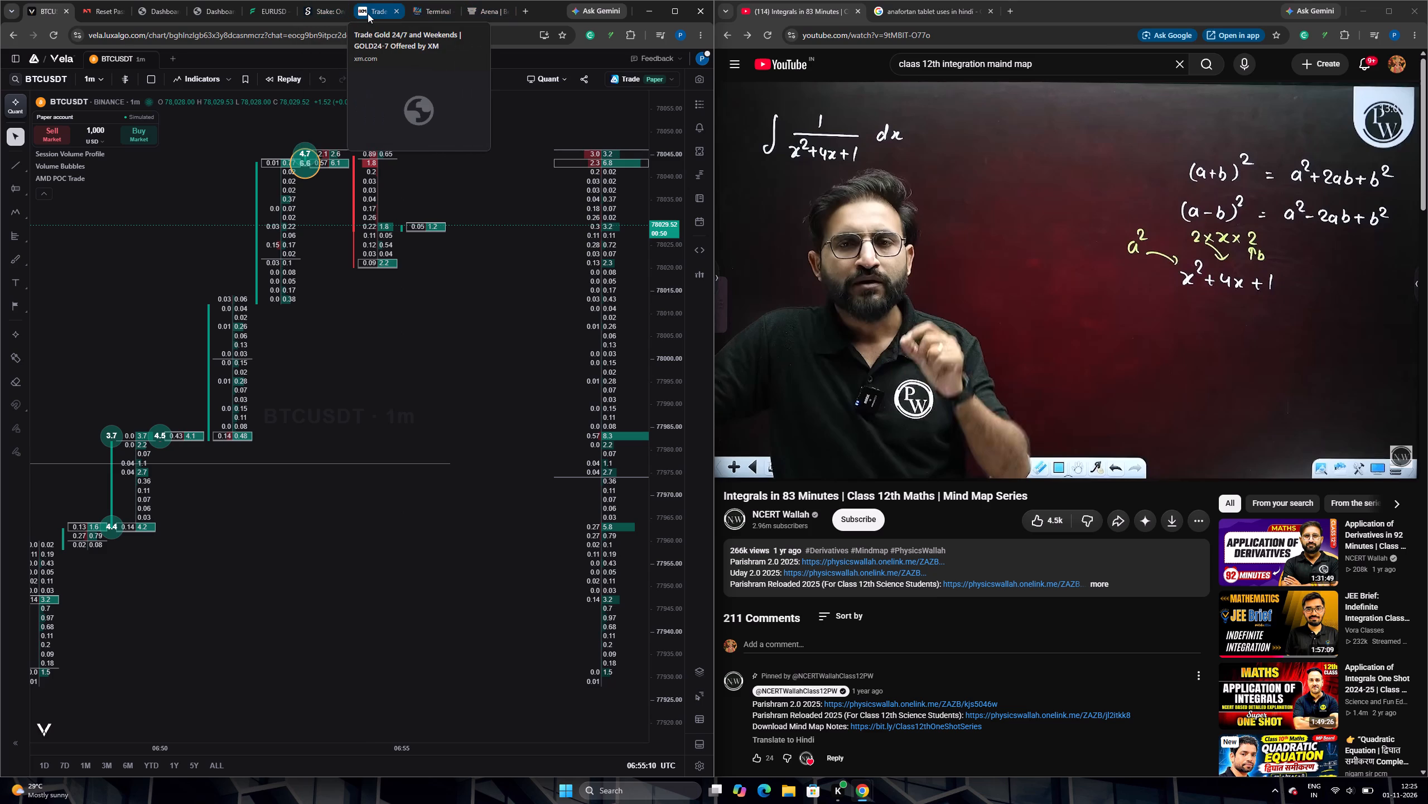
# Switch to the Tradfye terminal and compare the BTC/USDT hourly volume profile from 11:30 with the preceding hours' profiles.
pyautogui.click(426, 9)
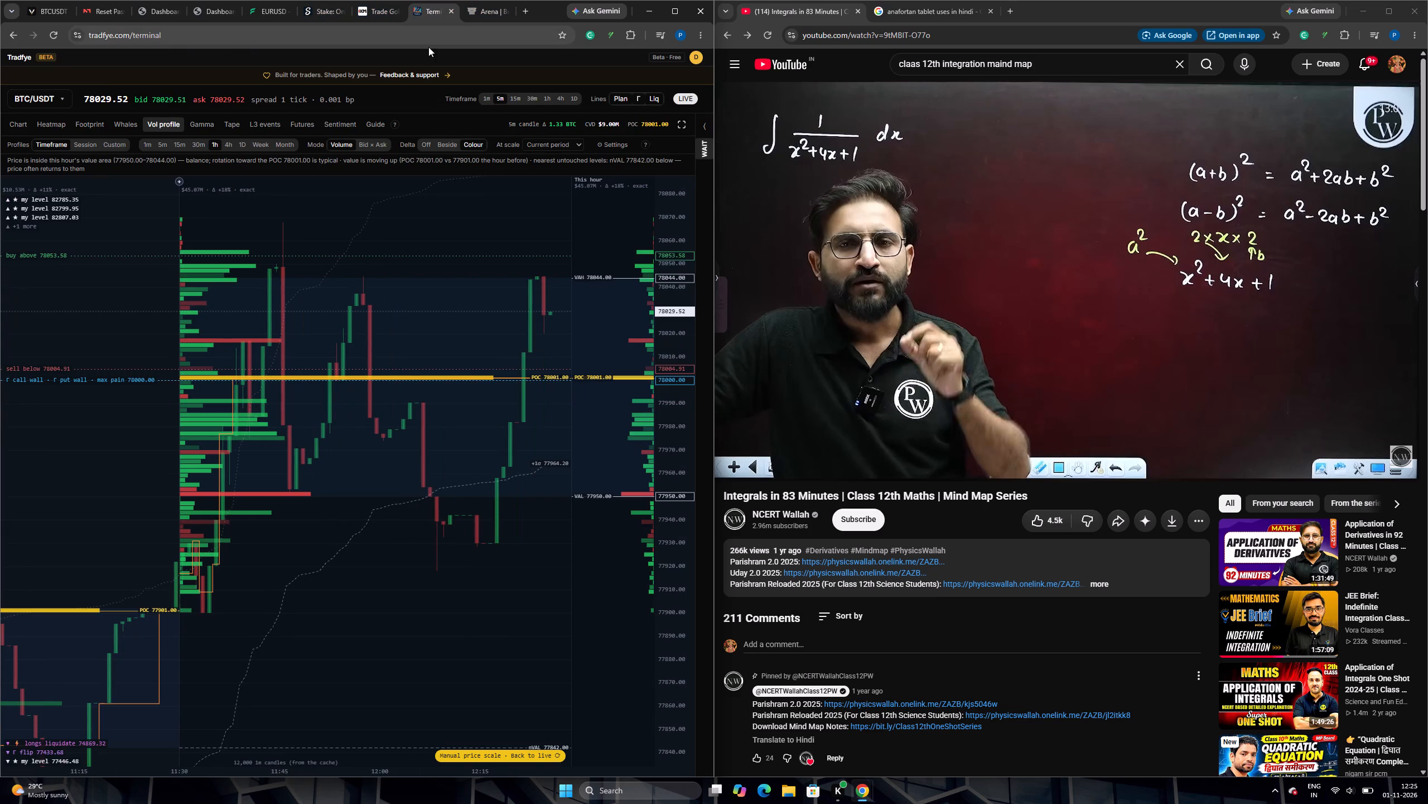
pyautogui.scroll(2, 517, 419)
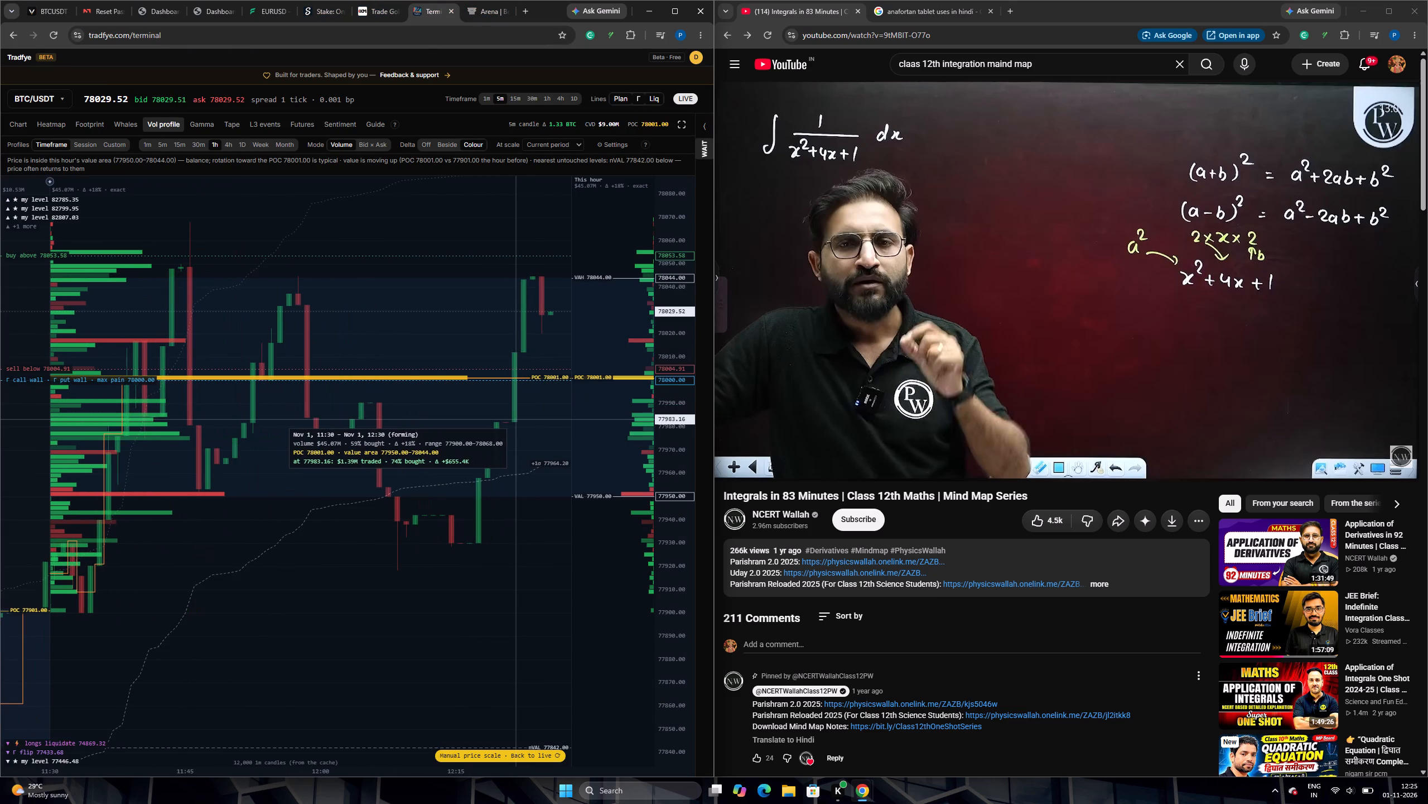
pyautogui.scroll(-11, 514, 424)
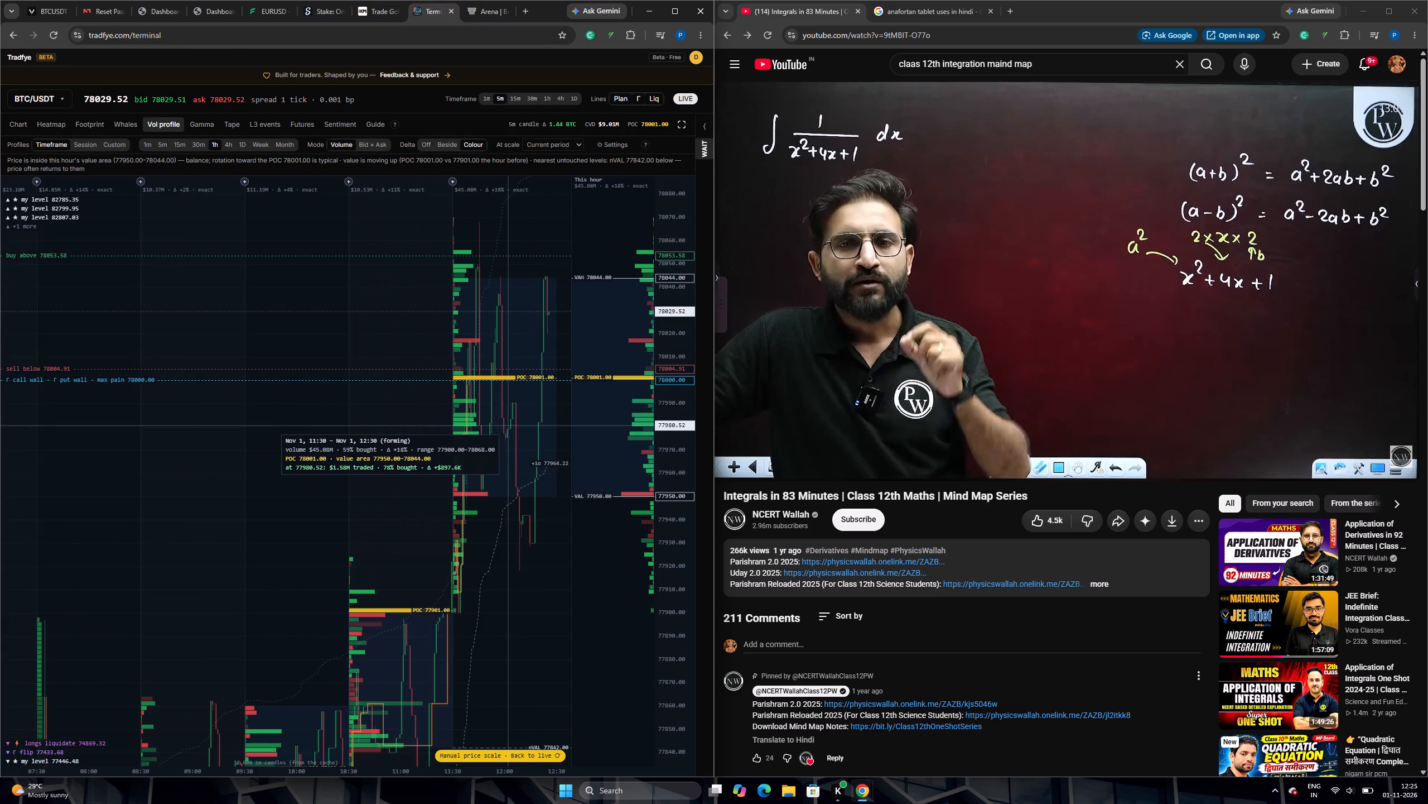
pyautogui.scroll(2, 508, 425)
pyautogui.scroll(-9, 508, 426)
pyautogui.scroll(5, 508, 427)
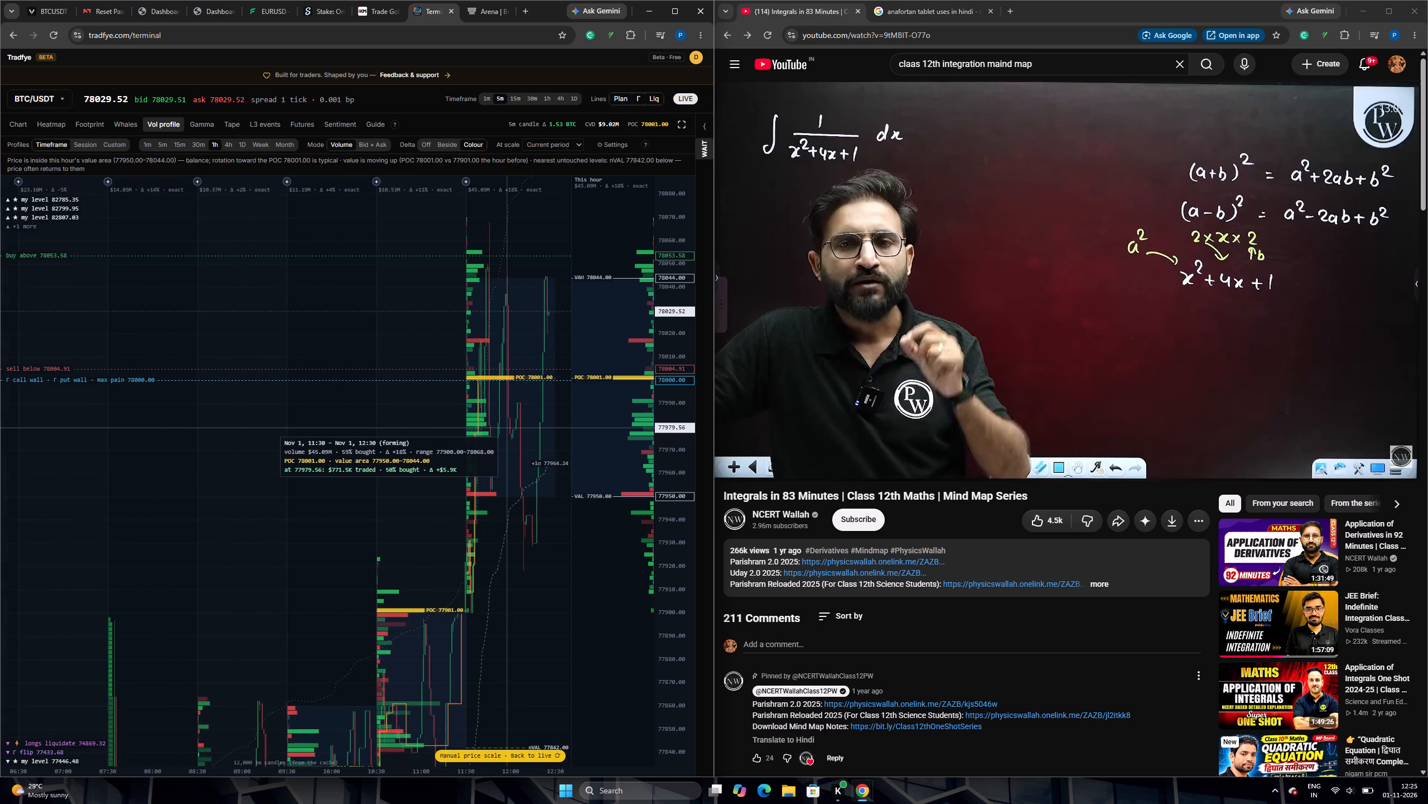
pyautogui.scroll(7, 507, 428)
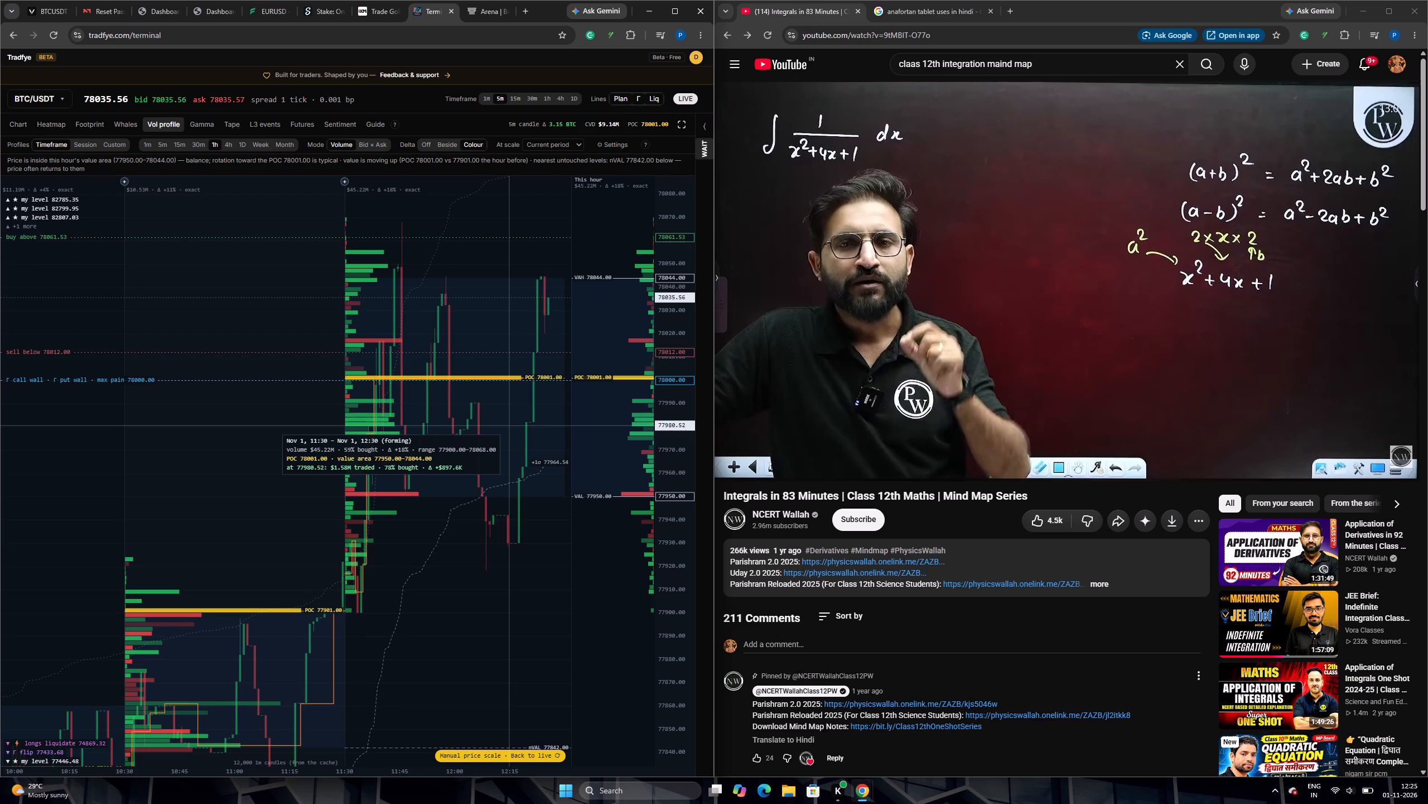
pyautogui.scroll(4, 422, 434)
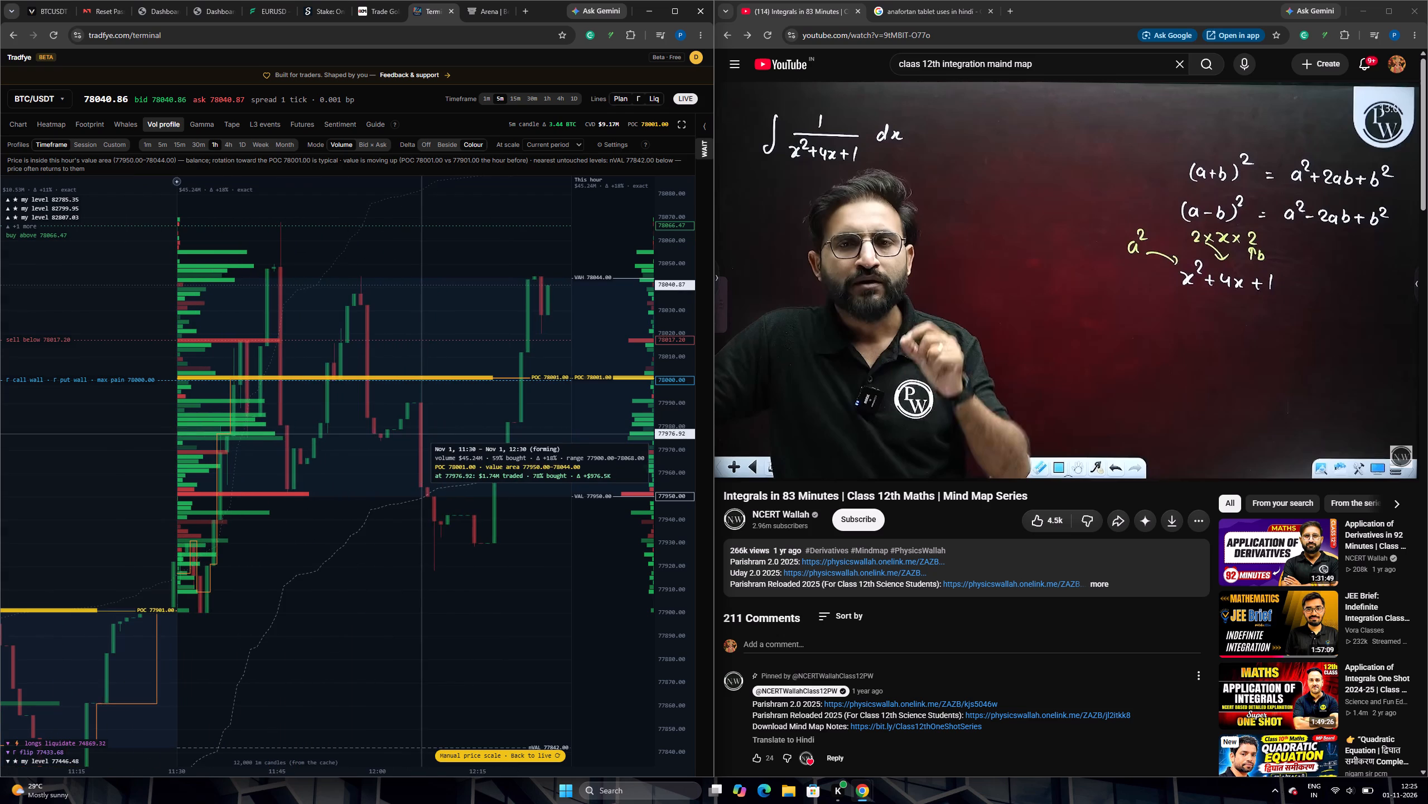
# Examine the BTC/USDT candles since 11:30 against the current hour's POC and value area levels.
pyautogui.moveTo(443, 517); pyautogui.dragTo(436, 591)
pyautogui.scroll(1, 447, 583)
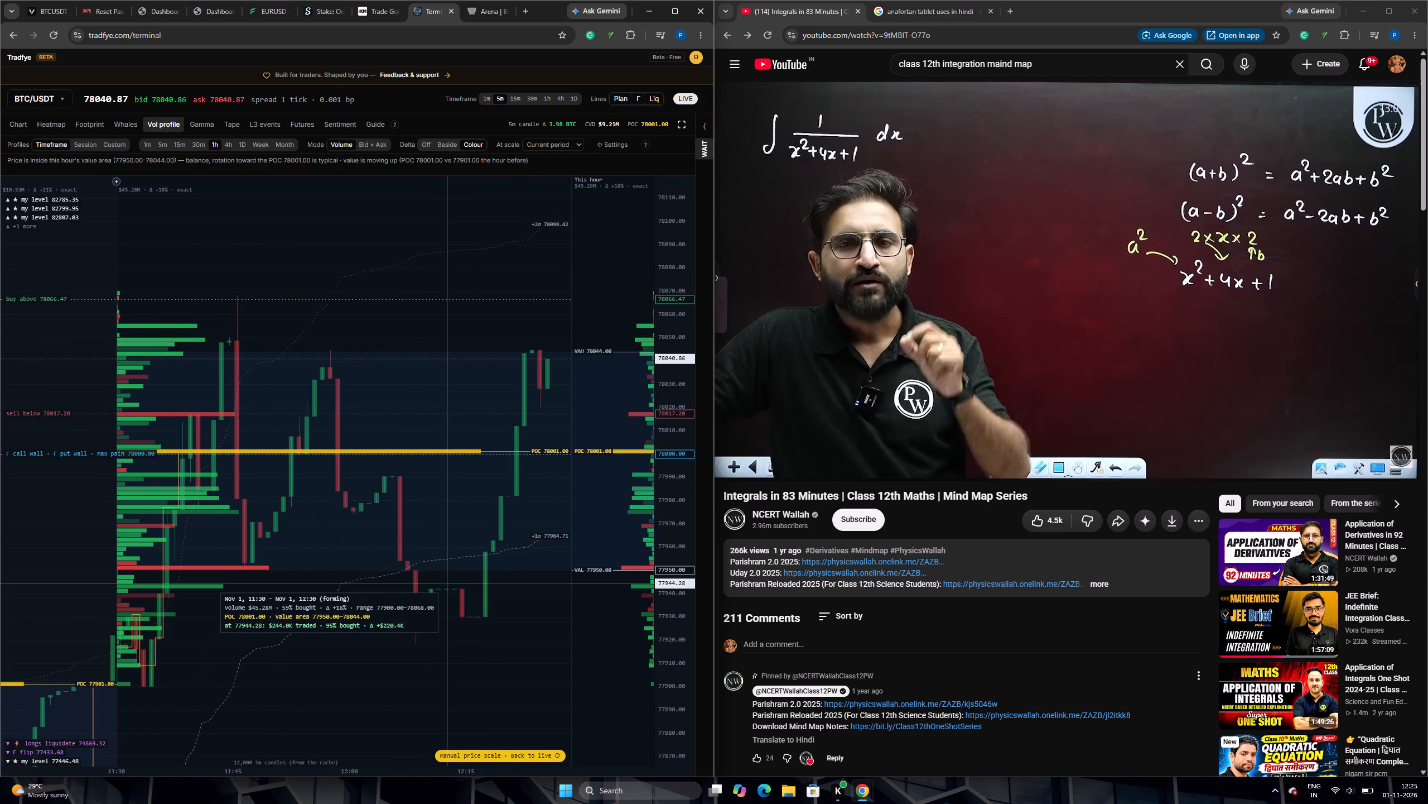
pyautogui.scroll(1, 447, 583)
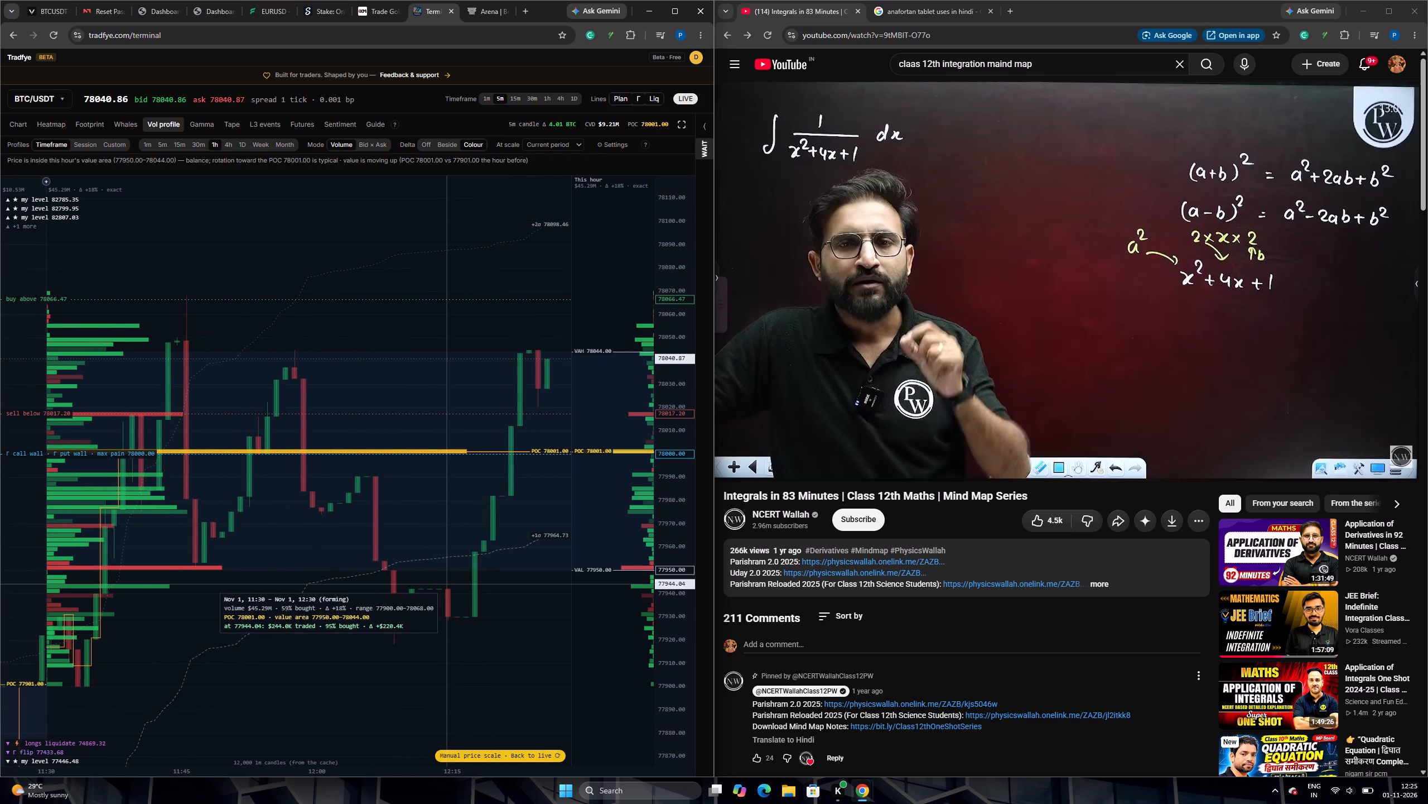
pyautogui.scroll(-3, 452, 589)
pyautogui.scroll(5, 452, 589)
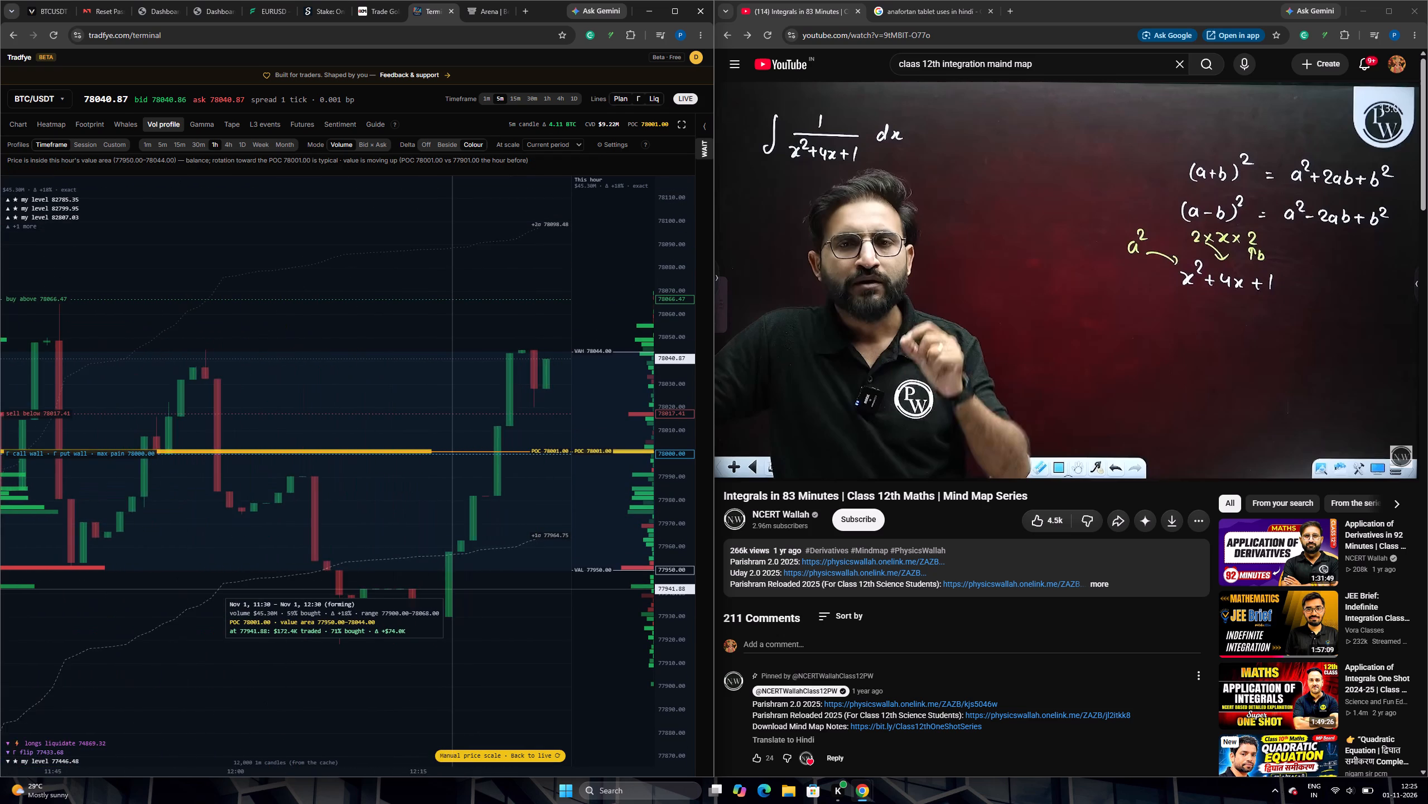
pyautogui.scroll(-5, 452, 590)
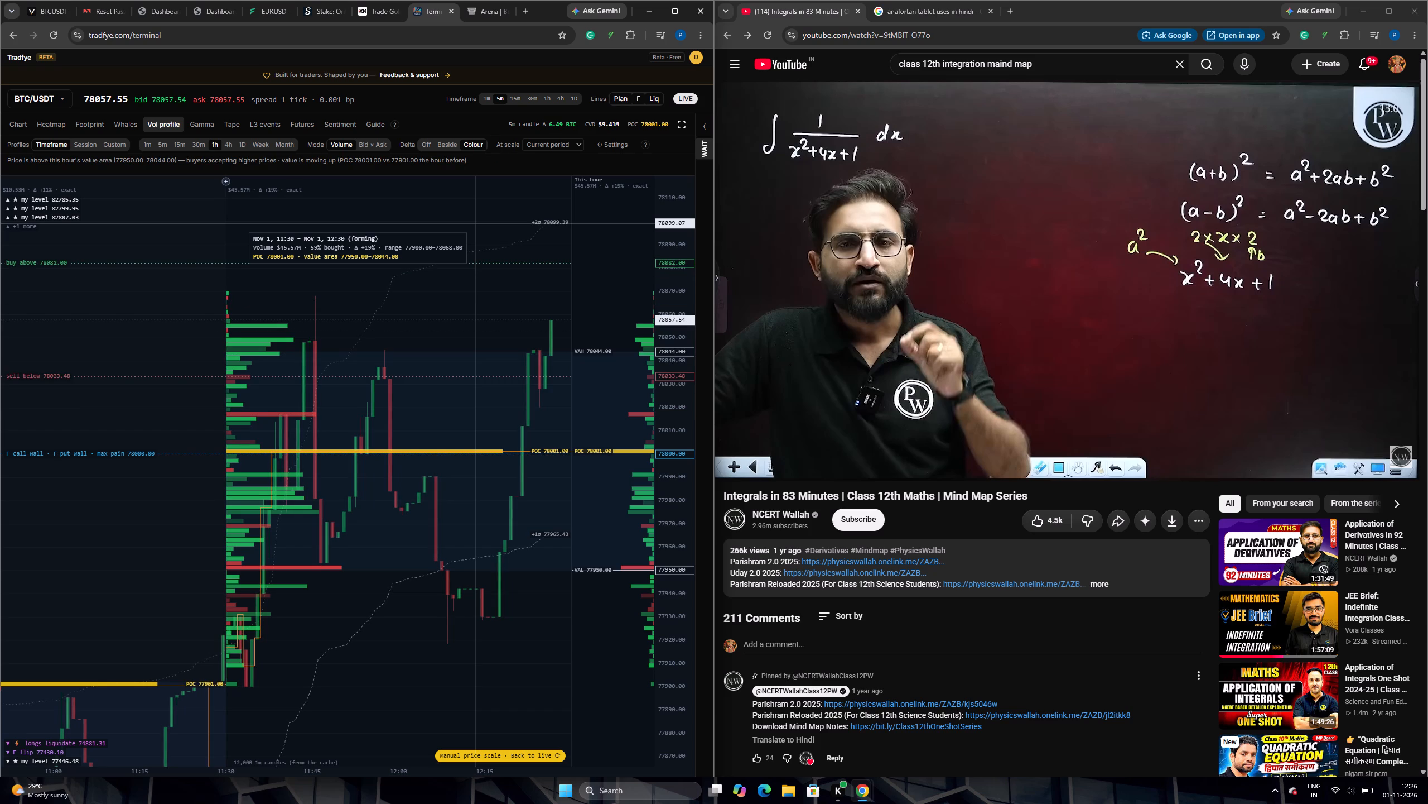
# Examine the BTC/USDT volume profile over a wider price range, including the VWAP bands and the area above the value area high.
pyautogui.scroll(-4, 574, 240)
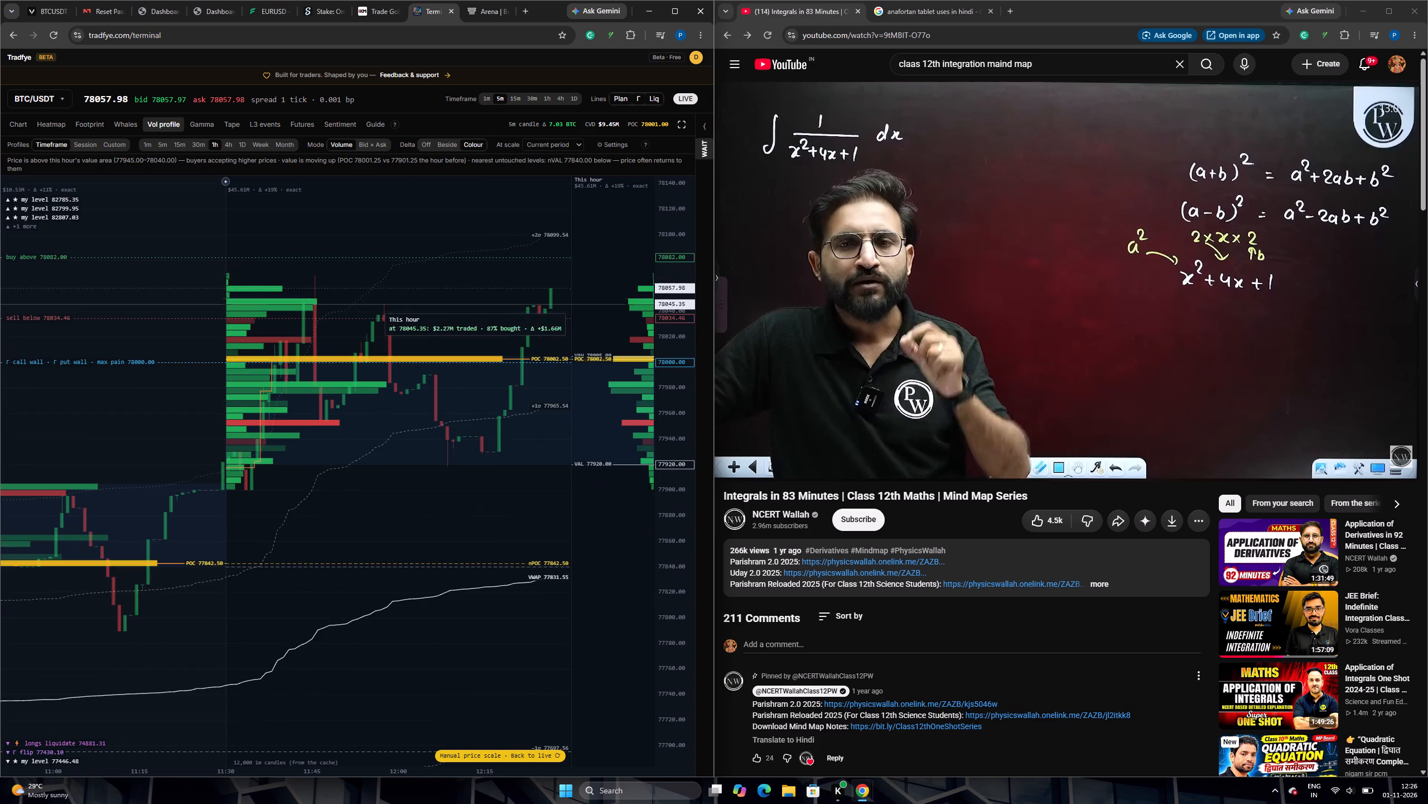
pyautogui.scroll(4, 575, 305)
pyautogui.scroll(-2, 569, 302)
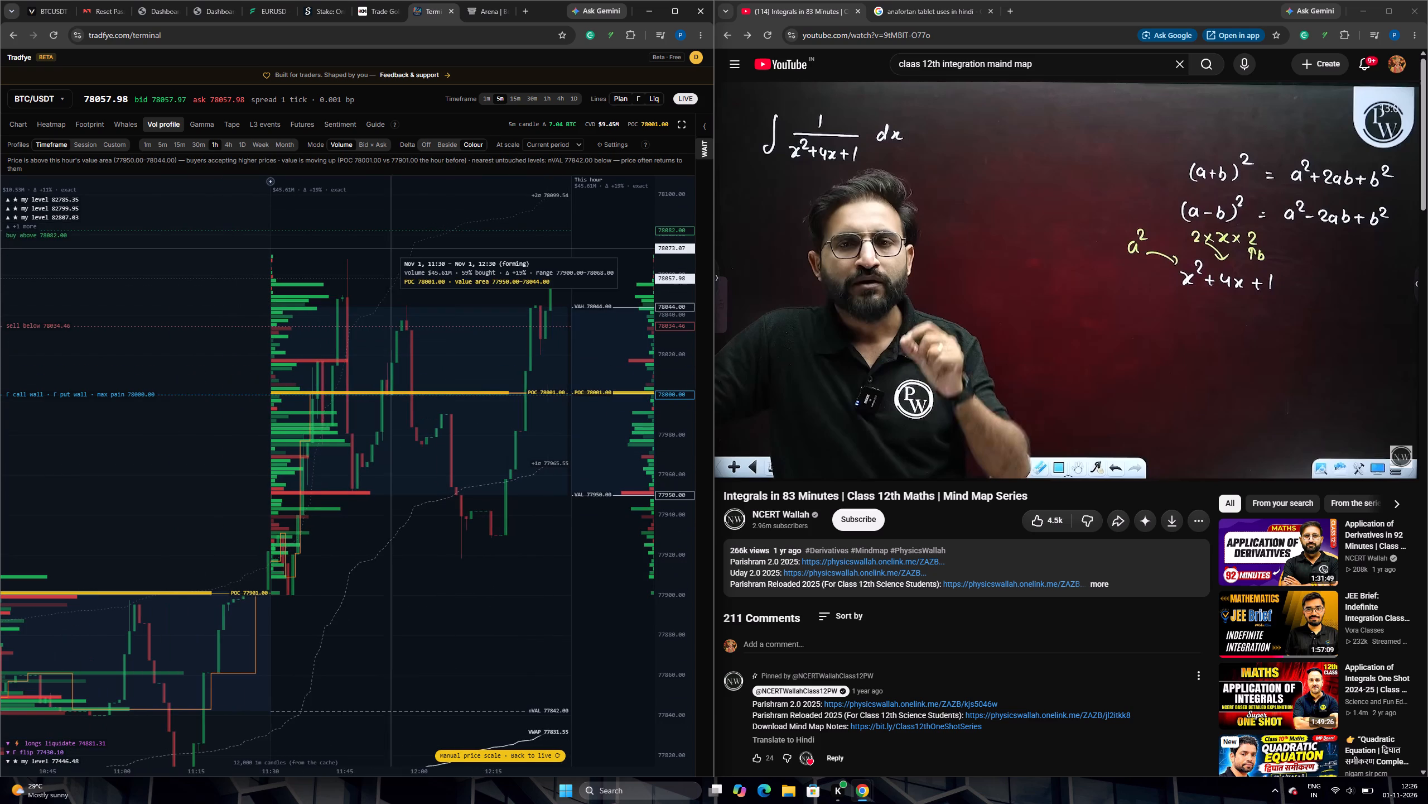
pyautogui.scroll(2, 401, 247)
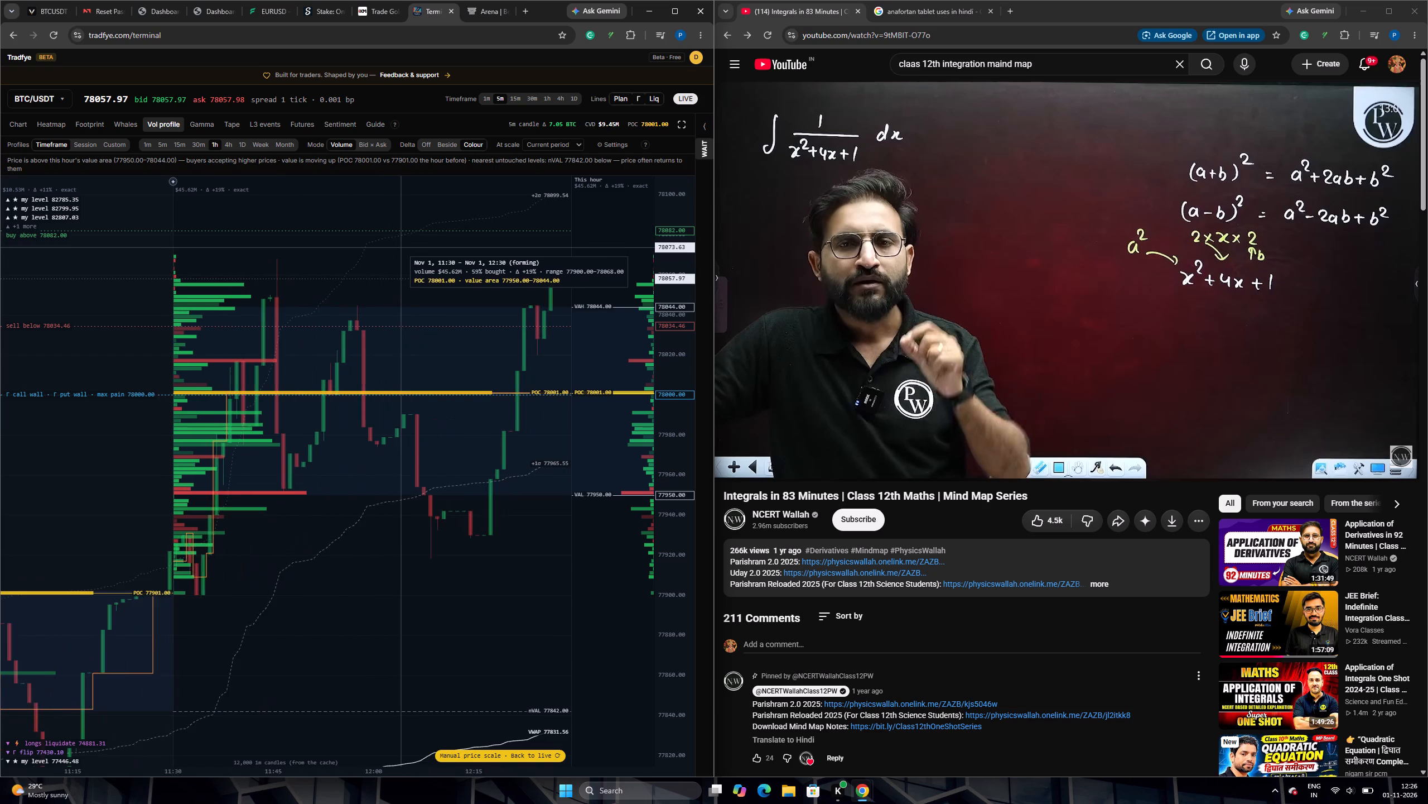
pyautogui.scroll(1, 401, 247)
pyautogui.moveTo(404, 248); pyautogui.dragTo(399, 287)
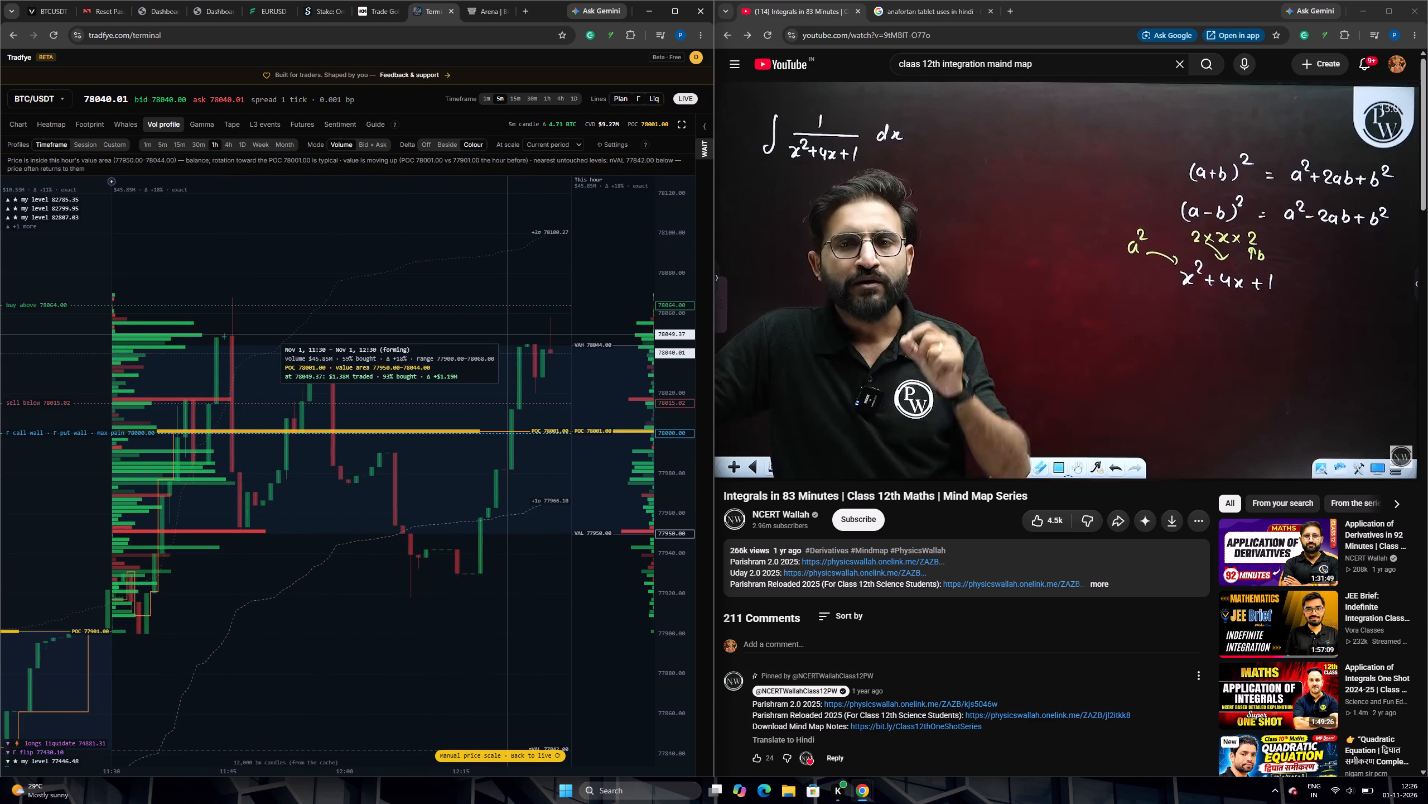
pyautogui.scroll(-3, 520, 348)
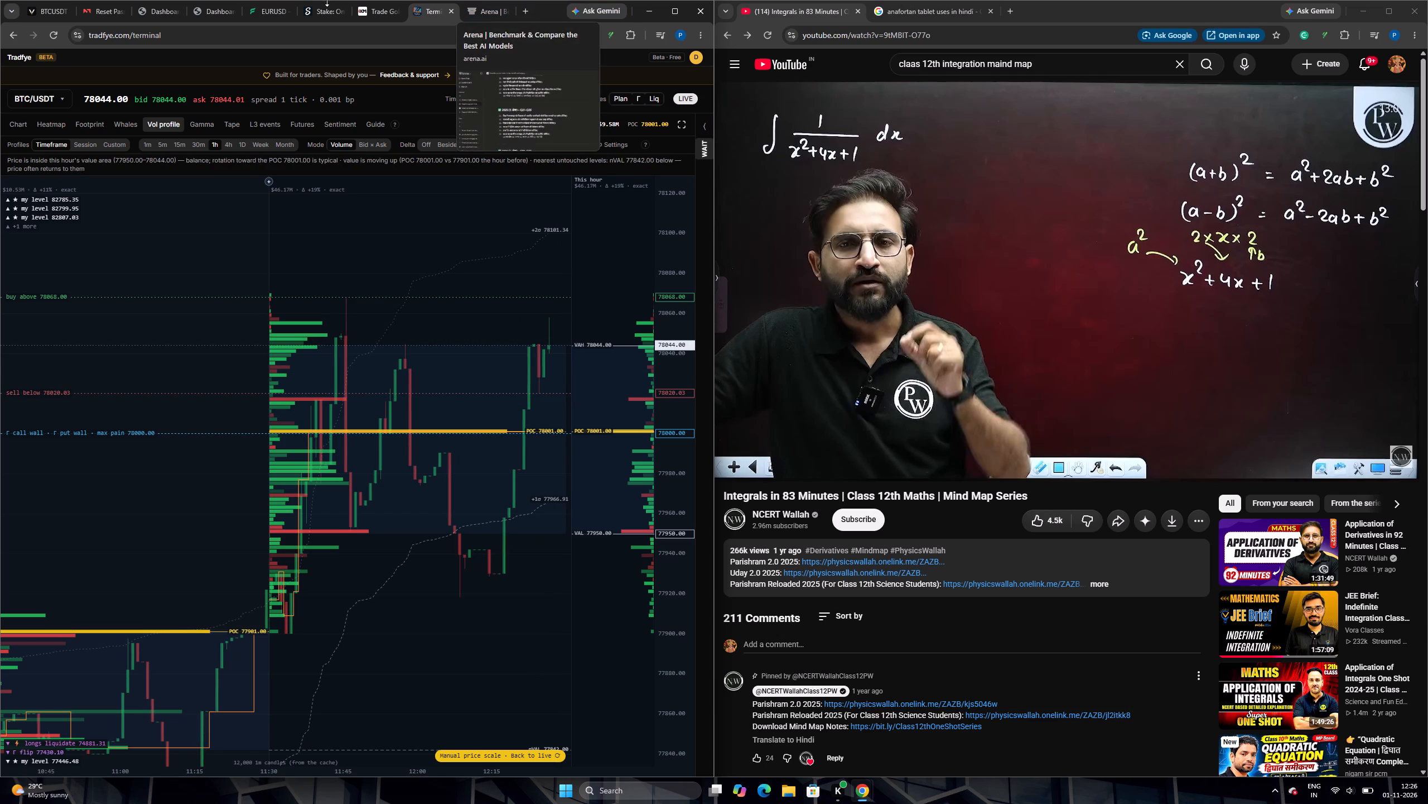
# Bring up the EURUSD chart page on thefreechart.com and maximize its browser window.
pyautogui.click(273, 8)
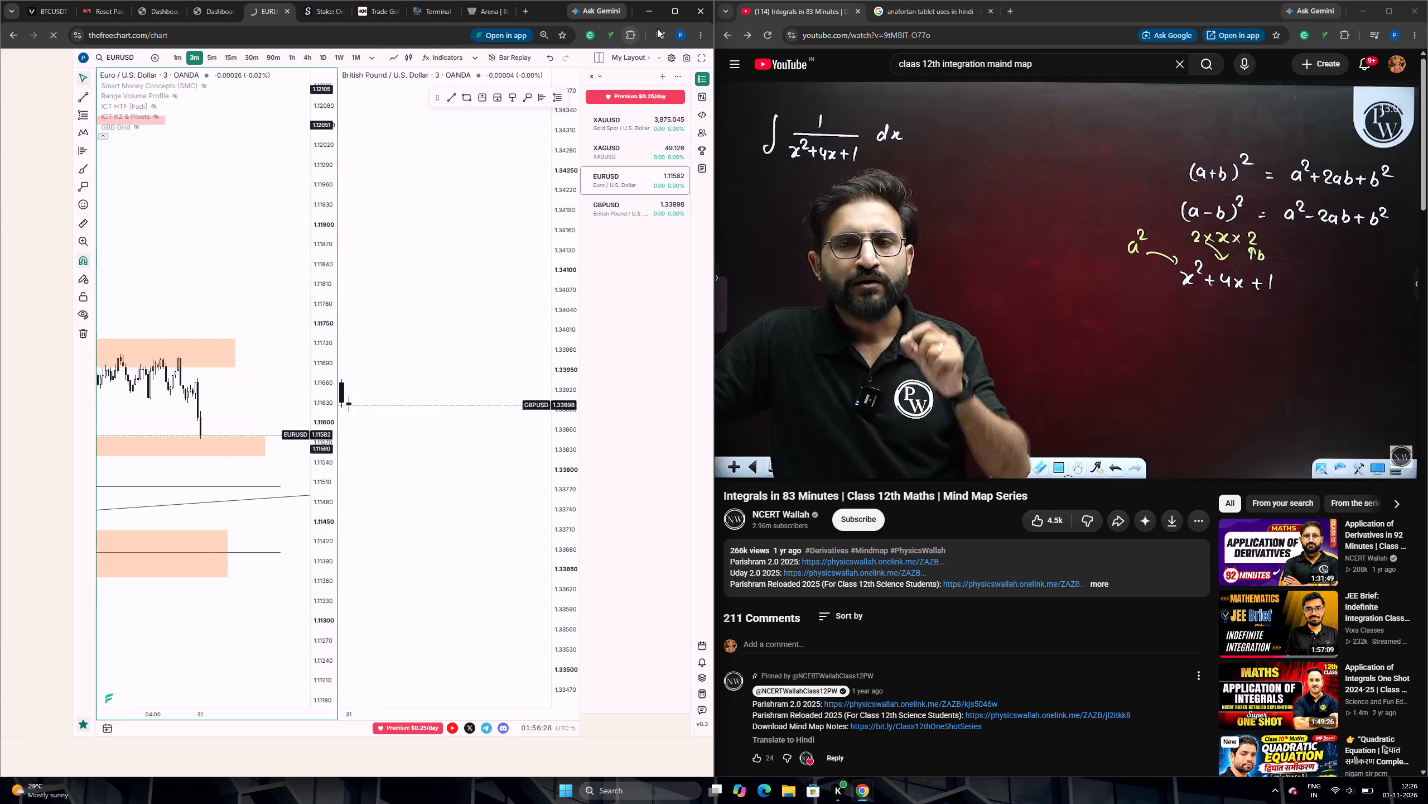
pyautogui.click(670, 11)
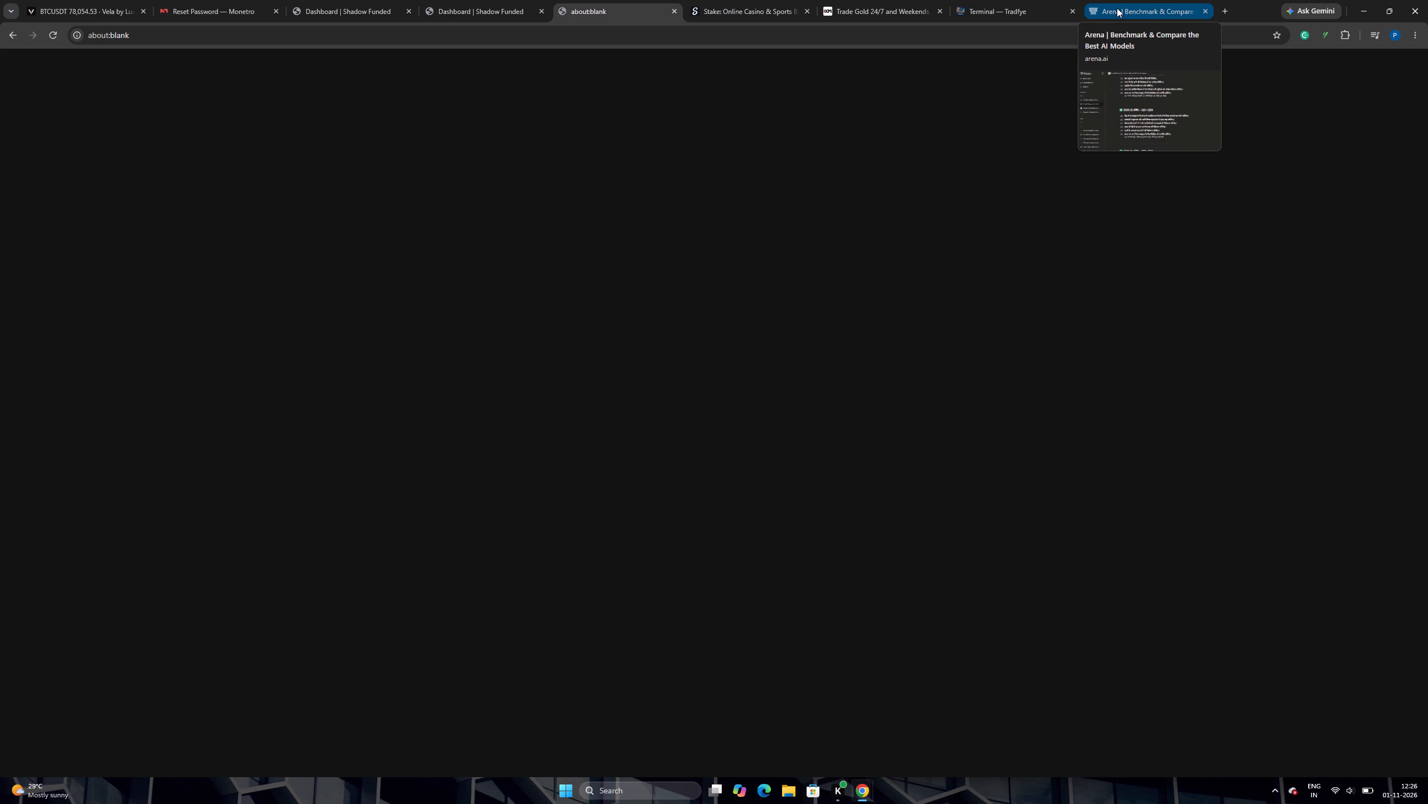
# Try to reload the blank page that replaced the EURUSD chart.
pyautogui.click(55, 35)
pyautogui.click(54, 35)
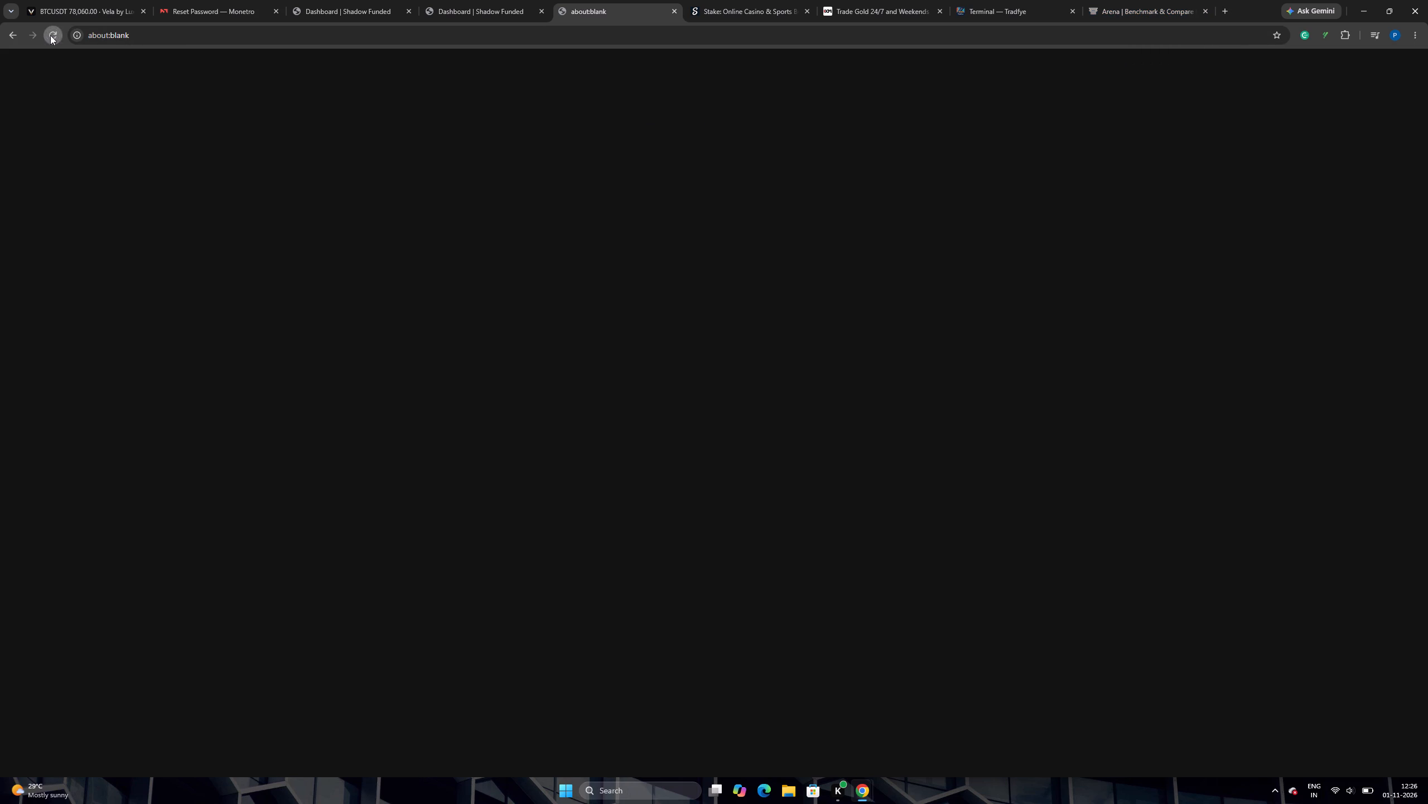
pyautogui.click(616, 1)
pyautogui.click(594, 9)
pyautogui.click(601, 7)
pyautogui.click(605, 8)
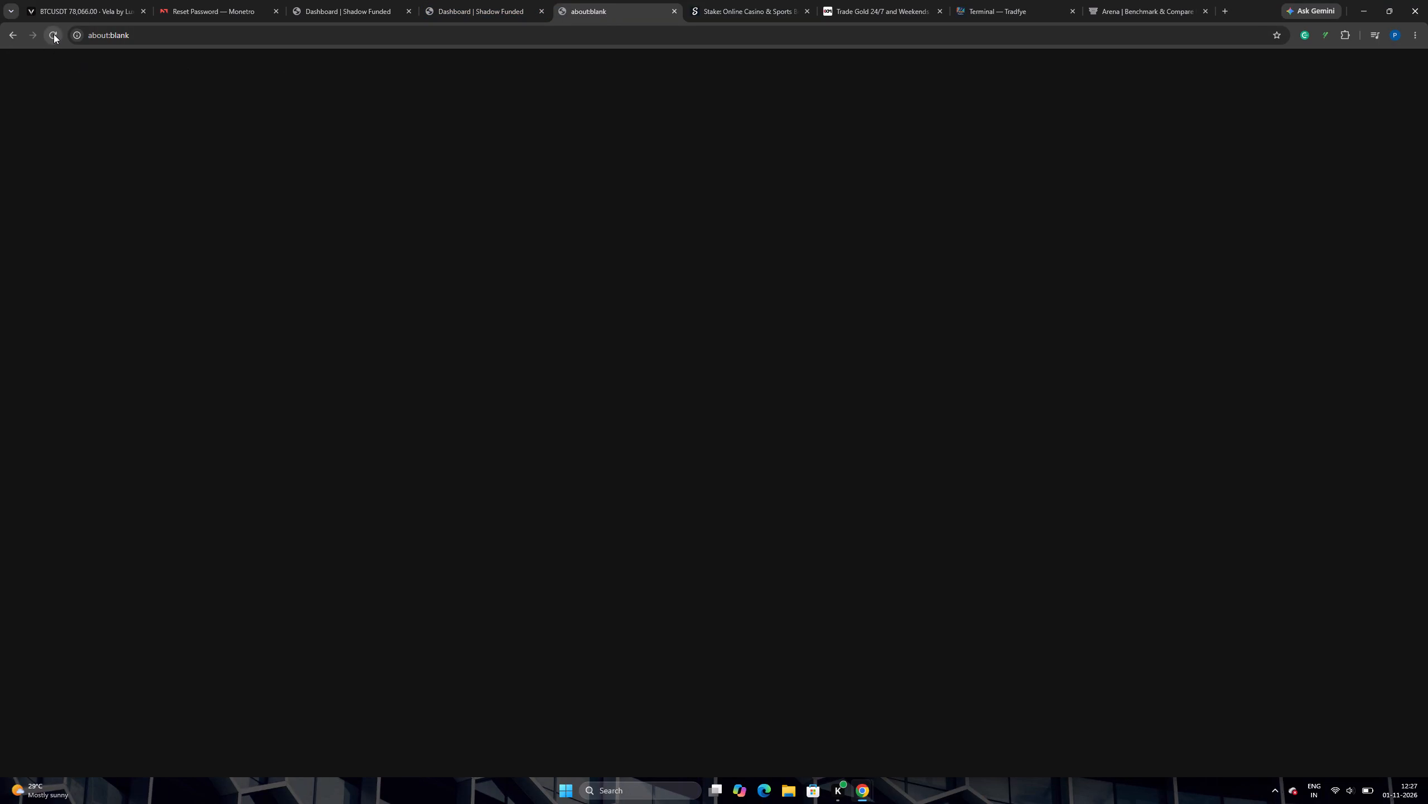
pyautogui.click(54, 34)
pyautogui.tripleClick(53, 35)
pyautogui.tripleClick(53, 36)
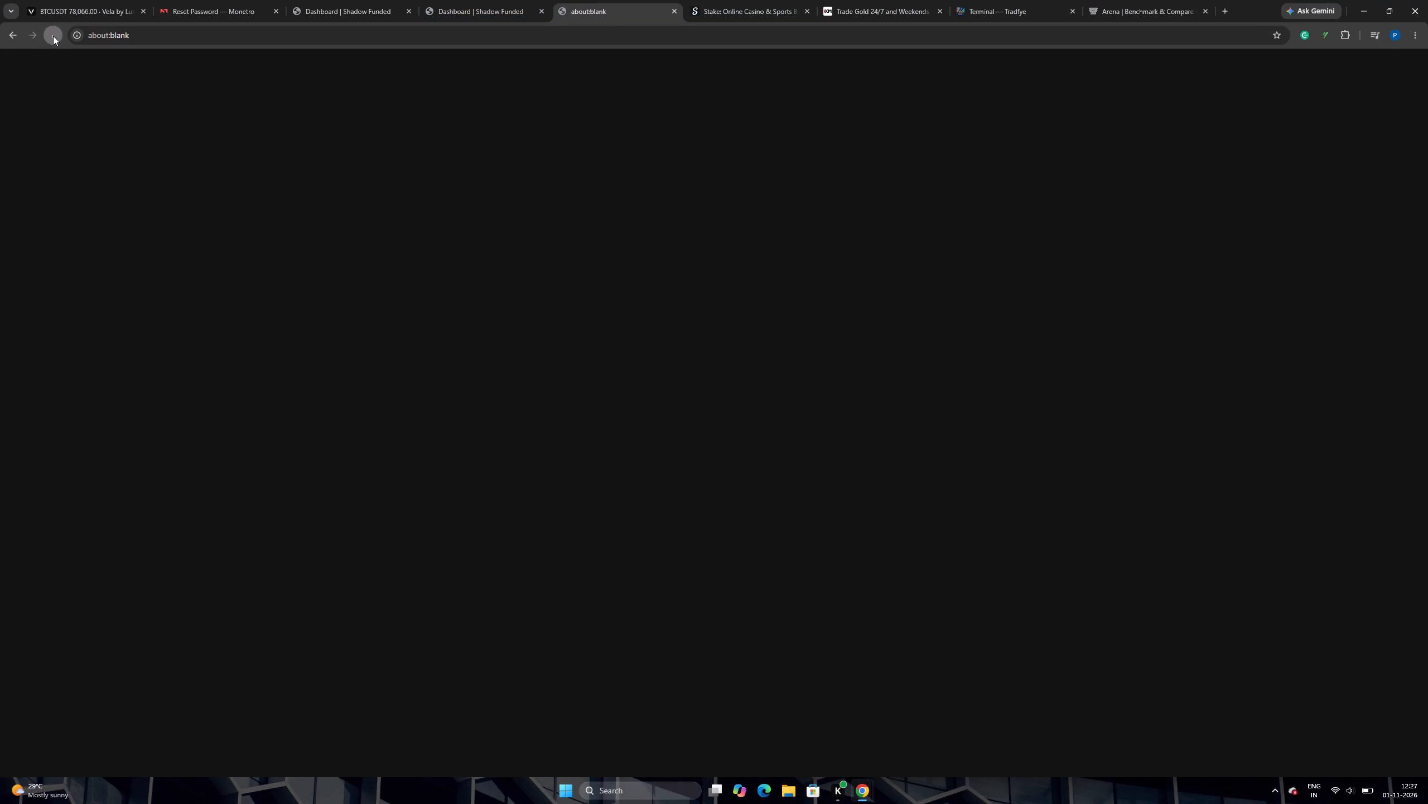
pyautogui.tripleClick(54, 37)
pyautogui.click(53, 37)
# Go back to the Beaveron page and follow its link to The Free Chart website.
pyautogui.click(11, 35)
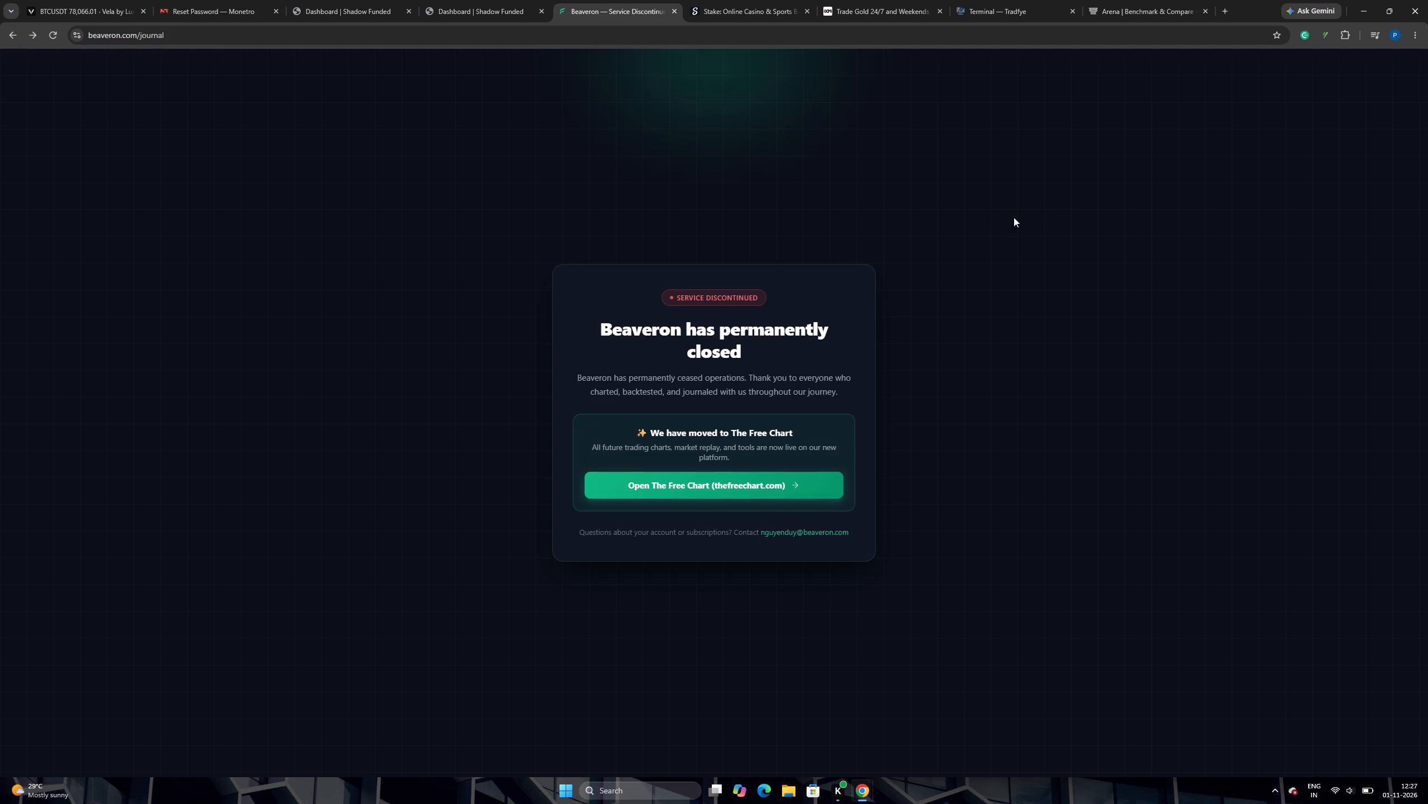
pyautogui.click(749, 486)
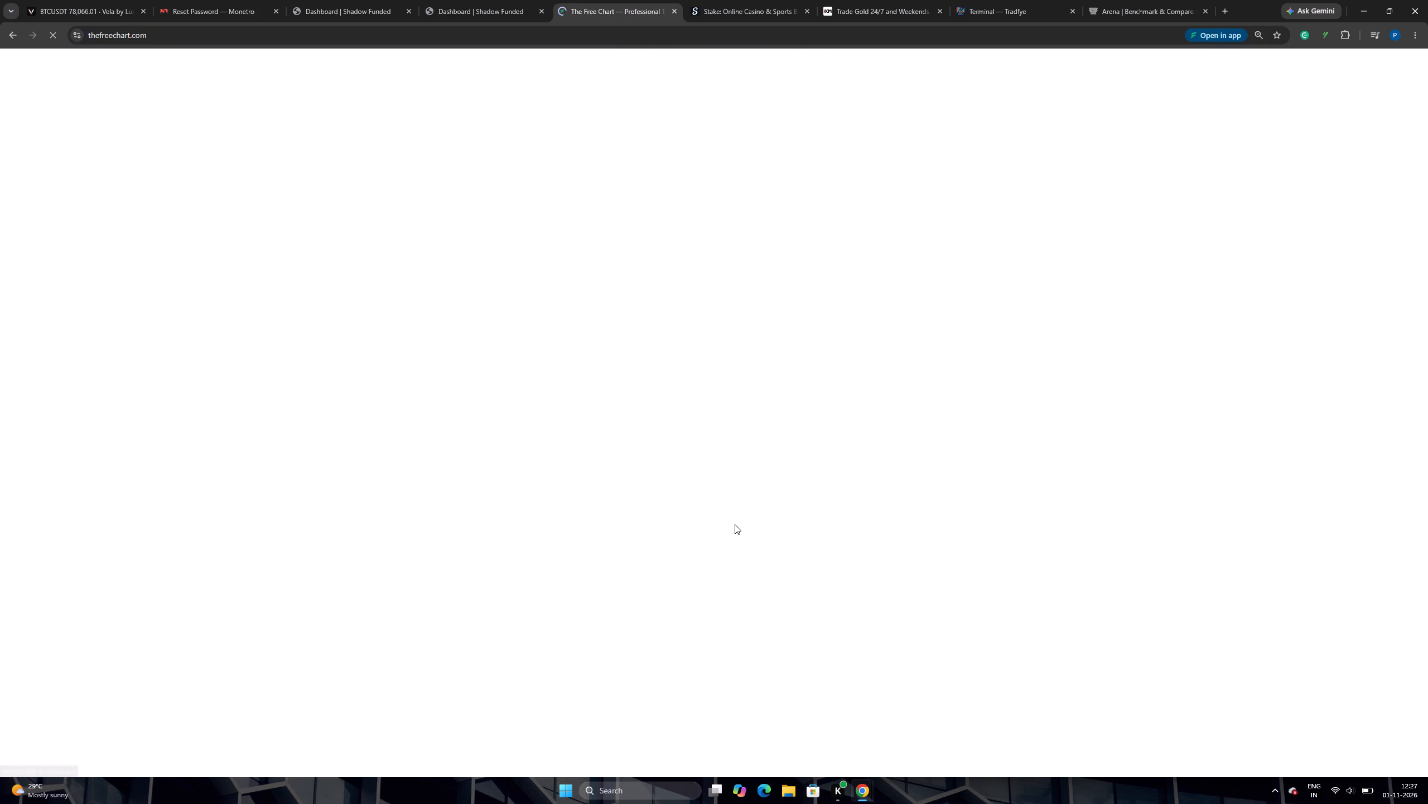
# Open The Free Chart website in its installed app window.
pyautogui.click(1203, 36)
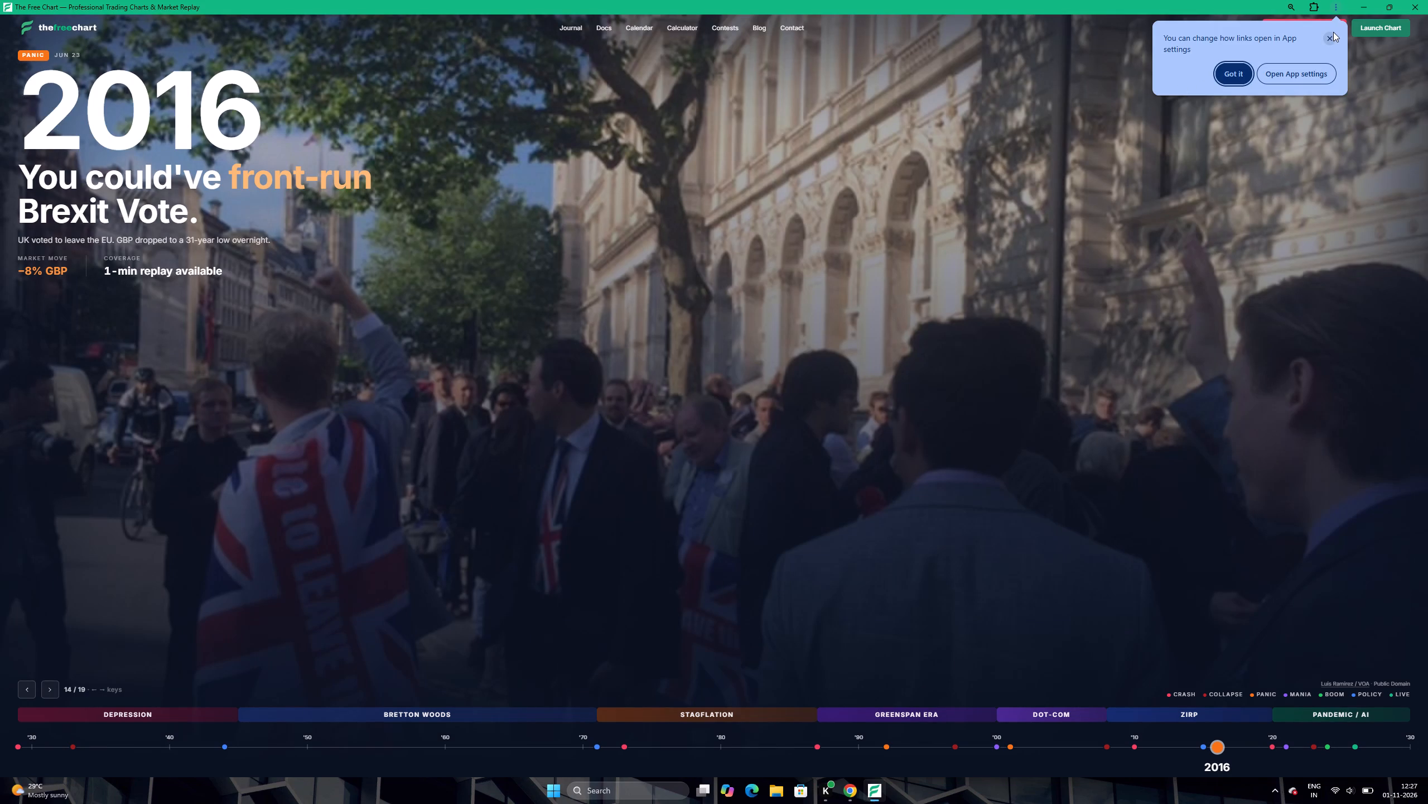
# Dismiss the link-settings notice and launch the chart from The Free Chart website.
pyautogui.click(1331, 36)
pyautogui.click(1369, 26)
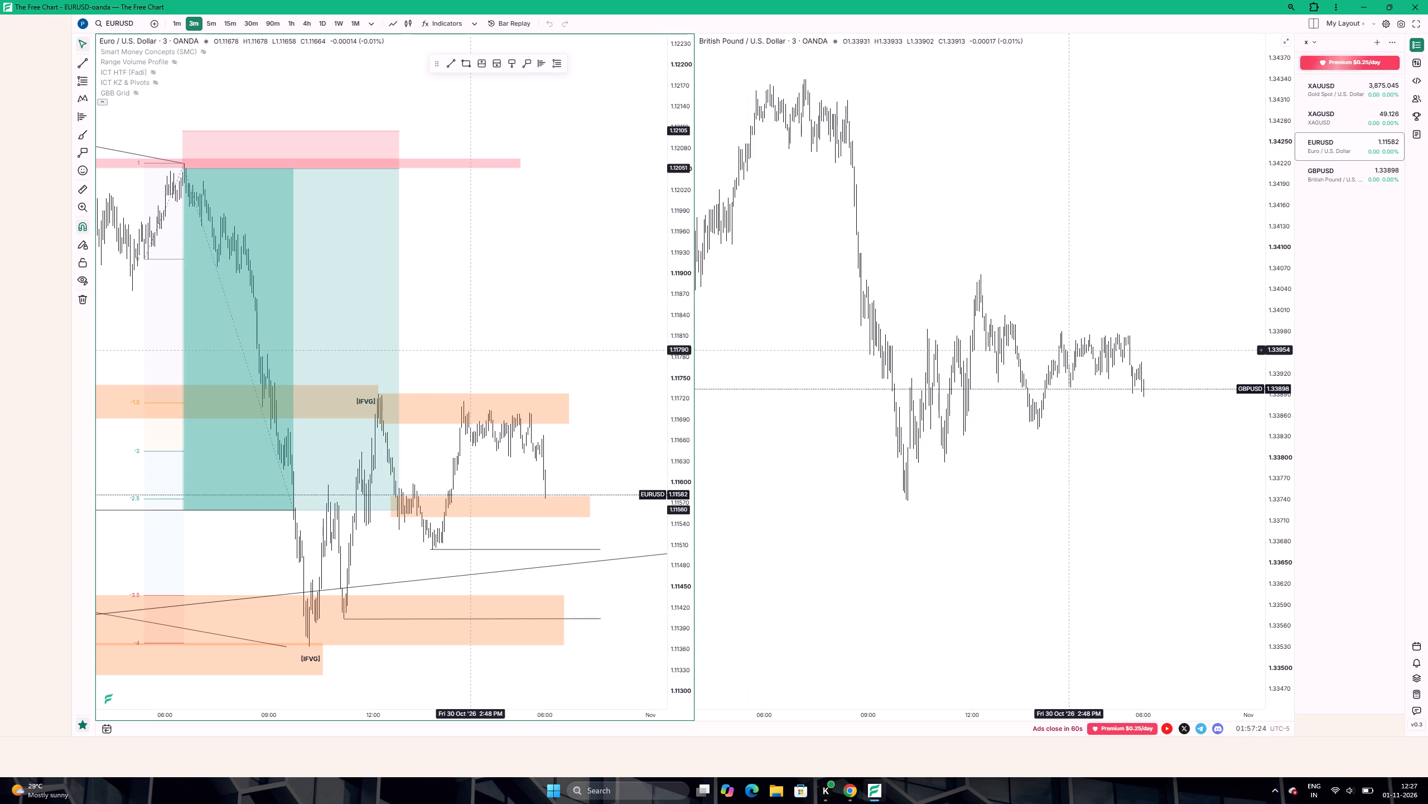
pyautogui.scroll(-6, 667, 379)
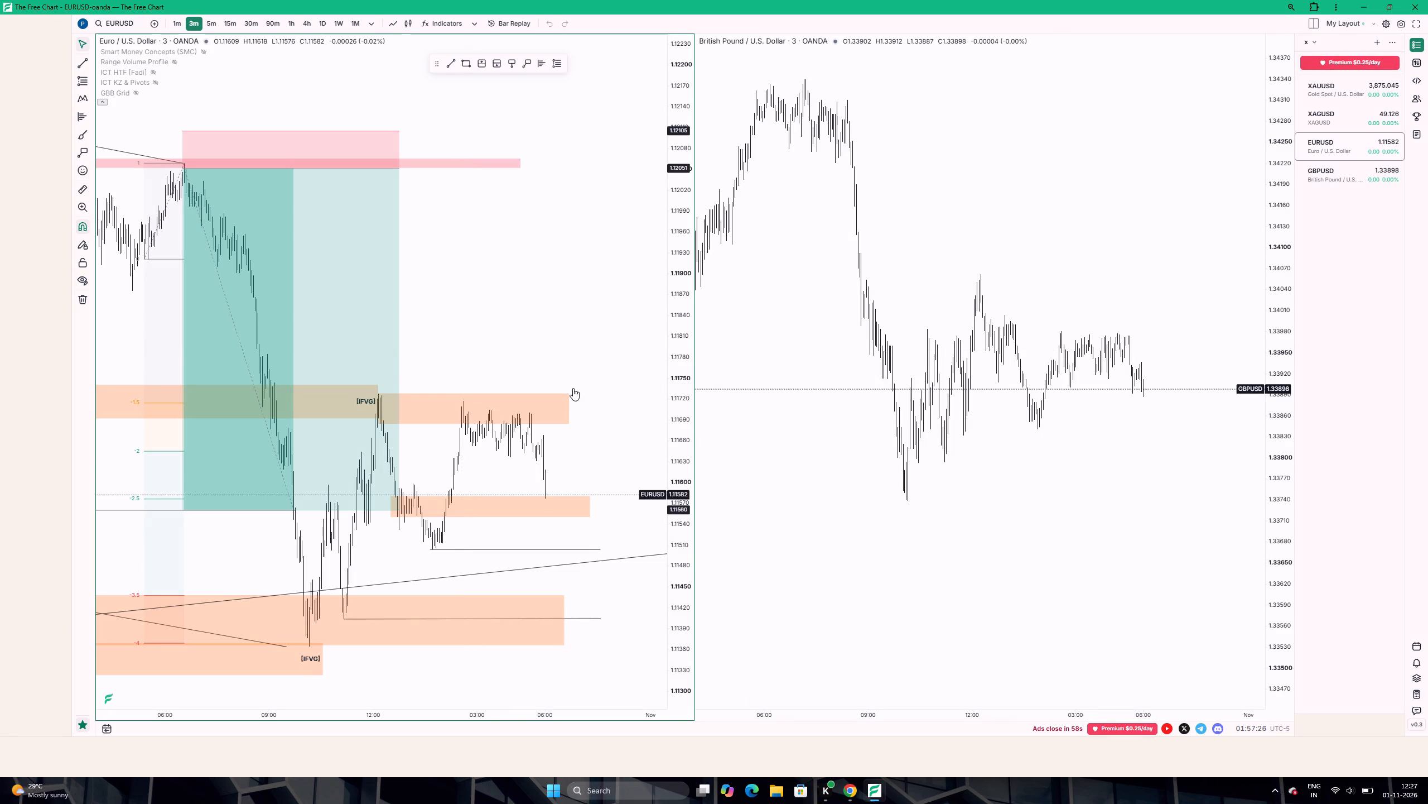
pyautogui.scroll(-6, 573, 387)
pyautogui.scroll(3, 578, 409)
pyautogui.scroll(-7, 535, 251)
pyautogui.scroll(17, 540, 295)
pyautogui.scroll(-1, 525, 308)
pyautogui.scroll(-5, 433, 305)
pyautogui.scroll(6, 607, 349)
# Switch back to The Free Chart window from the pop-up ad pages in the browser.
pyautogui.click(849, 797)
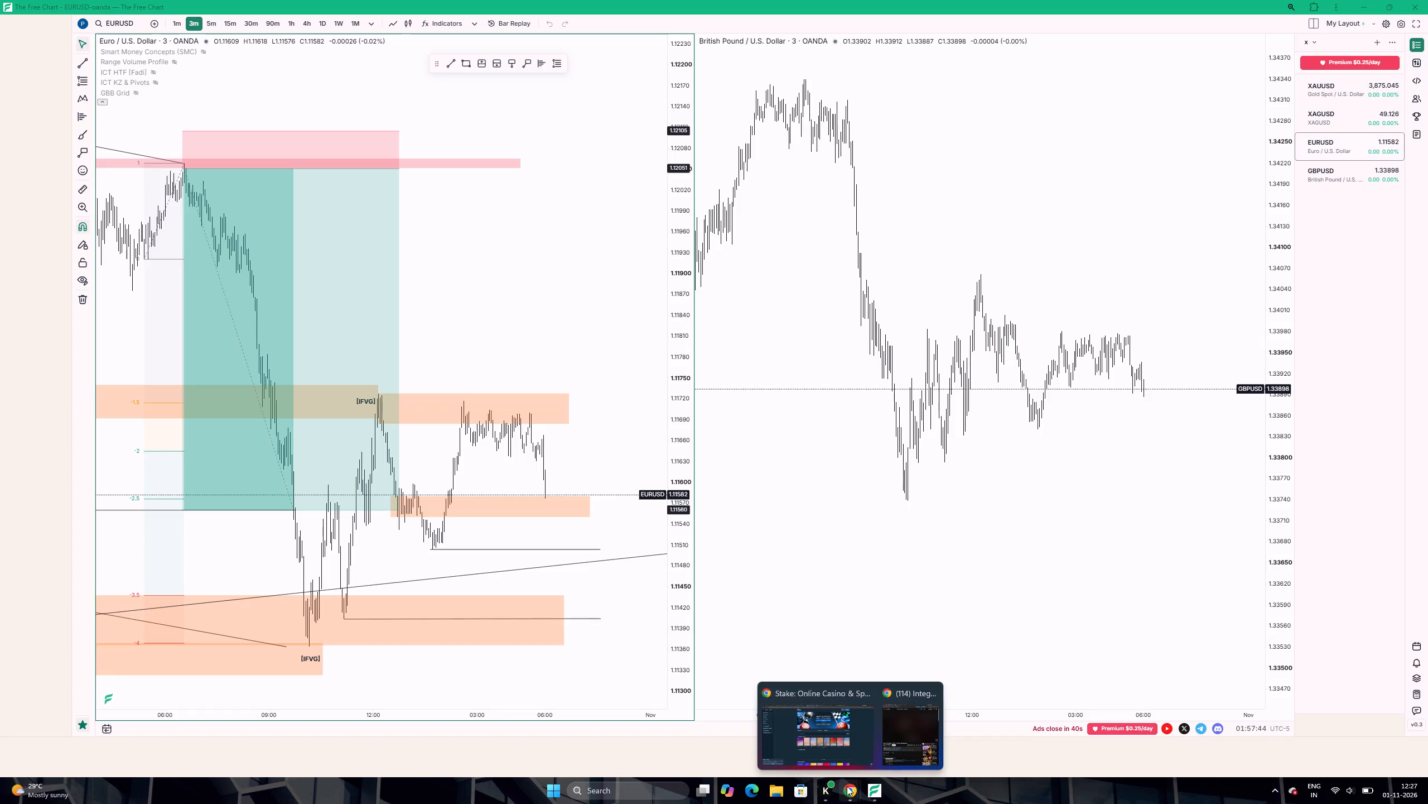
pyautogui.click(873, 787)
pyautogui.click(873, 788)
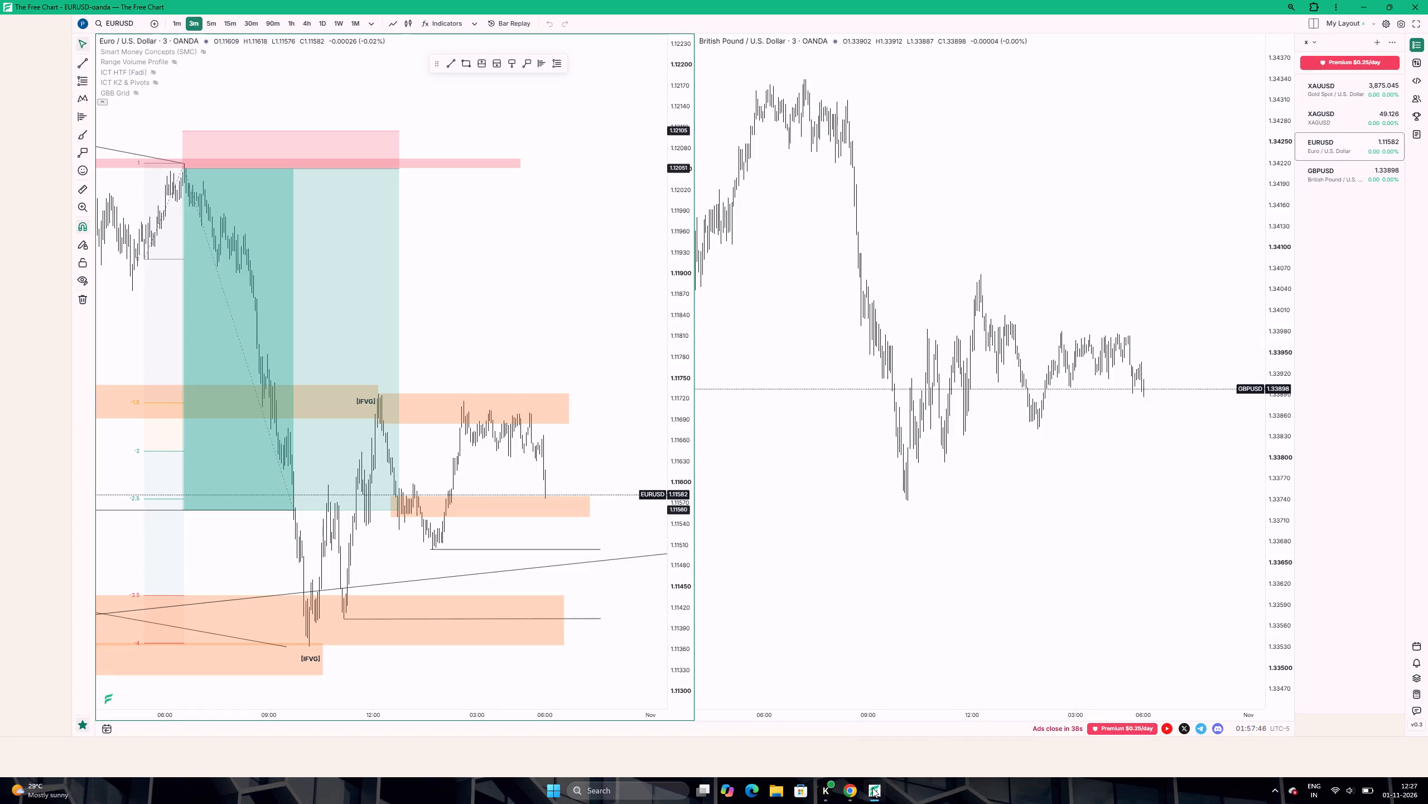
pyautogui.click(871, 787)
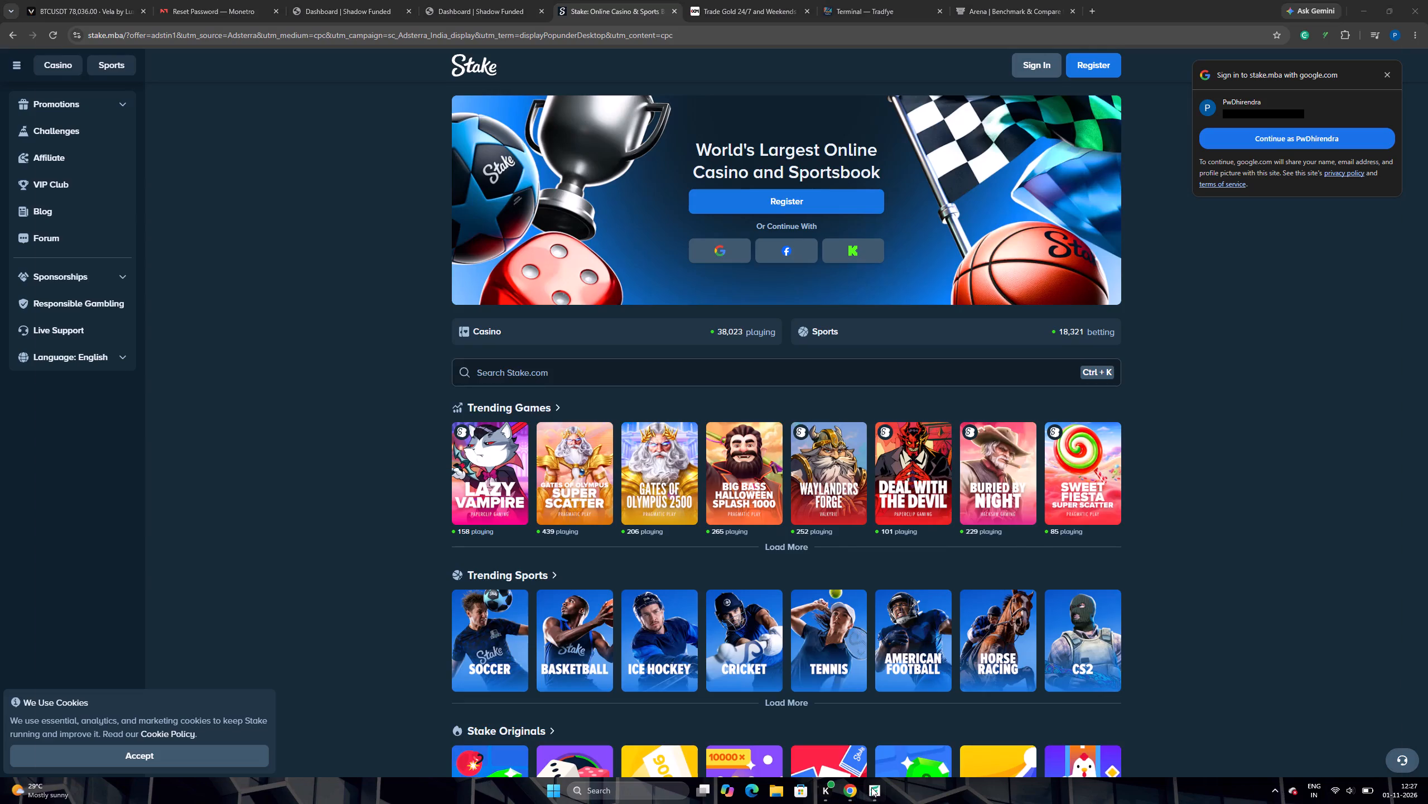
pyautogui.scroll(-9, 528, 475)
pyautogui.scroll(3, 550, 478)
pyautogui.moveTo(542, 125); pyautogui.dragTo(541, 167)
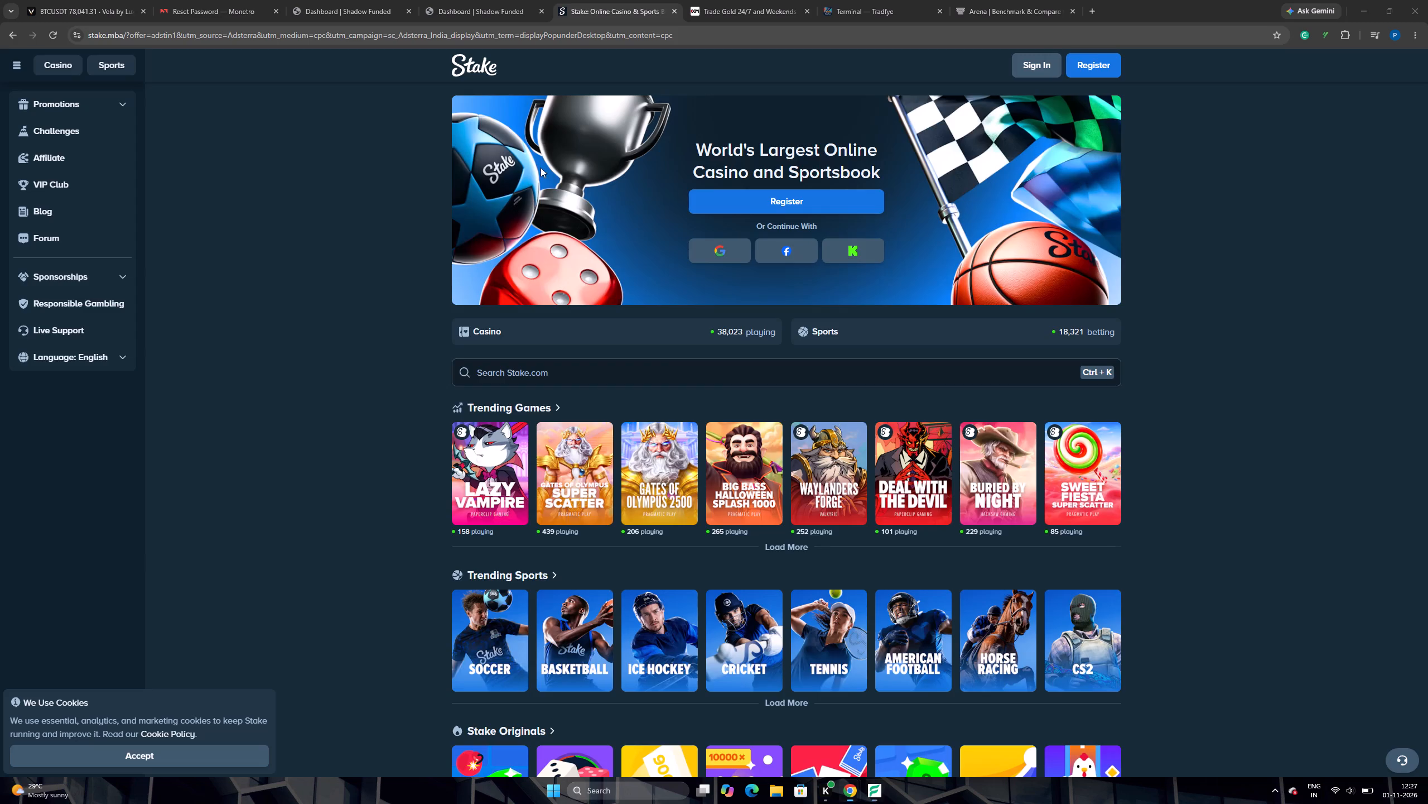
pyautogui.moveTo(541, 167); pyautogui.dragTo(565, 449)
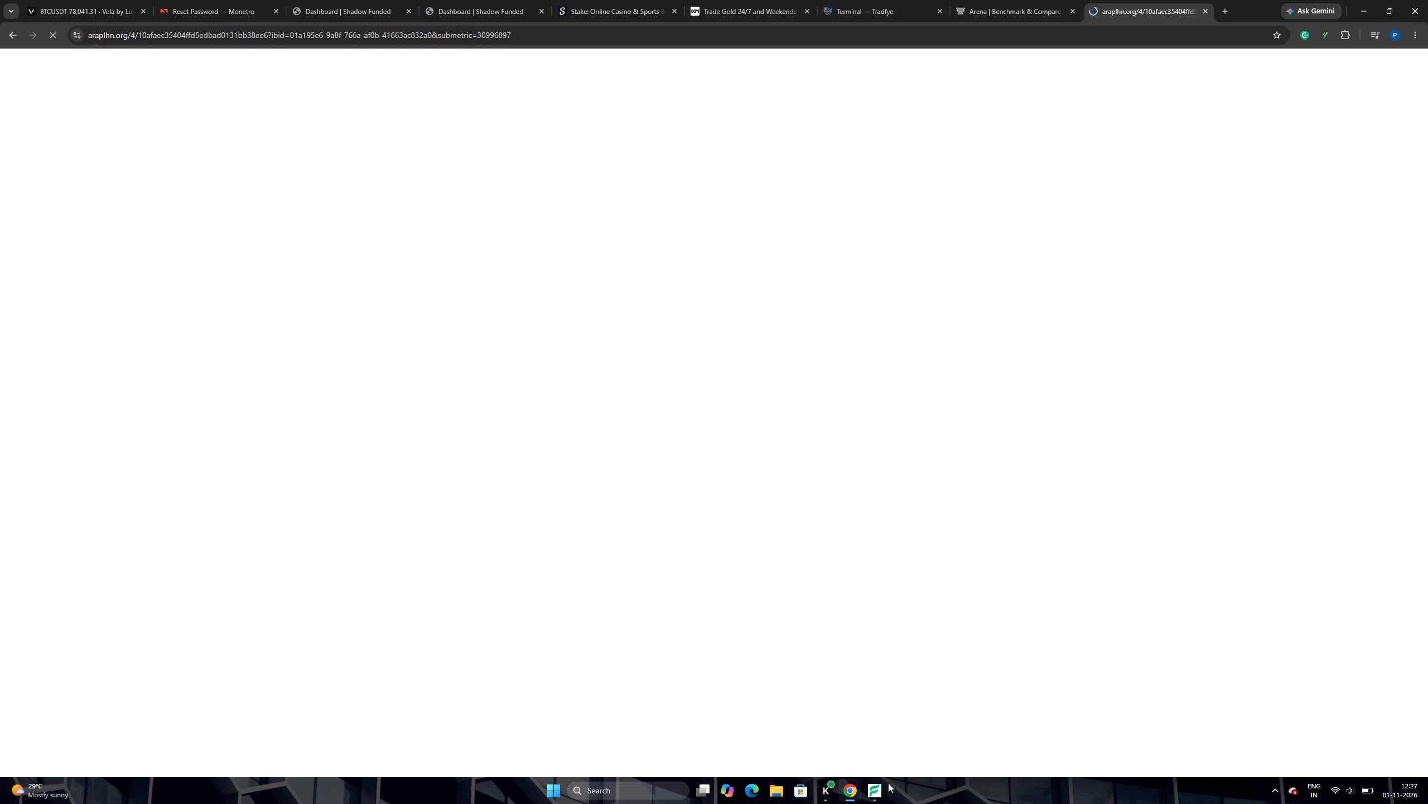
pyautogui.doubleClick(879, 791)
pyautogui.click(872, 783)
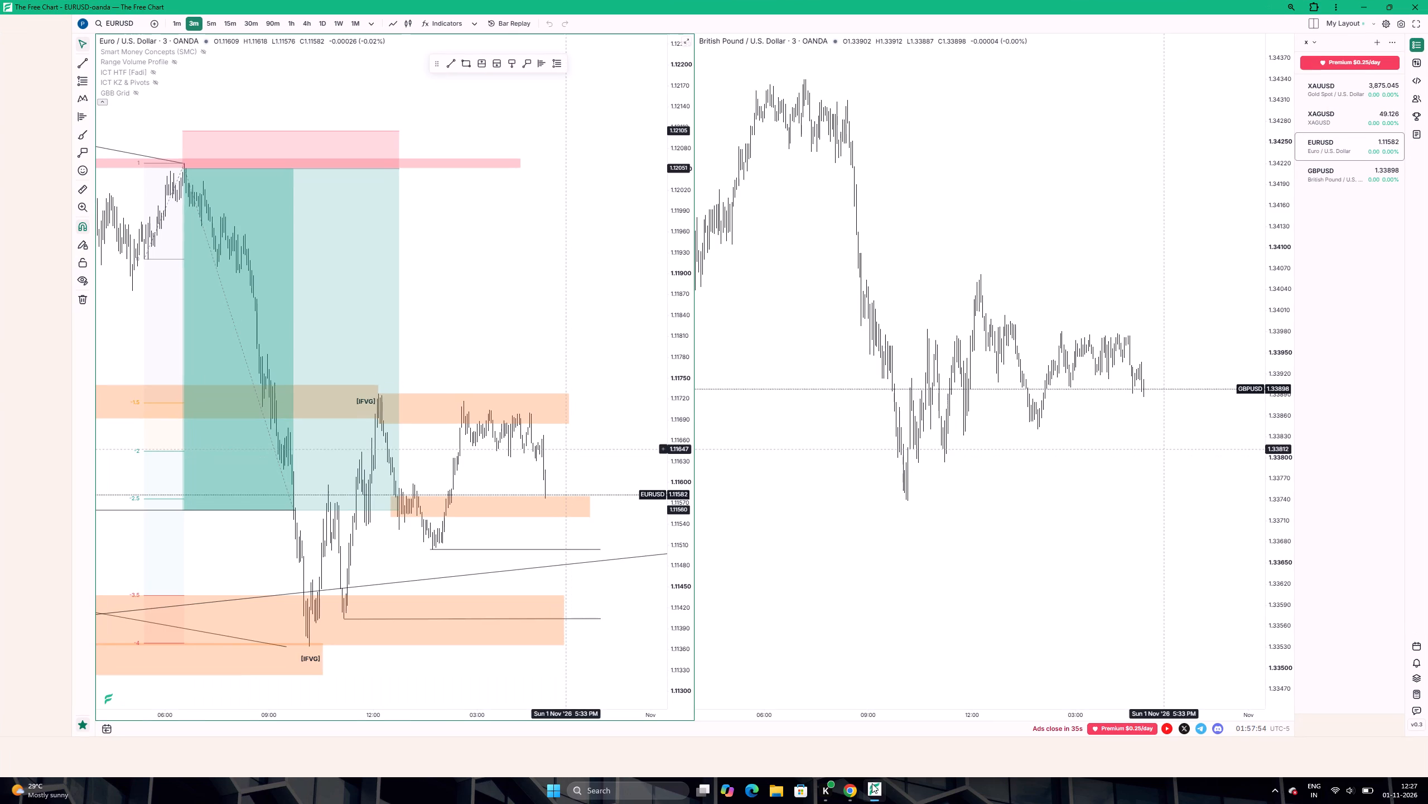
# Remove all drawings from the EURUSD chart.
pyautogui.scroll(-10, 488, 171)
pyautogui.scroll(-4, 528, 202)
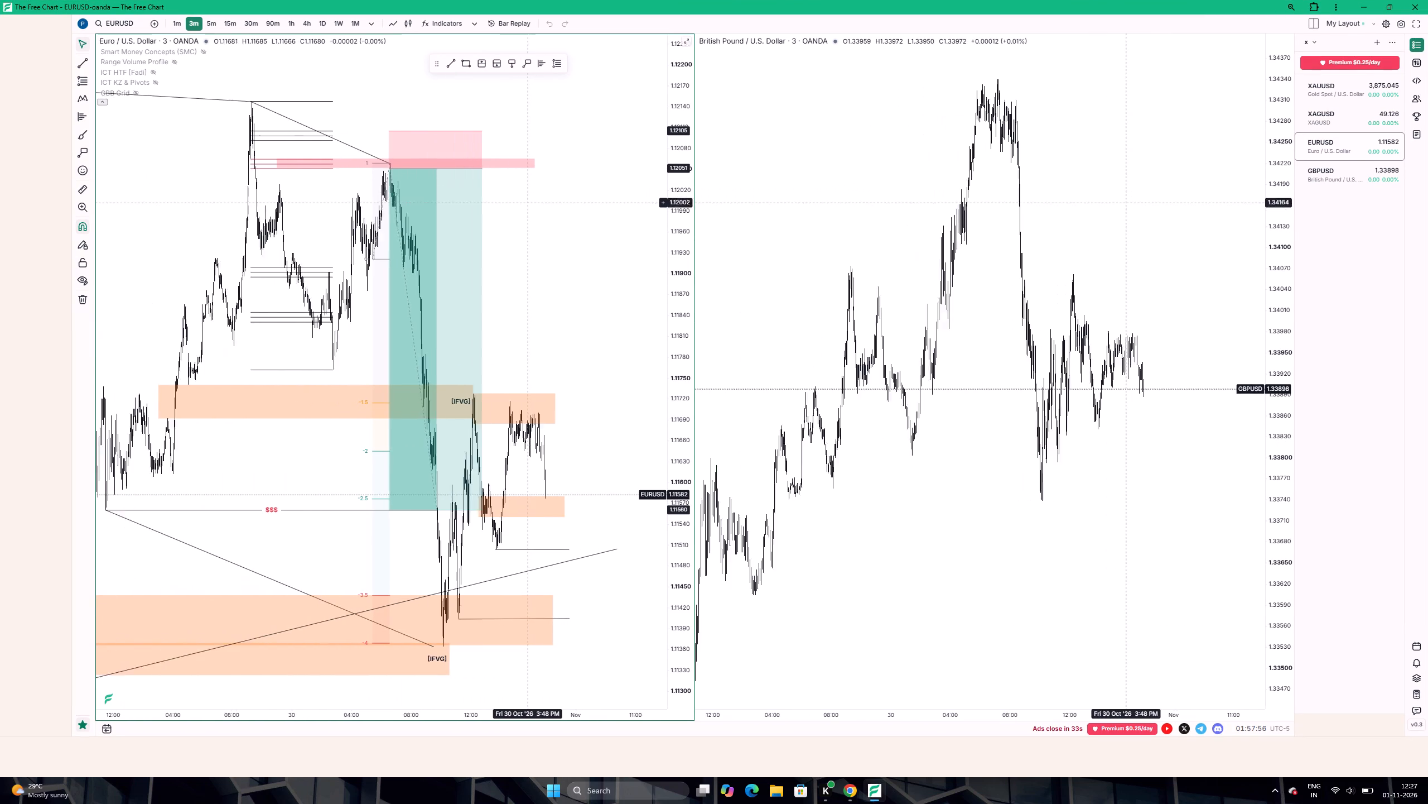
pyautogui.scroll(-6, 520, 236)
pyautogui.click(79, 301)
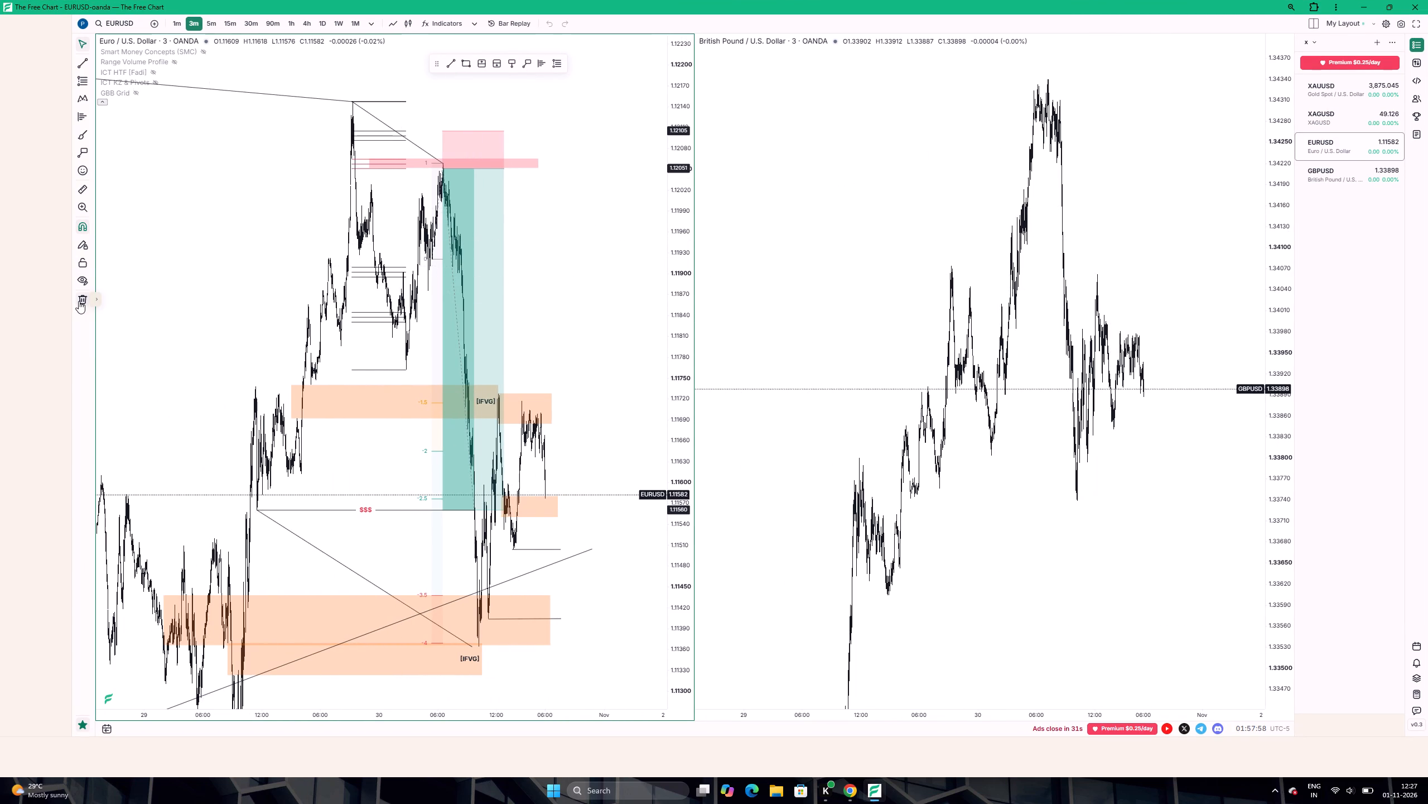
# Switch the EURUSD and GBPUSD charts to the 1M timeframe.
pyautogui.scroll(-5, 303, 274)
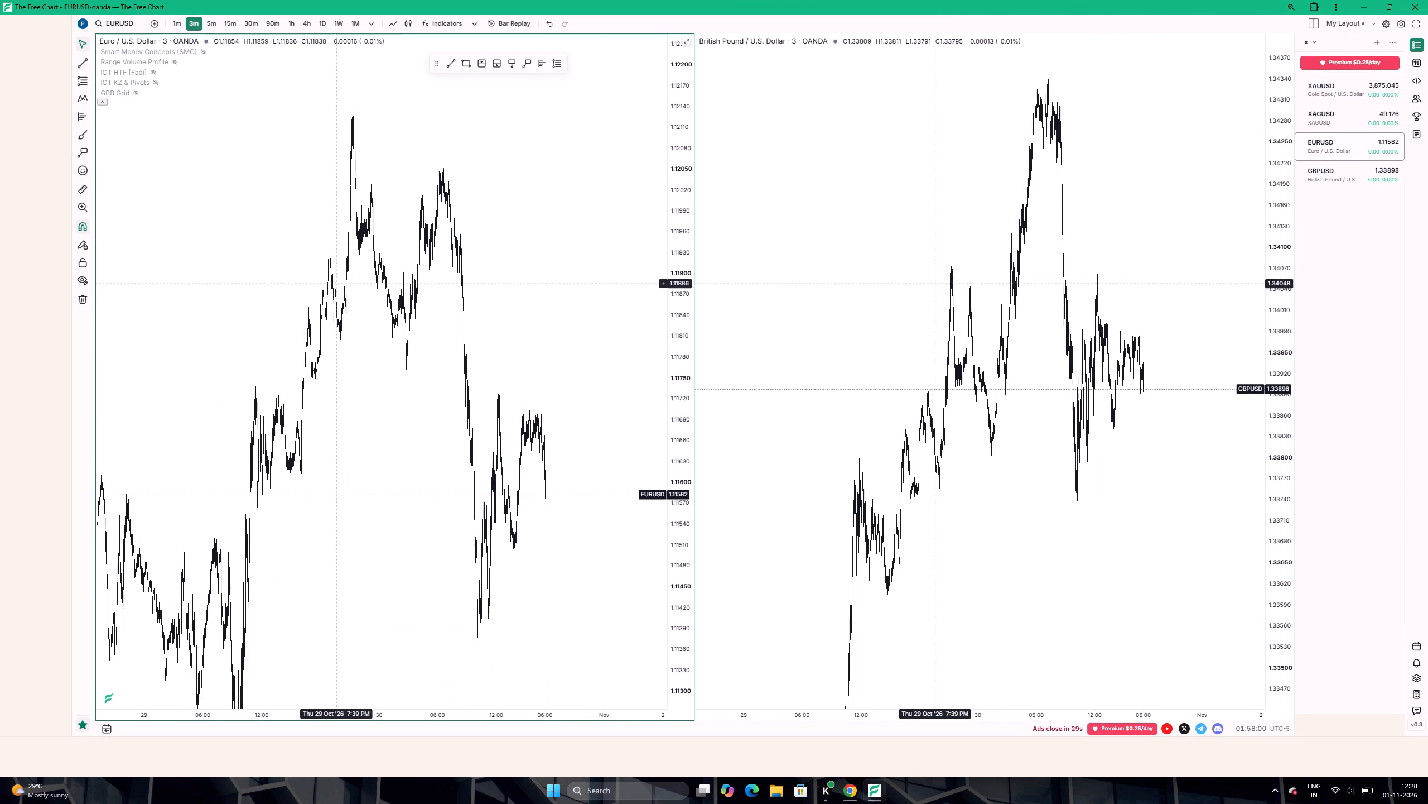
pyautogui.click(337, 21)
pyautogui.click(354, 21)
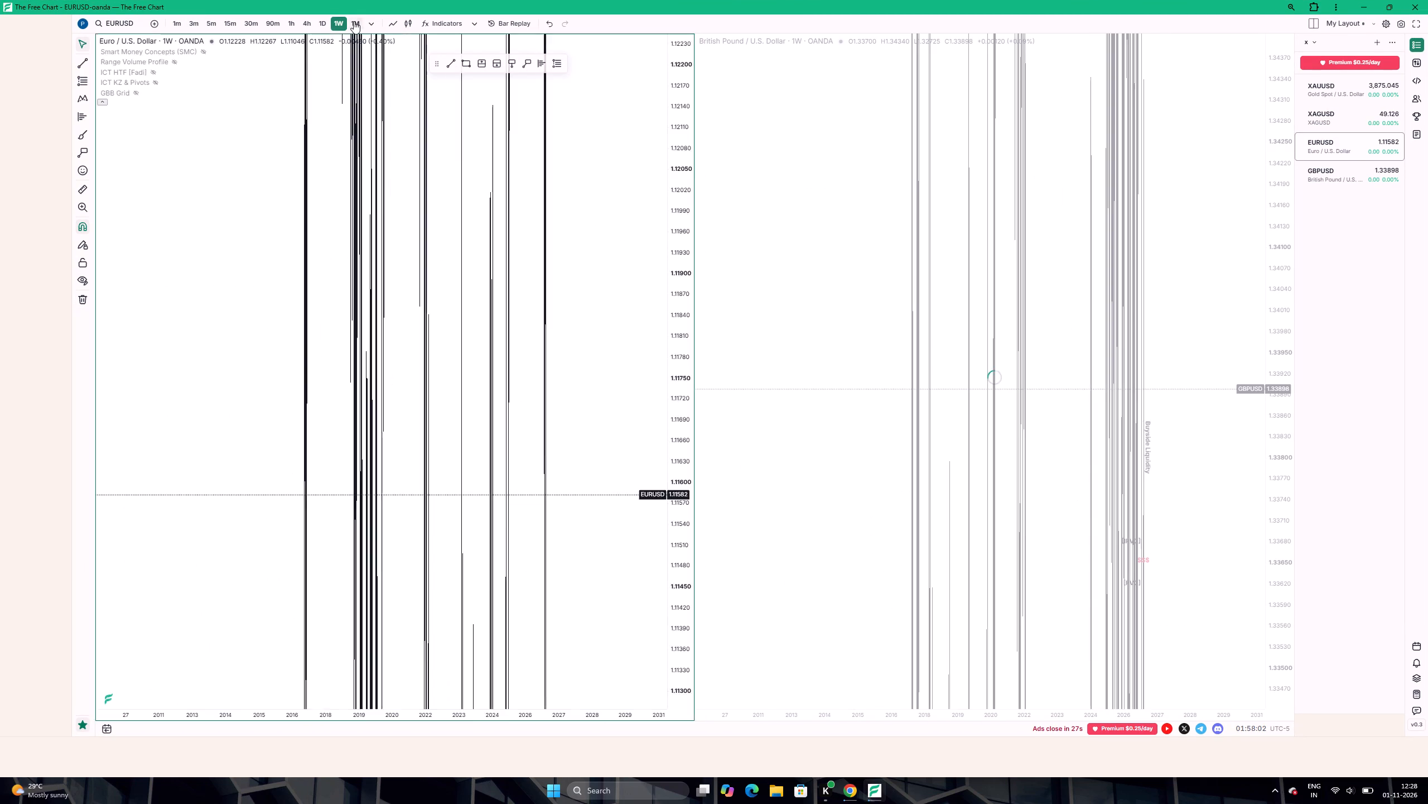
# Examine the monthly EURUSD candles of 2025 and 2026 at a readable price scale.
pyautogui.moveTo(688, 127); pyautogui.dragTo(653, 517)
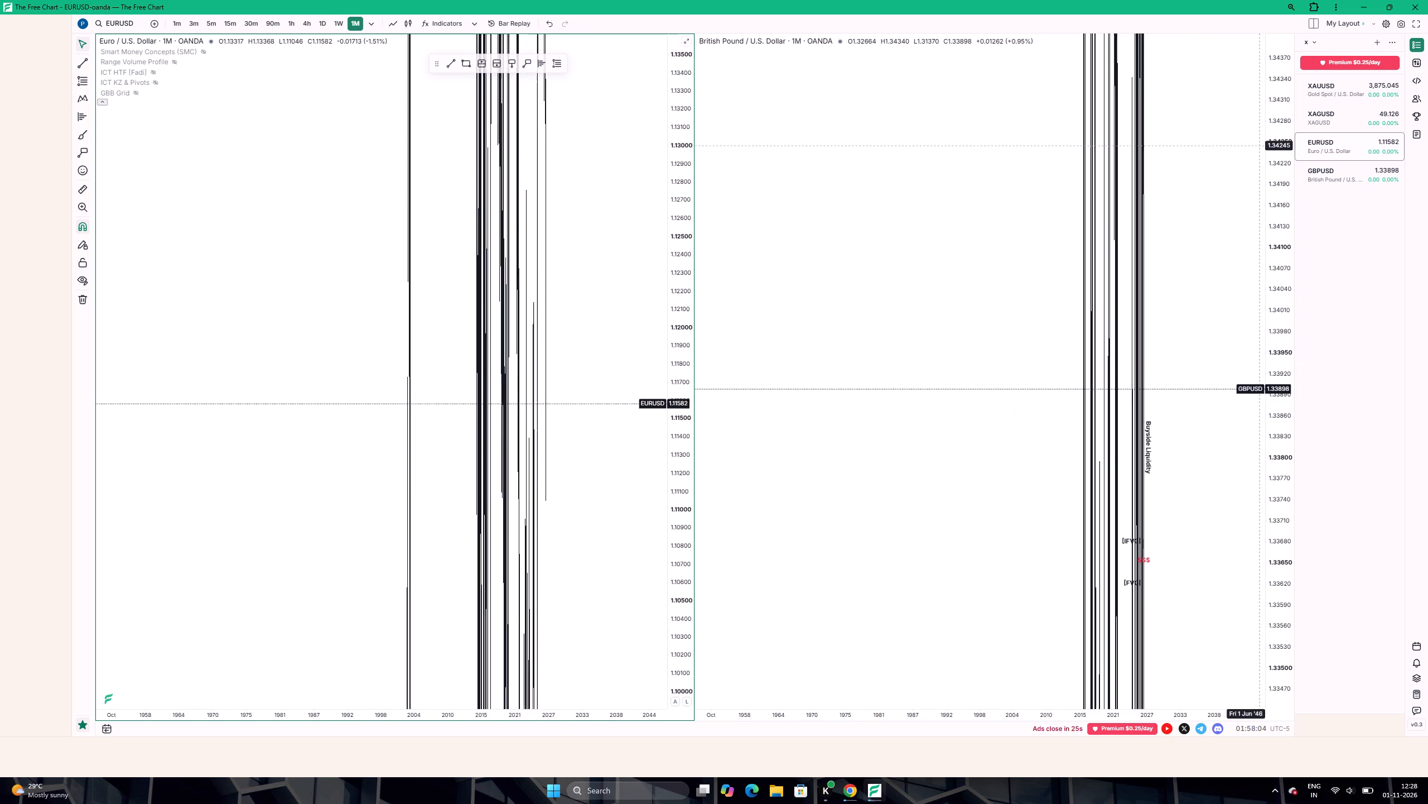
pyautogui.moveTo(653, 517); pyautogui.dragTo(653, 516)
pyautogui.moveTo(689, 291); pyautogui.dragTo(626, 684)
pyautogui.scroll(10, 558, 457)
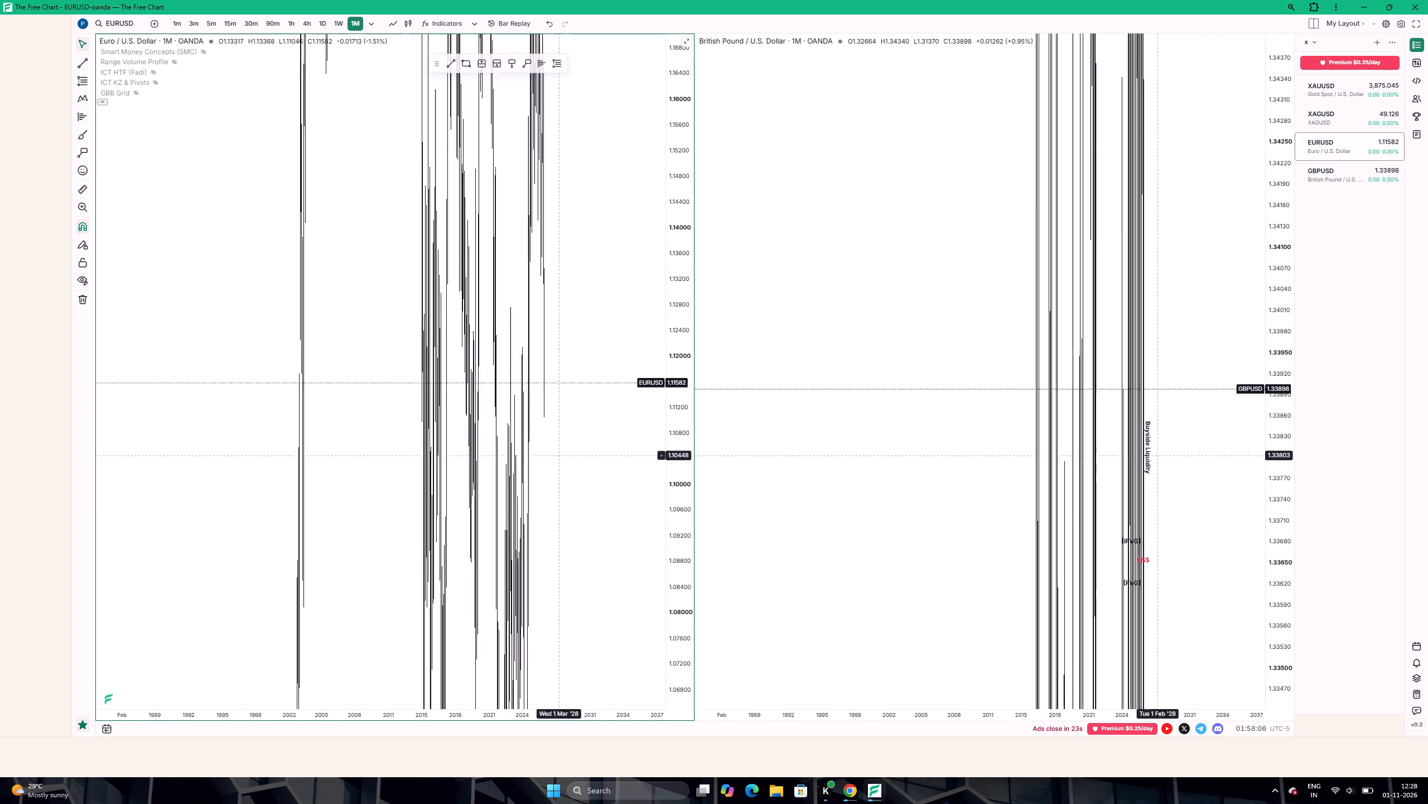
pyautogui.scroll(6, 558, 456)
pyautogui.moveTo(669, 266); pyautogui.dragTo(657, 772)
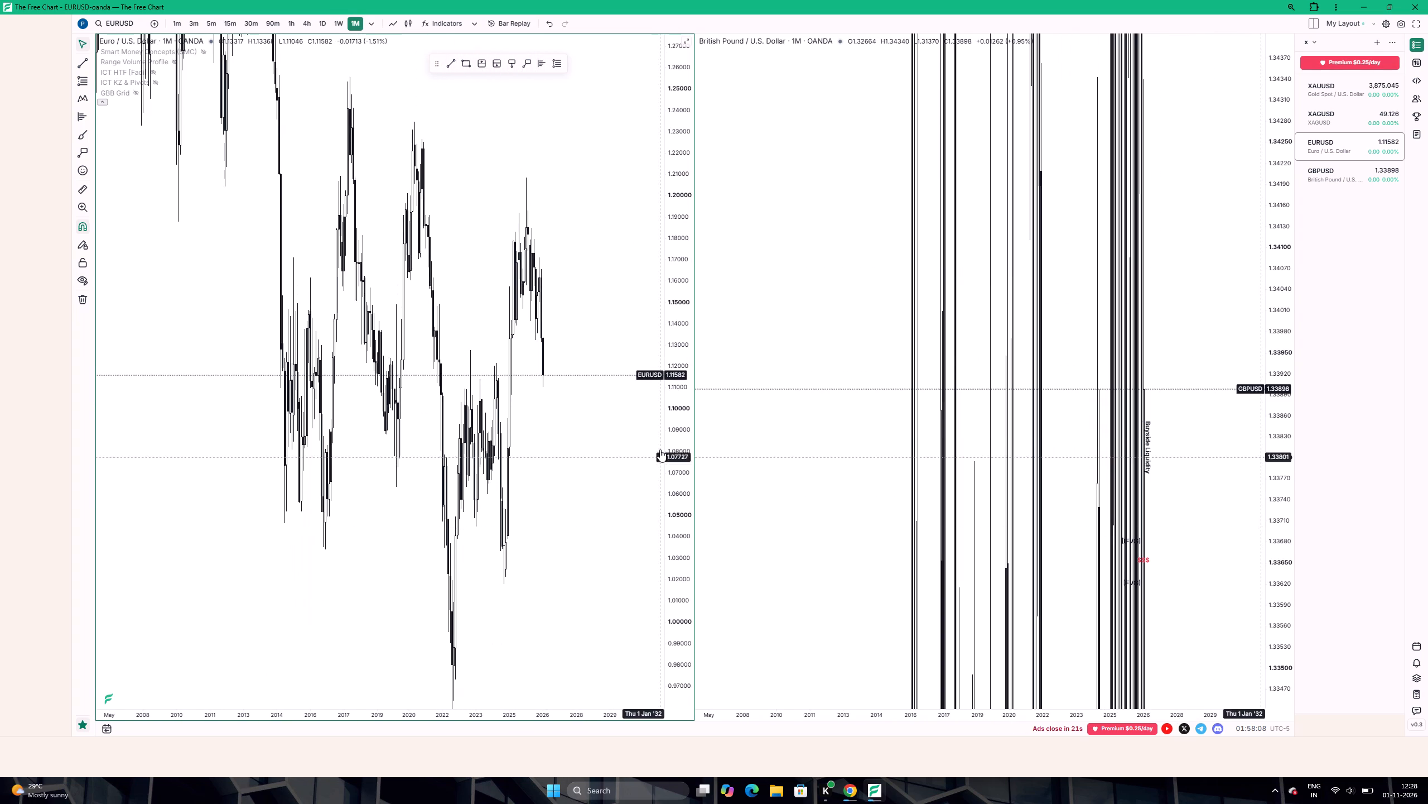
pyautogui.moveTo(669, 427); pyautogui.dragTo(620, 803)
pyautogui.moveTo(678, 447); pyautogui.dragTo(649, 773)
pyautogui.scroll(2, 529, 612)
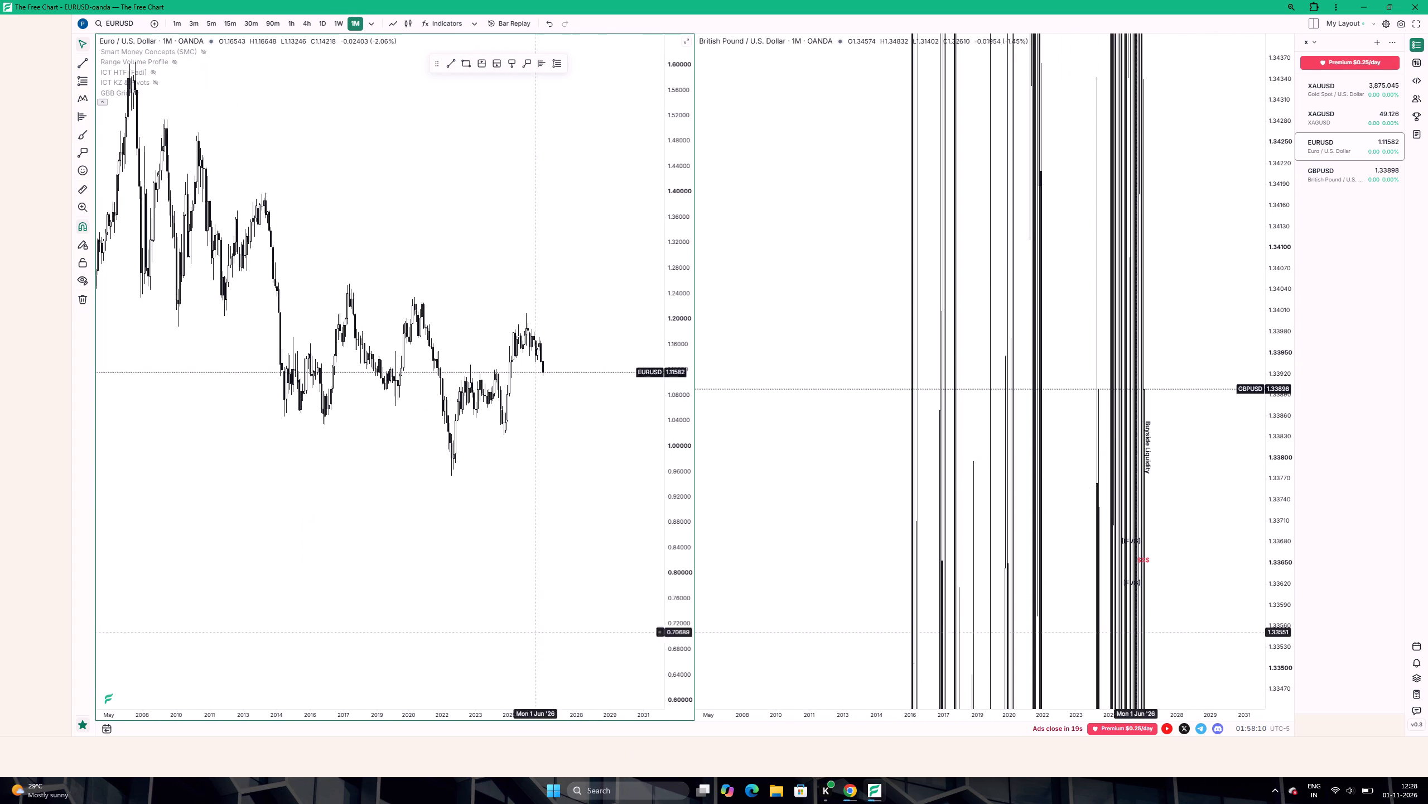
pyautogui.scroll(20, 529, 608)
pyautogui.scroll(3, 529, 608)
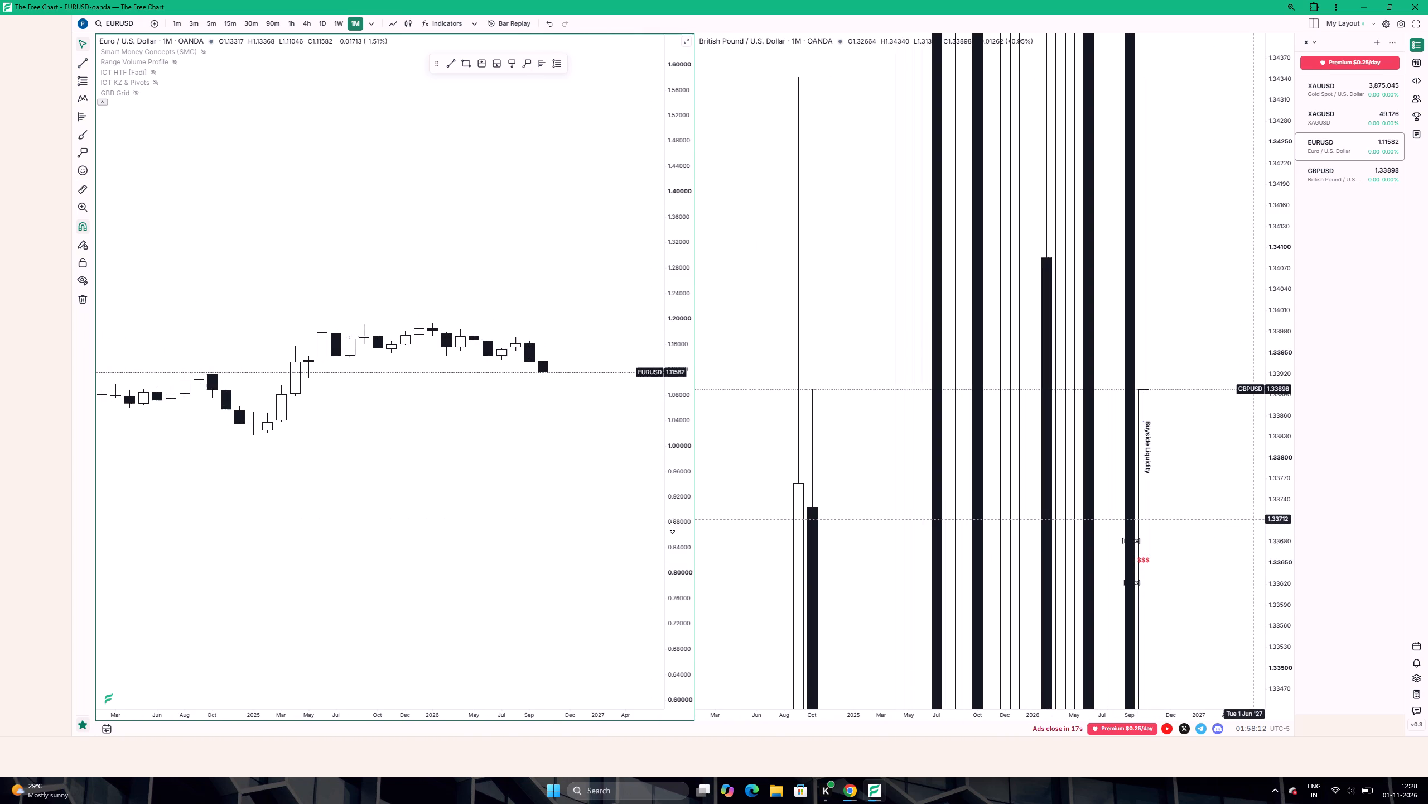
pyautogui.moveTo(682, 543); pyautogui.dragTo(679, 129)
pyautogui.scroll(6, 597, 226)
pyautogui.scroll(3, 549, 237)
pyautogui.moveTo(548, 238); pyautogui.dragTo(548, 239)
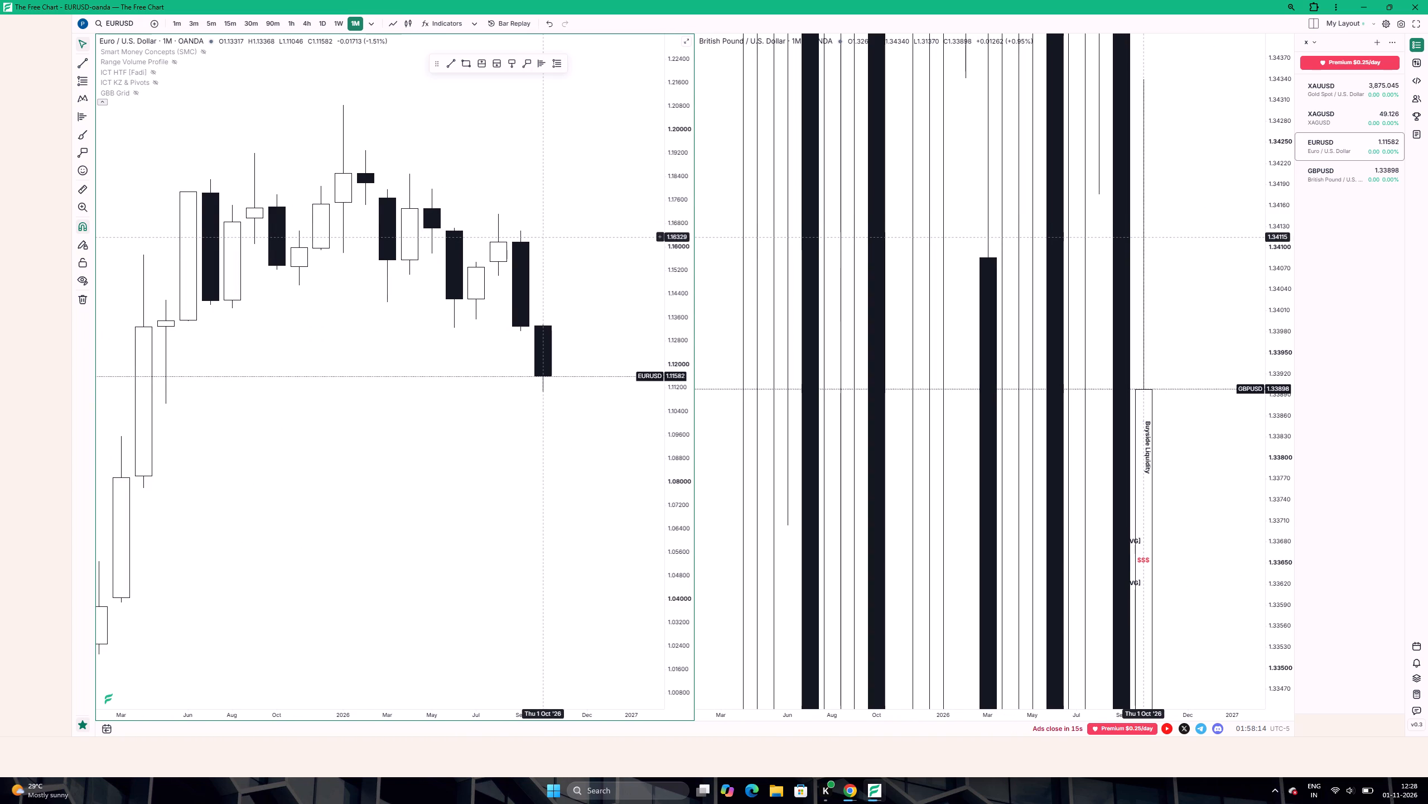
pyautogui.moveTo(548, 239); pyautogui.dragTo(538, 351)
pyautogui.moveTo(682, 427); pyautogui.dragTo(629, 138)
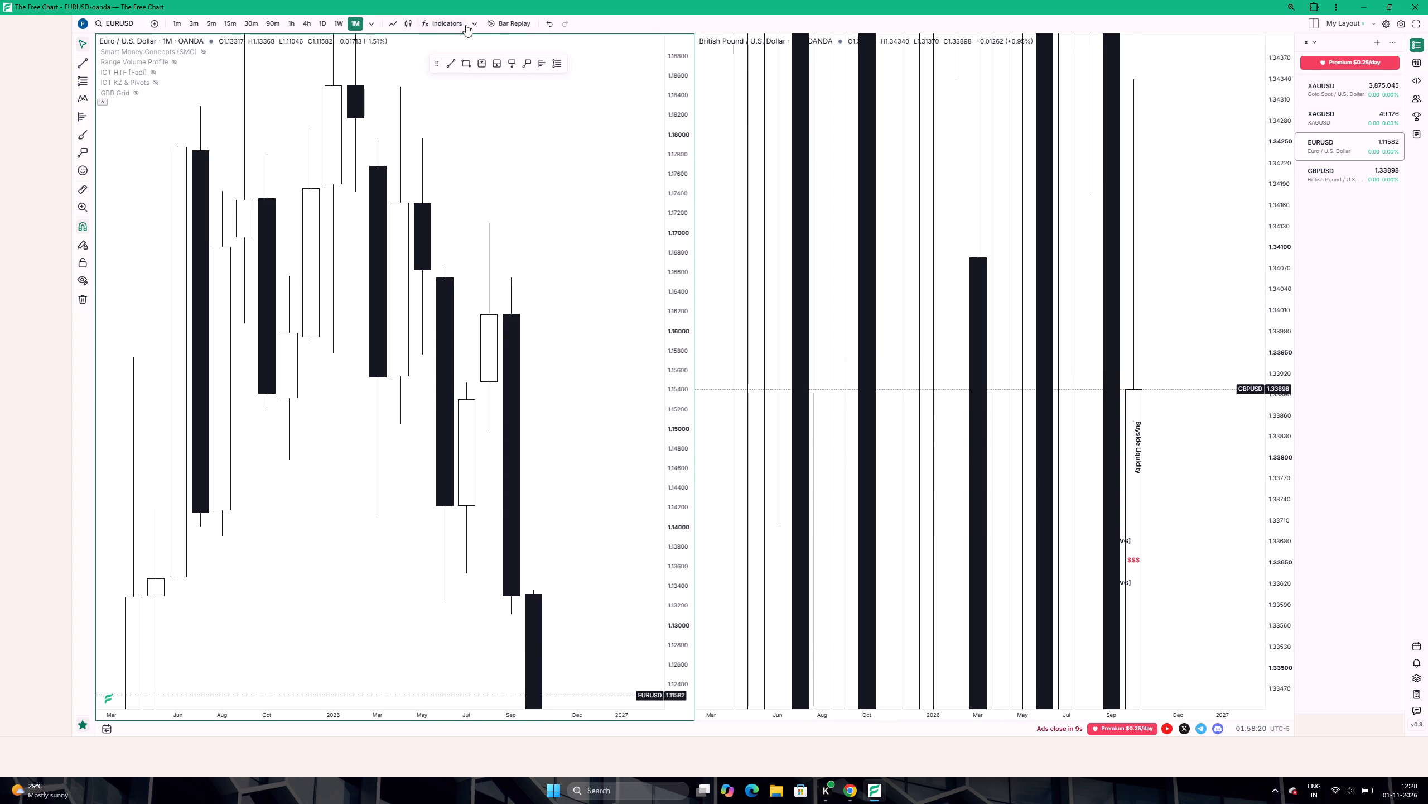
# Start Bar Replay from the August 2026 monthly candle, returning from the pop-up ad page to the chart.
pyautogui.click(510, 20)
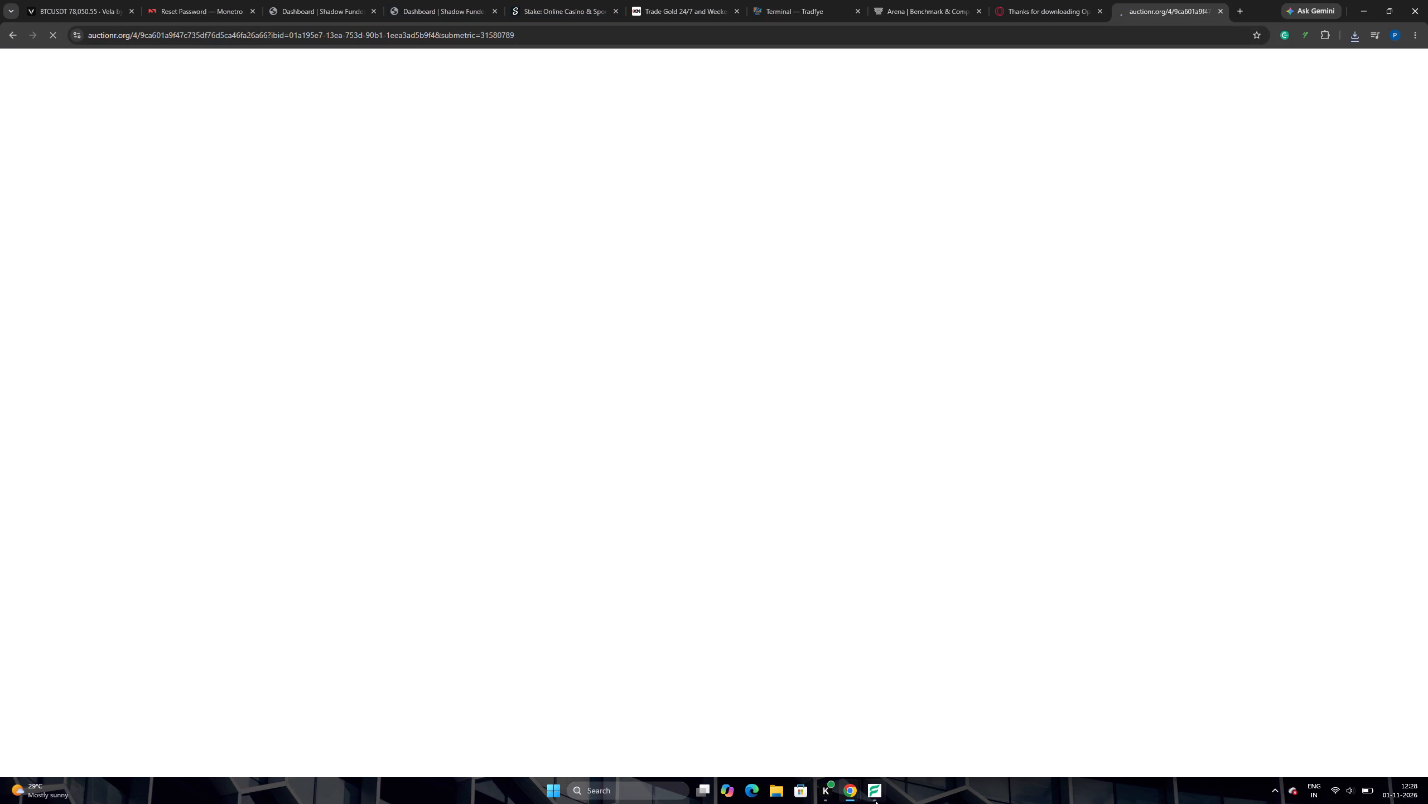
pyautogui.click(879, 795)
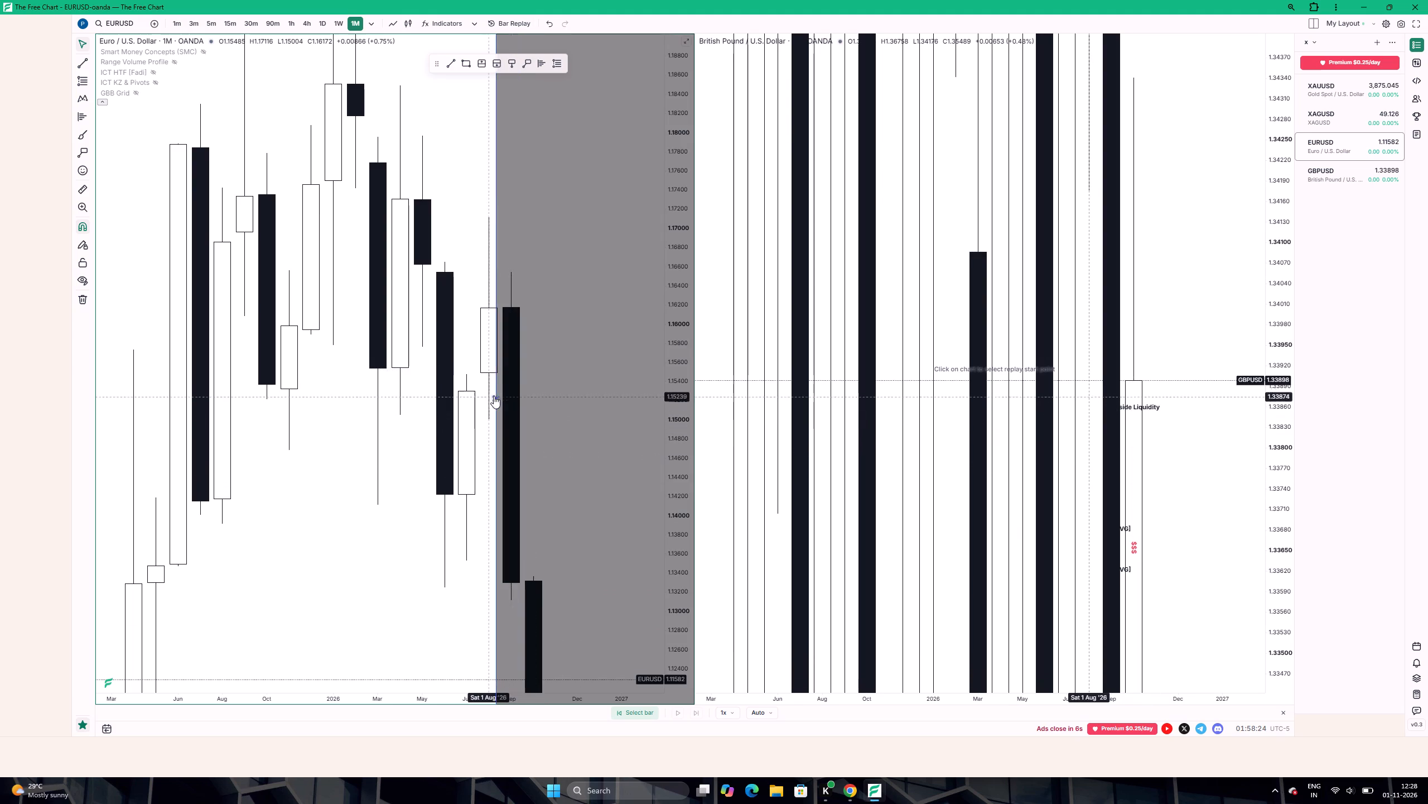
pyautogui.click(490, 391)
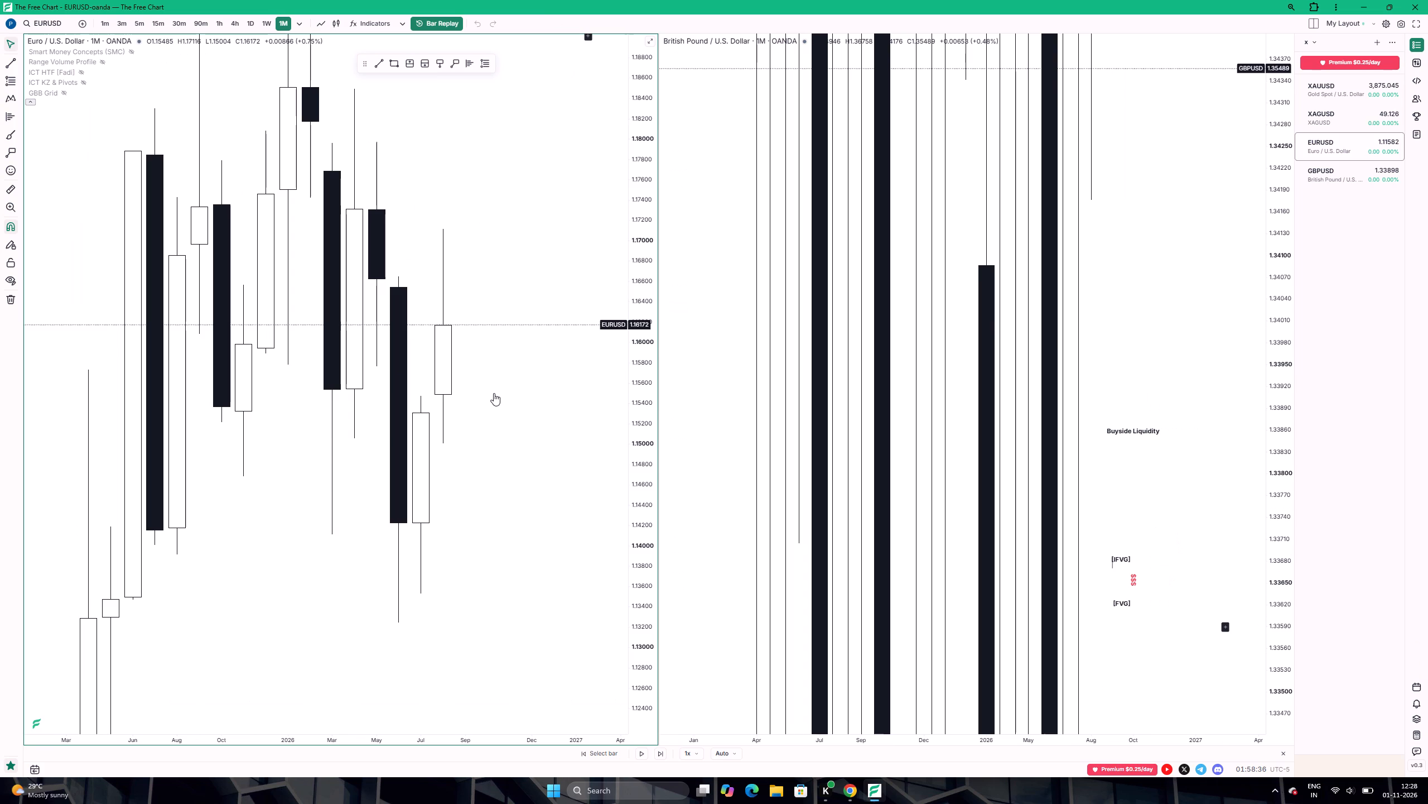
# Draw a rectangle over the gap between the May and June 2026 candle bodies on the monthly EURUSD chart.
pyautogui.moveTo(645, 314); pyautogui.dragTo(635, 428)
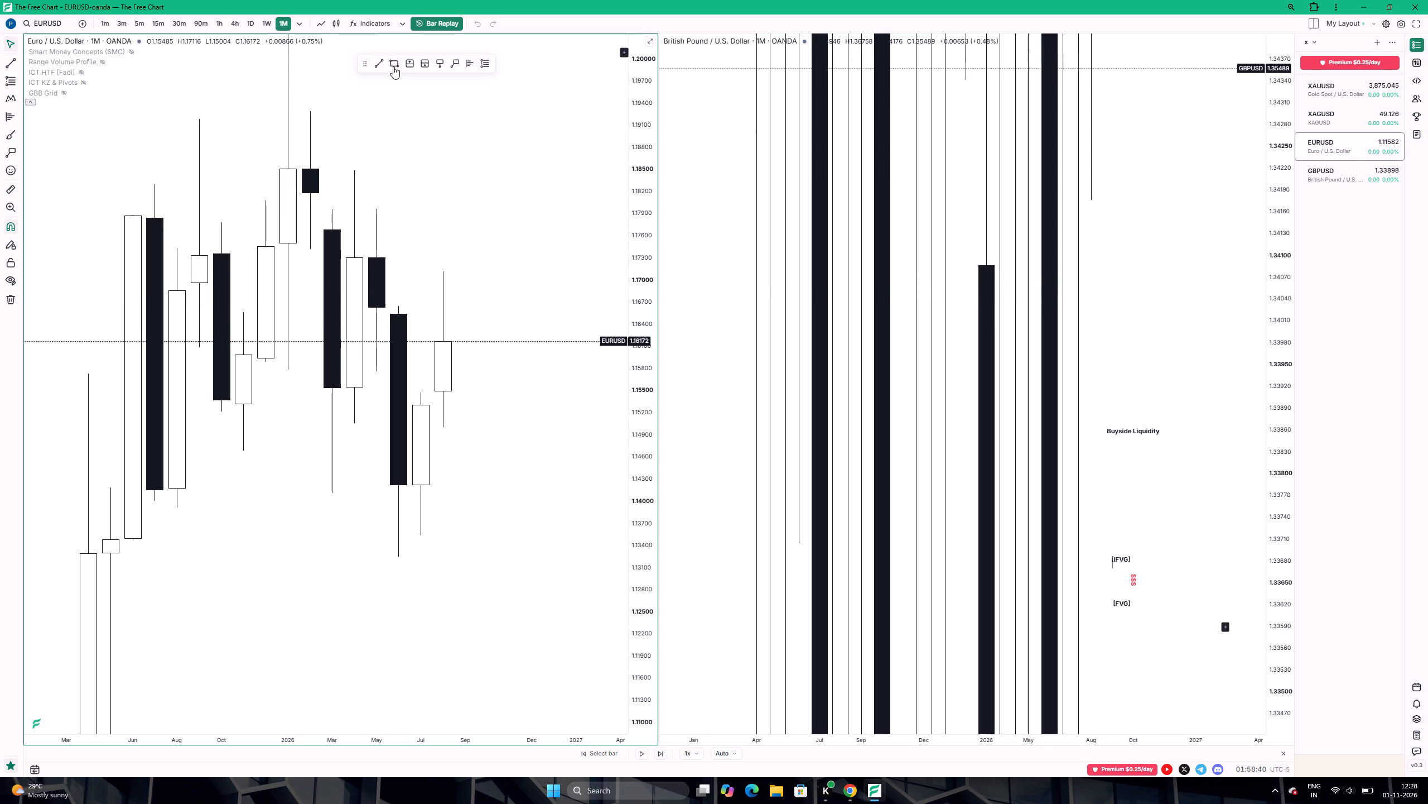
pyautogui.moveTo(394, 65); pyautogui.dragTo(387, 63)
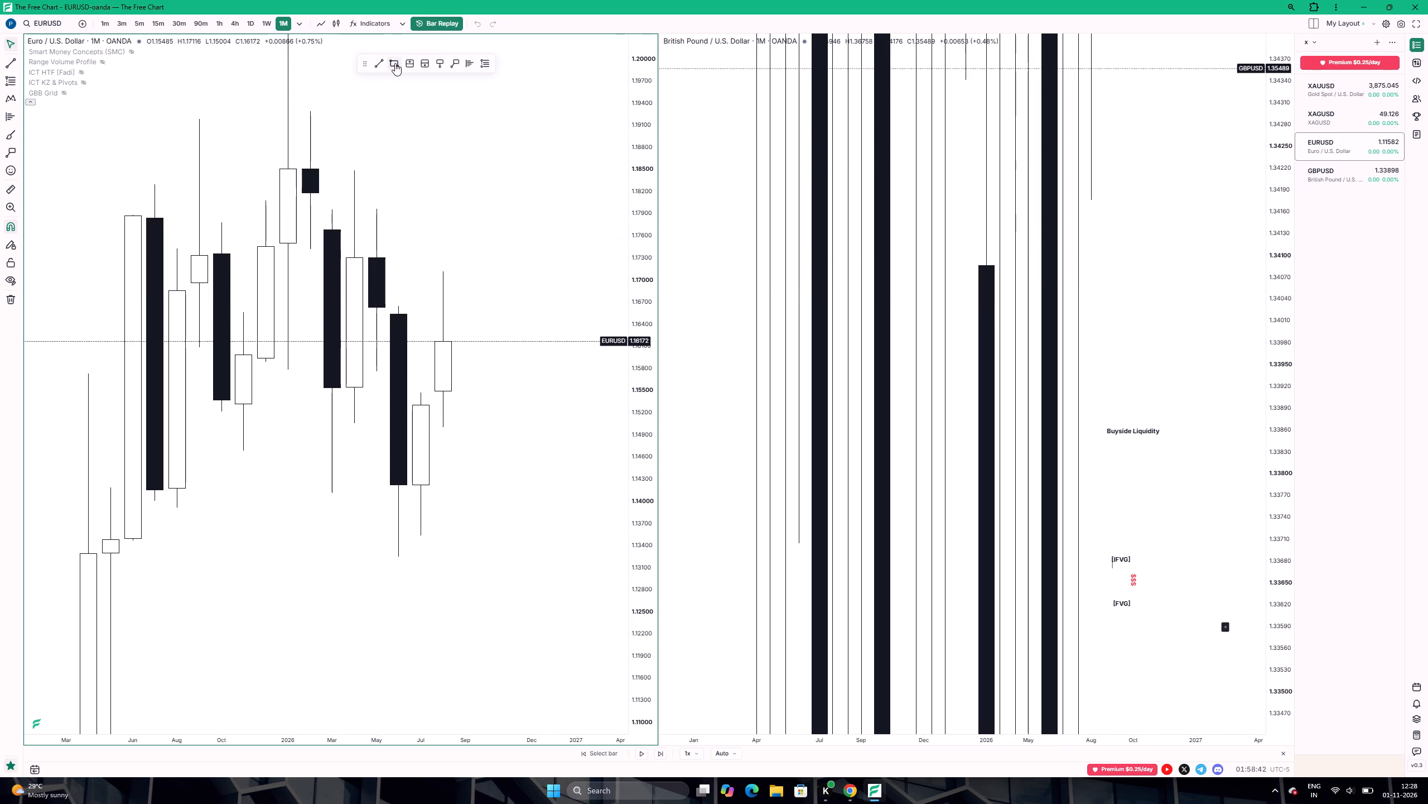
pyautogui.click(395, 63)
pyautogui.click(380, 309)
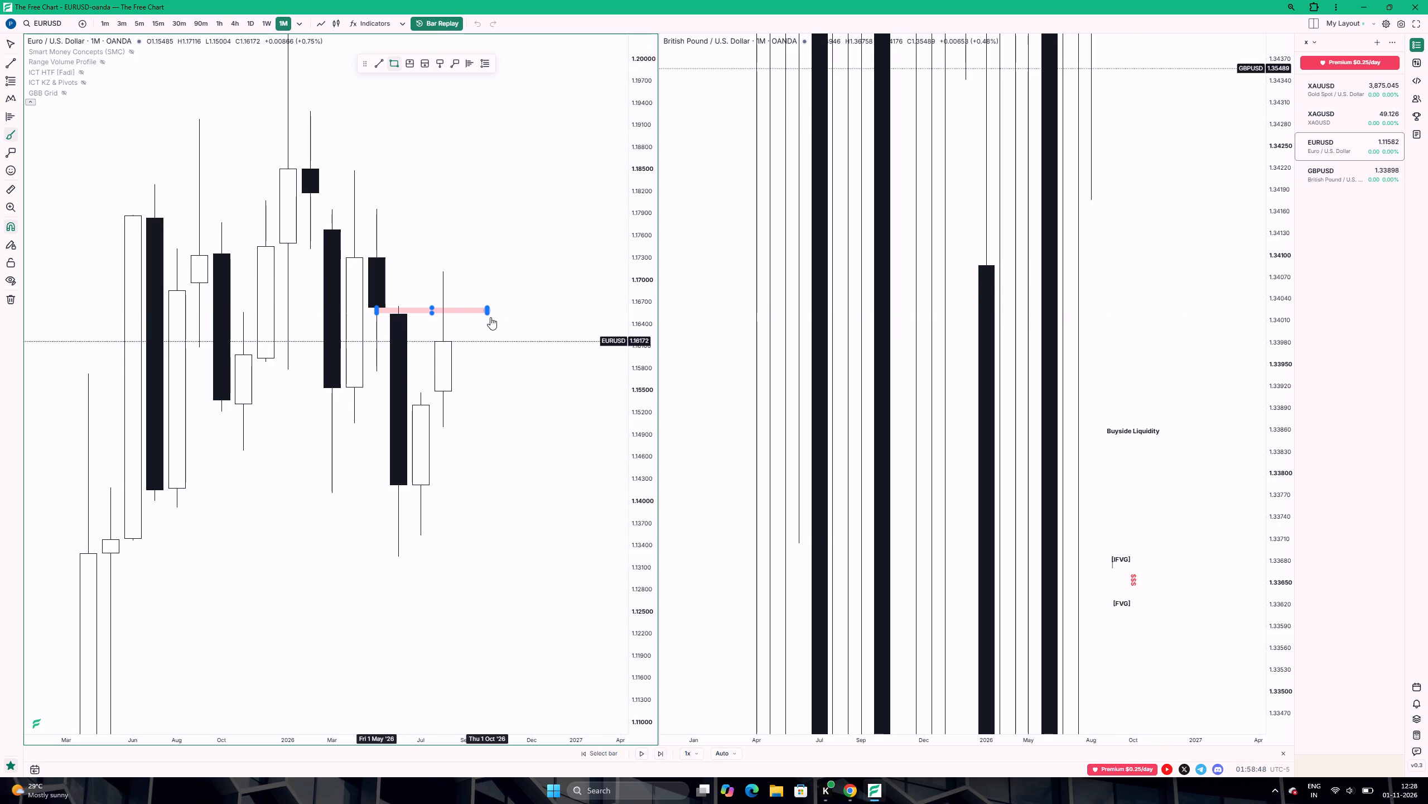
pyautogui.click(399, 314)
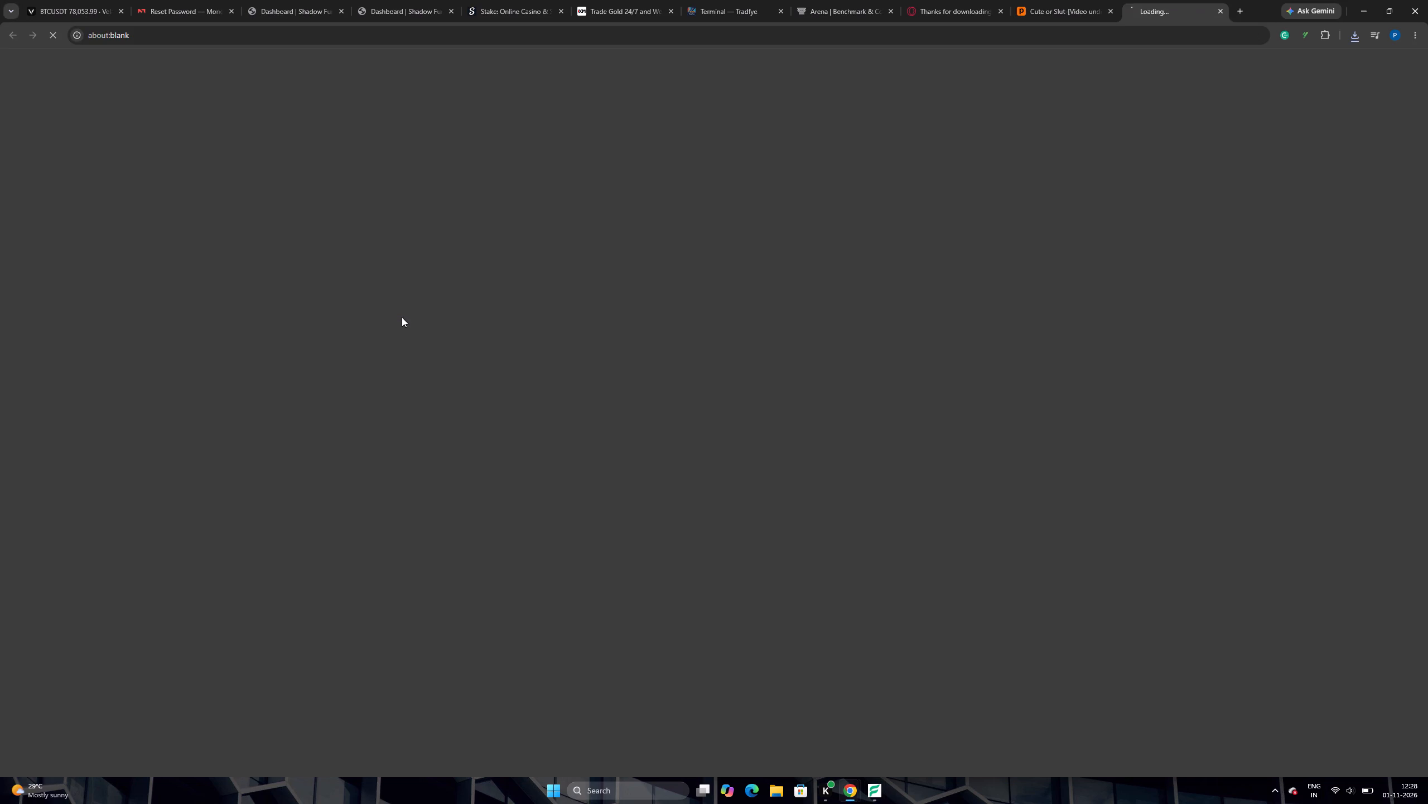
pyautogui.click(870, 792)
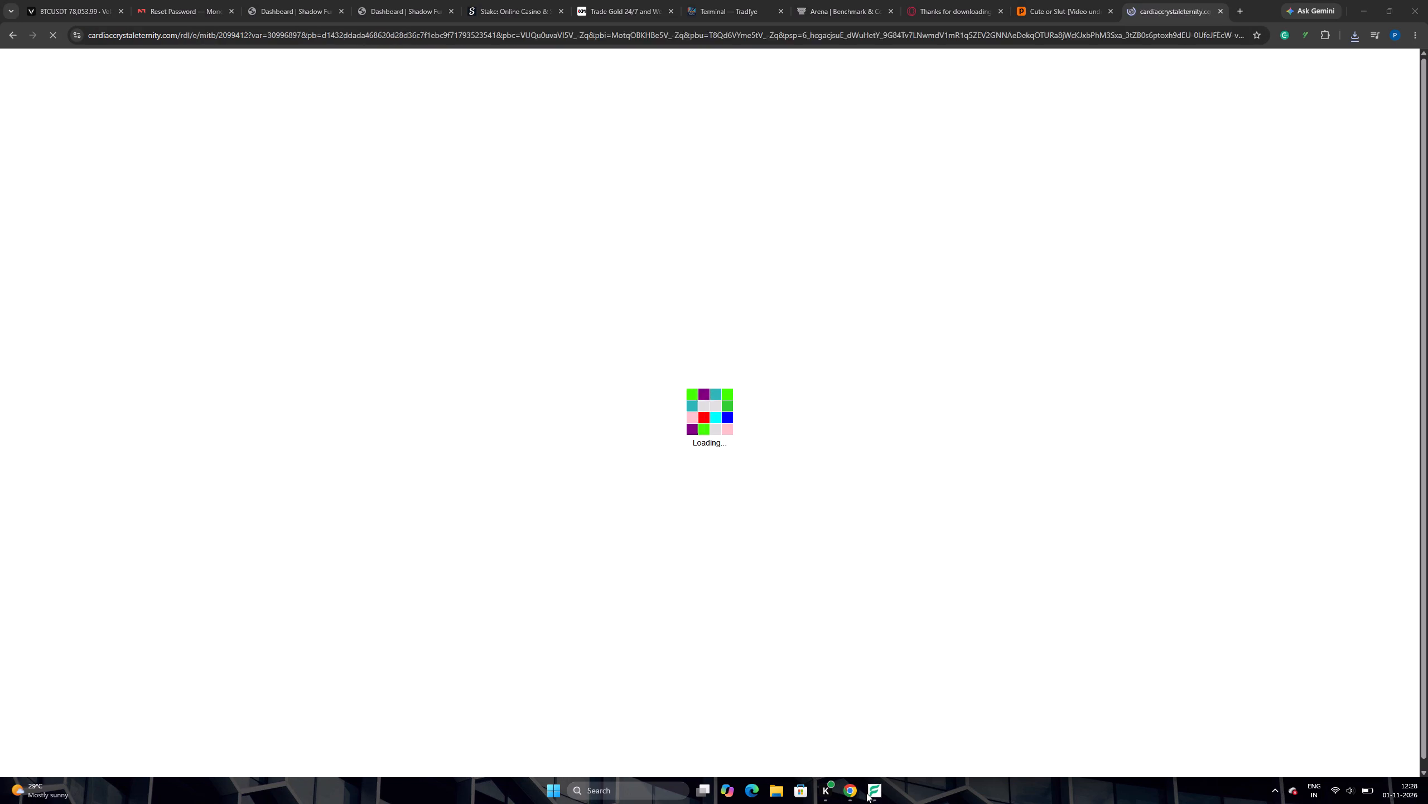
pyautogui.click(888, 801)
pyautogui.click(882, 796)
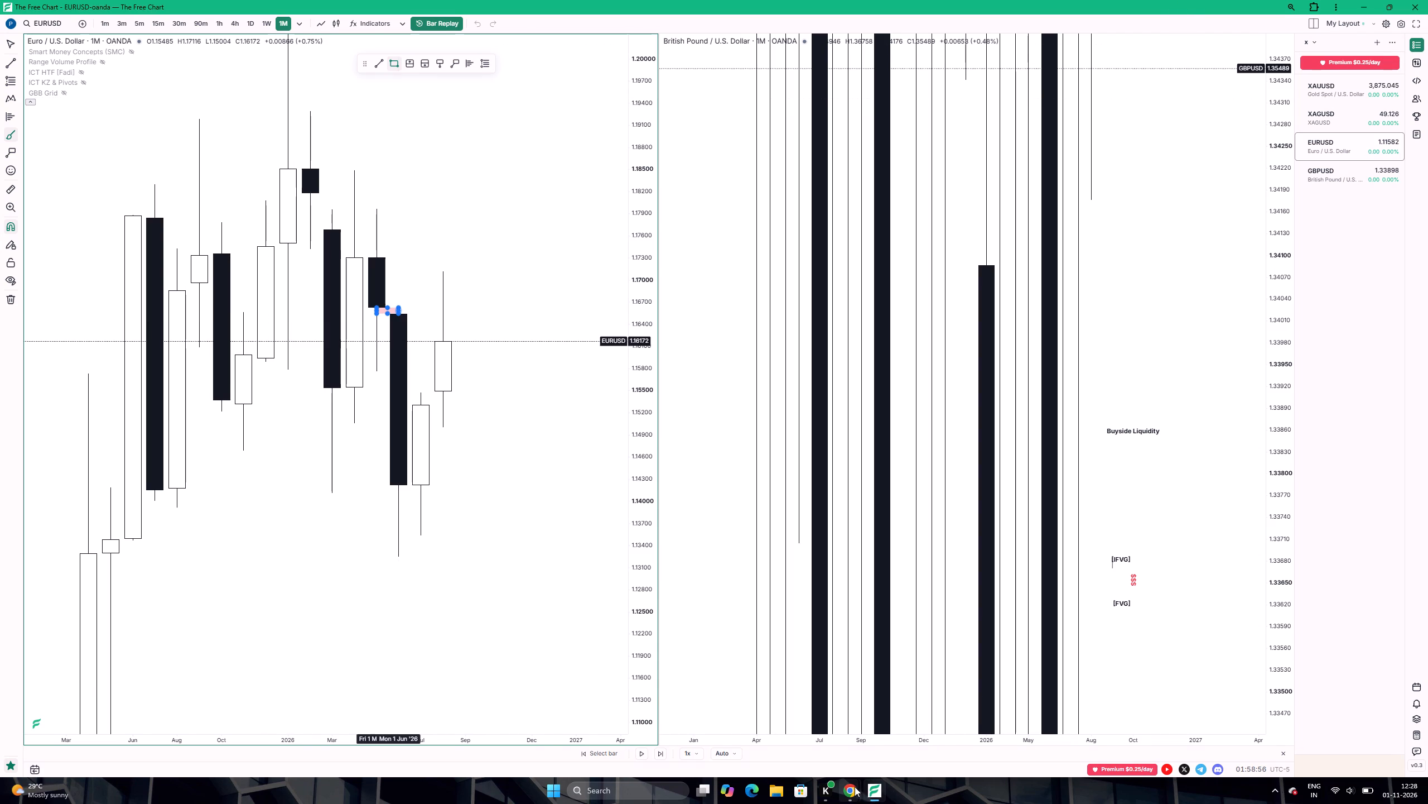
pyautogui.click(866, 694)
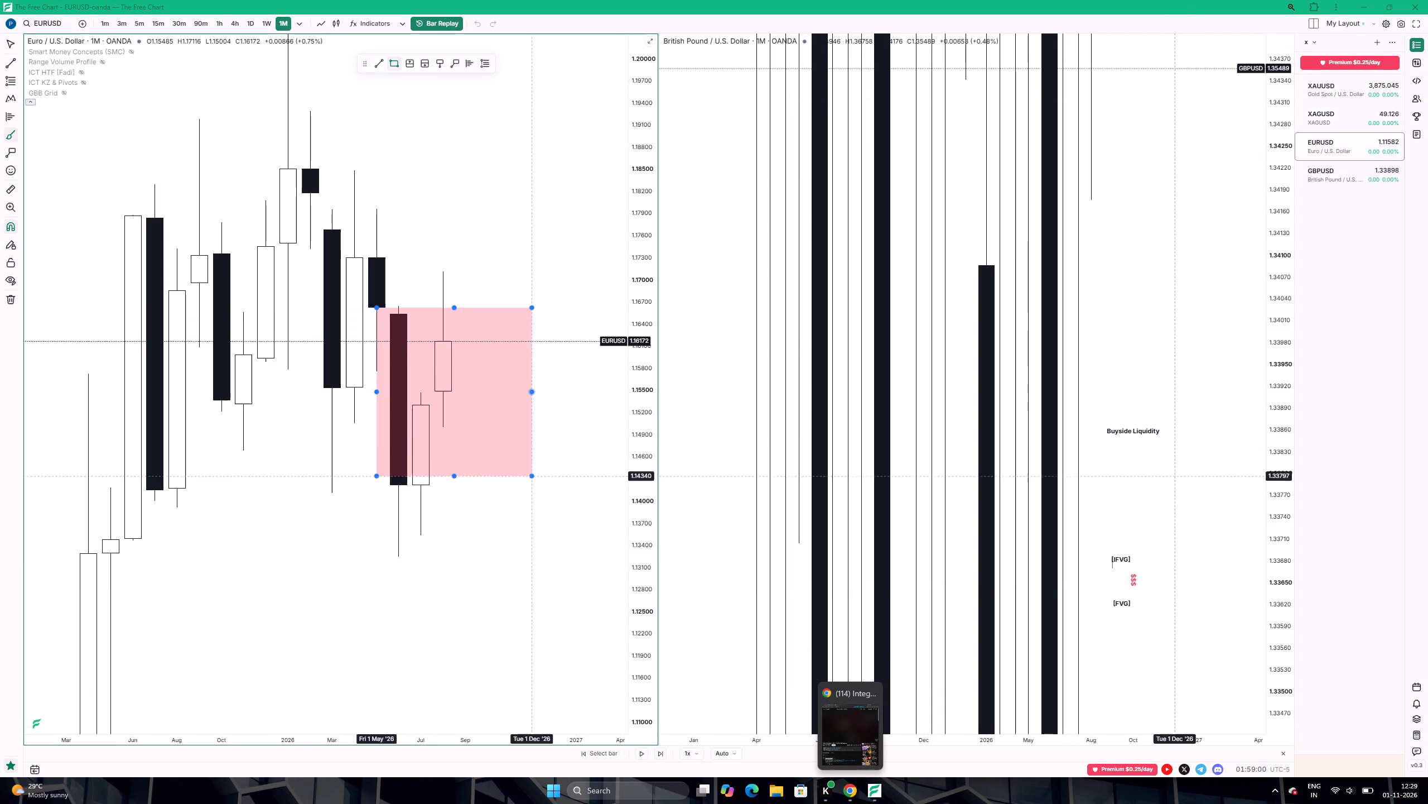
pyautogui.click(398, 319)
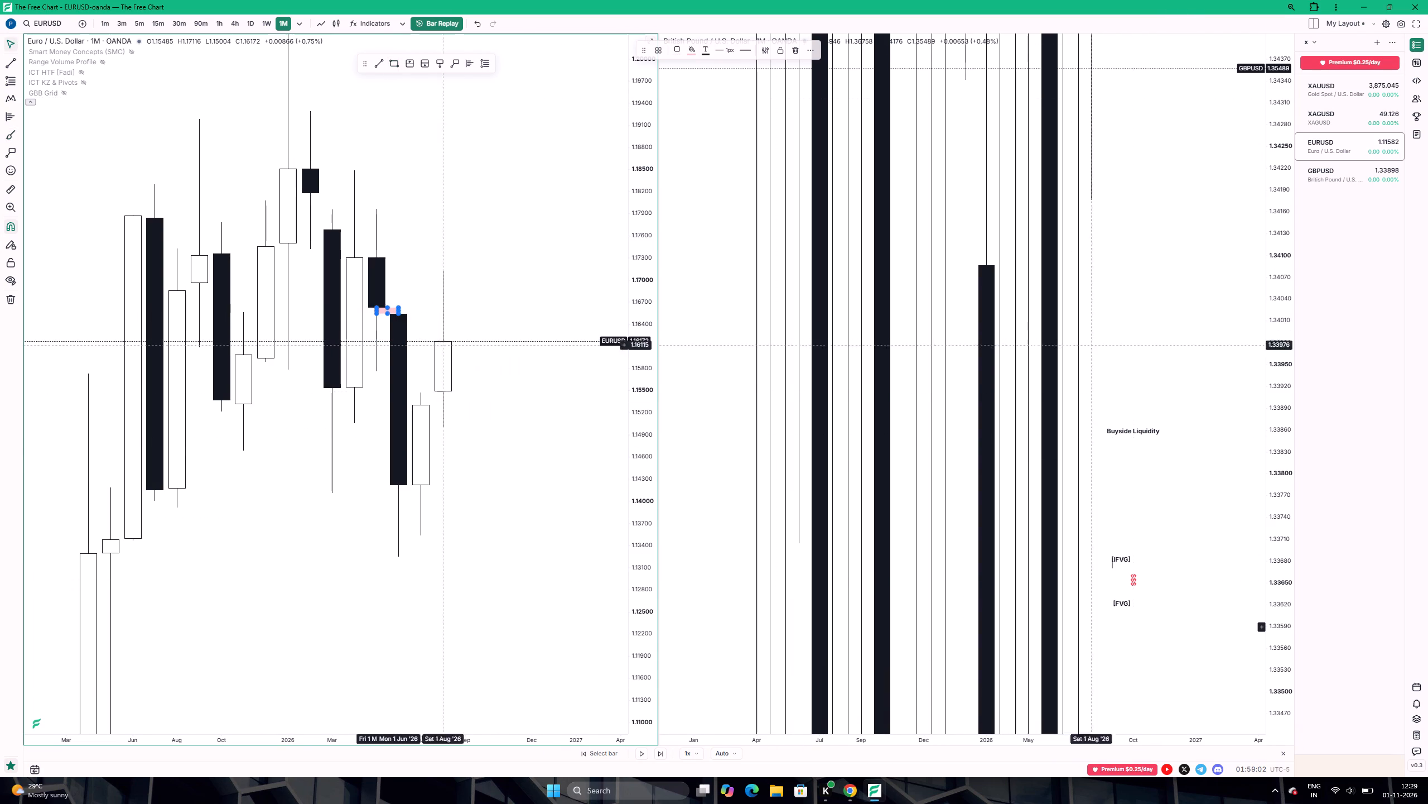
# Extend the gap rectangle on the monthly EURUSD chart through to October 2026.
pyautogui.moveTo(644, 413); pyautogui.dragTo(630, 170)
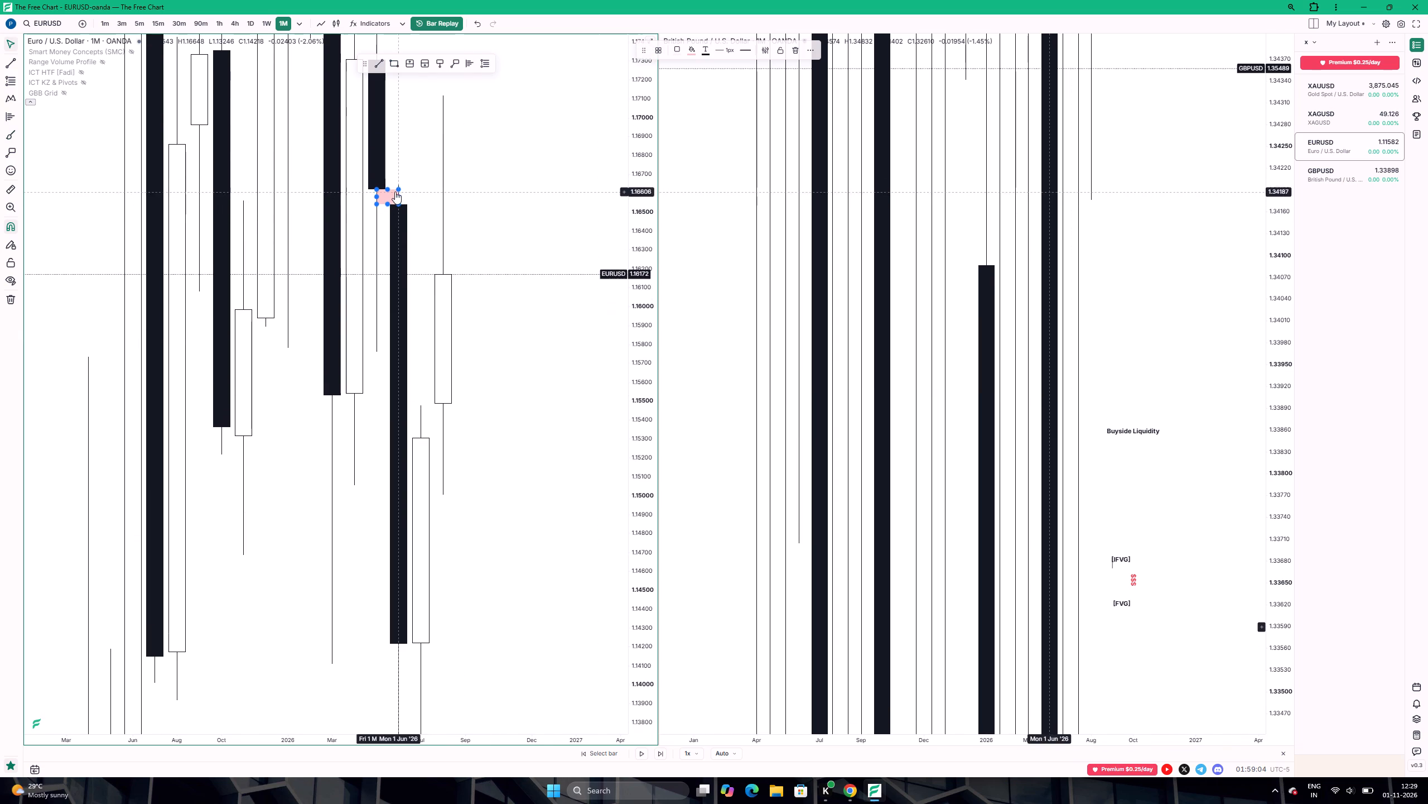
pyautogui.moveTo(398, 195); pyautogui.dragTo(500, 198)
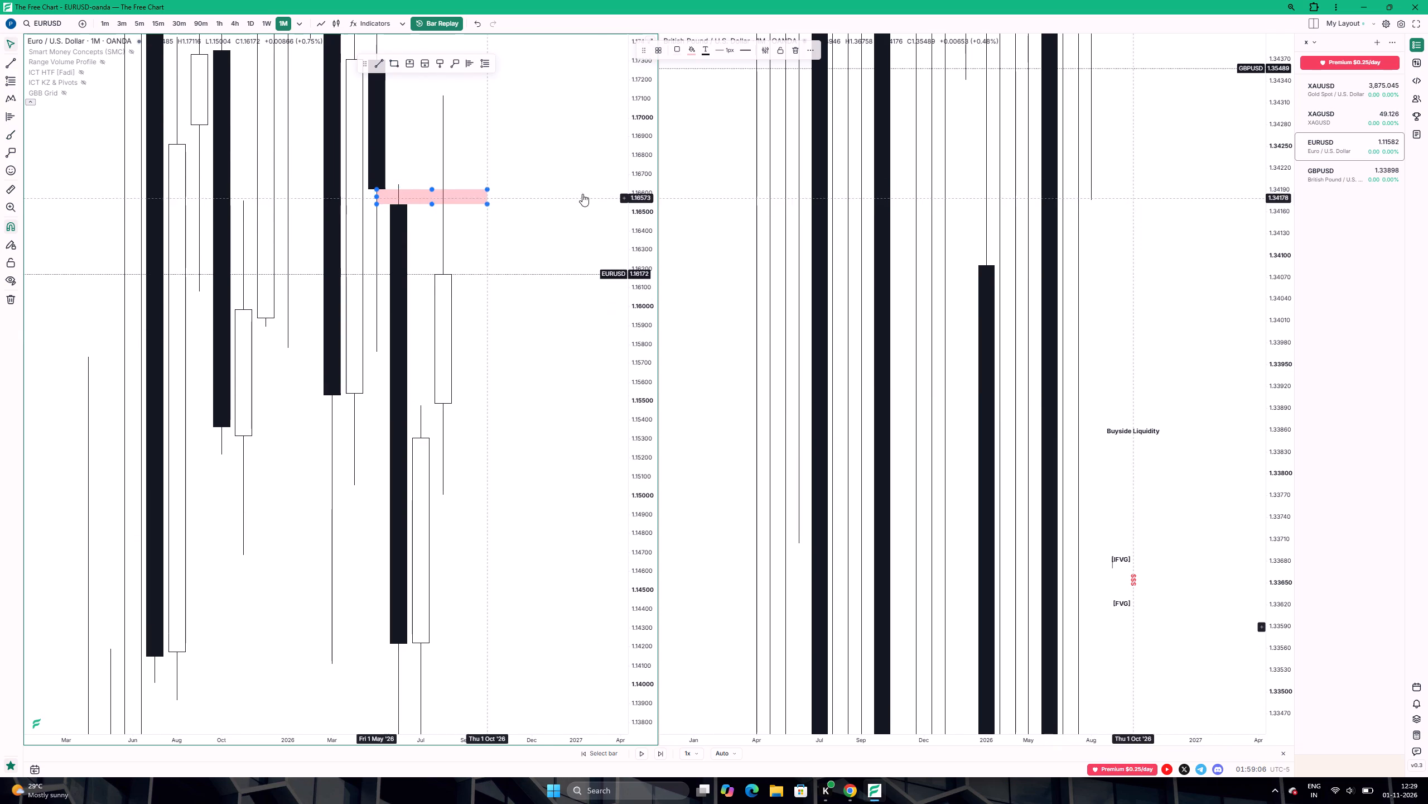
pyautogui.moveTo(644, 173); pyautogui.dragTo(644, 474)
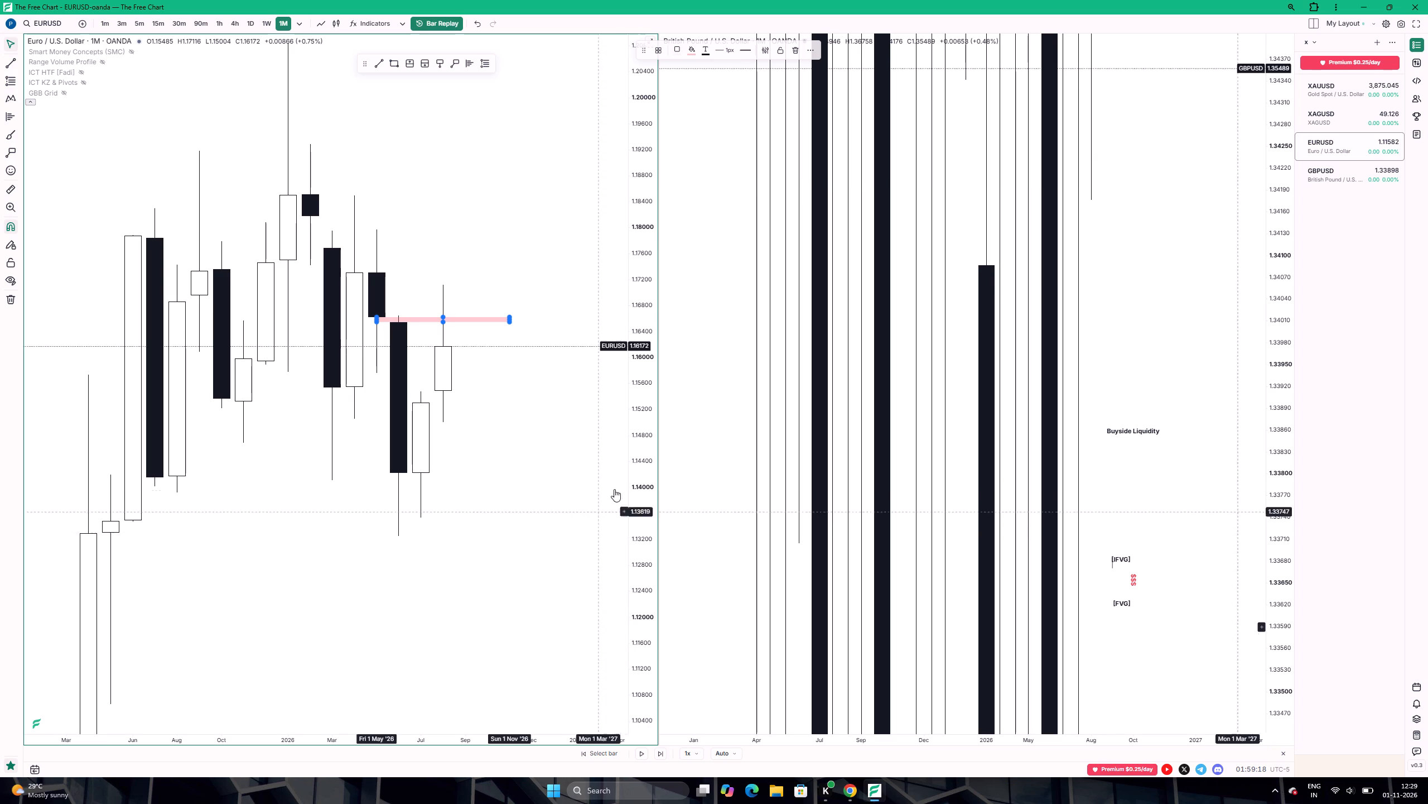
pyautogui.moveTo(638, 482); pyautogui.dragTo(617, 111)
pyautogui.moveTo(568, 169); pyautogui.dragTo(576, 456)
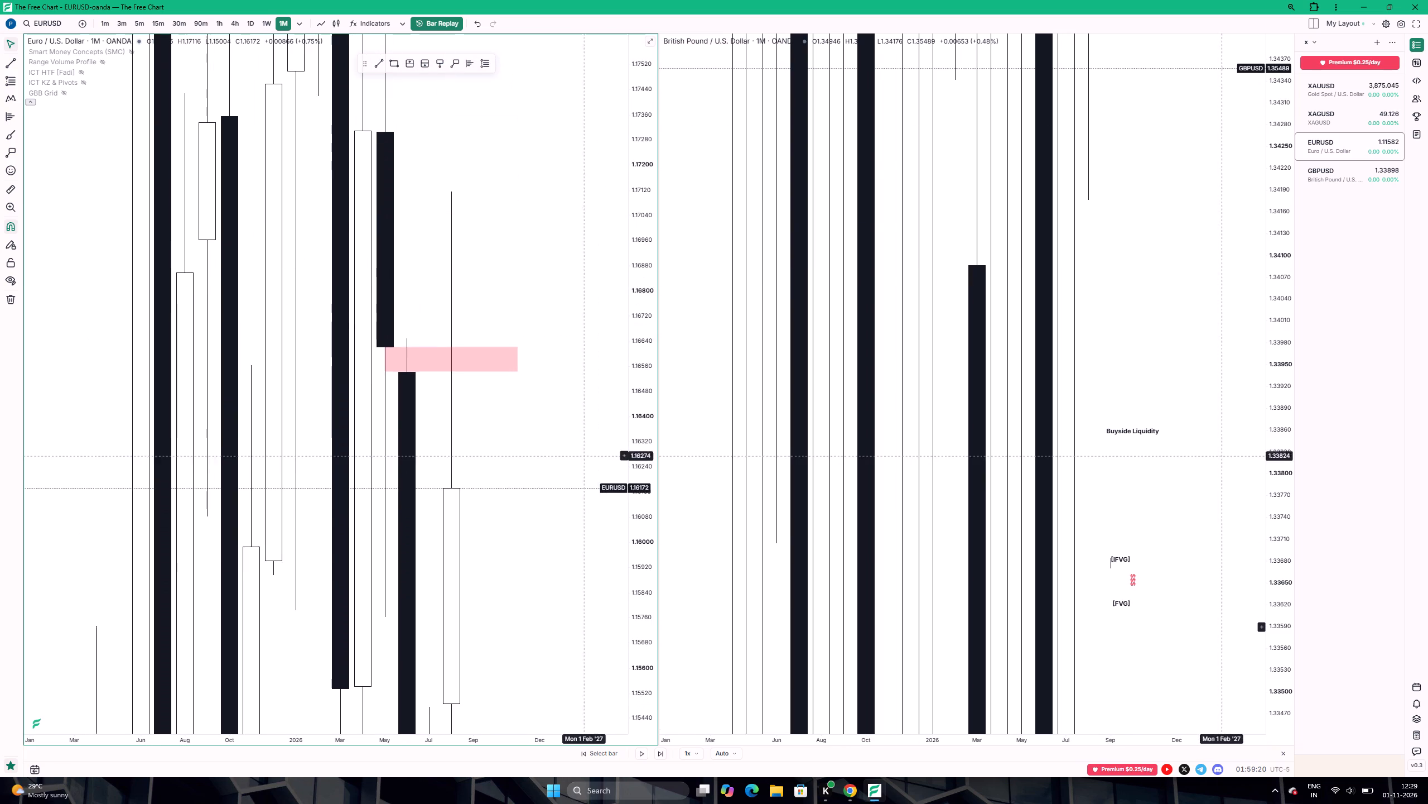
pyautogui.moveTo(518, 360); pyautogui.dragTo(486, 361)
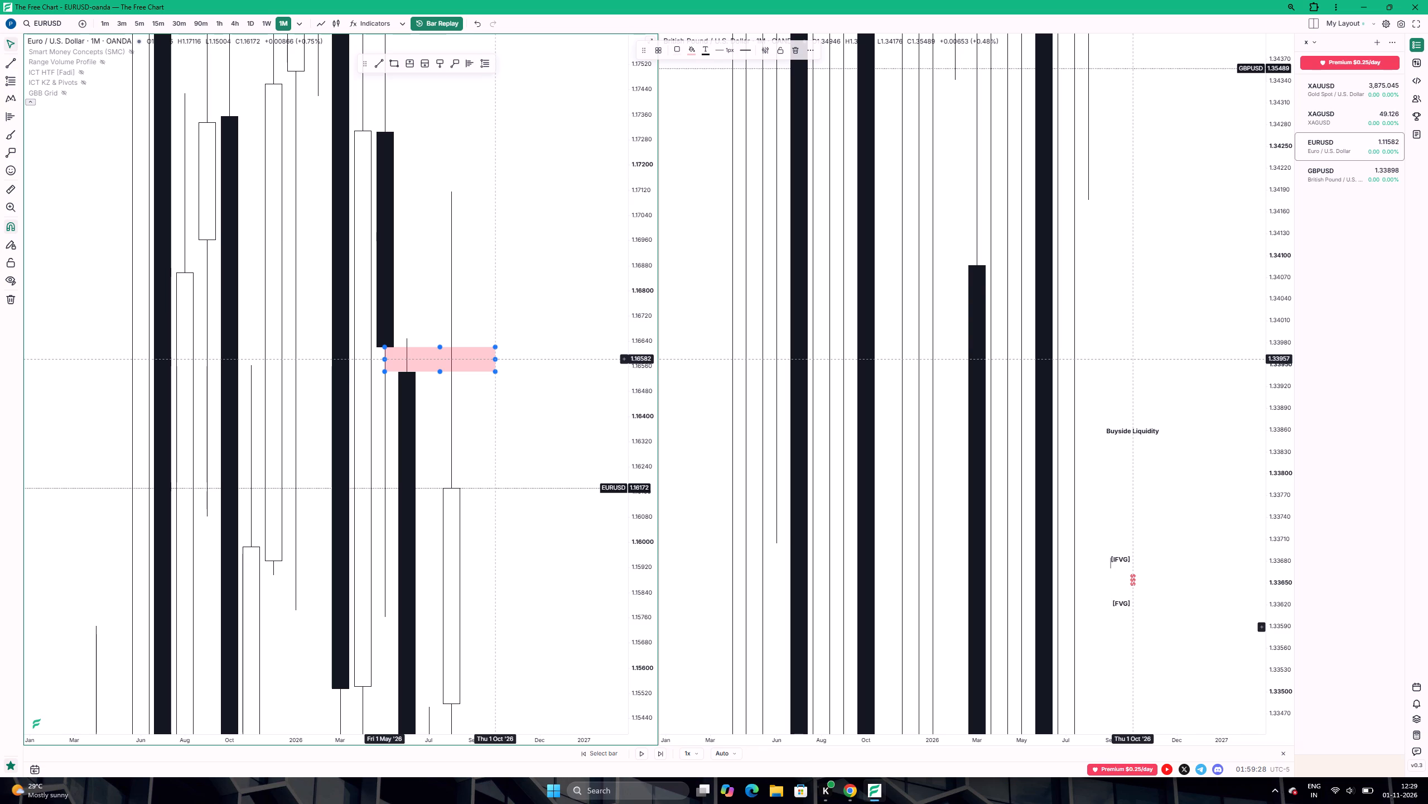
# Switch the EURUSD and GBPUSD charts to the 1W timeframe.
pyautogui.moveTo(634, 242); pyautogui.dragTo(606, 549)
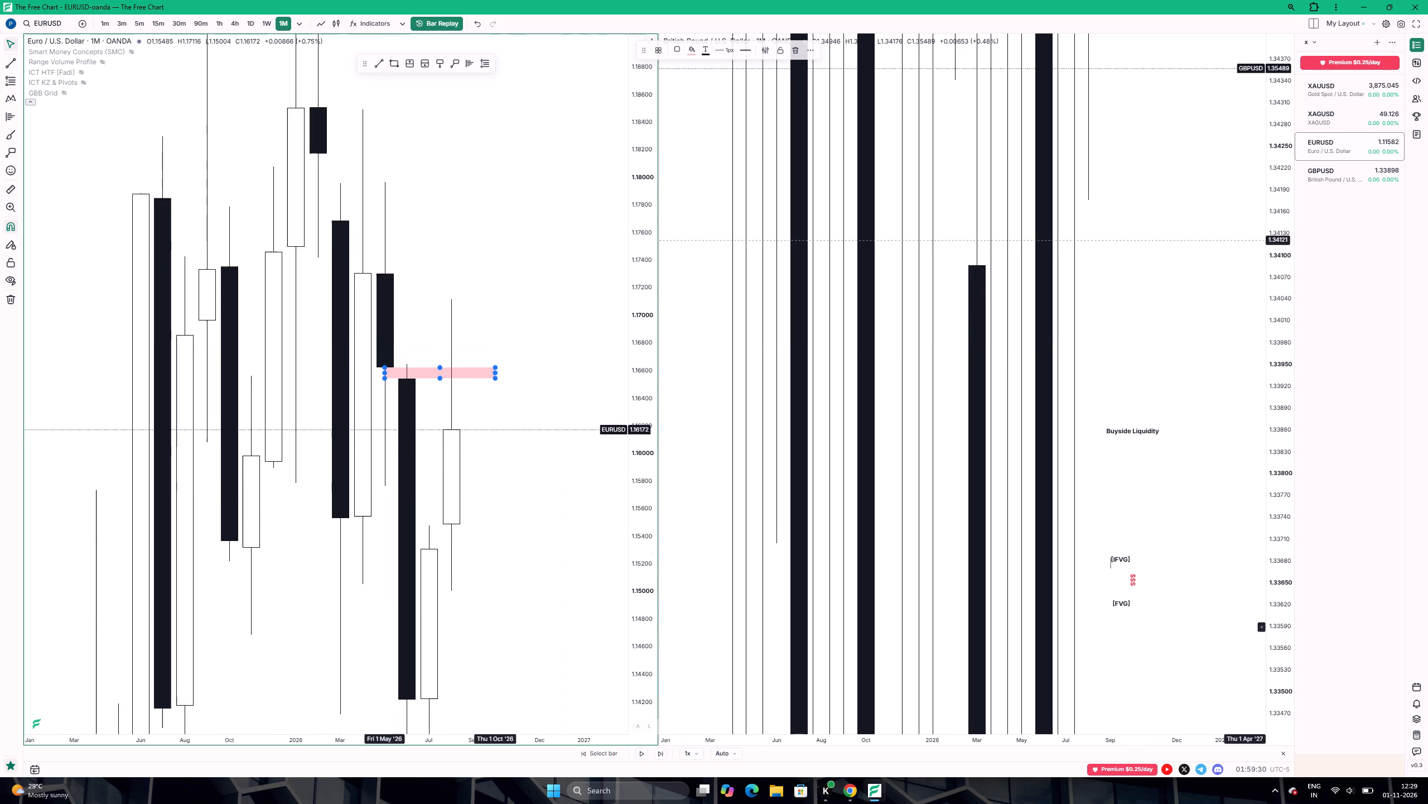
pyautogui.moveTo(606, 549); pyautogui.dragTo(605, 549)
pyautogui.scroll(-2, 509, 463)
pyautogui.moveTo(639, 338); pyautogui.dragTo(607, 514)
pyautogui.moveTo(553, 508); pyautogui.dragTo(483, 414)
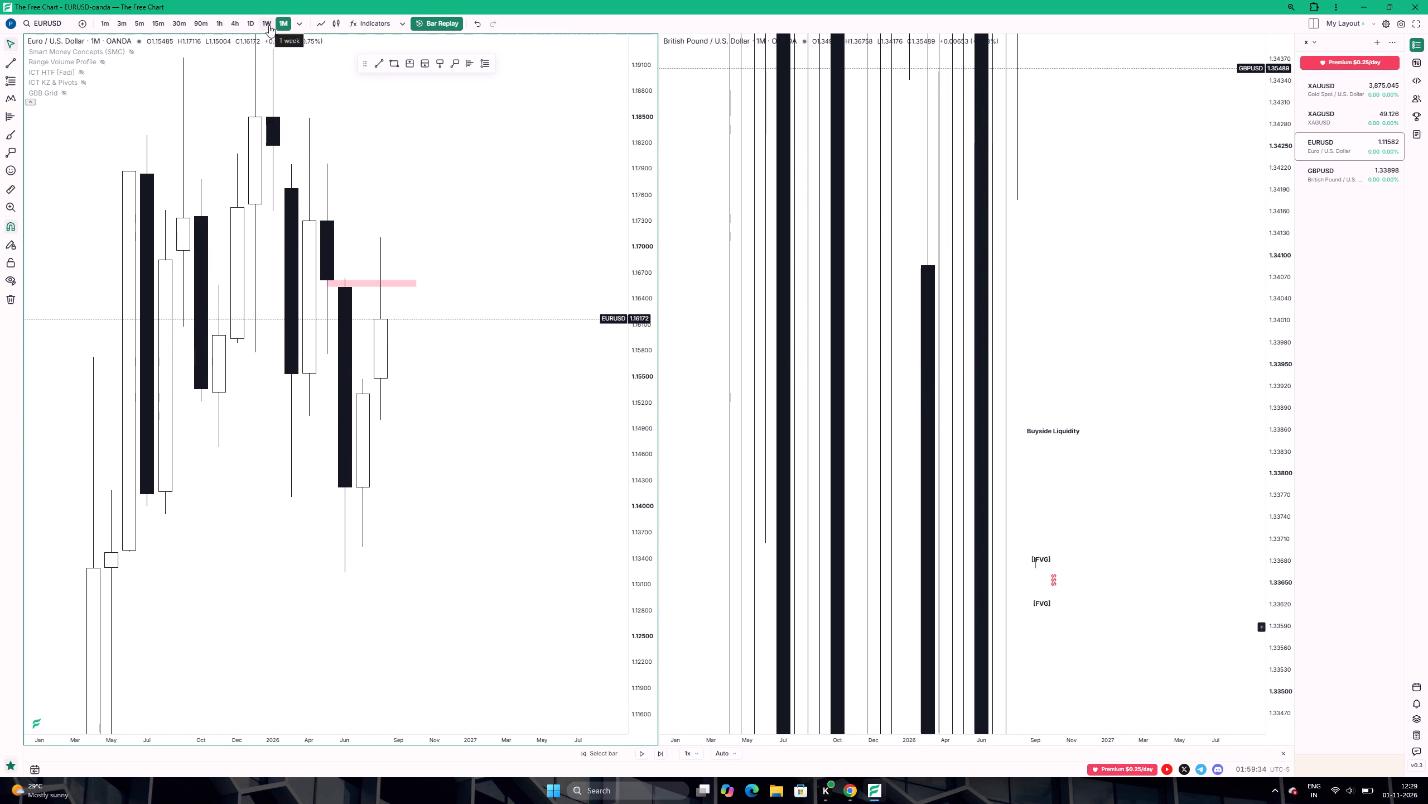
pyautogui.click(269, 25)
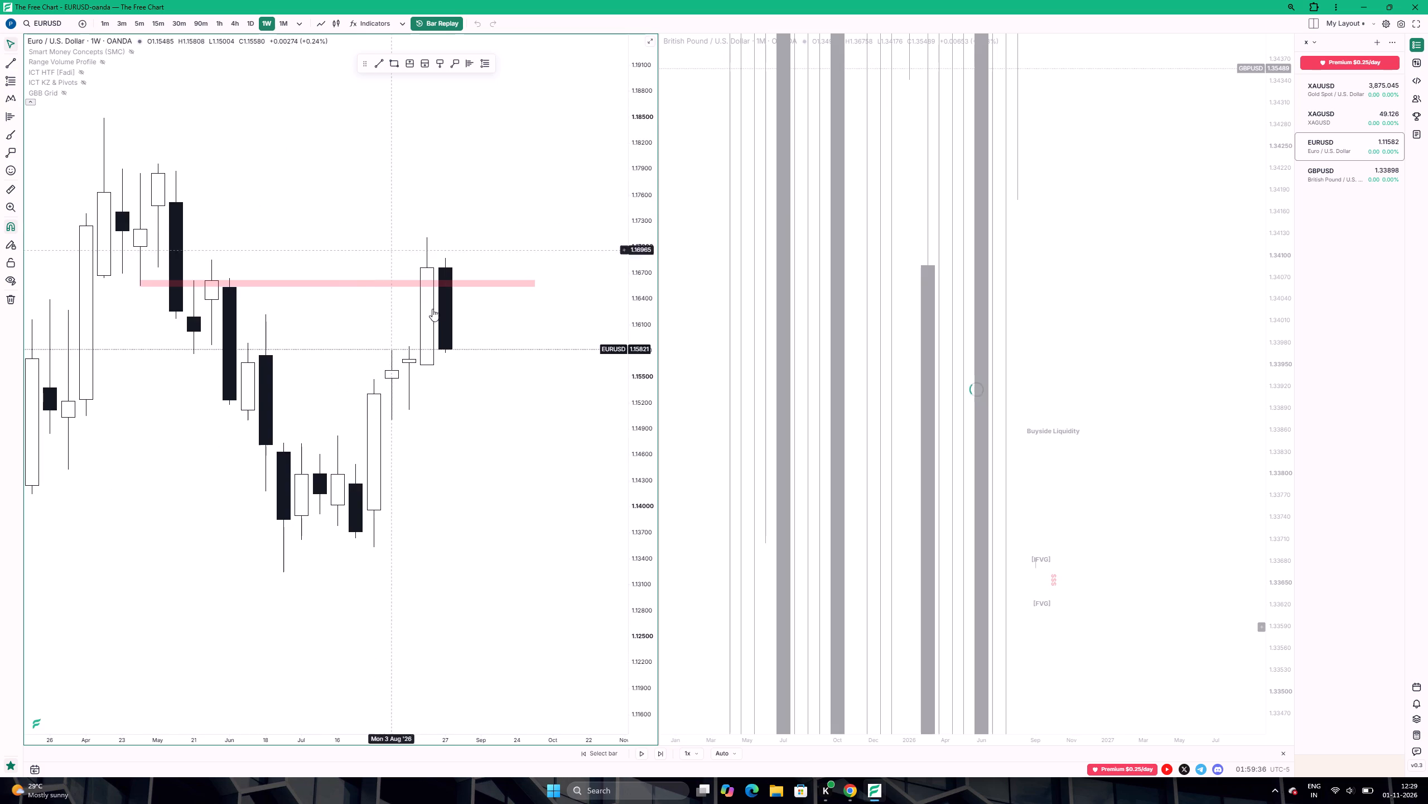
# Draw a horizontal trend line from the 25 May 2026 weekly candle's high to the 17 August 2026 candle, at about 1.1686.
pyautogui.scroll(-4, 508, 355)
pyautogui.scroll(-2, 587, 383)
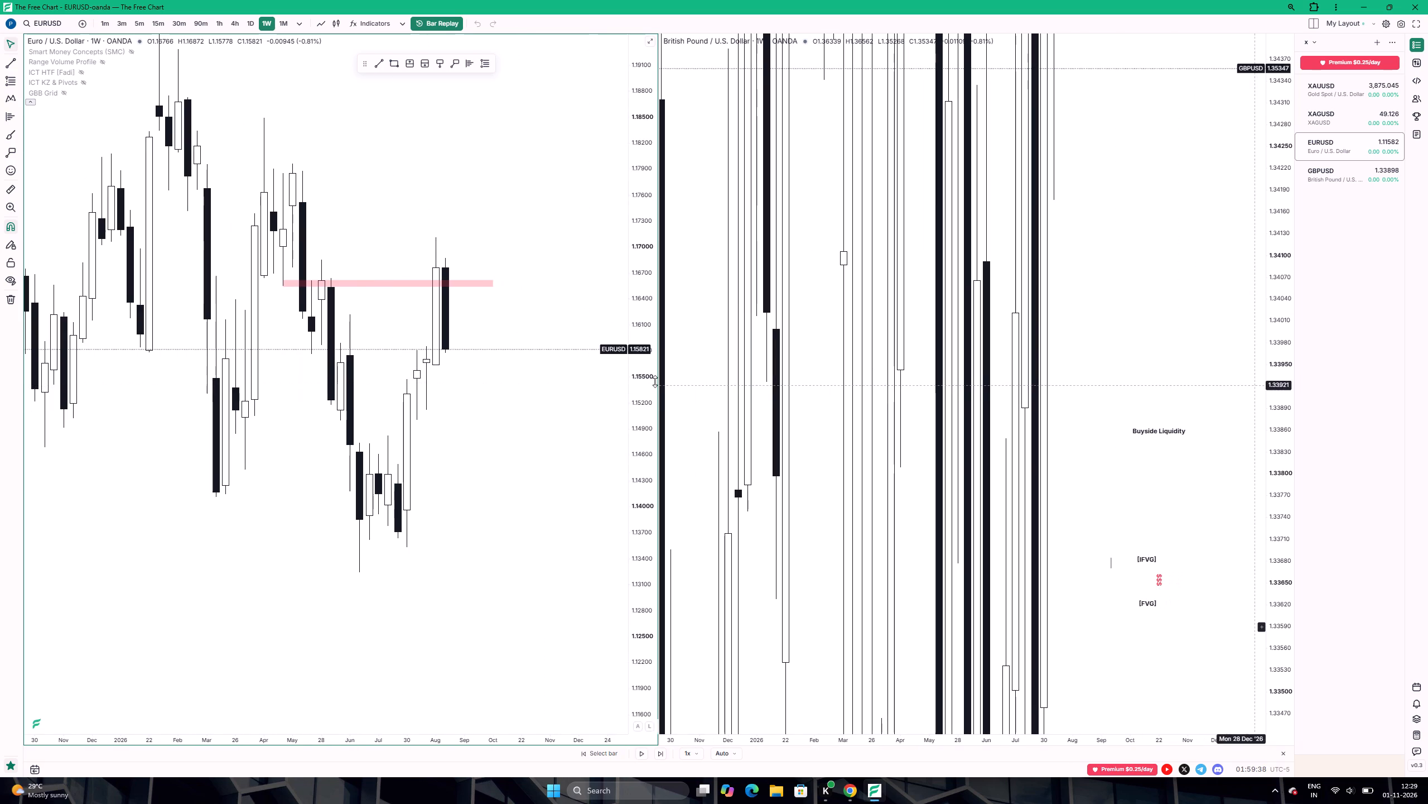
pyautogui.moveTo(647, 394); pyautogui.dragTo(611, 193)
pyautogui.moveTo(578, 155); pyautogui.dragTo(572, 374)
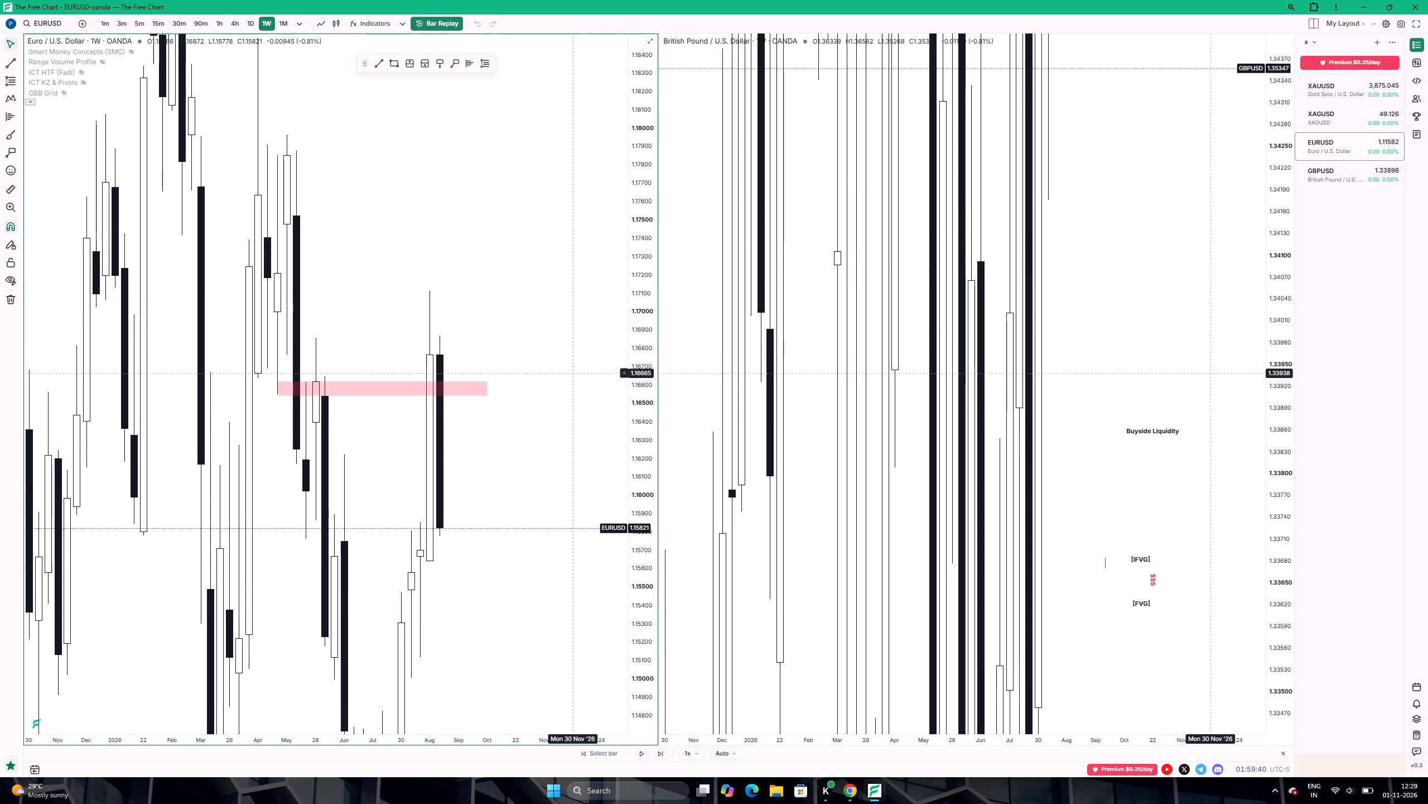
pyautogui.moveTo(654, 309); pyautogui.dragTo(631, 508)
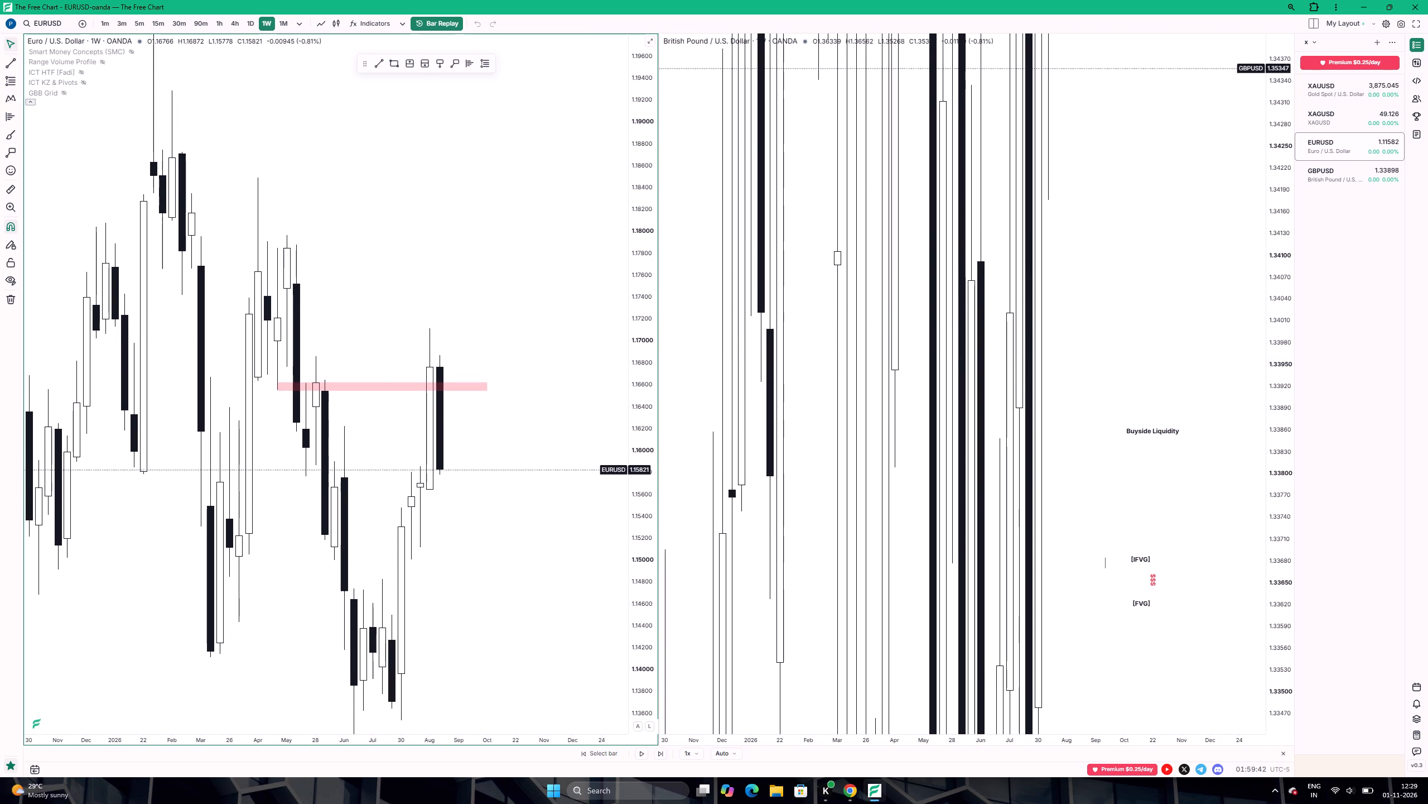
pyautogui.scroll(2, 328, 346)
pyautogui.moveTo(321, 338); pyautogui.dragTo(339, 280)
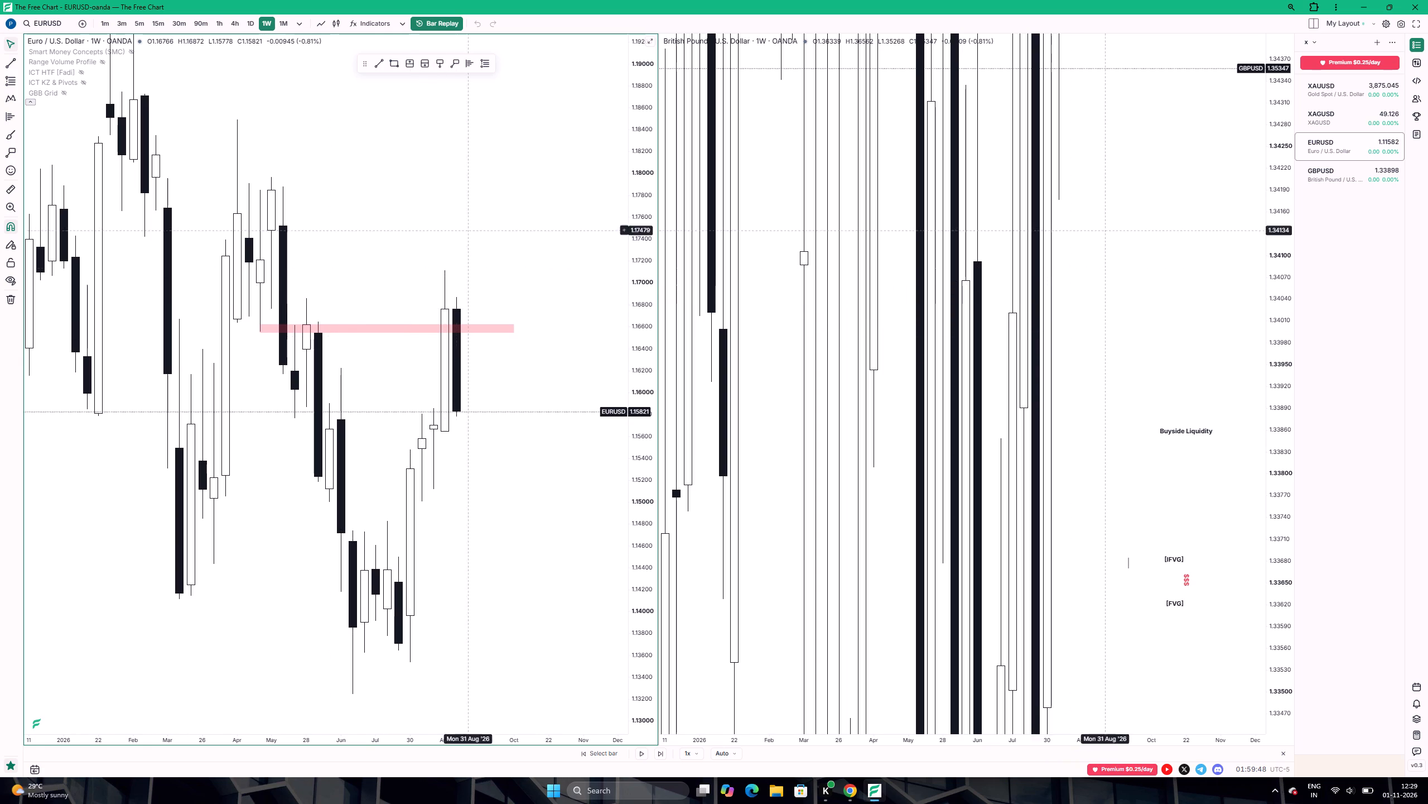
pyautogui.click(380, 63)
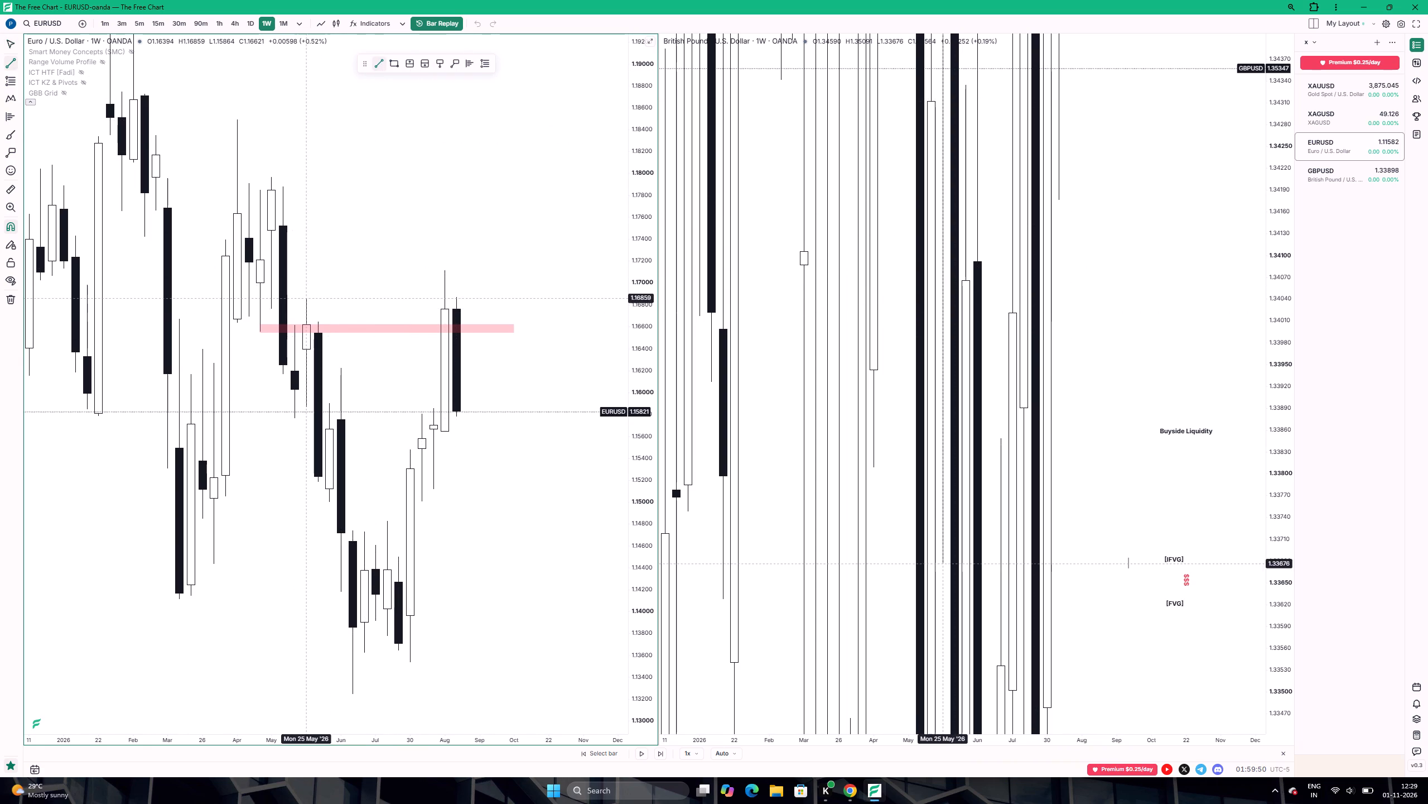
pyautogui.click(307, 298)
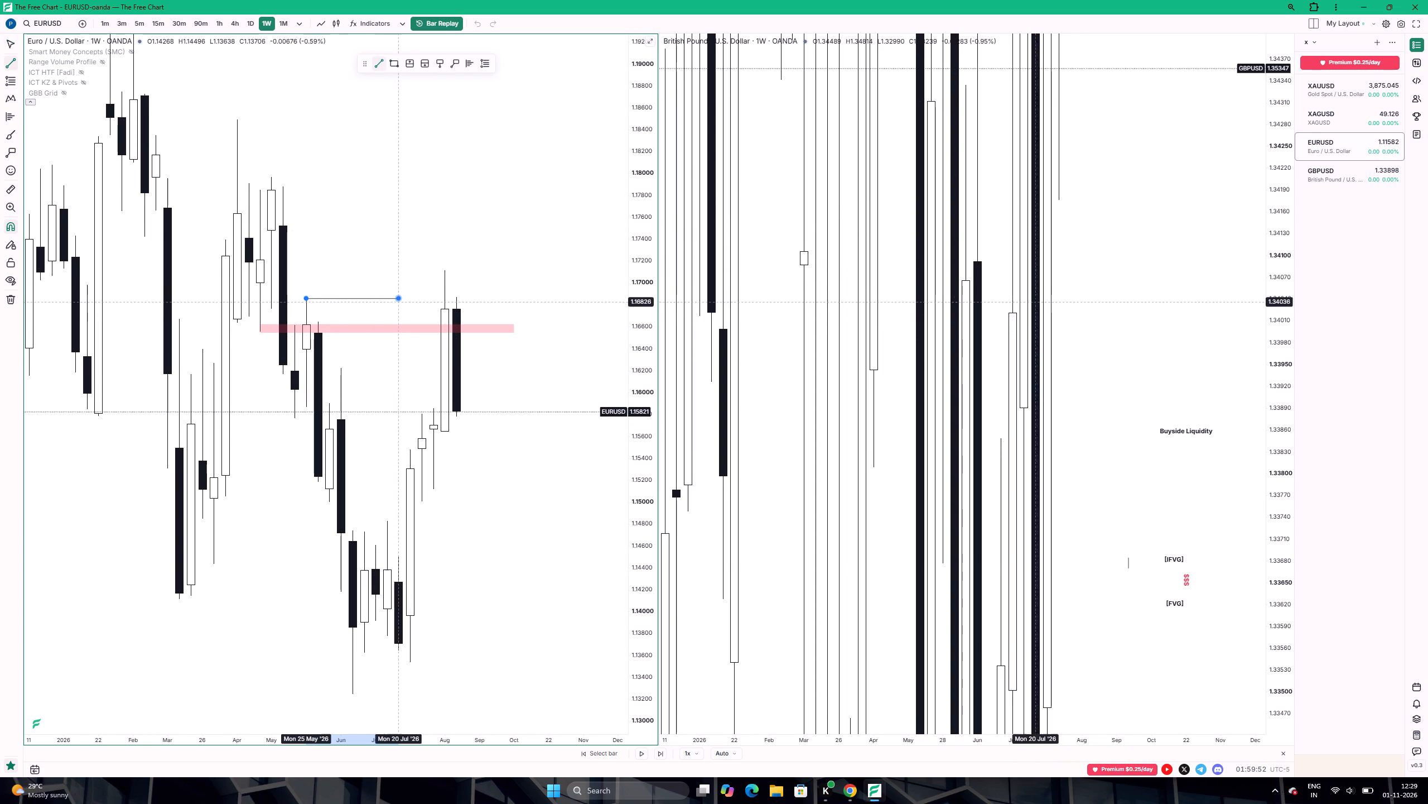
pyautogui.keyDown('shift'); pyautogui.click(445, 308); pyautogui.keyUp('shift')
pyautogui.click(491, 260)
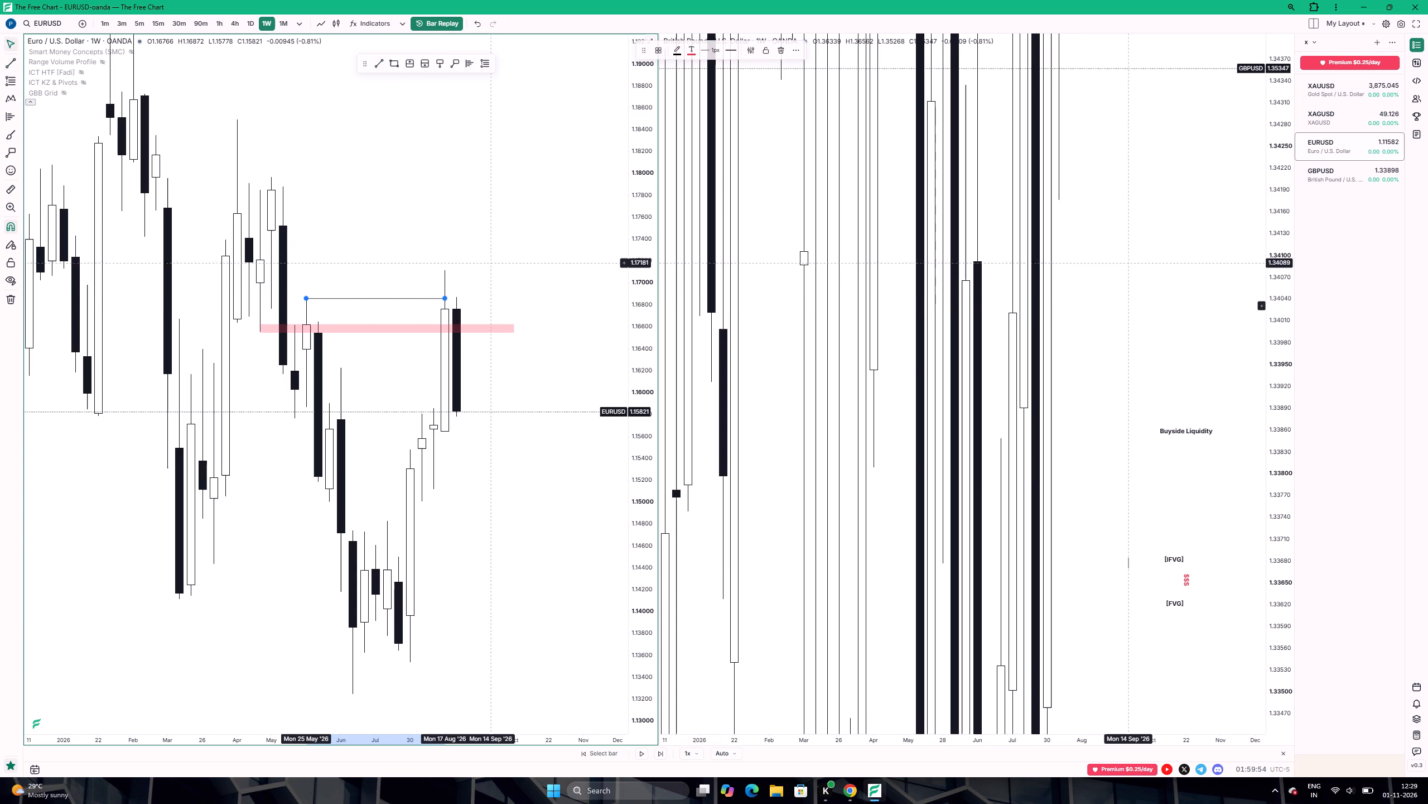
pyautogui.click(500, 403)
# Switch the EURUSD and GBPUSD charts to the 1D timeframe.
pyautogui.moveTo(499, 473); pyautogui.dragTo(490, 417)
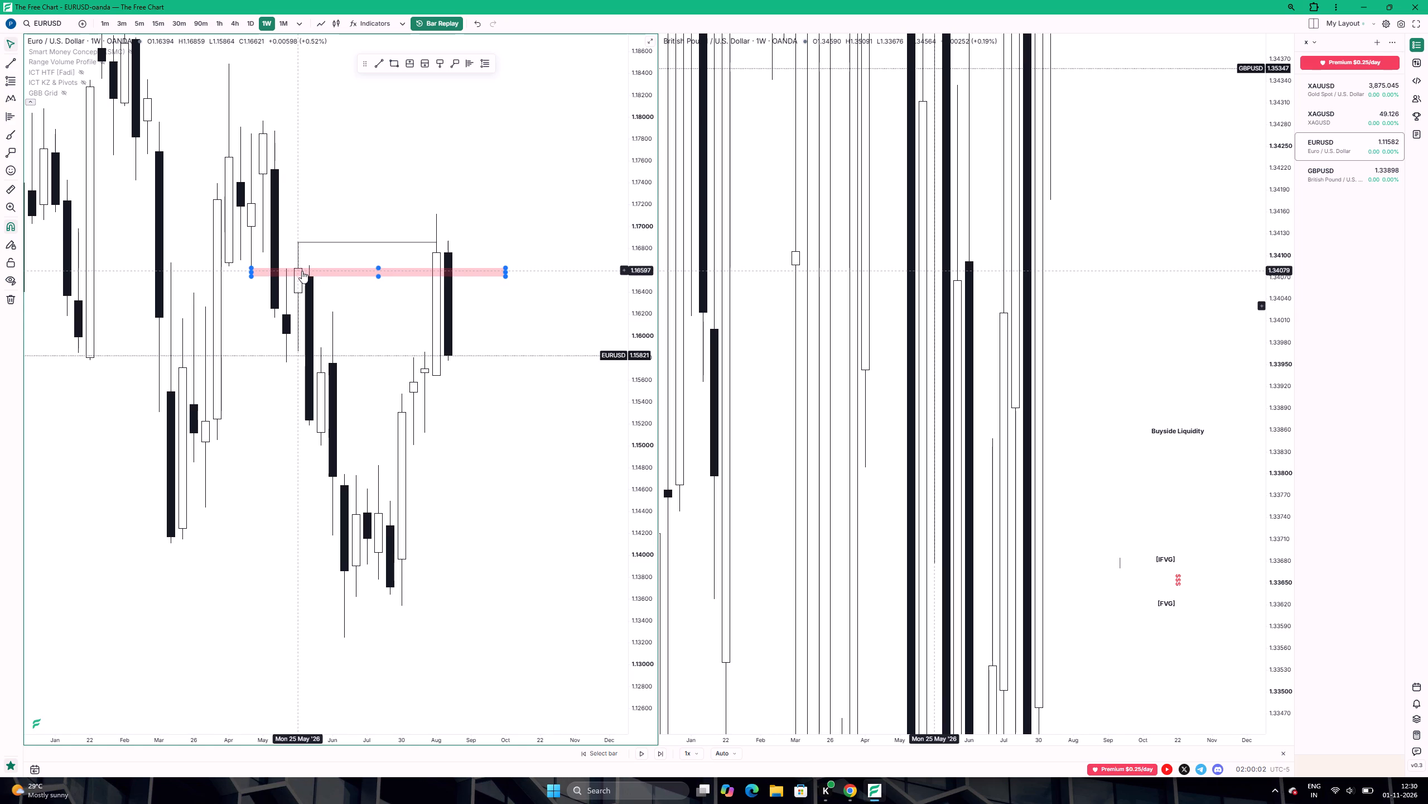
pyautogui.moveTo(476, 506); pyautogui.dragTo(469, 495)
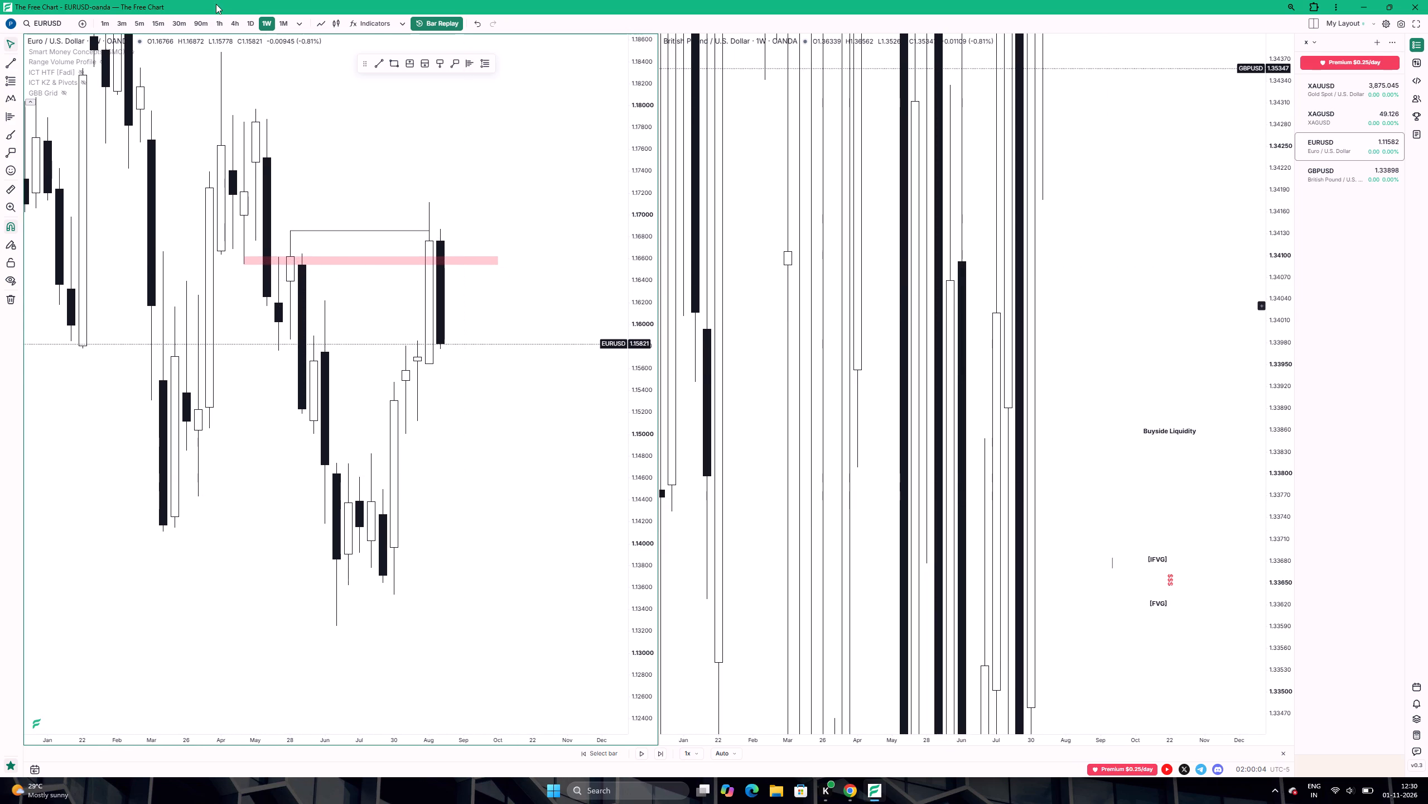
pyautogui.click(252, 23)
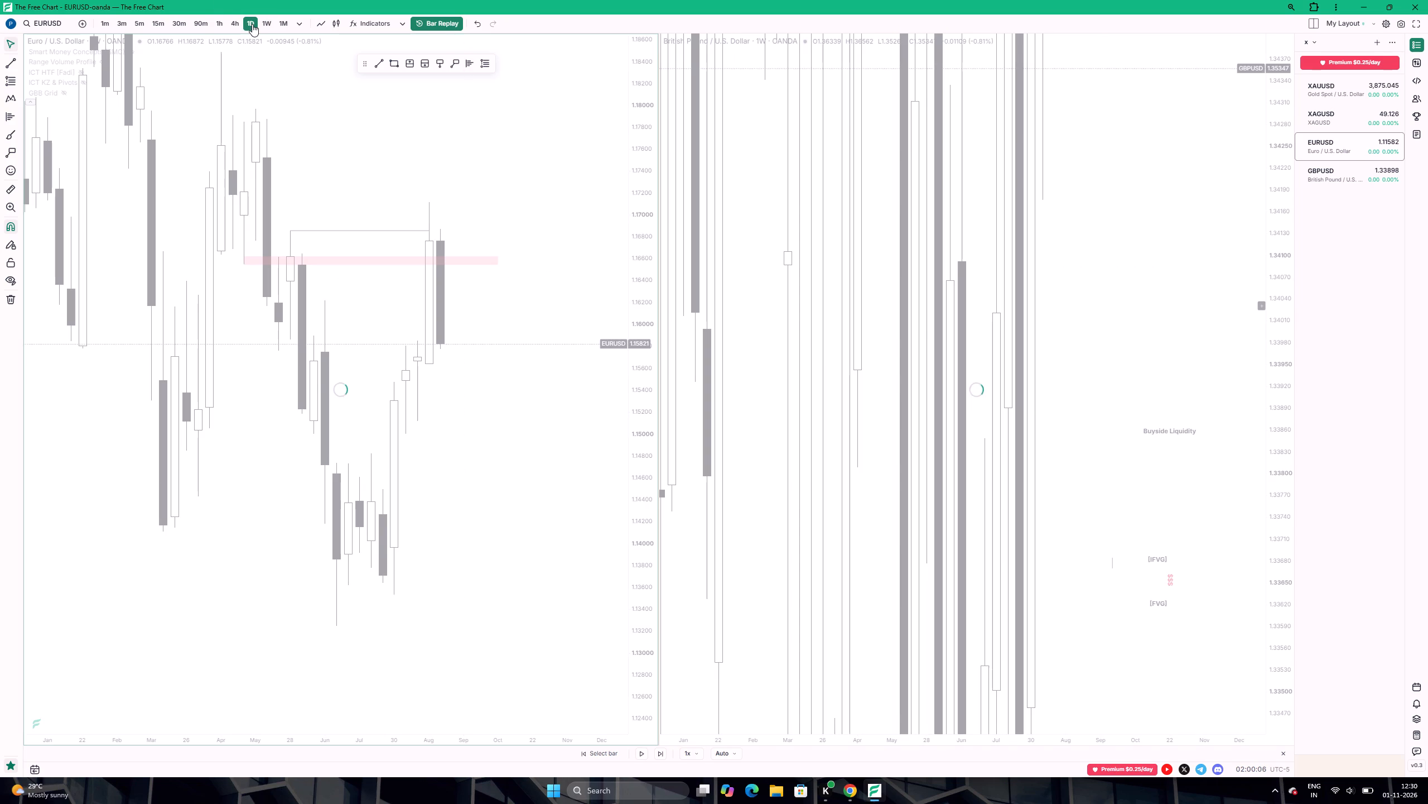
# Move the start of the EURUSD trend line onto the late-May 2026 daily candle's high, keeping it level.
pyautogui.scroll(-5, 476, 361)
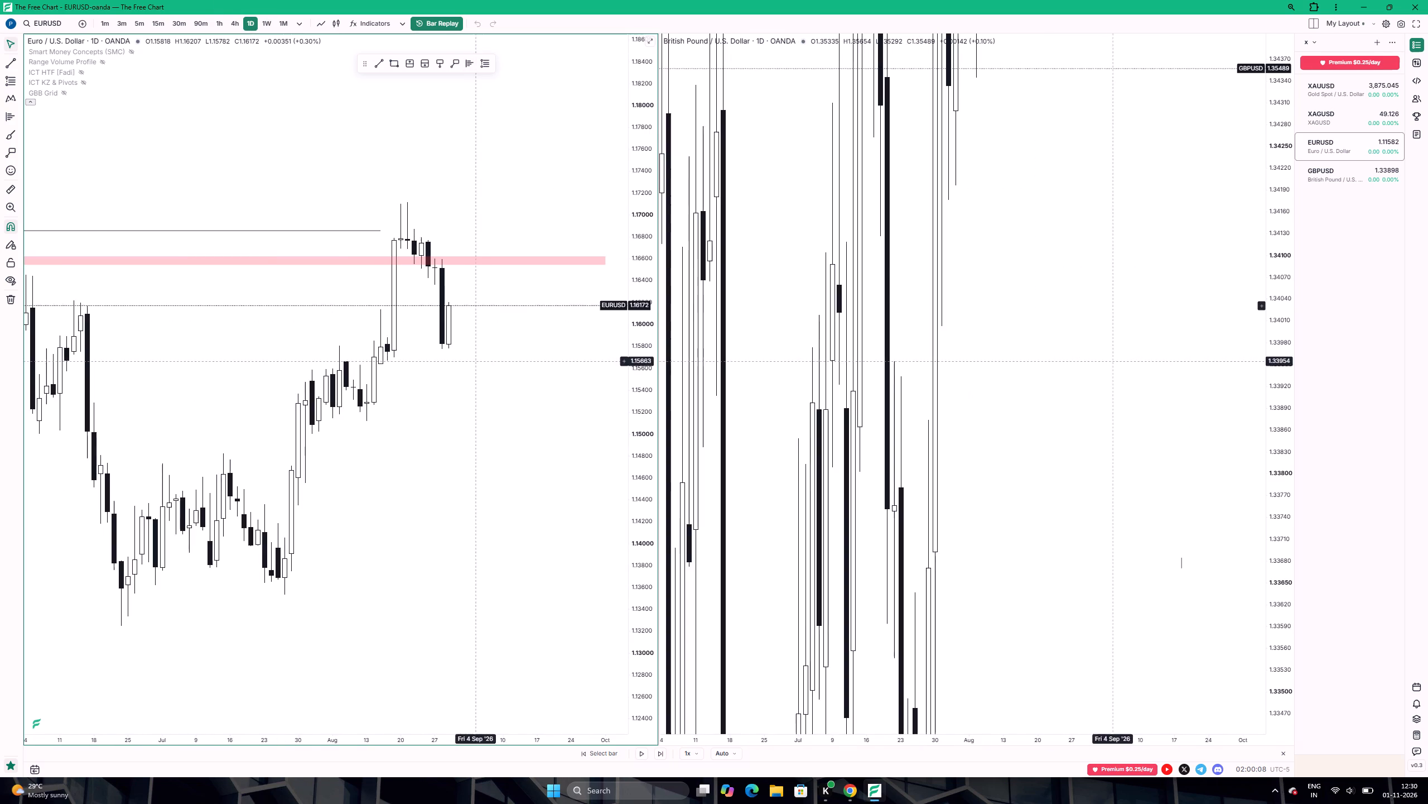
pyautogui.scroll(-4, 482, 361)
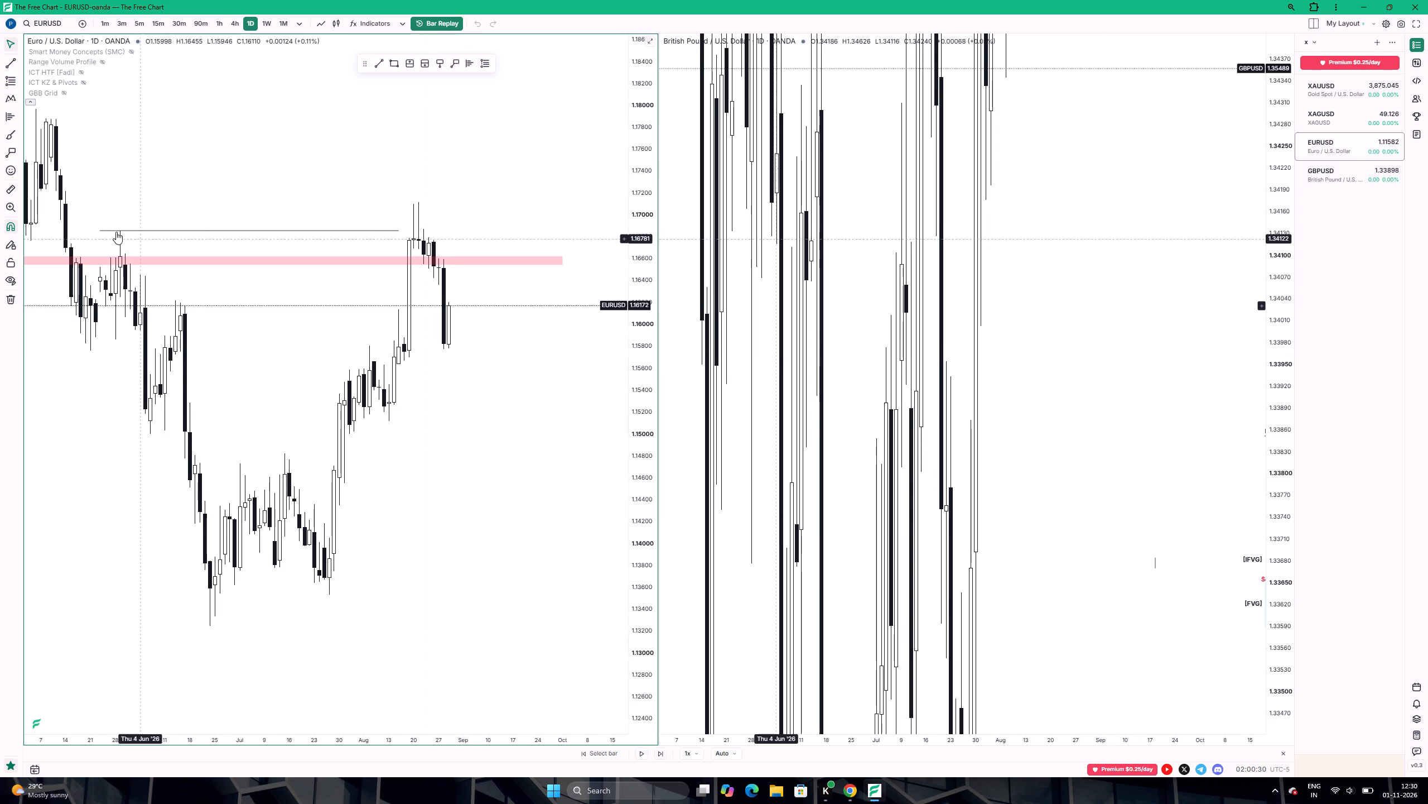
pyautogui.moveTo(98, 229); pyautogui.dragTo(115, 232)
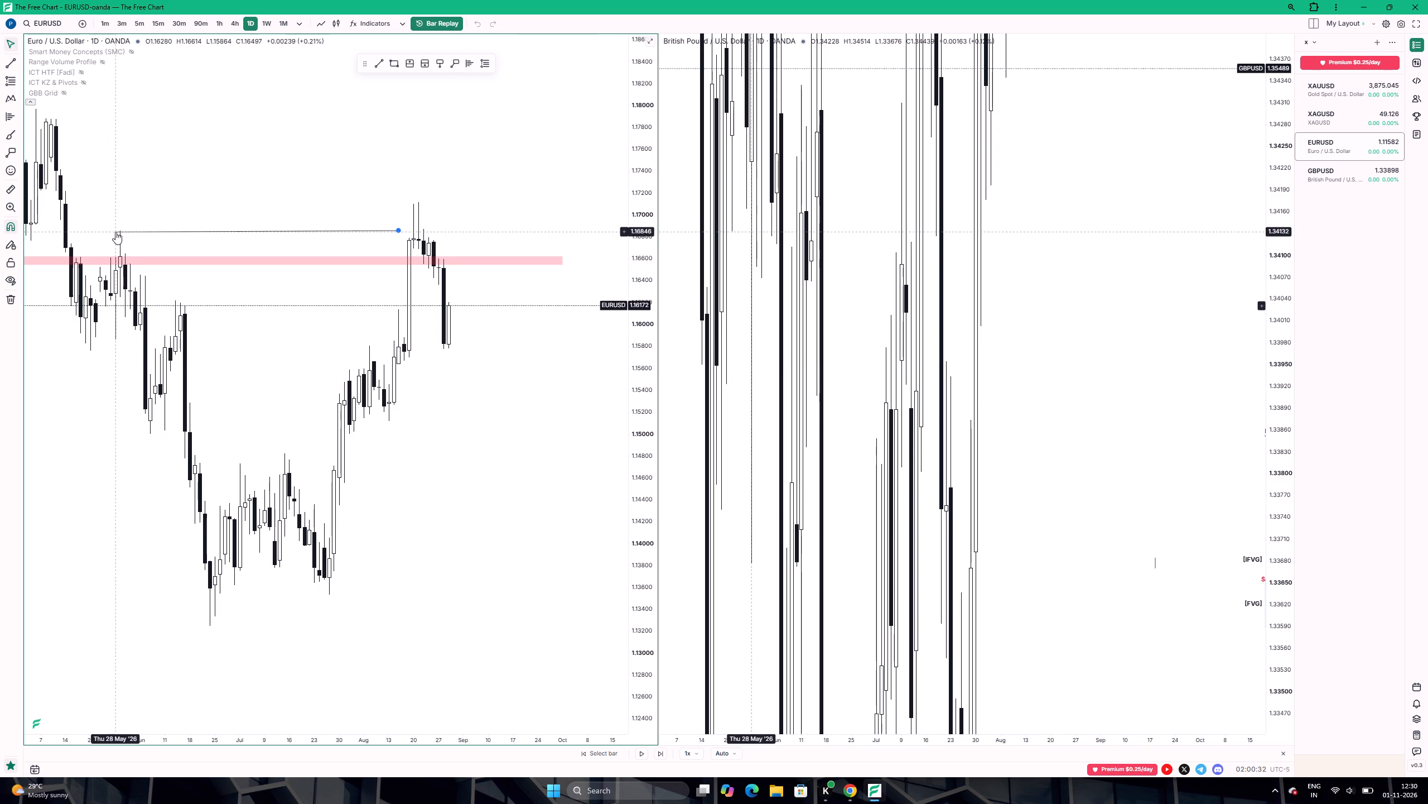
pyautogui.moveTo(115, 232); pyautogui.dragTo(122, 233)
pyautogui.click(130, 270)
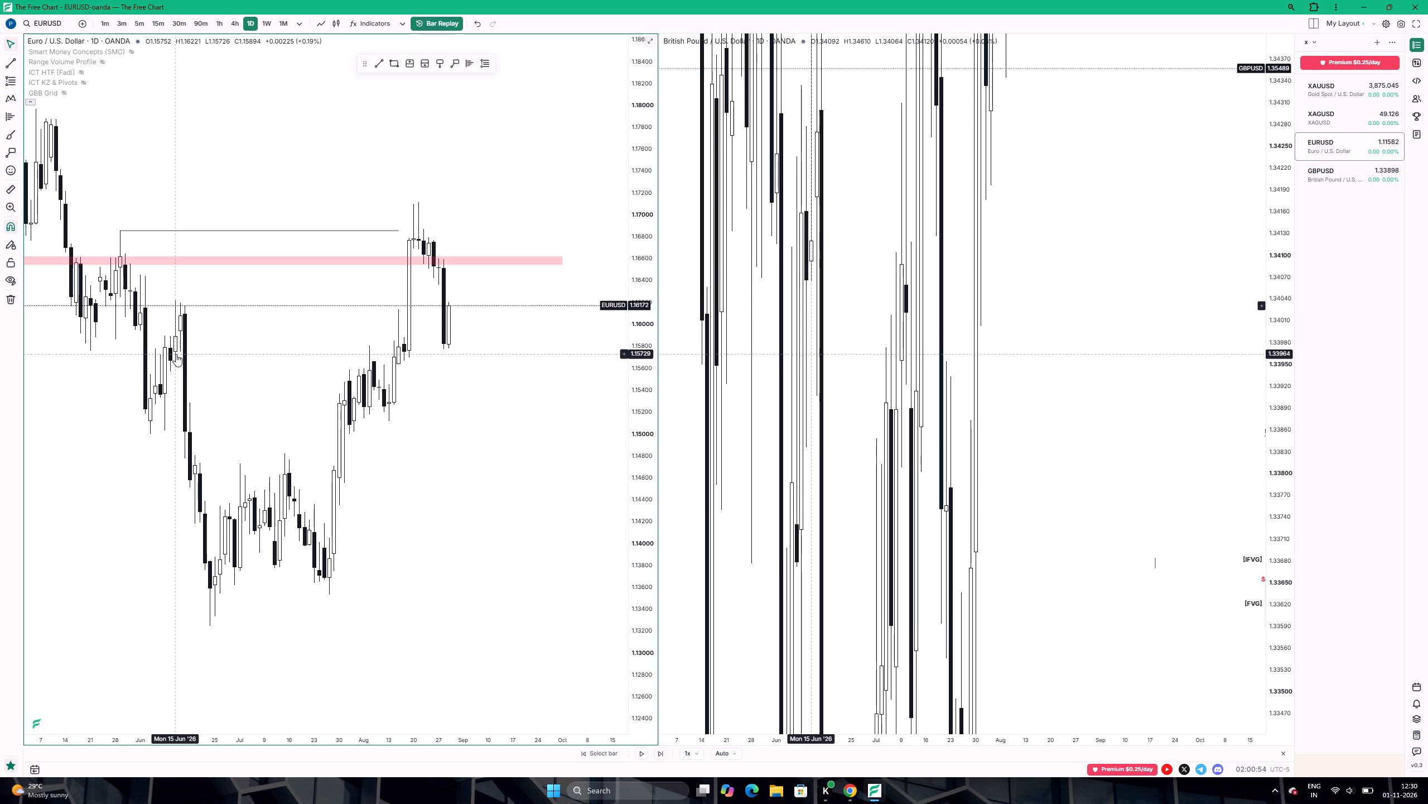
# Switch the EURUSD and GBPUSD charts to the 4h timeframe.
pyautogui.scroll(-2, 250, 234)
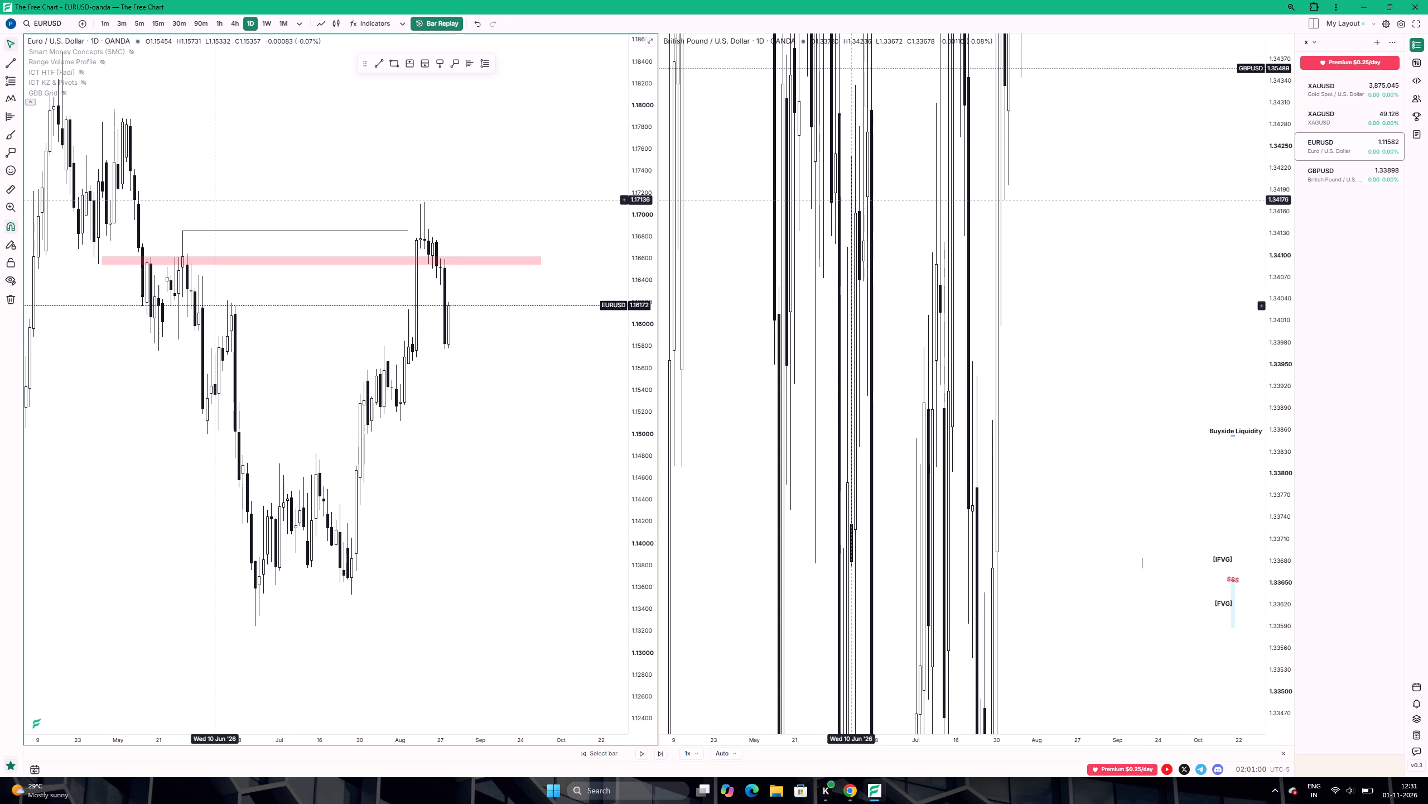
pyautogui.scroll(4, 225, 213)
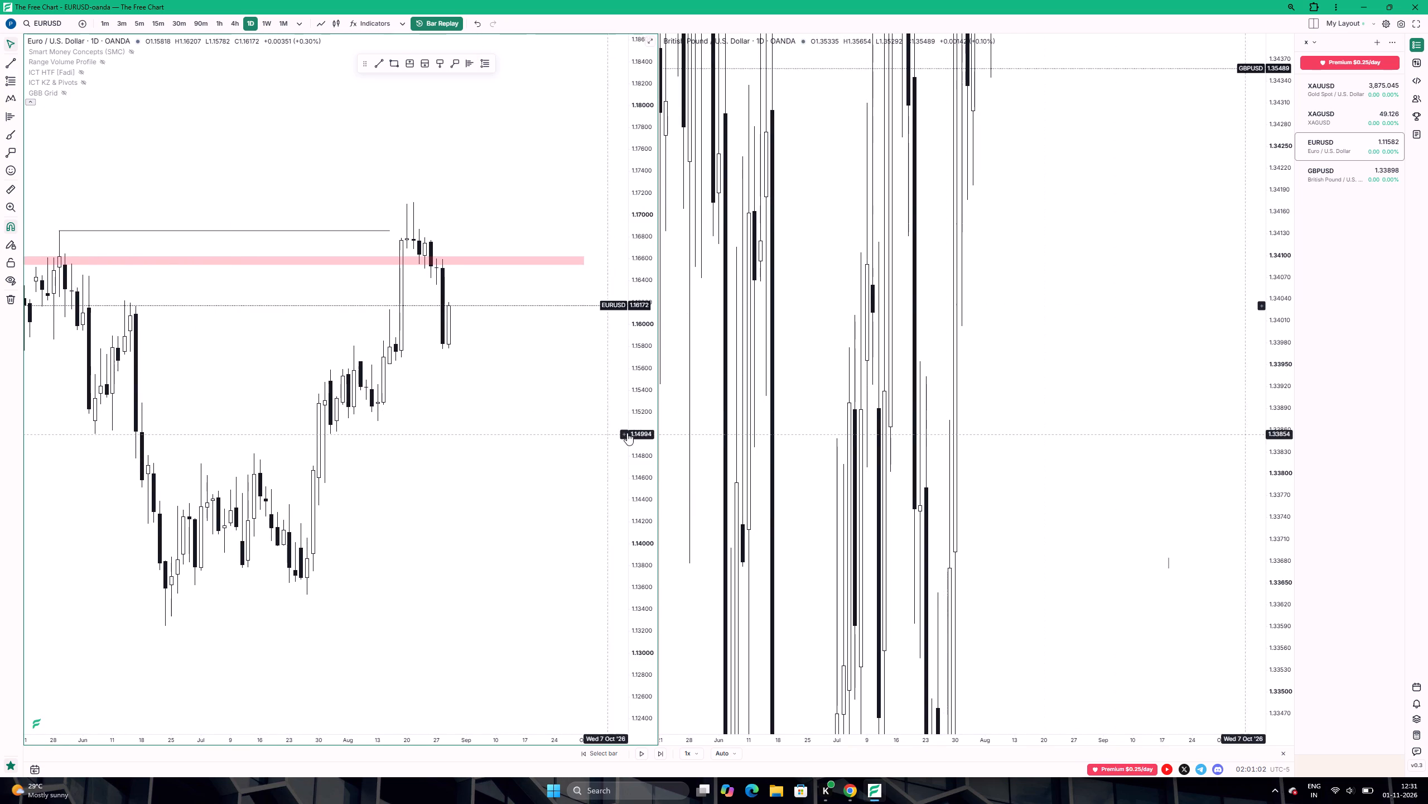
pyautogui.moveTo(638, 428); pyautogui.dragTo(620, 263)
pyautogui.scroll(3, 428, 354)
pyautogui.moveTo(425, 353); pyautogui.dragTo(410, 449)
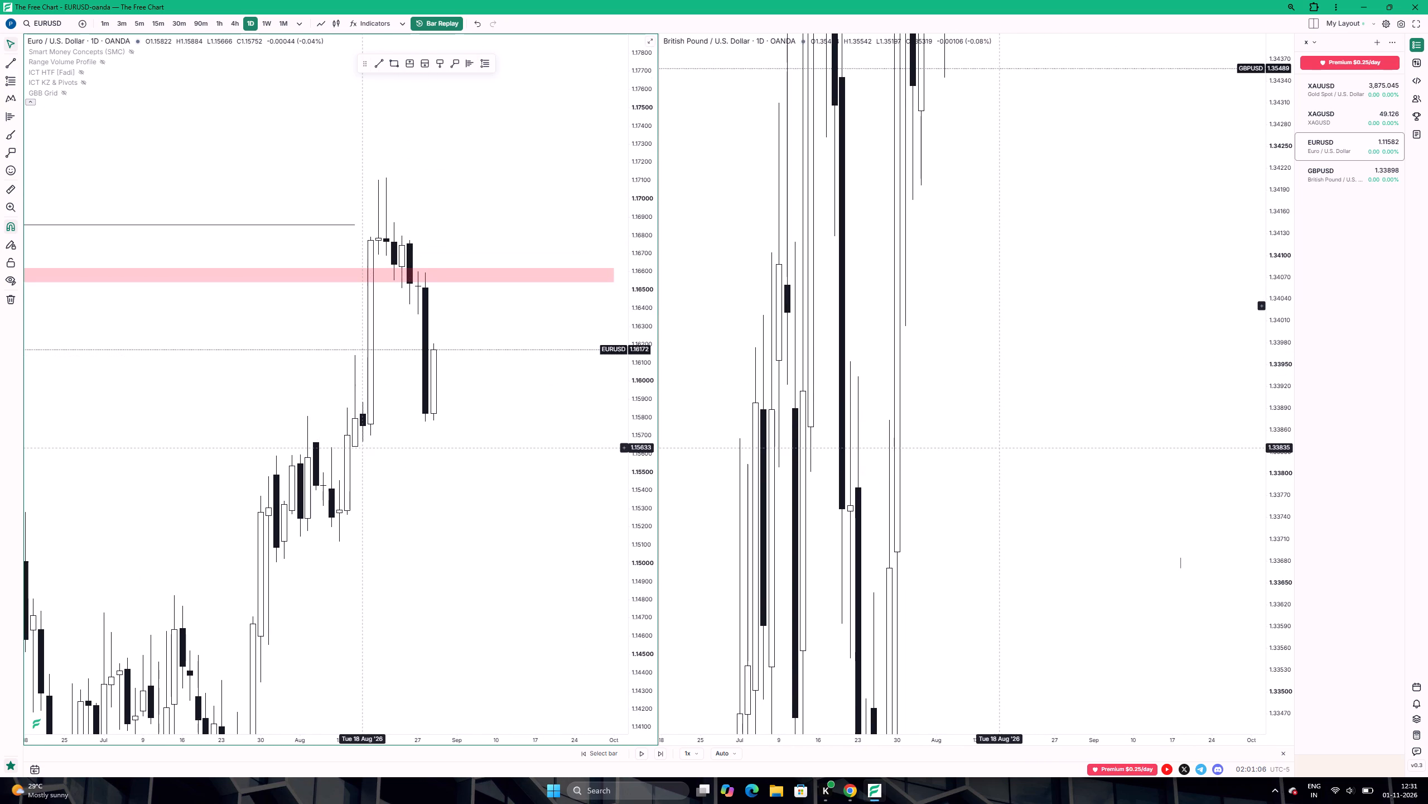
pyautogui.click(234, 26)
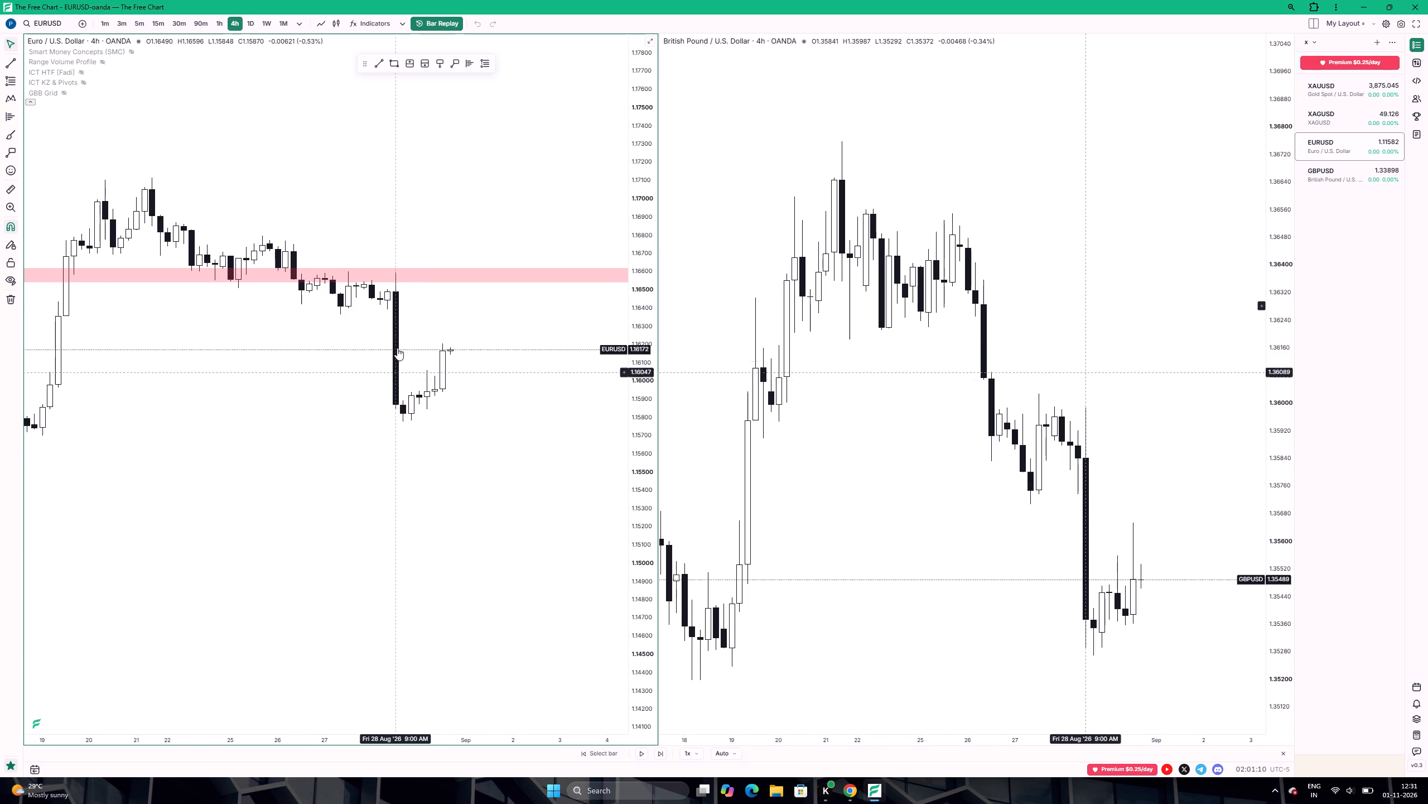
# Examine the August 2026 4h EURUSD candles around the gap rectangle, alongside the matching GBPUSD price action.
pyautogui.scroll(-13, 397, 350)
pyautogui.scroll(1, 398, 356)
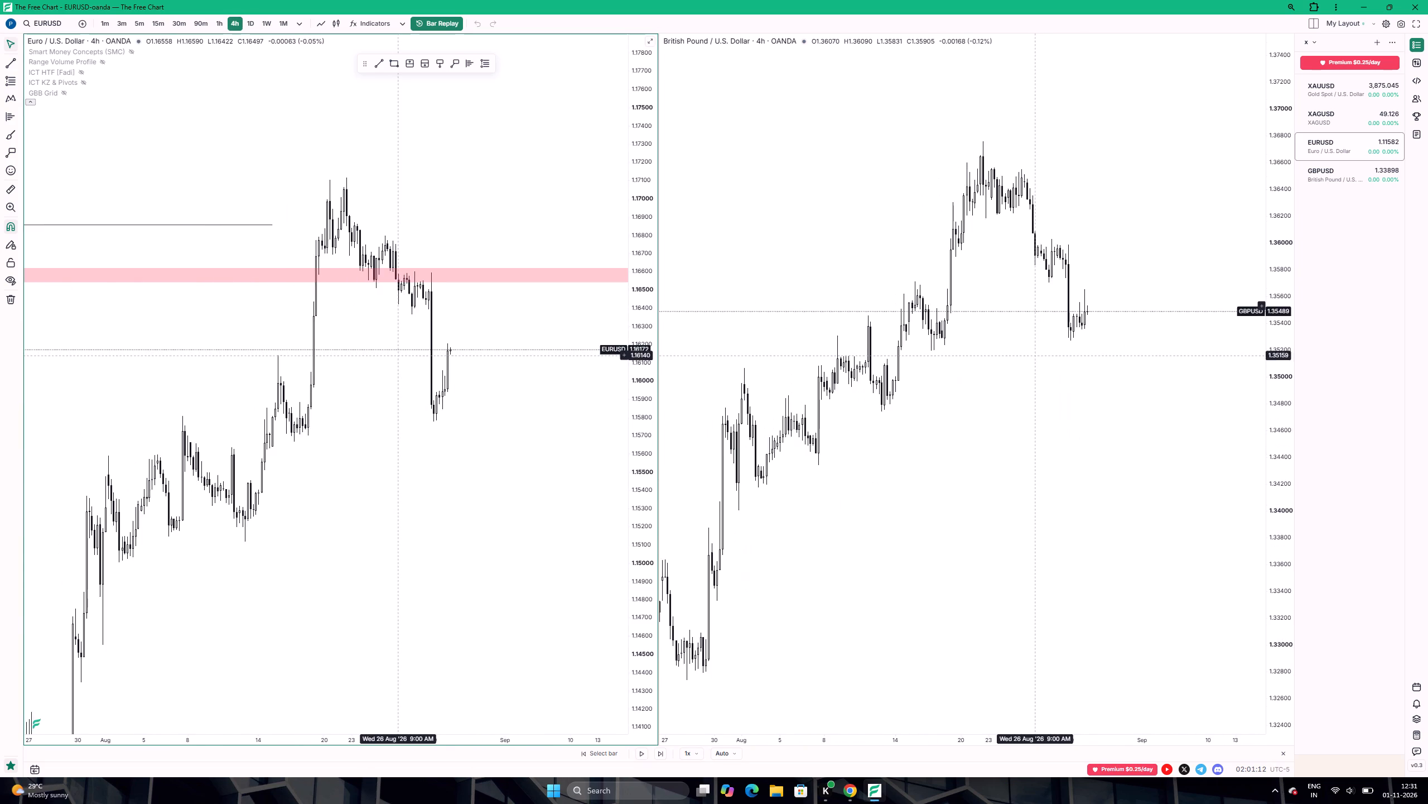
pyautogui.scroll(3, 398, 356)
pyautogui.moveTo(636, 381); pyautogui.dragTo(629, 327)
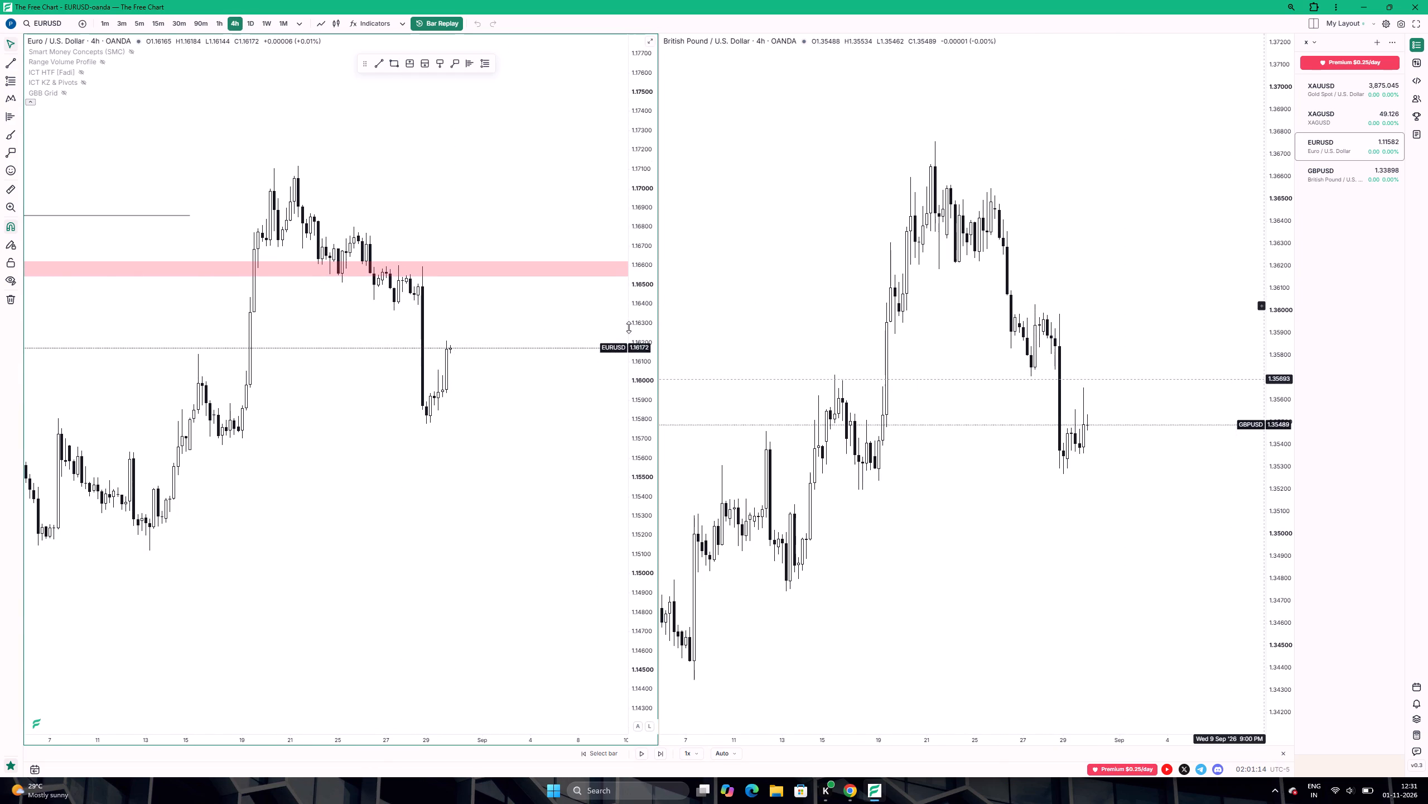
pyautogui.moveTo(629, 327); pyautogui.dragTo(620, 267)
pyautogui.scroll(4, 529, 302)
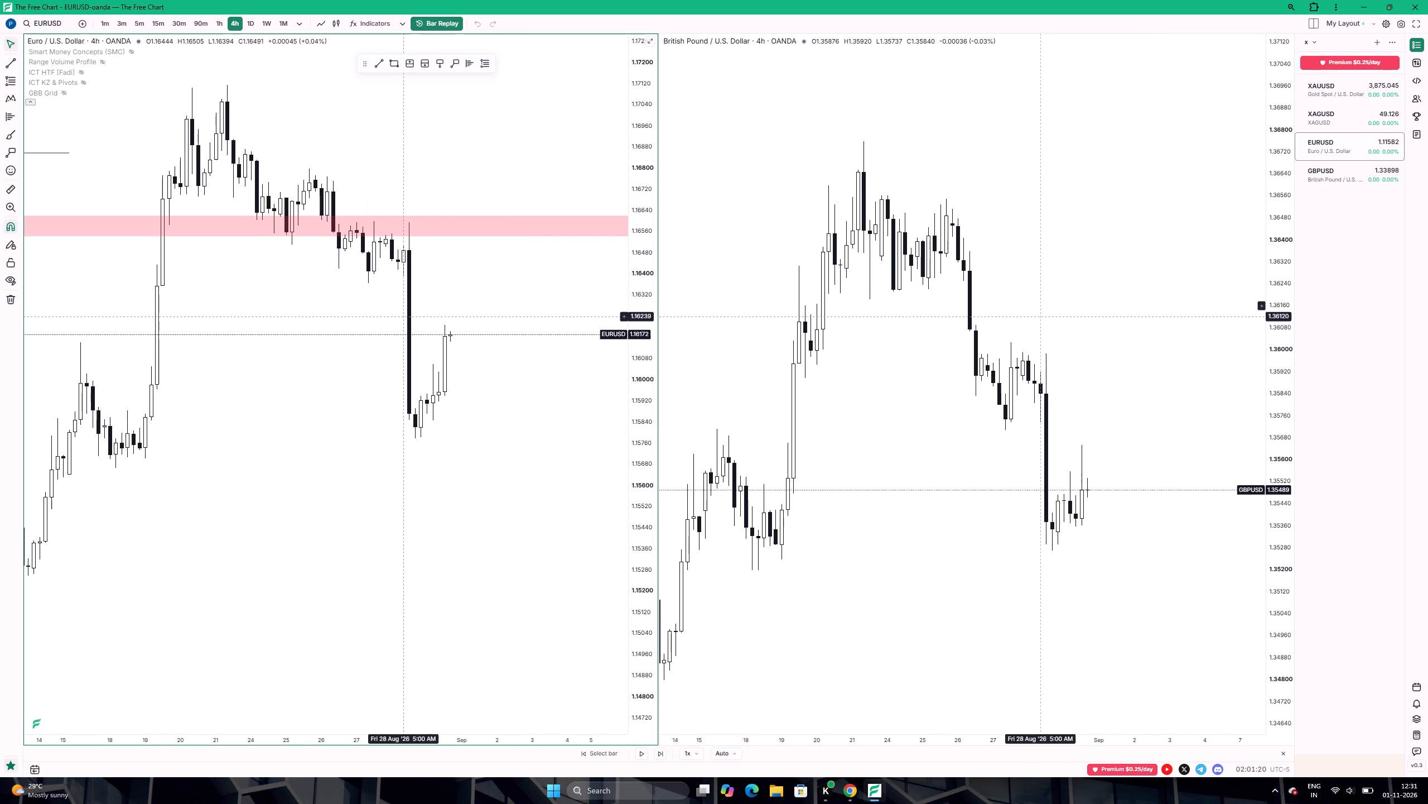
pyautogui.scroll(-17, 442, 272)
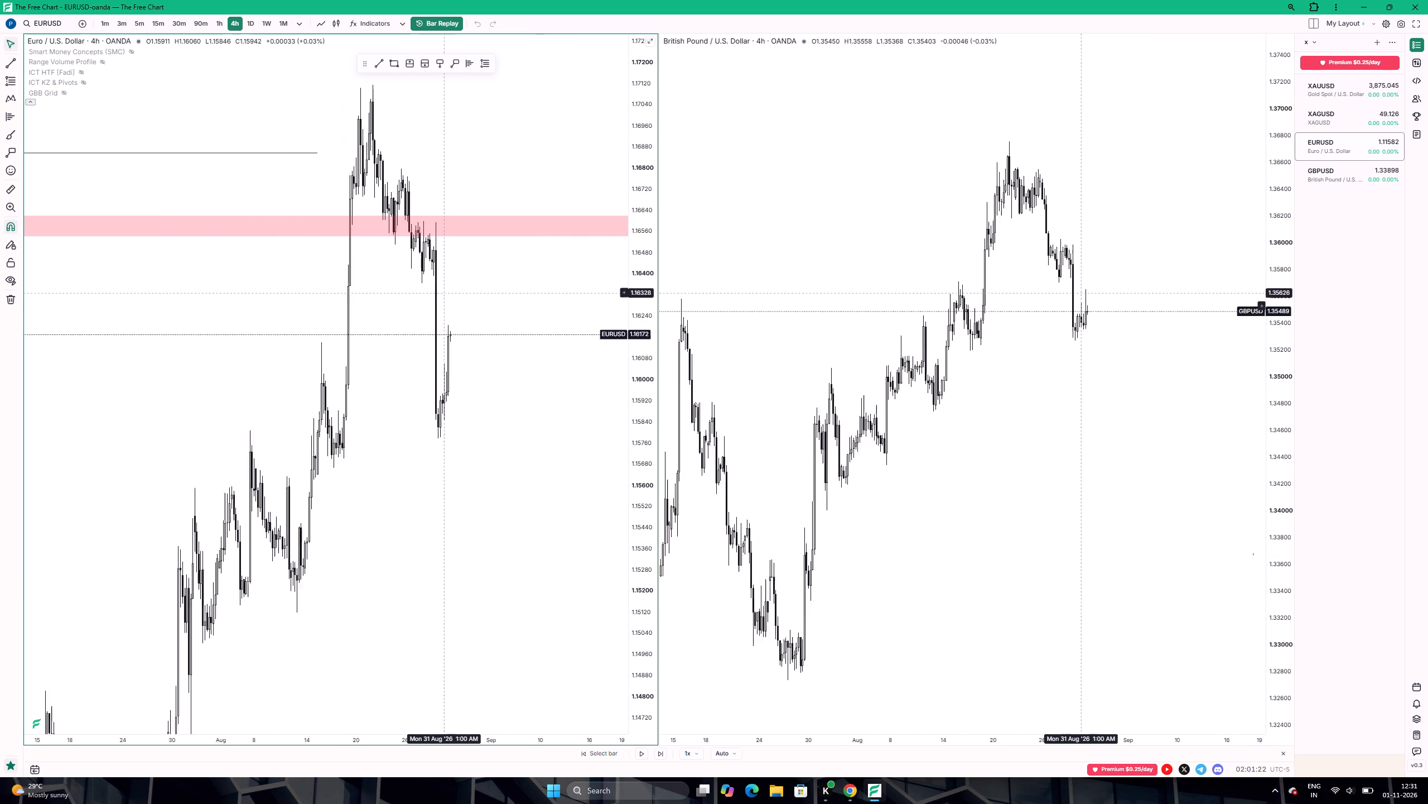
pyautogui.scroll(17, 446, 384)
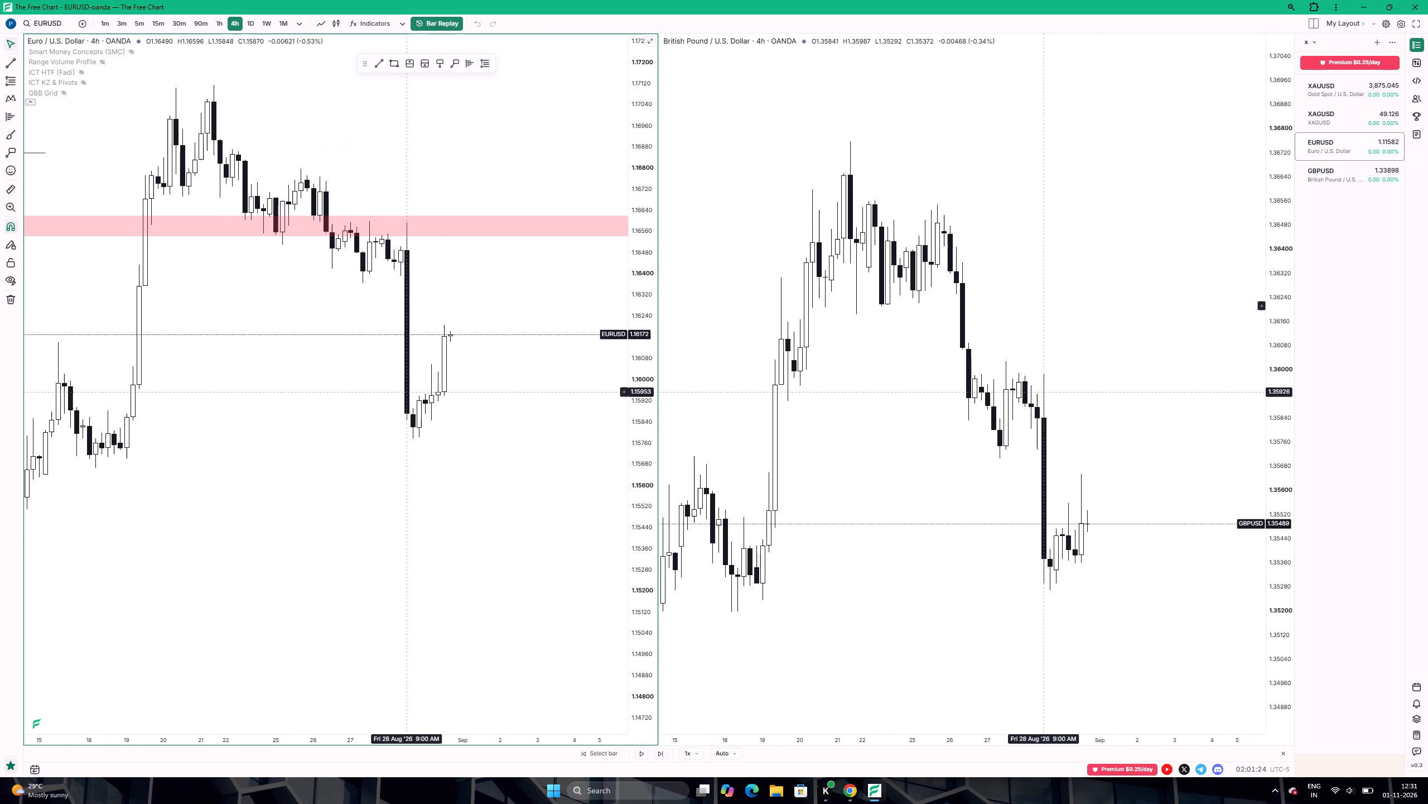
pyautogui.scroll(2, 407, 392)
pyautogui.scroll(-3, 408, 392)
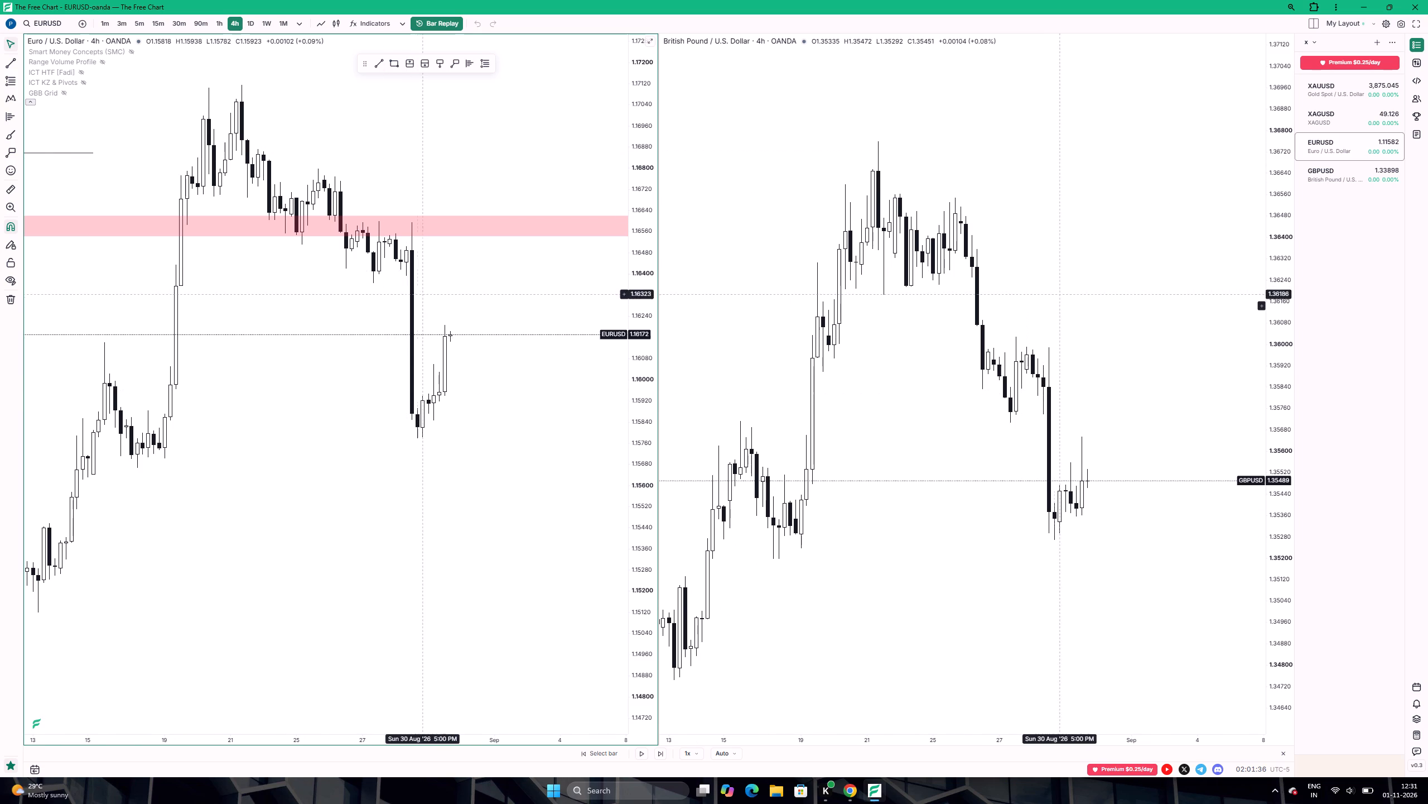
pyautogui.scroll(3, 437, 360)
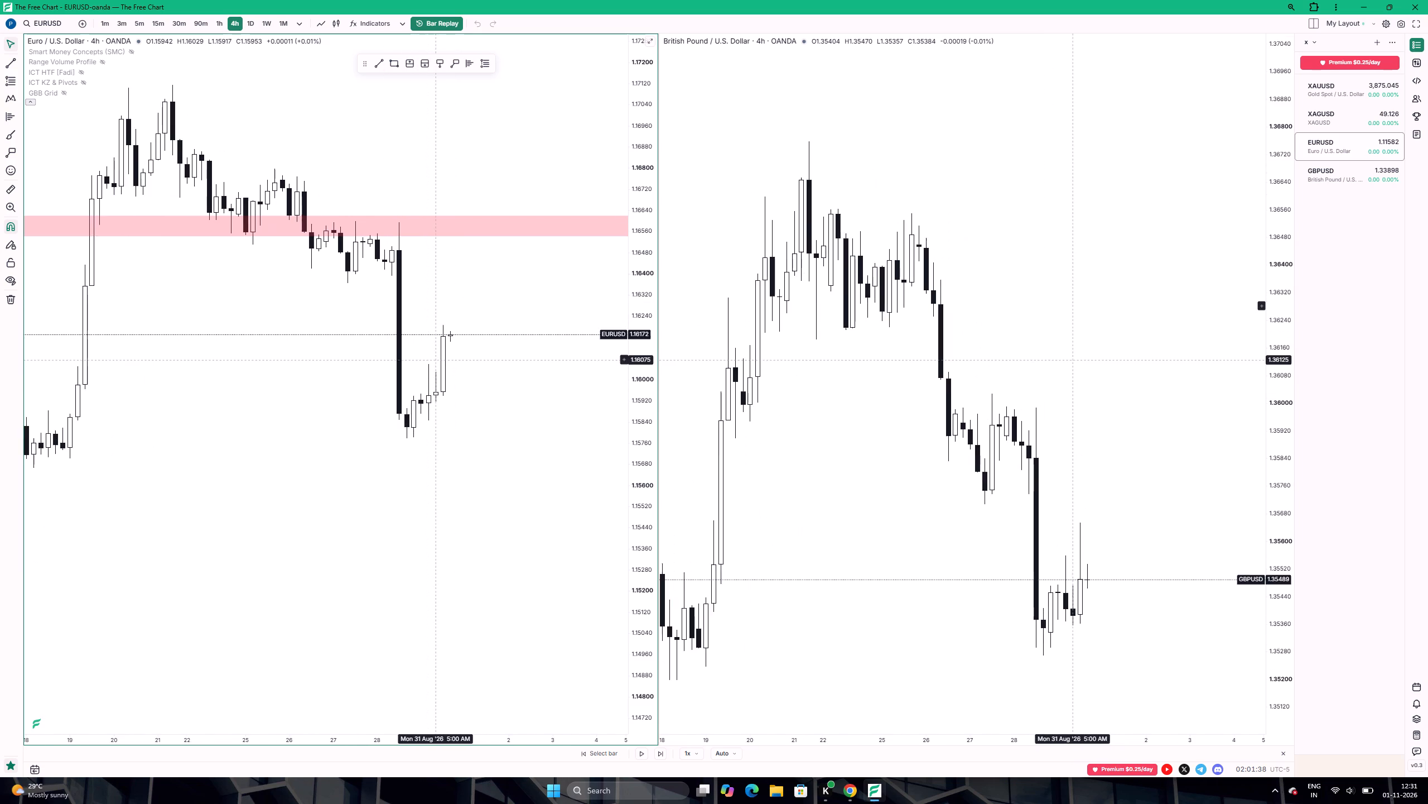
pyautogui.scroll(-5, 433, 363)
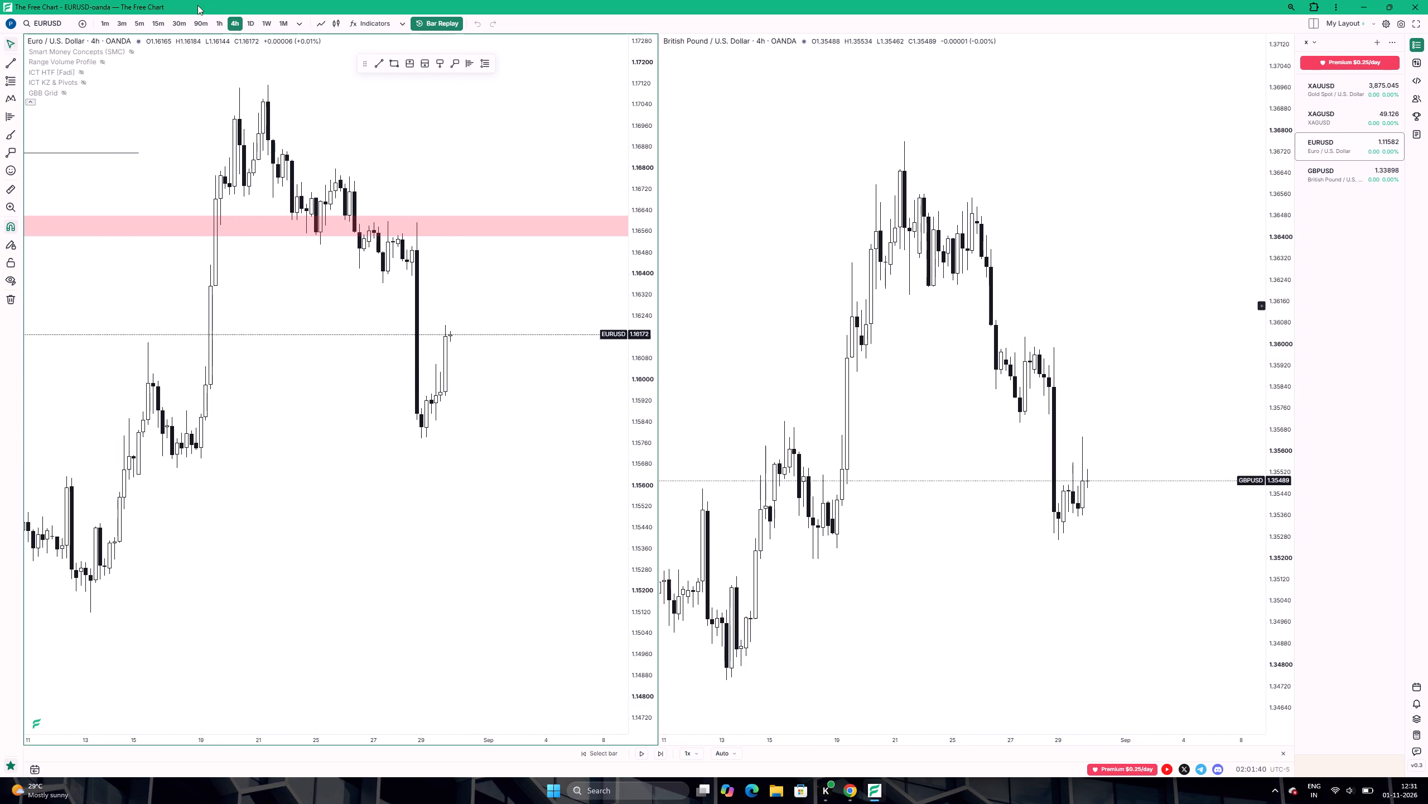
# Switch the EURUSD and GBPUSD charts to the 1h timeframe.
pyautogui.click(217, 26)
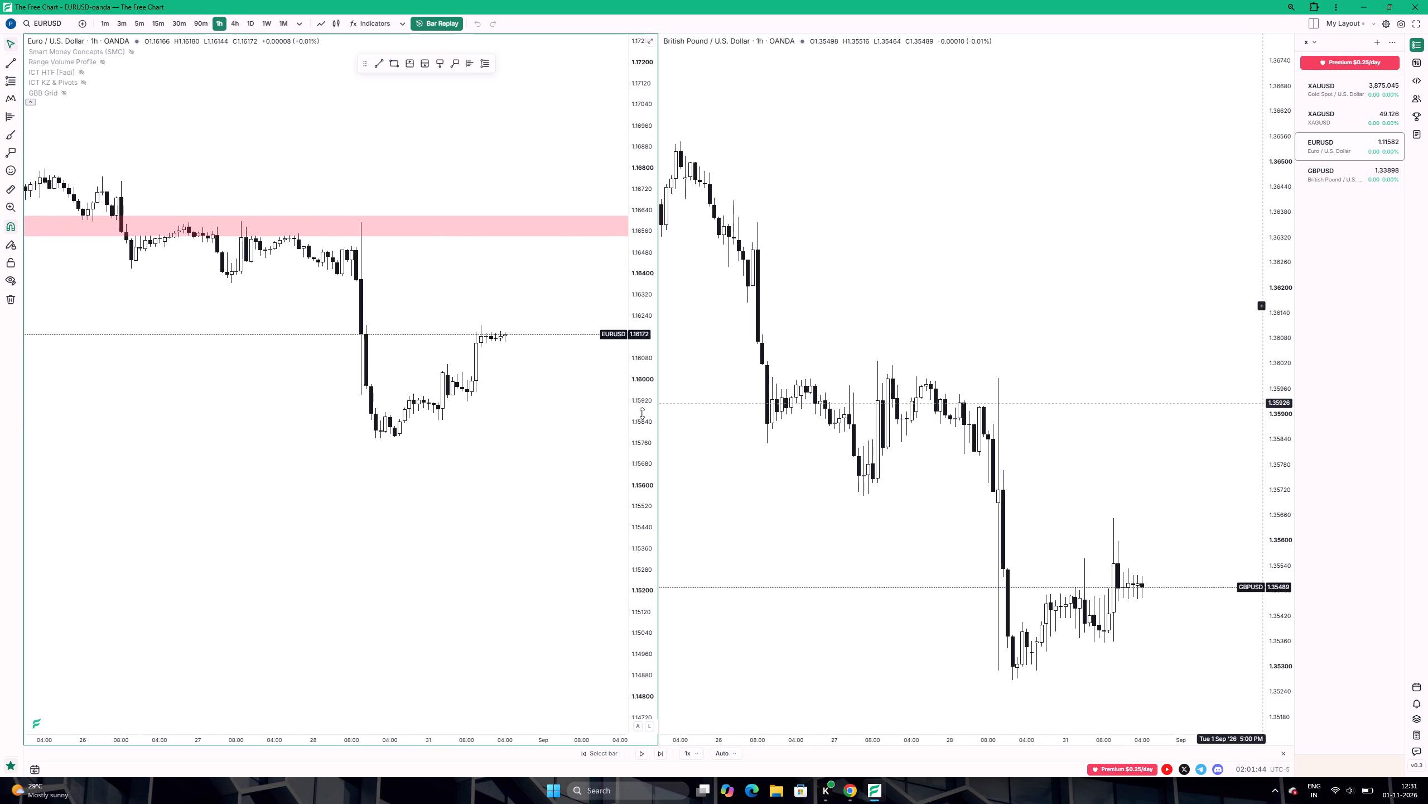
# Mark the 28 August 2026 1h gap on EURUSD with a rectangle from 1.16207 to 1.16174, extended past the latest candles.
pyautogui.moveTo(642, 413); pyautogui.dragTo(605, 136)
pyautogui.scroll(2, 456, 293)
pyautogui.moveTo(456, 291); pyautogui.dragTo(437, 449)
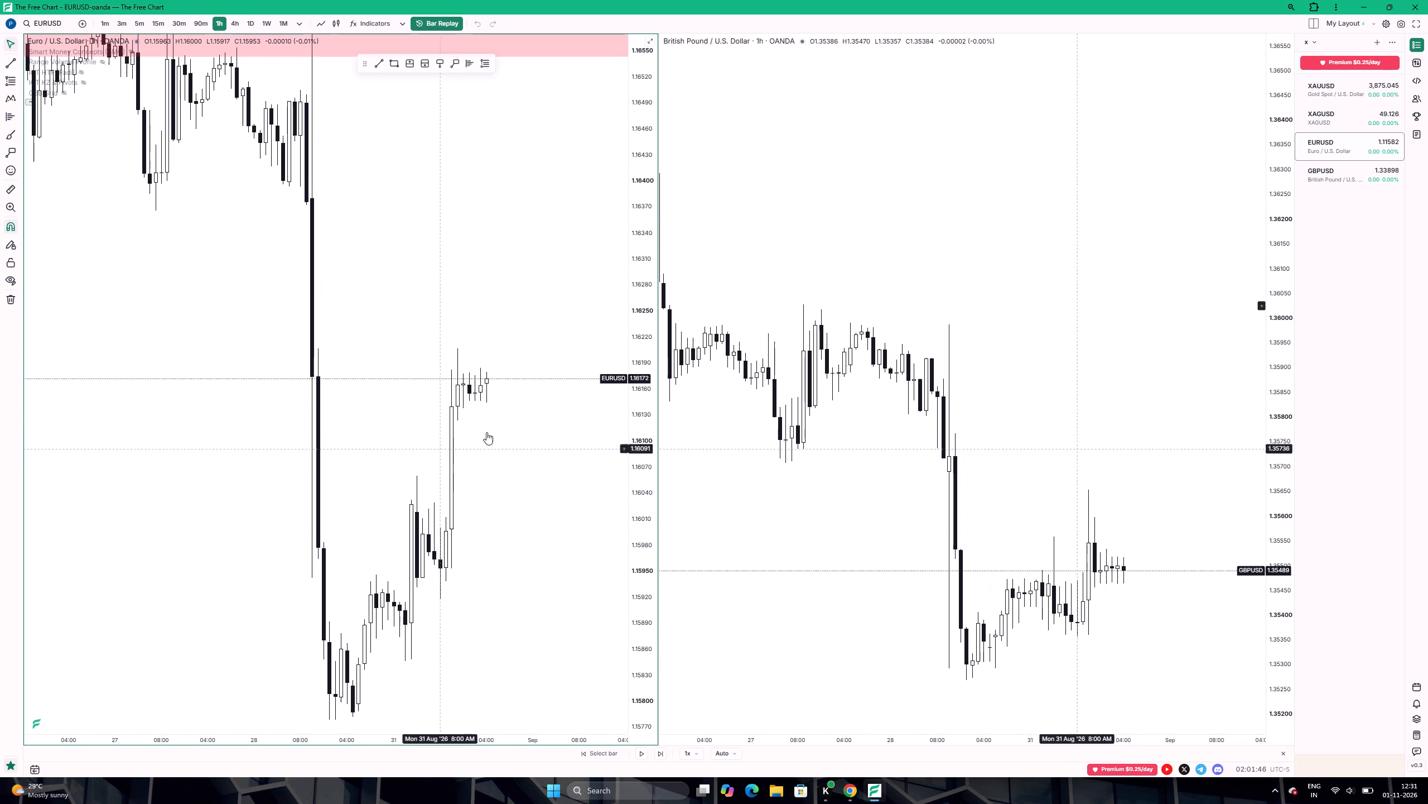
pyautogui.moveTo(624, 357); pyautogui.dragTo(613, 424)
pyautogui.moveTo(631, 377); pyautogui.dragTo(621, 450)
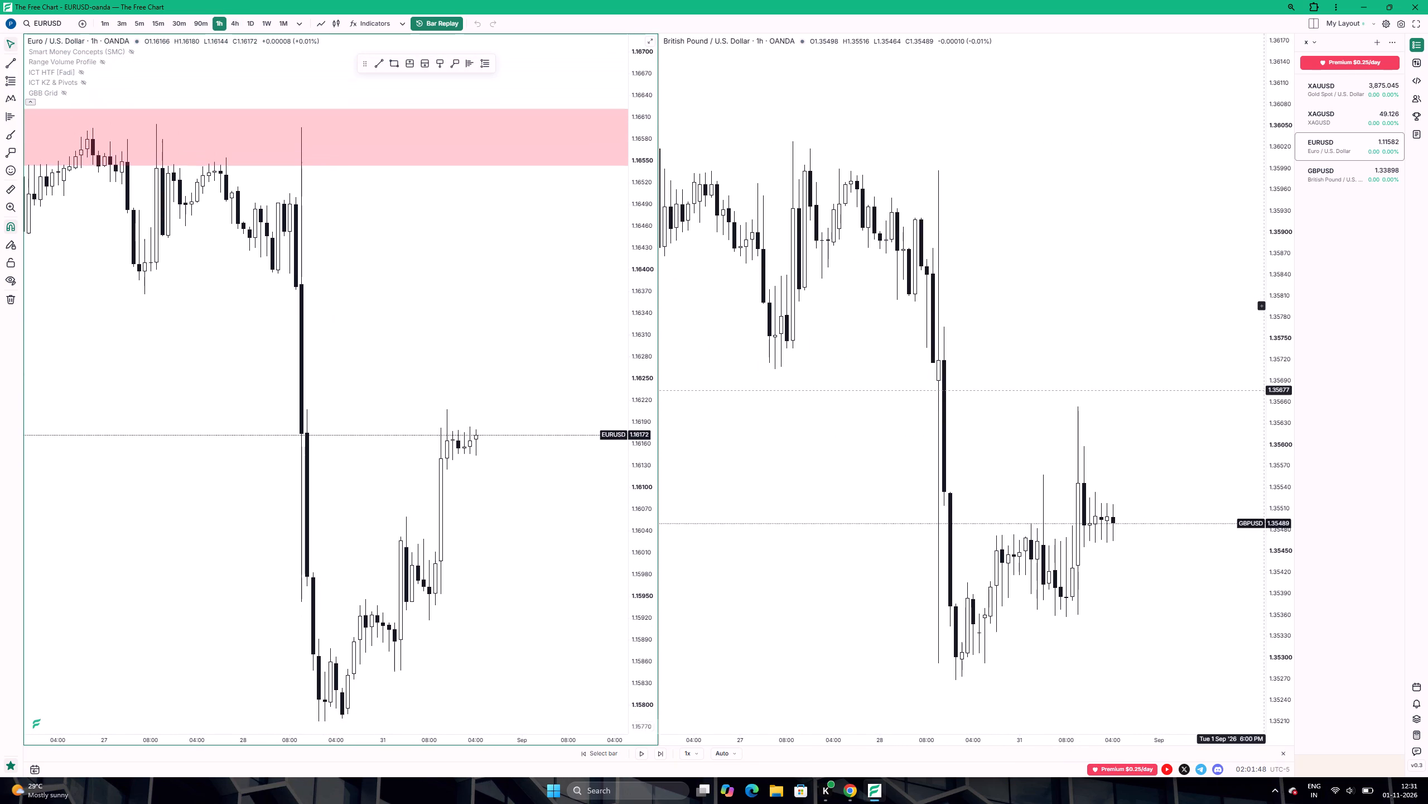
pyautogui.moveTo(621, 450); pyautogui.dragTo(620, 450)
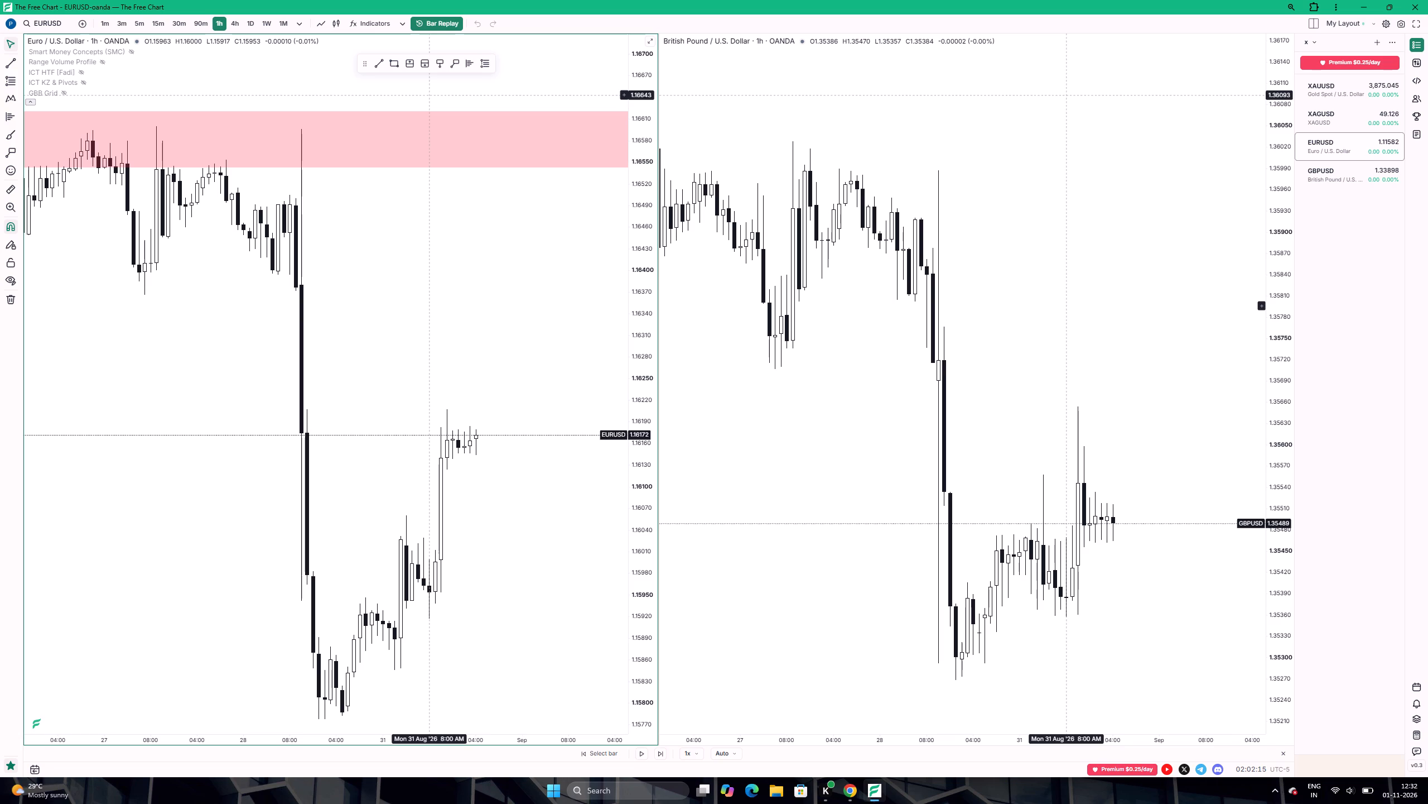
pyautogui.click(390, 63)
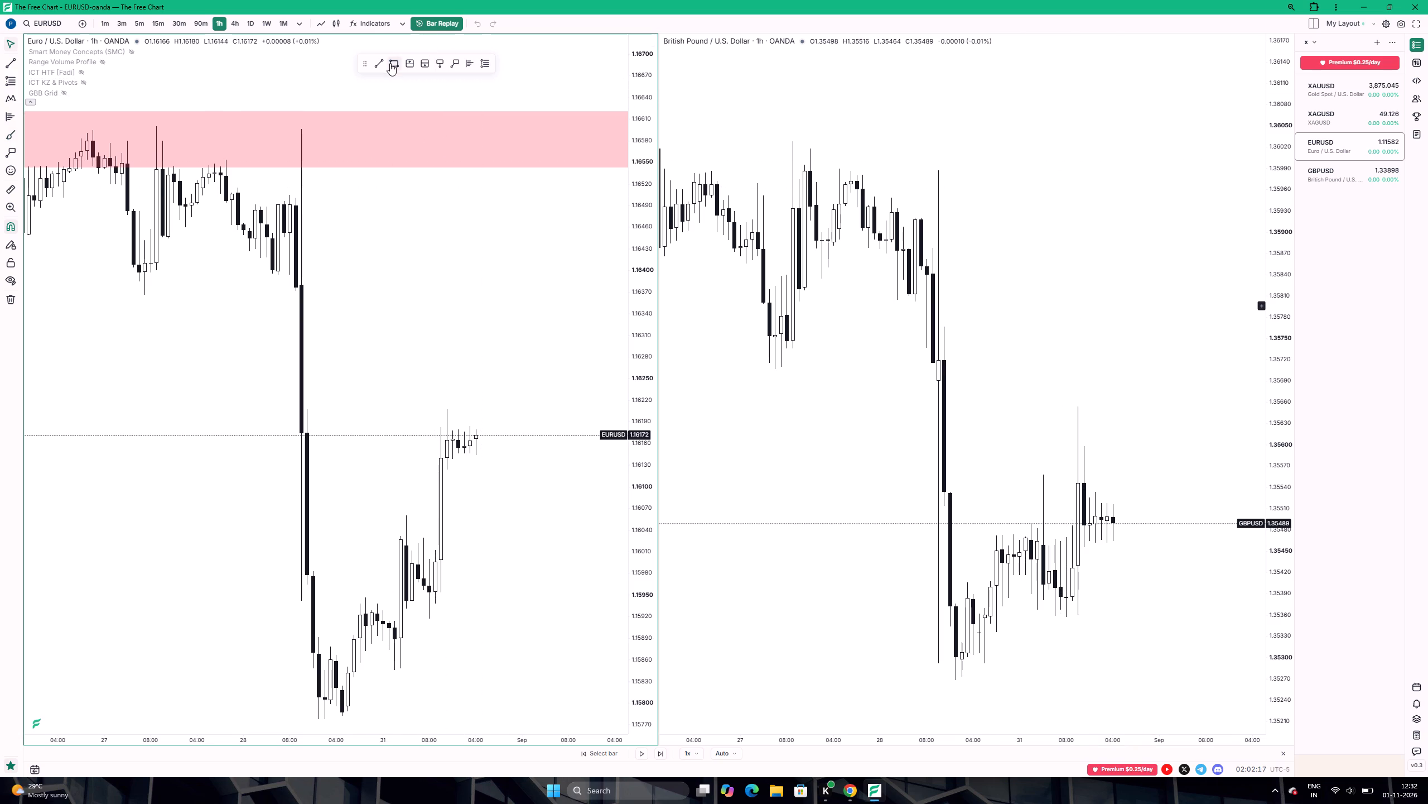
pyautogui.click(307, 408)
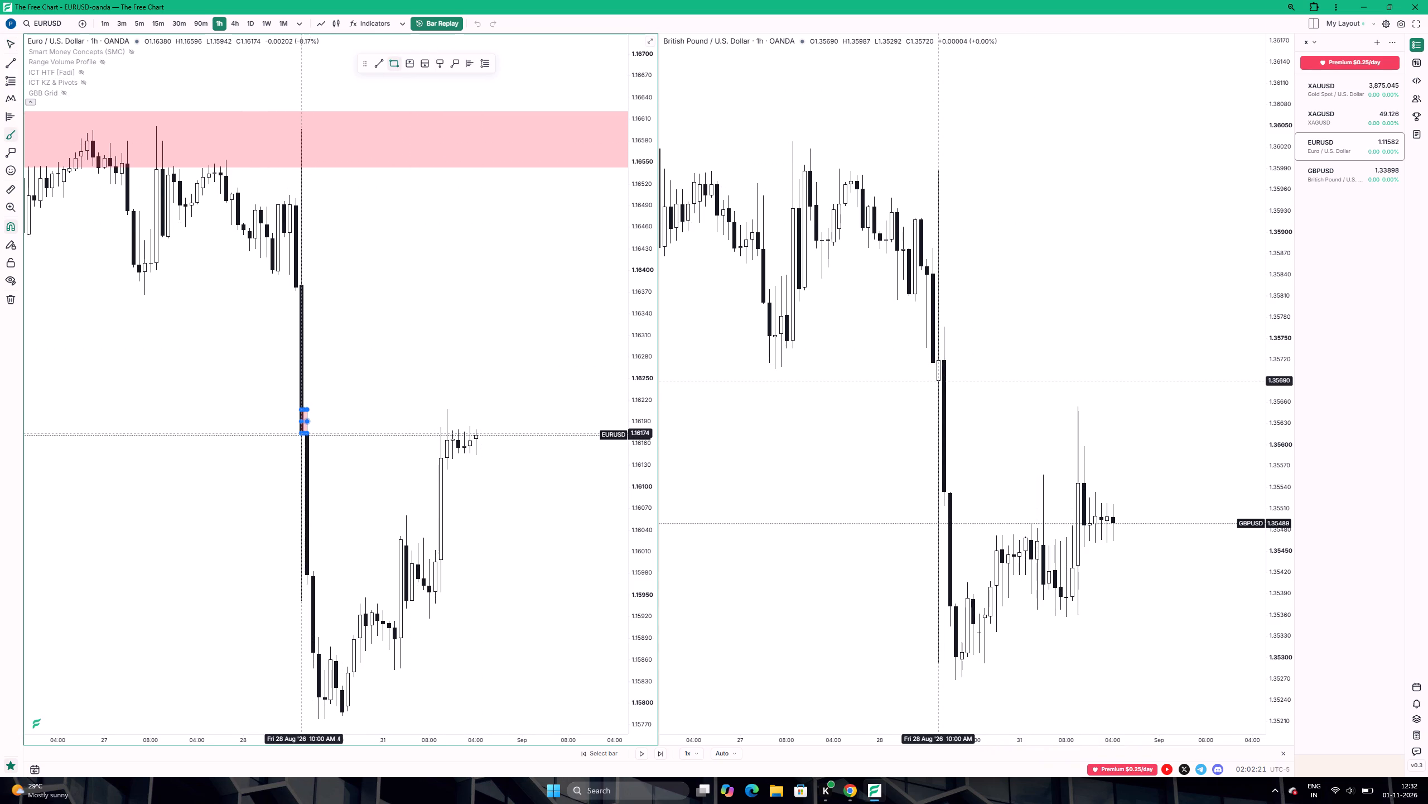
pyautogui.click(304, 421)
pyautogui.moveTo(307, 421); pyautogui.dragTo(544, 435)
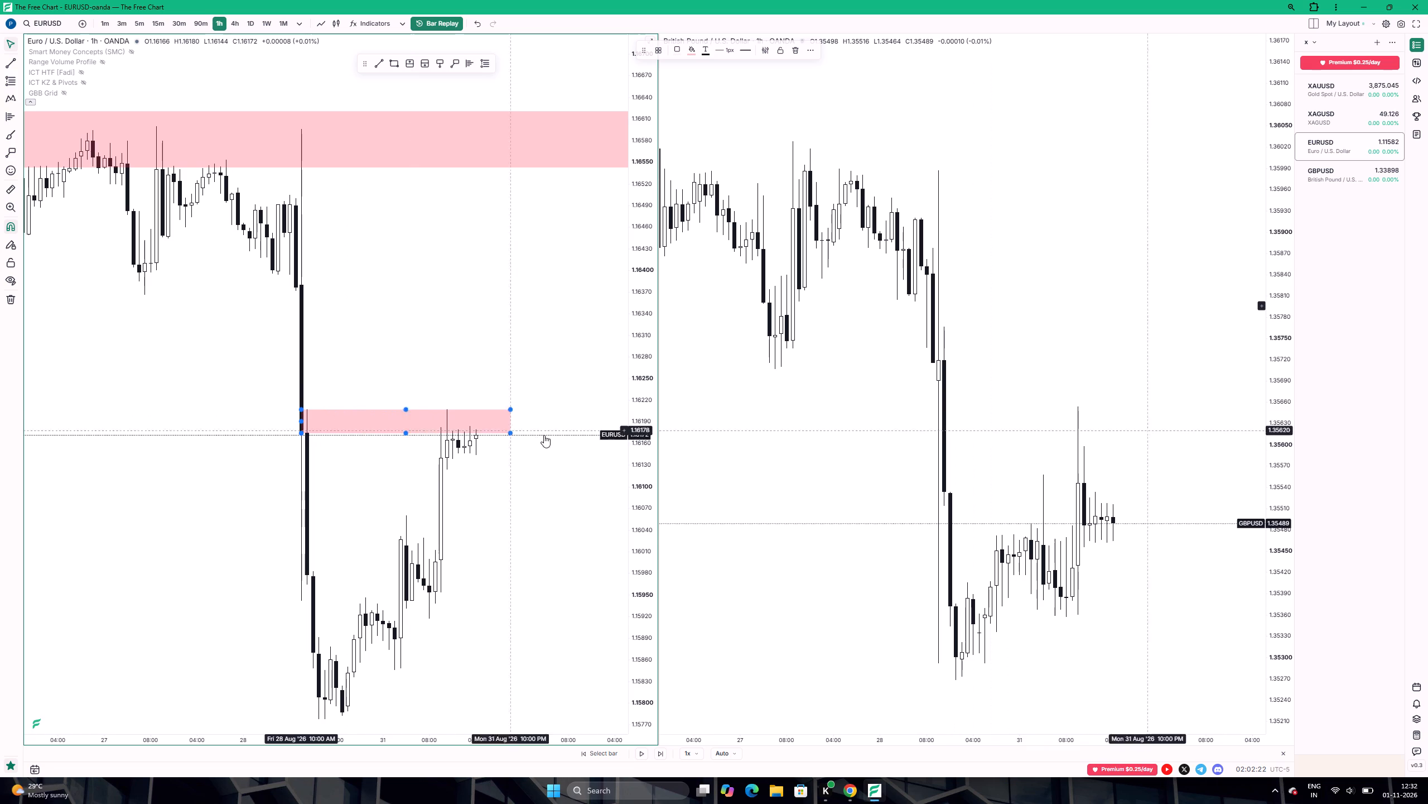
pyautogui.moveTo(544, 435); pyautogui.dragTo(553, 438)
pyautogui.click(530, 468)
# Switch the EURUSD and GBPUSD charts to the 15m timeframe.
pyautogui.moveTo(525, 480); pyautogui.dragTo(488, 362)
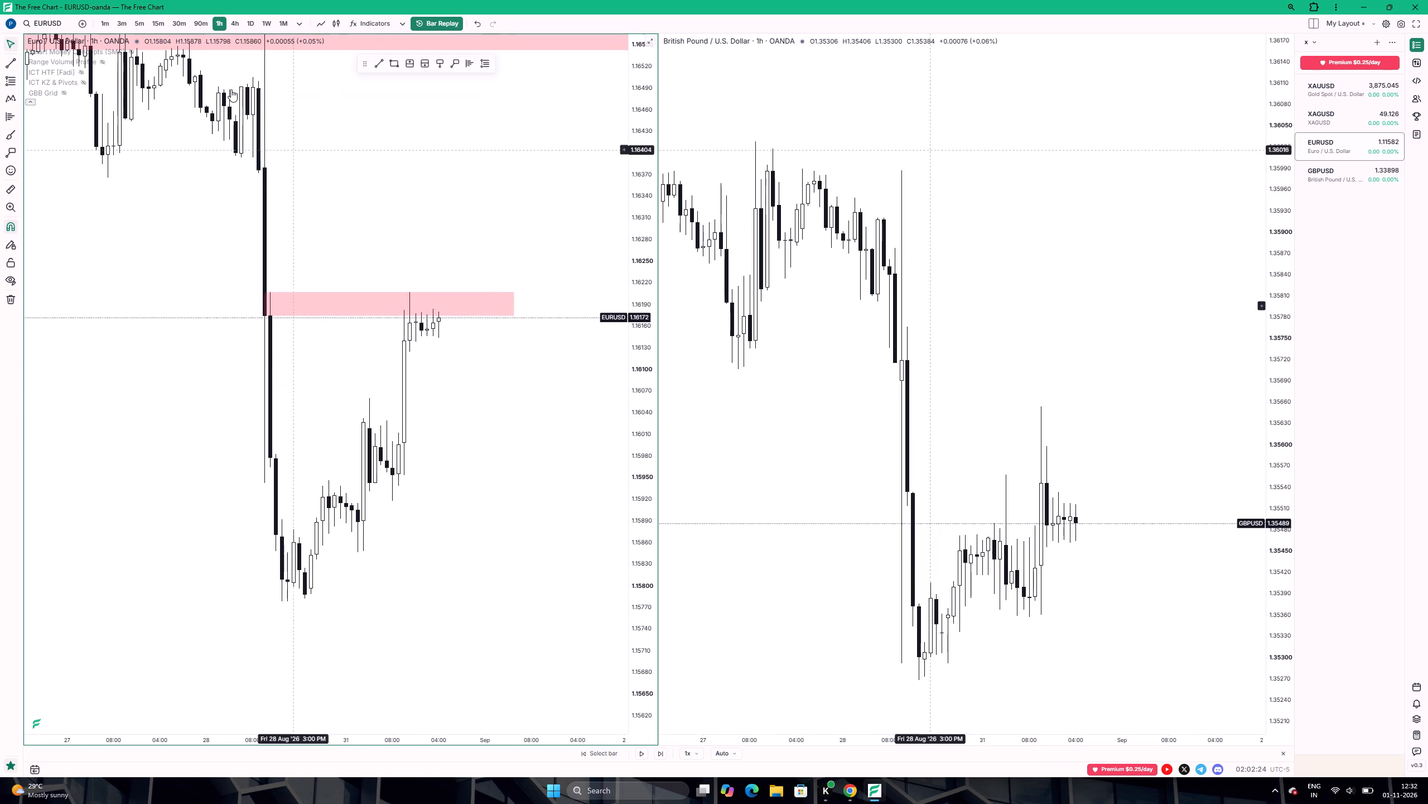
pyautogui.click(158, 27)
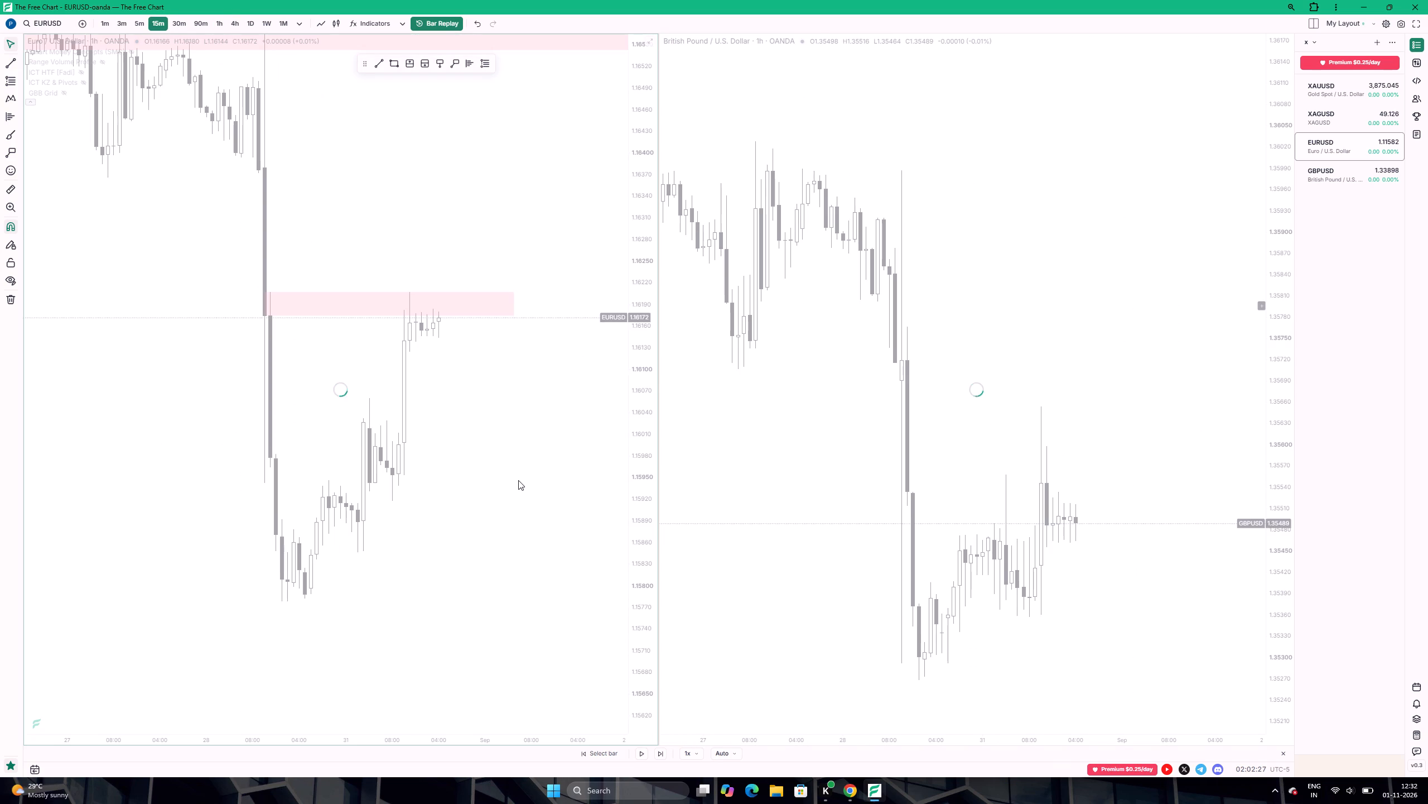
# Examine the 31 August 15m EURUSD price action around the new gap rectangle, alongside the matching GBPUSD candles.
pyautogui.scroll(-4, 519, 481)
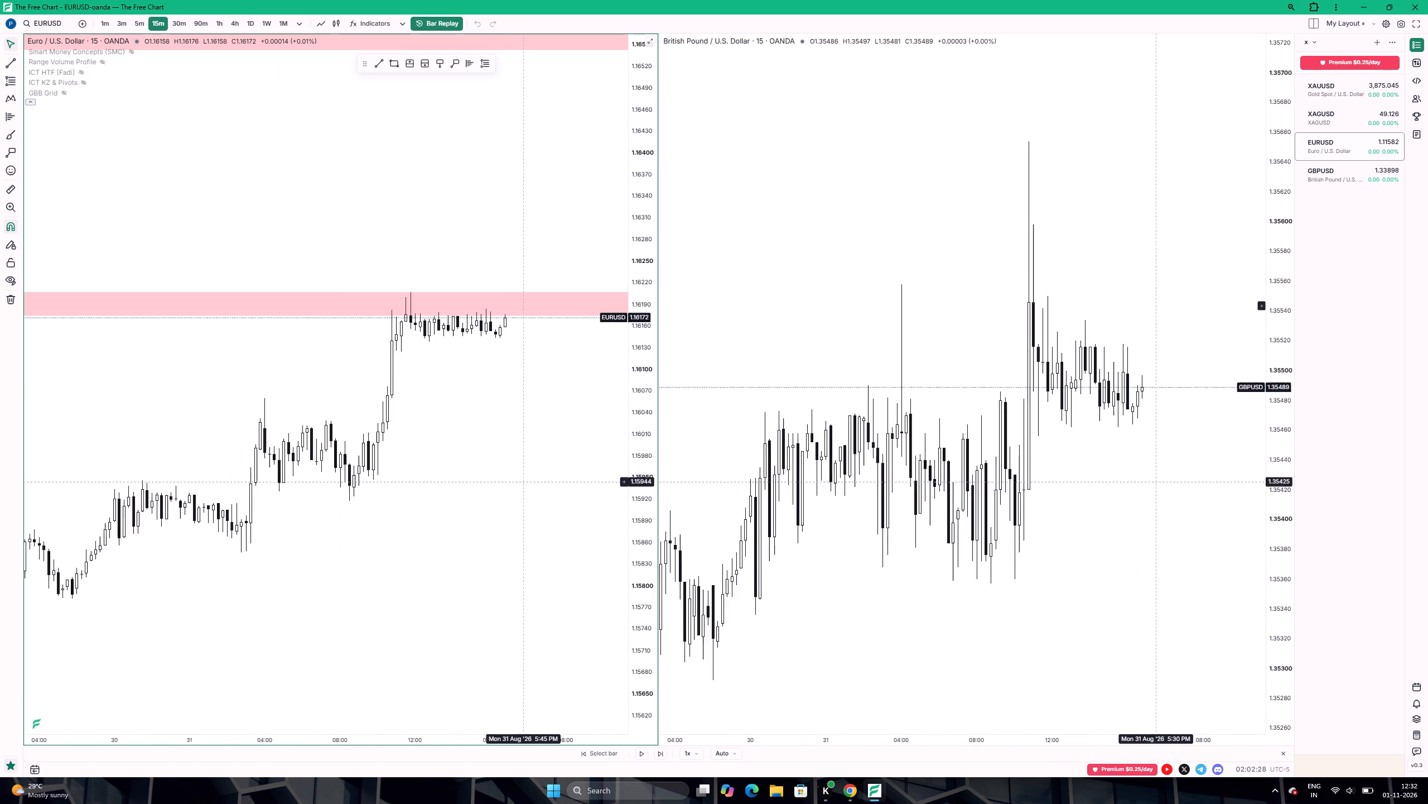
pyautogui.moveTo(648, 449); pyautogui.dragTo(611, 223)
pyautogui.scroll(3, 494, 338)
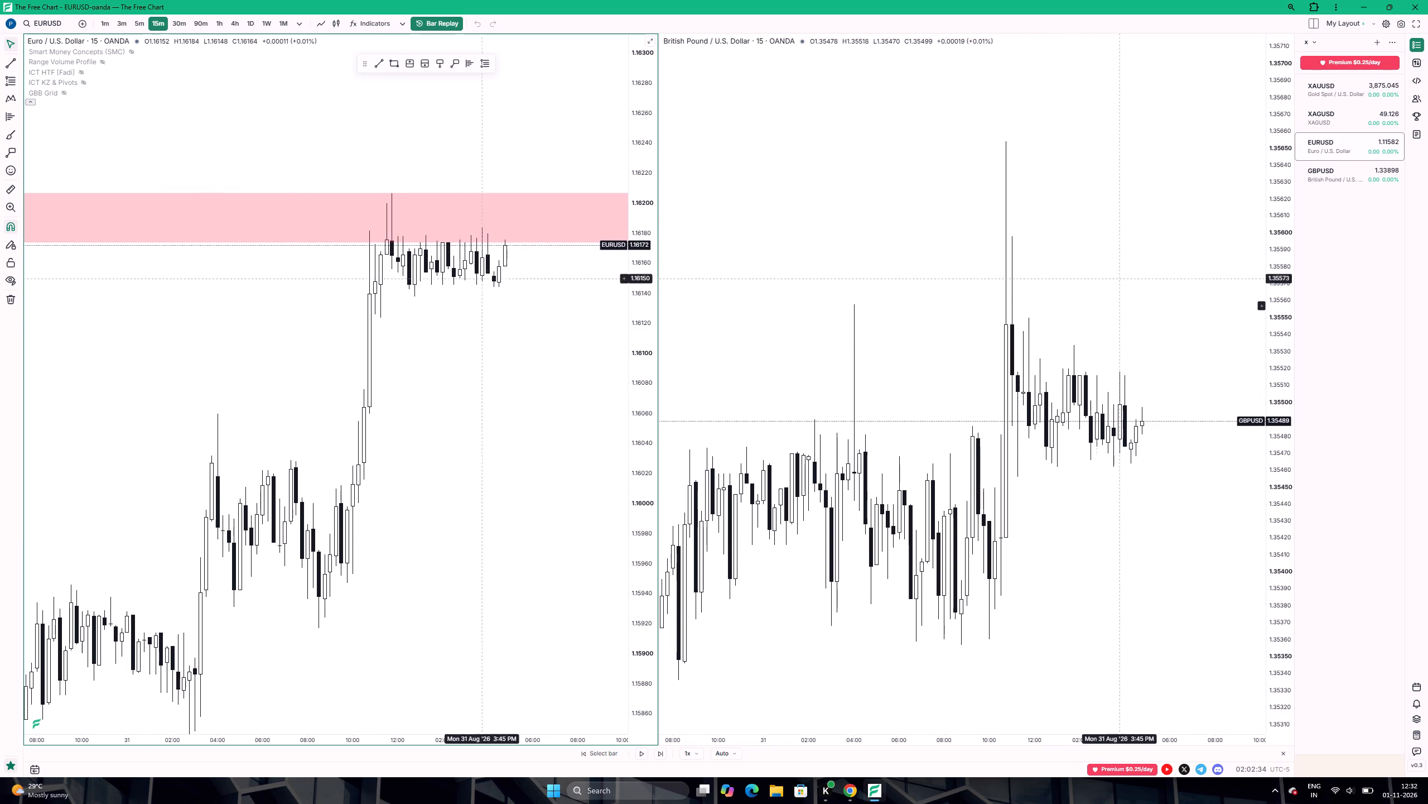
pyautogui.scroll(1, 470, 342)
pyautogui.moveTo(469, 342); pyautogui.dragTo(421, 385)
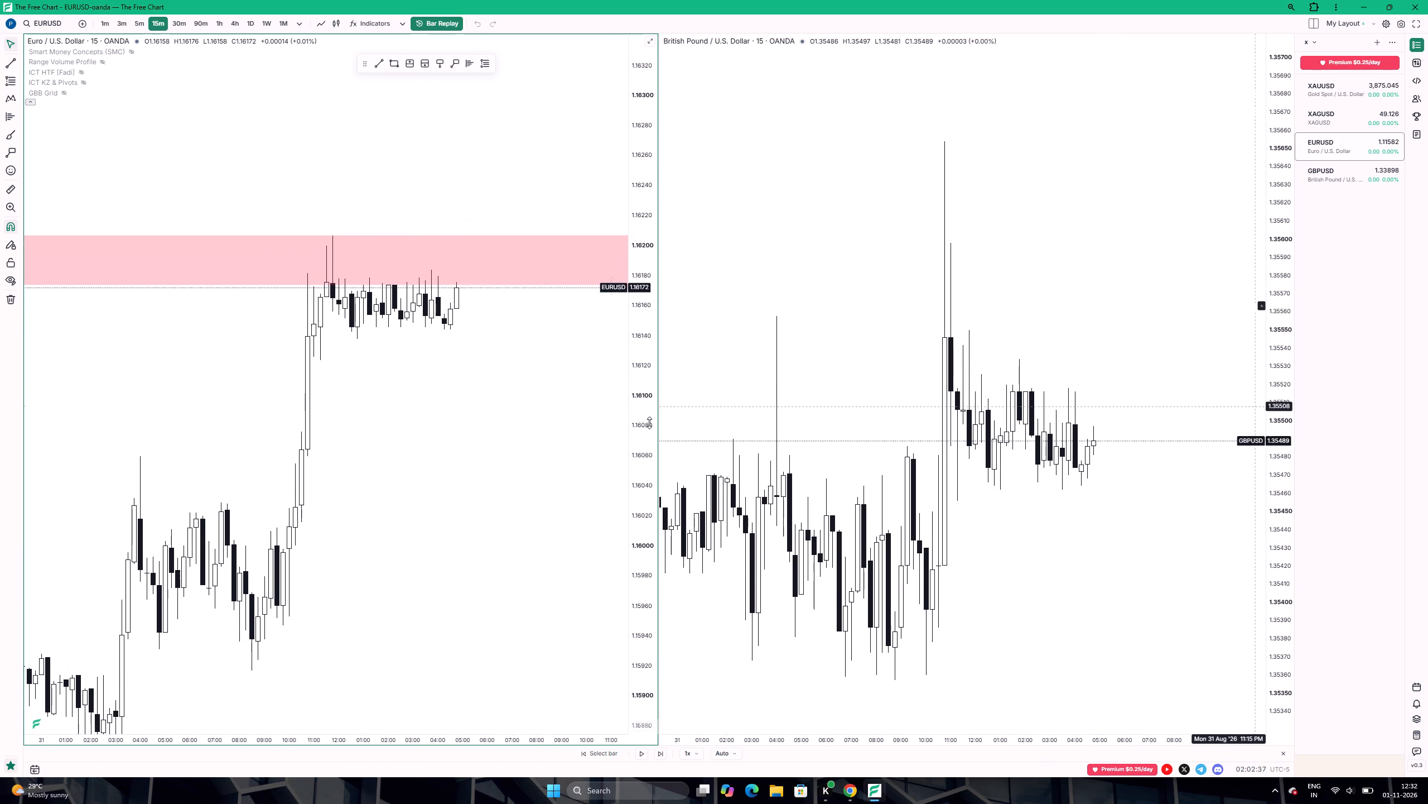
pyautogui.moveTo(650, 423); pyautogui.dragTo(615, 284)
pyautogui.scroll(-13, 561, 323)
pyautogui.scroll(2, 557, 331)
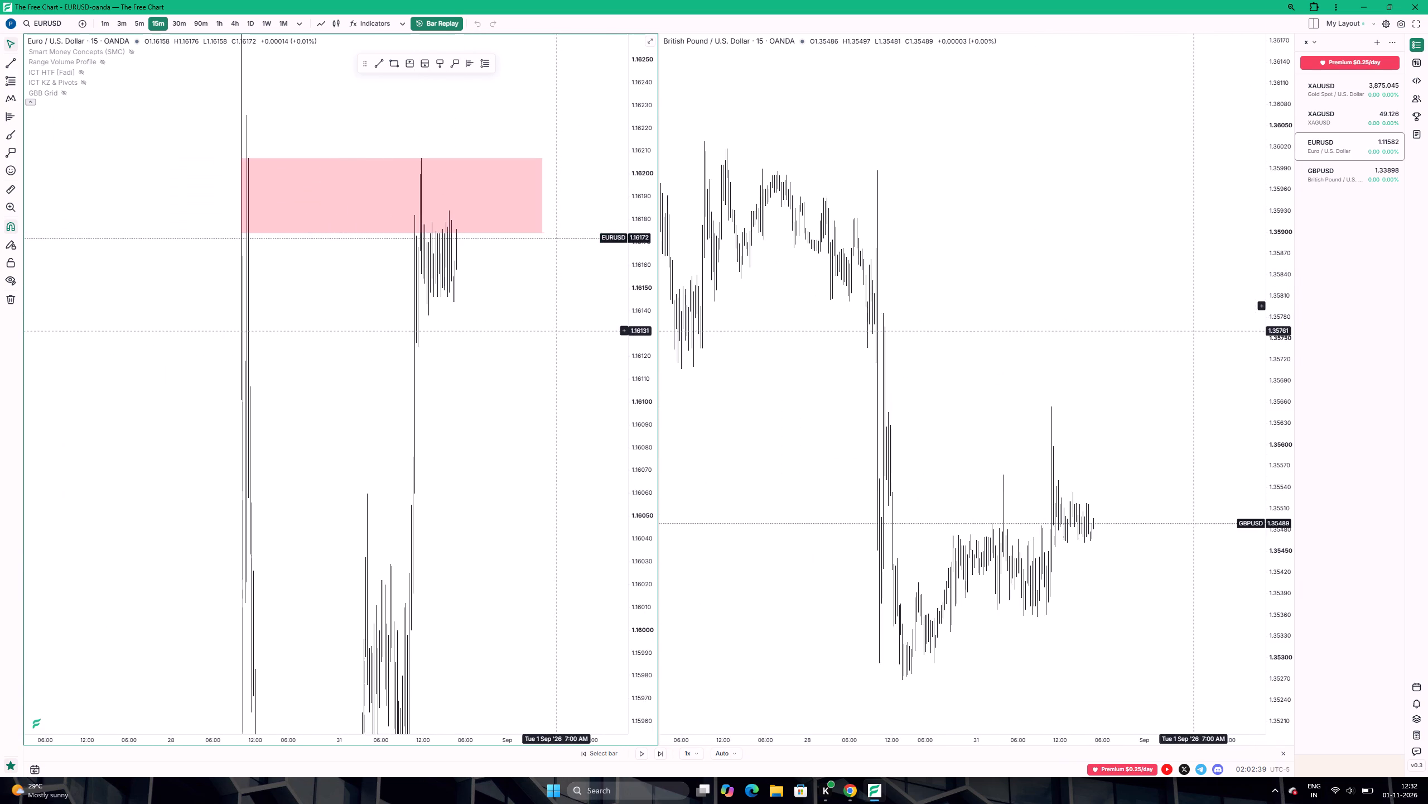
pyautogui.scroll(4, 557, 331)
pyautogui.moveTo(635, 297); pyautogui.dragTo(624, 427)
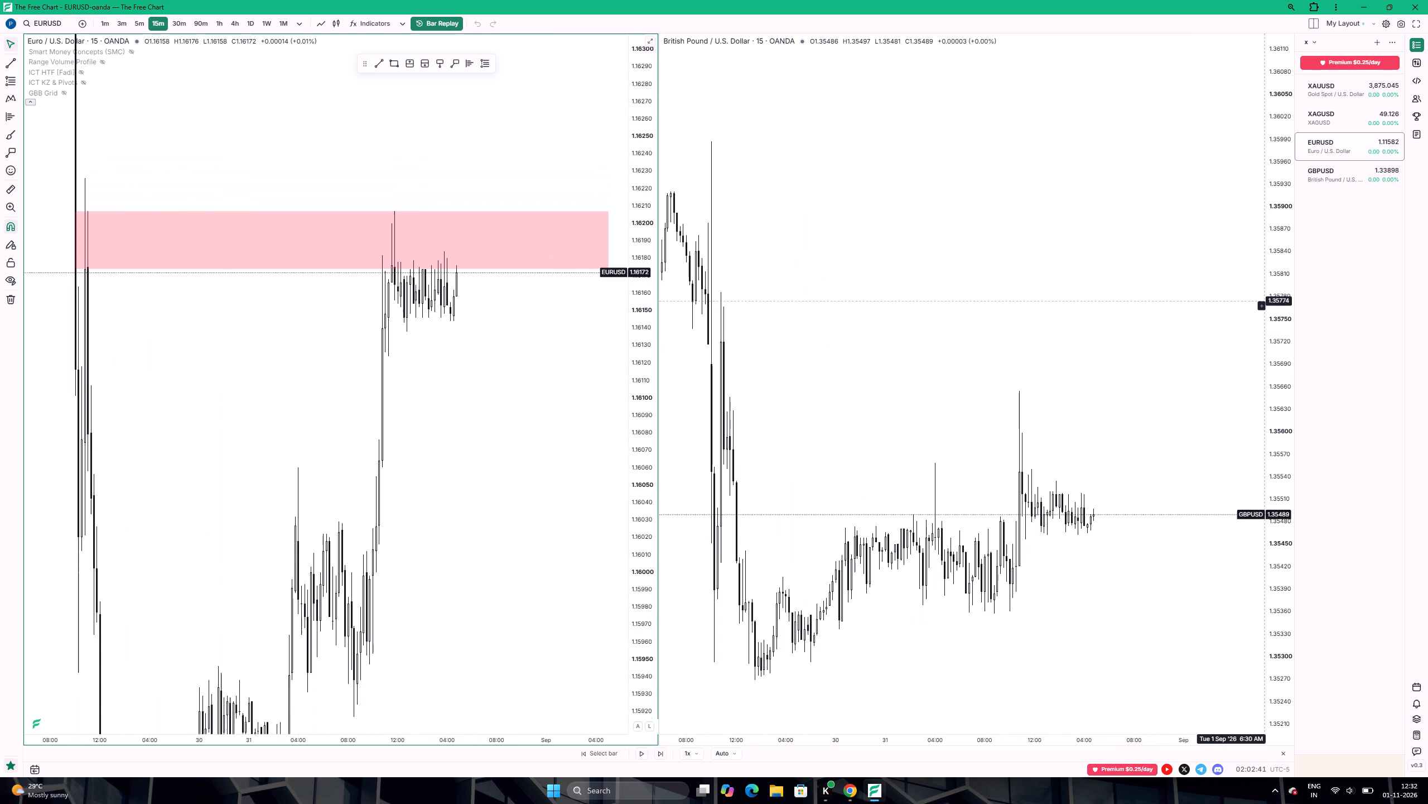
pyautogui.moveTo(624, 427); pyautogui.dragTo(614, 465)
pyautogui.moveTo(502, 452); pyautogui.dragTo(437, 413)
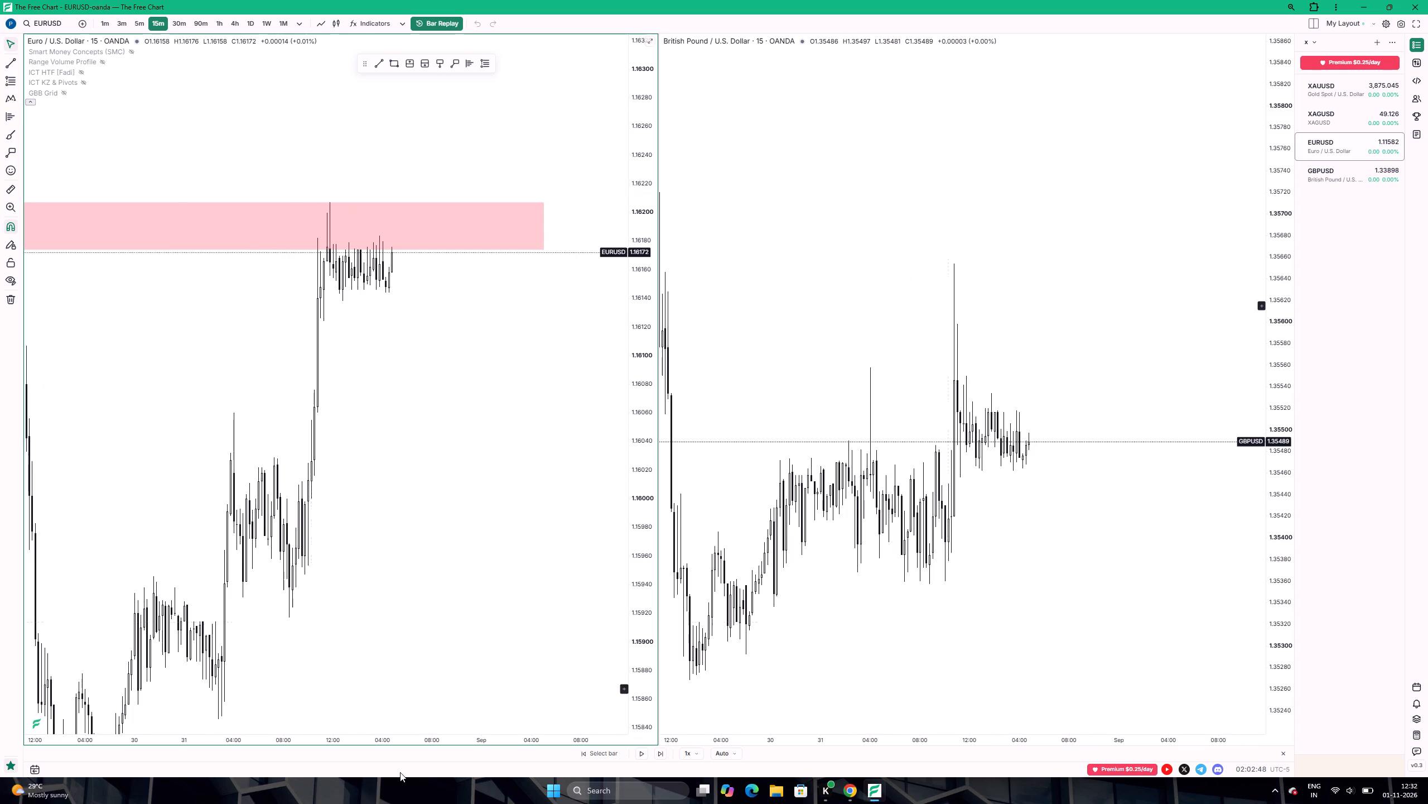
# Play the bar replay forward on the 15m charts to about the 31 August 6:45 PM candle and pause it.
pyautogui.click(640, 753)
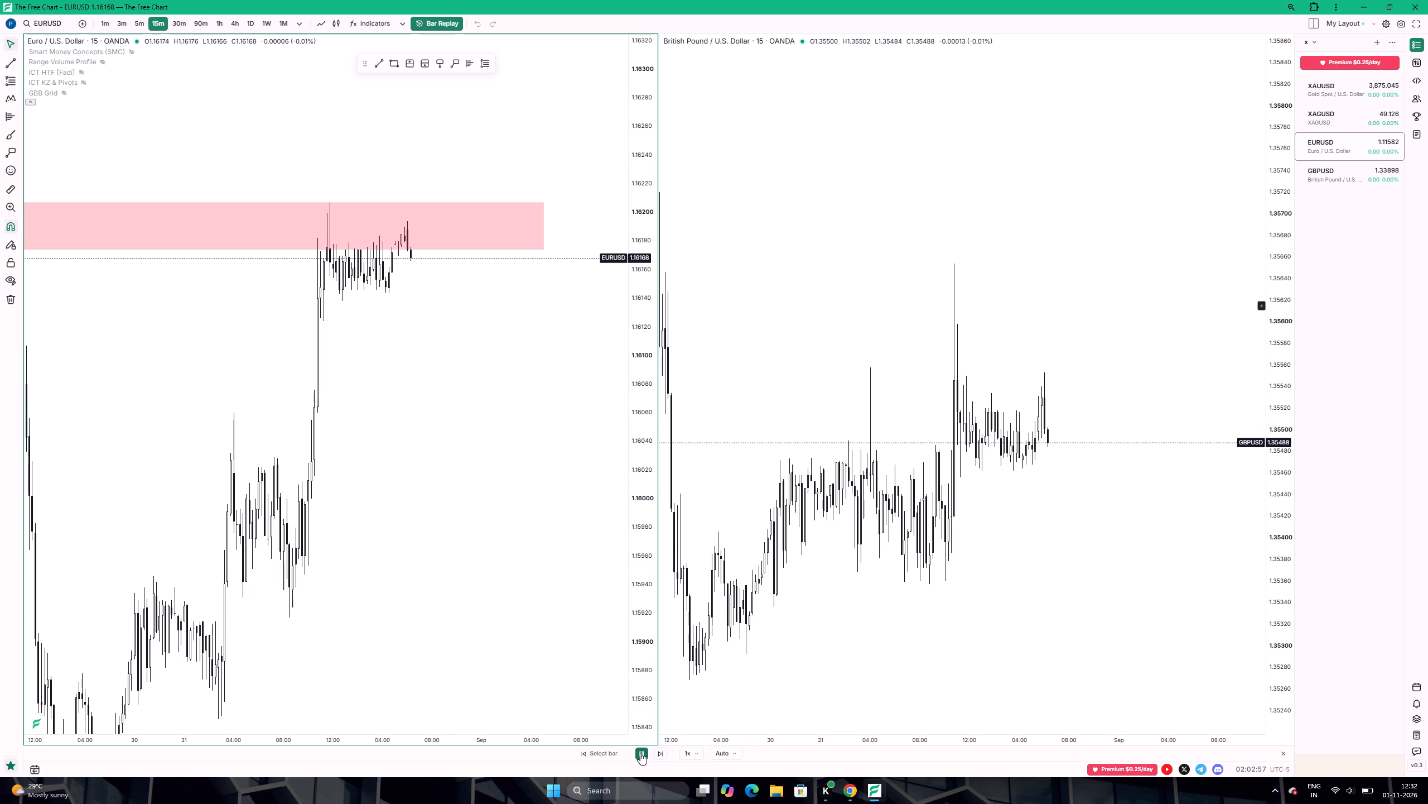
pyautogui.click(638, 753)
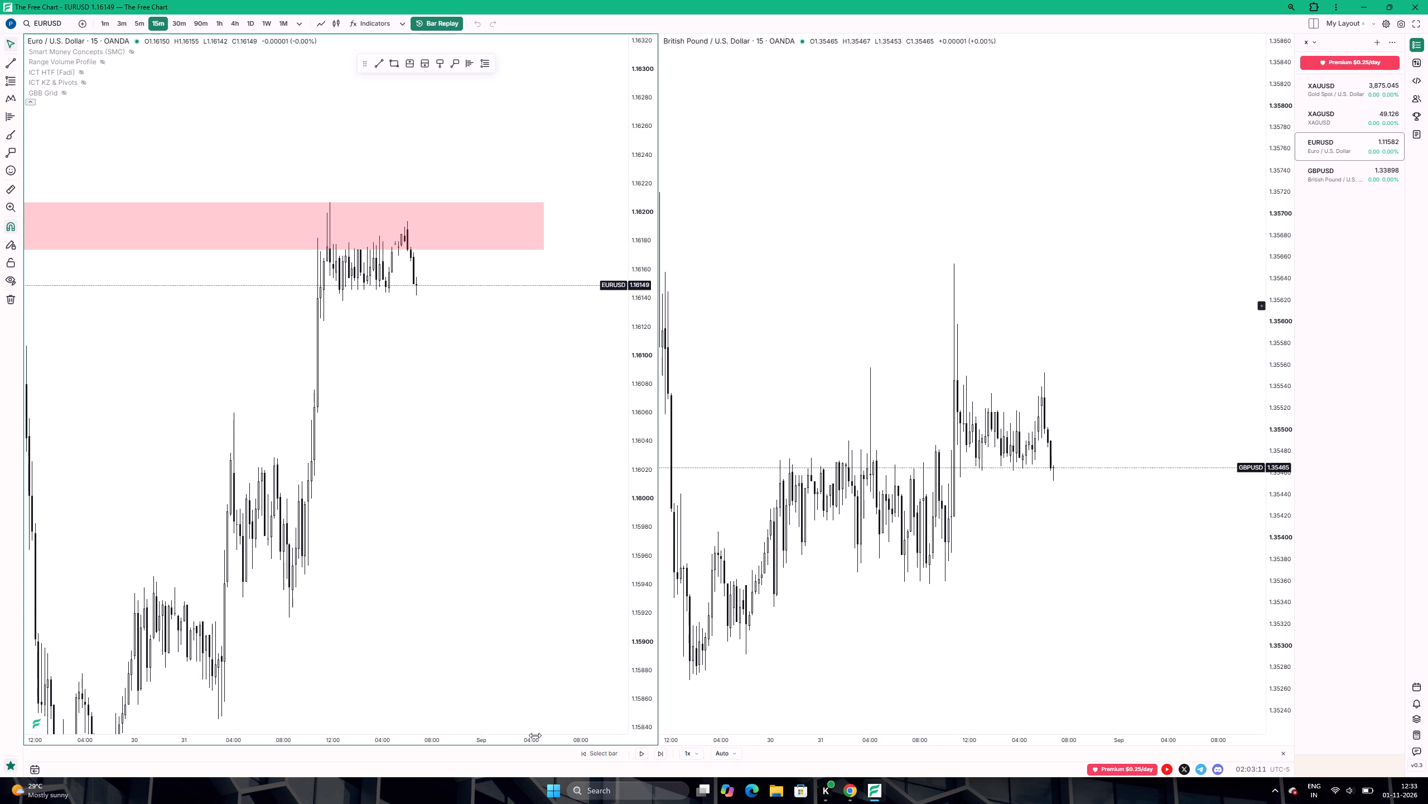
# Advance the 15m replay by two more candles and pause it.
pyautogui.scroll(2, 382, 326)
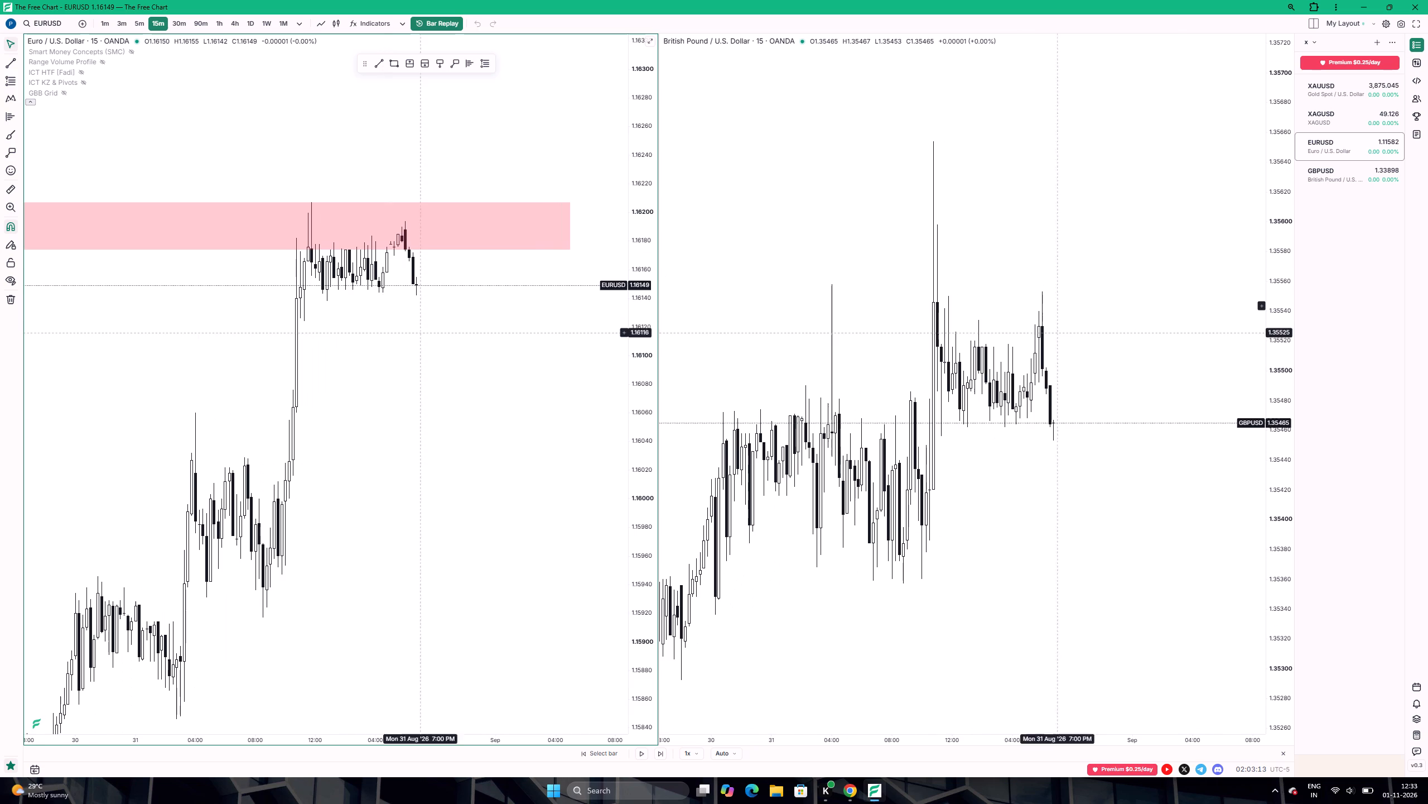
pyautogui.moveTo(651, 418); pyautogui.dragTo(628, 363)
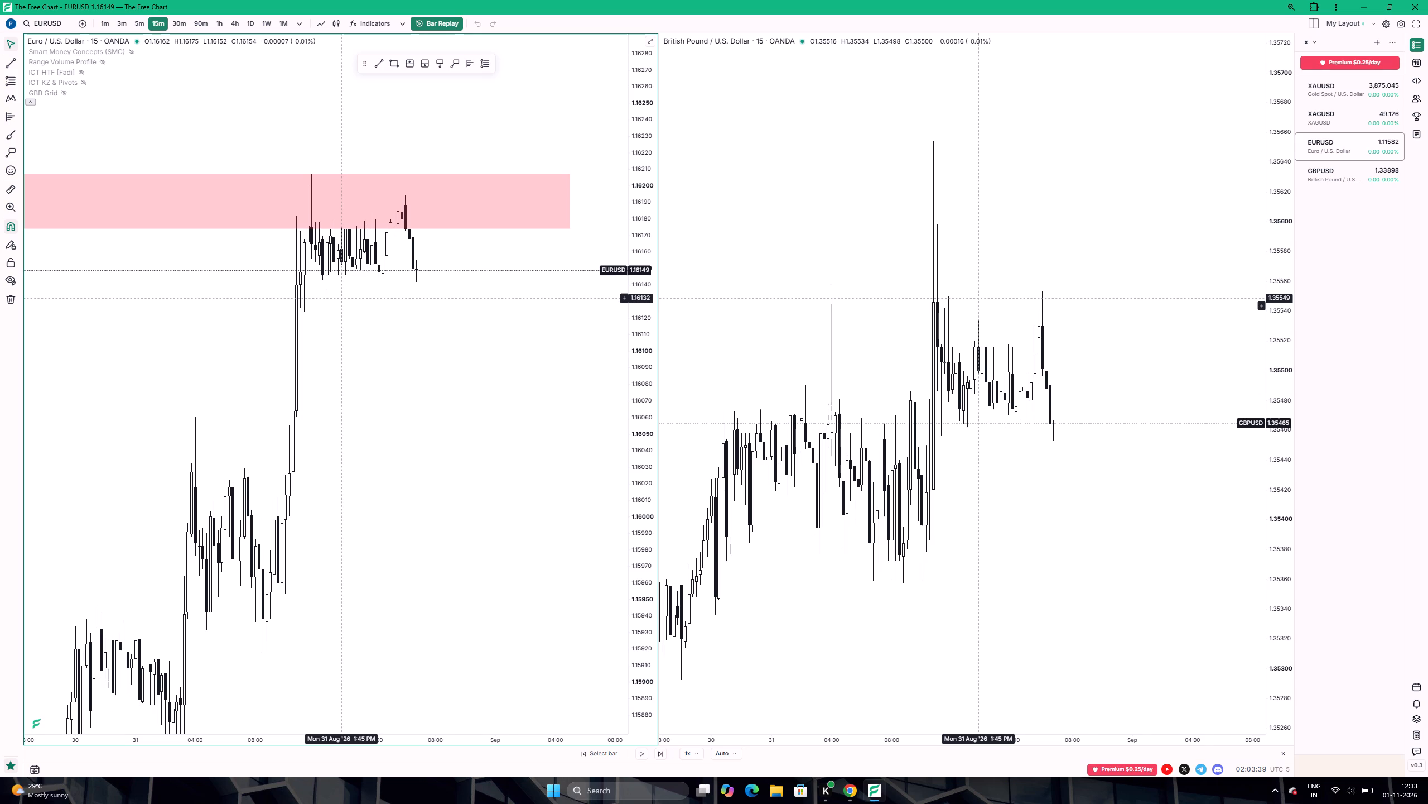
pyautogui.scroll(2, 362, 316)
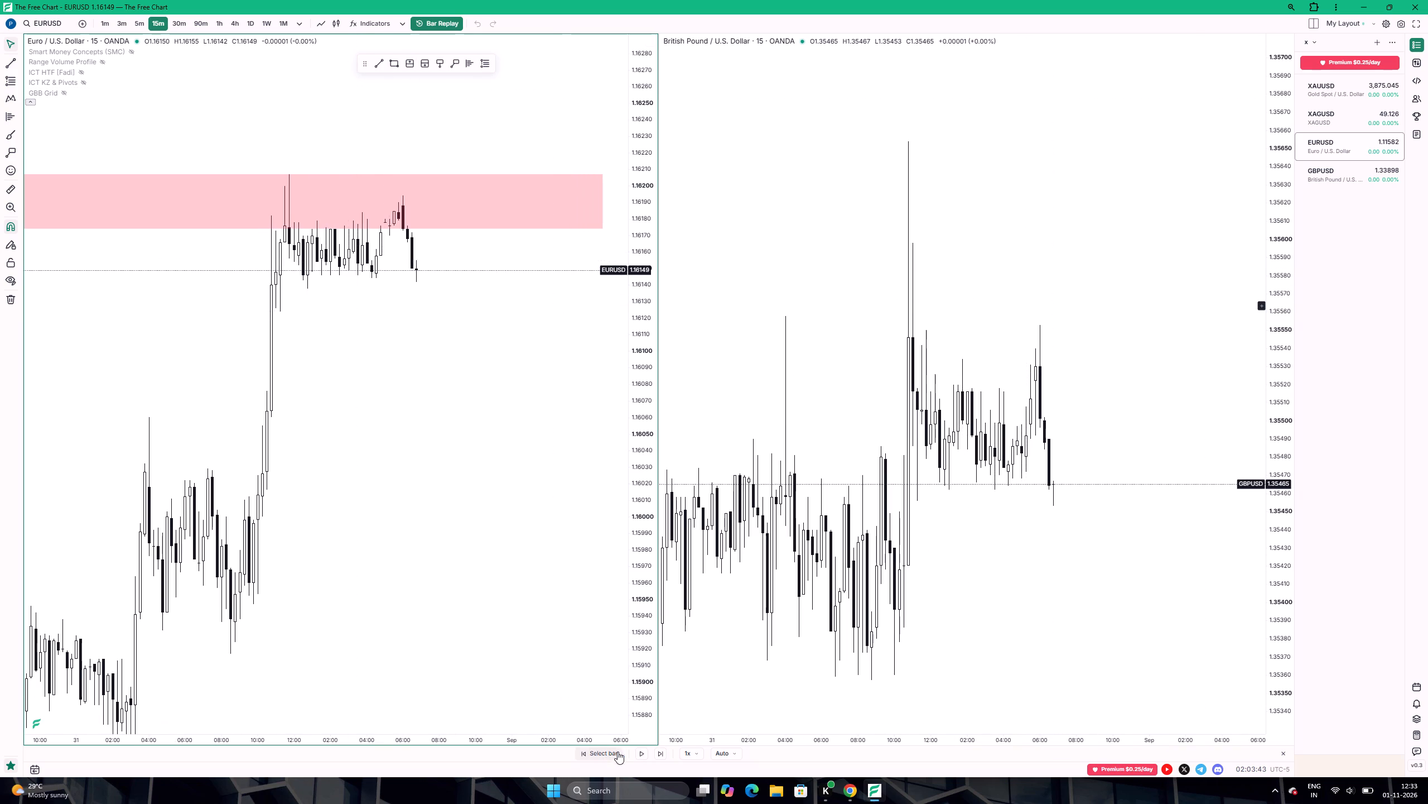
pyautogui.click(641, 750)
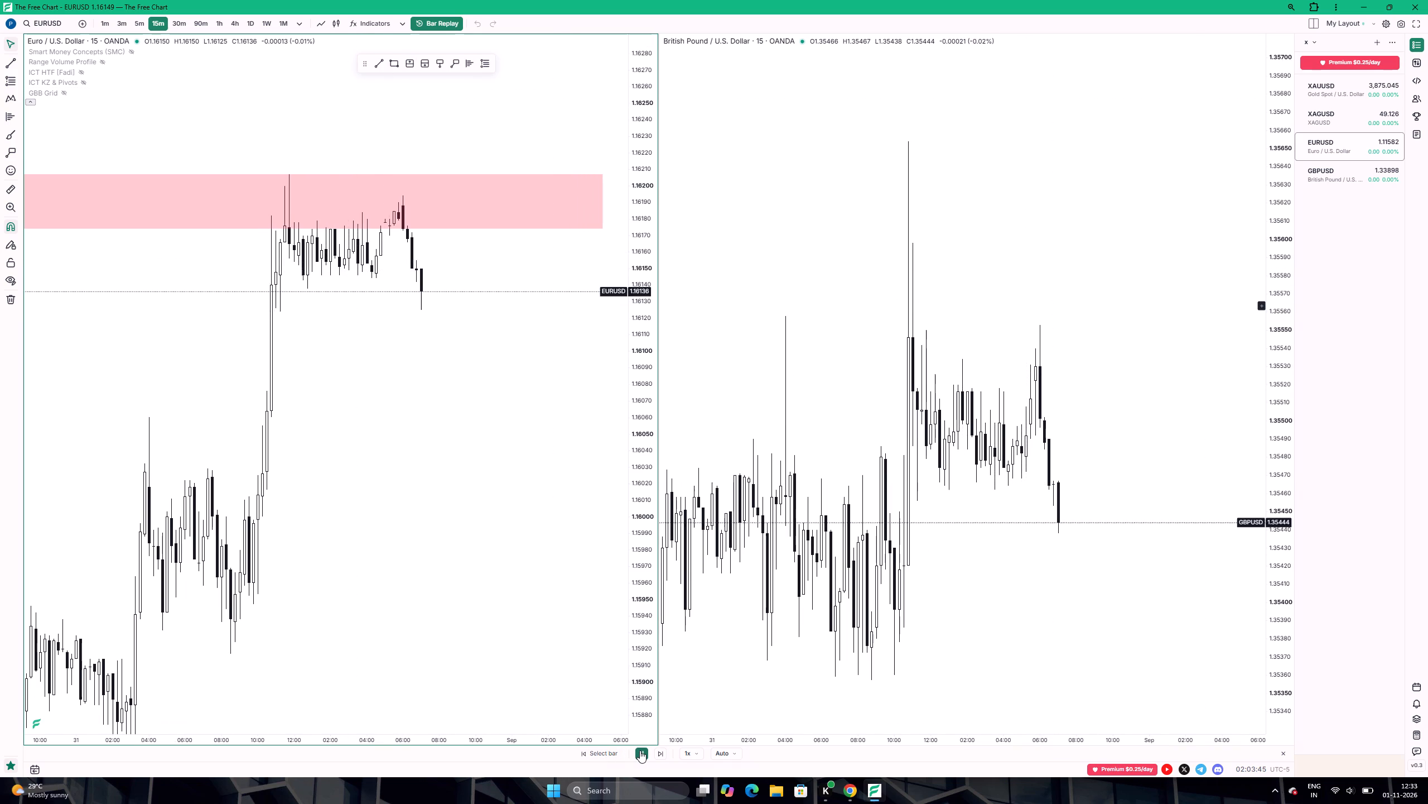
pyautogui.click(640, 751)
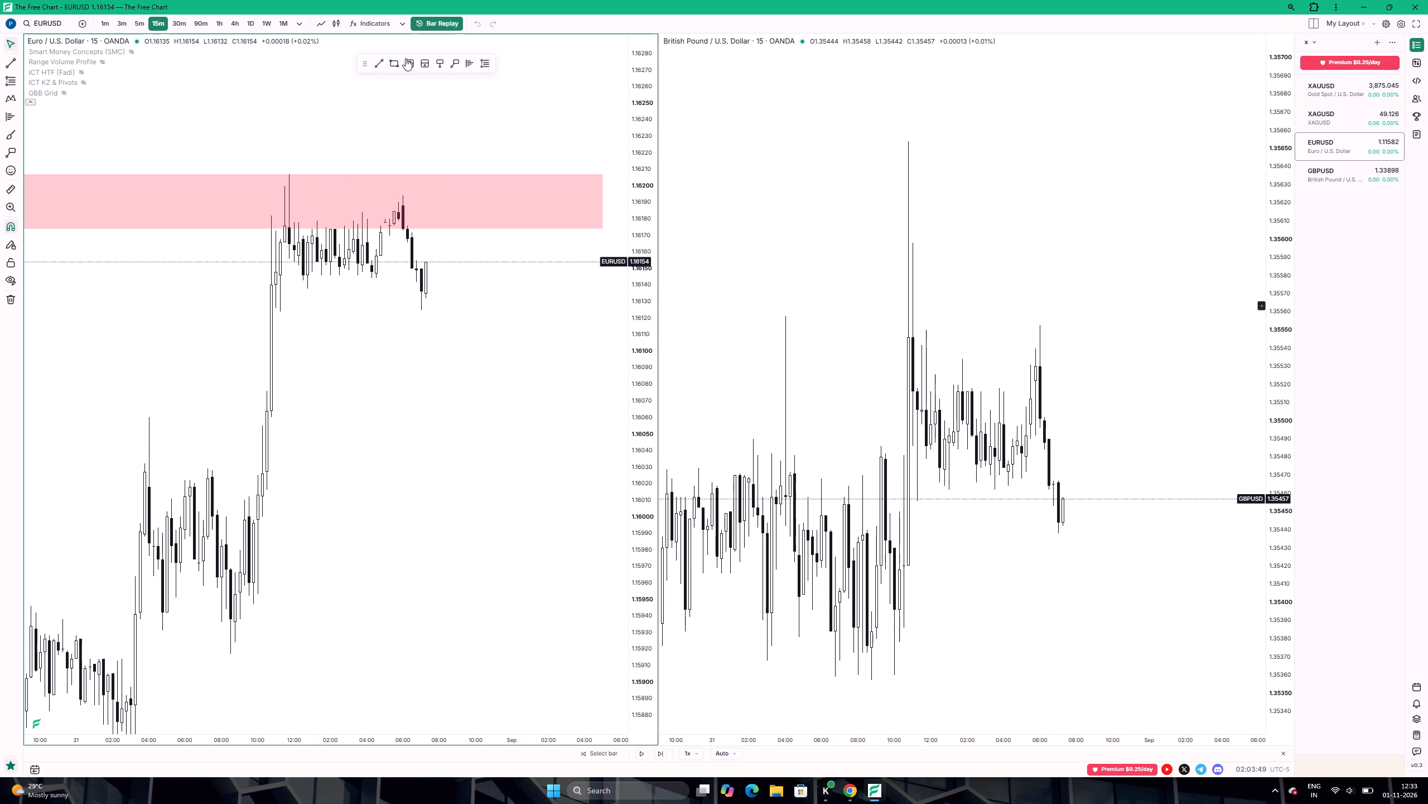
# Draw a level trend line on EURUSD at about 1.16125, from the 31 August late-morning low to the evening low.
pyautogui.click(382, 59)
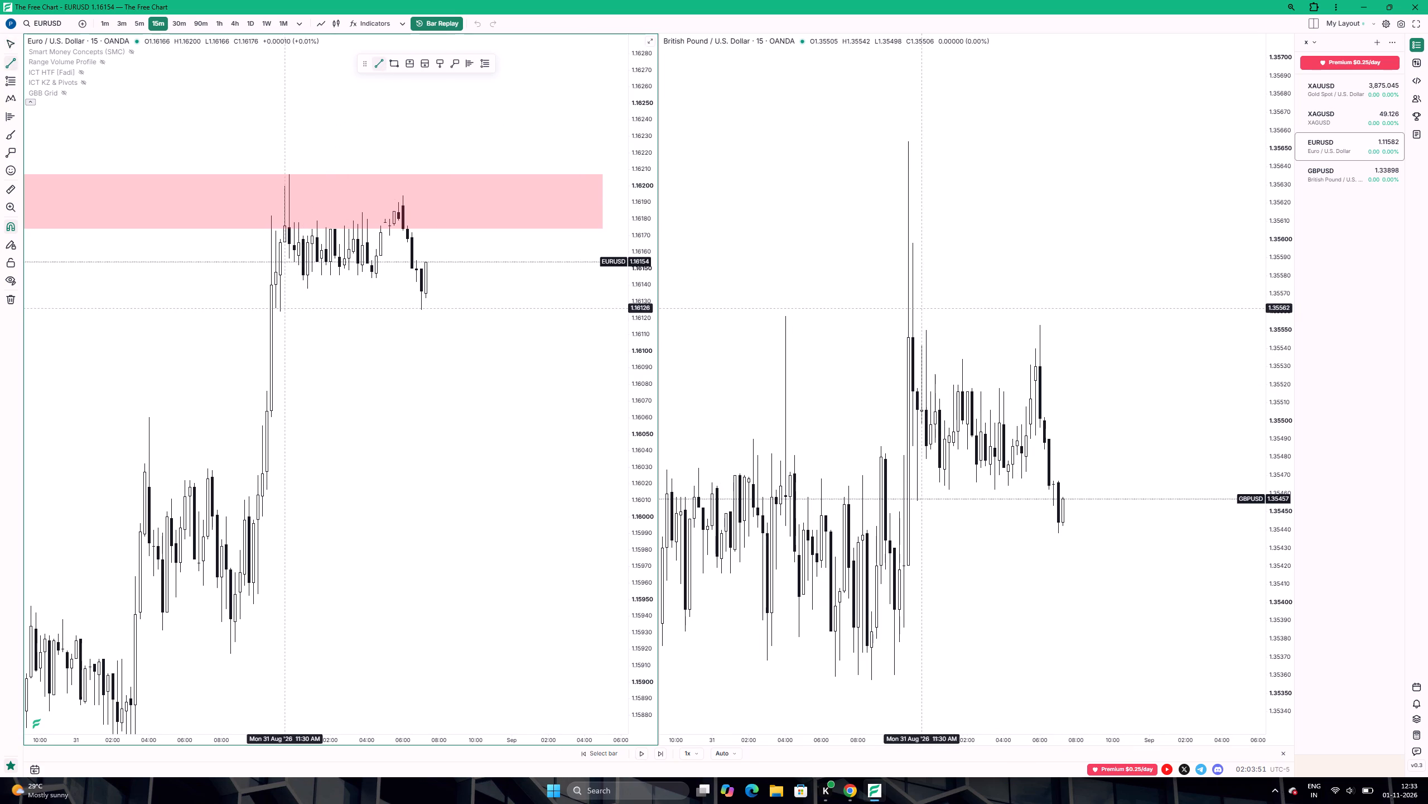
pyautogui.click(278, 310)
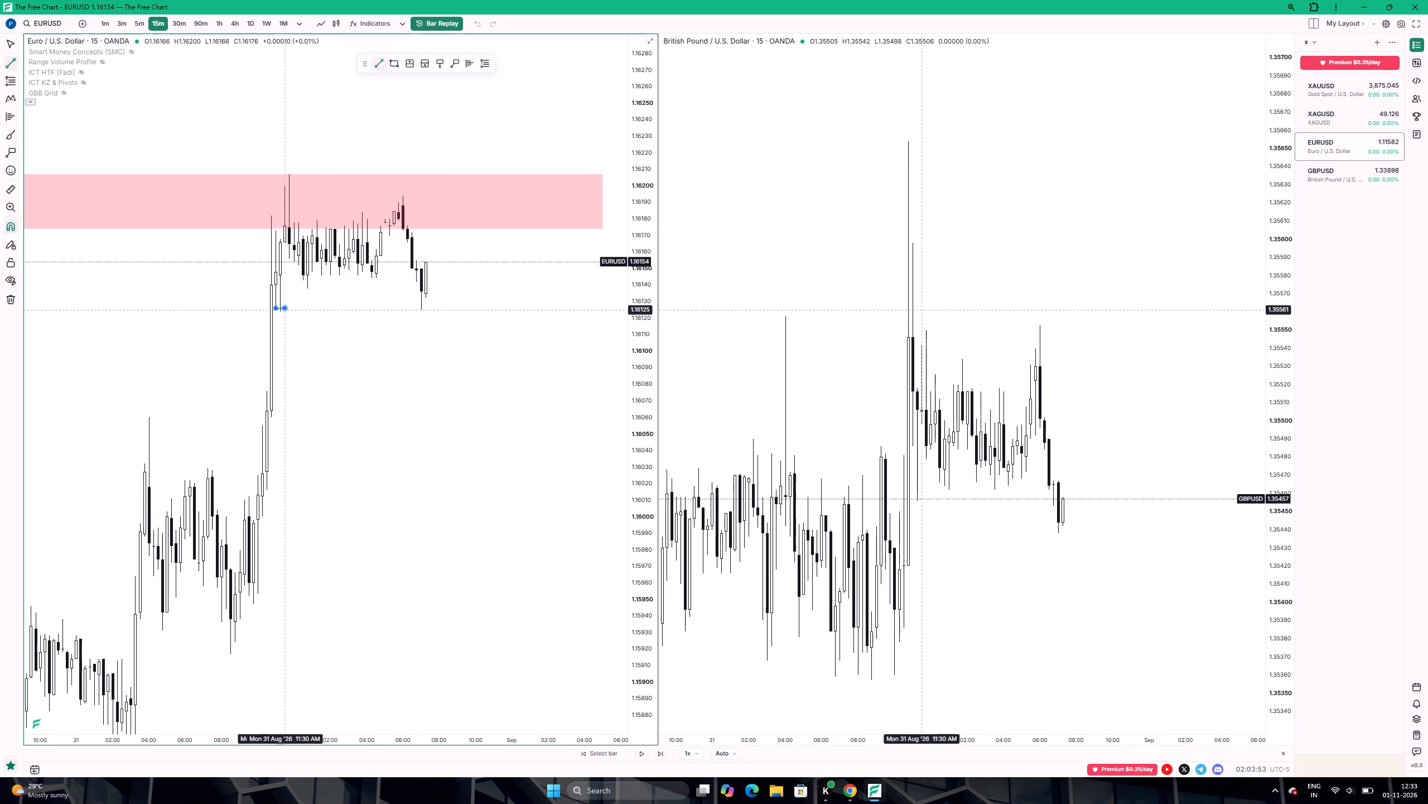
pyautogui.keyDown('shift'); pyautogui.click(427, 309); pyautogui.keyUp('shift')
pyautogui.click(446, 348)
pyautogui.click(469, 385)
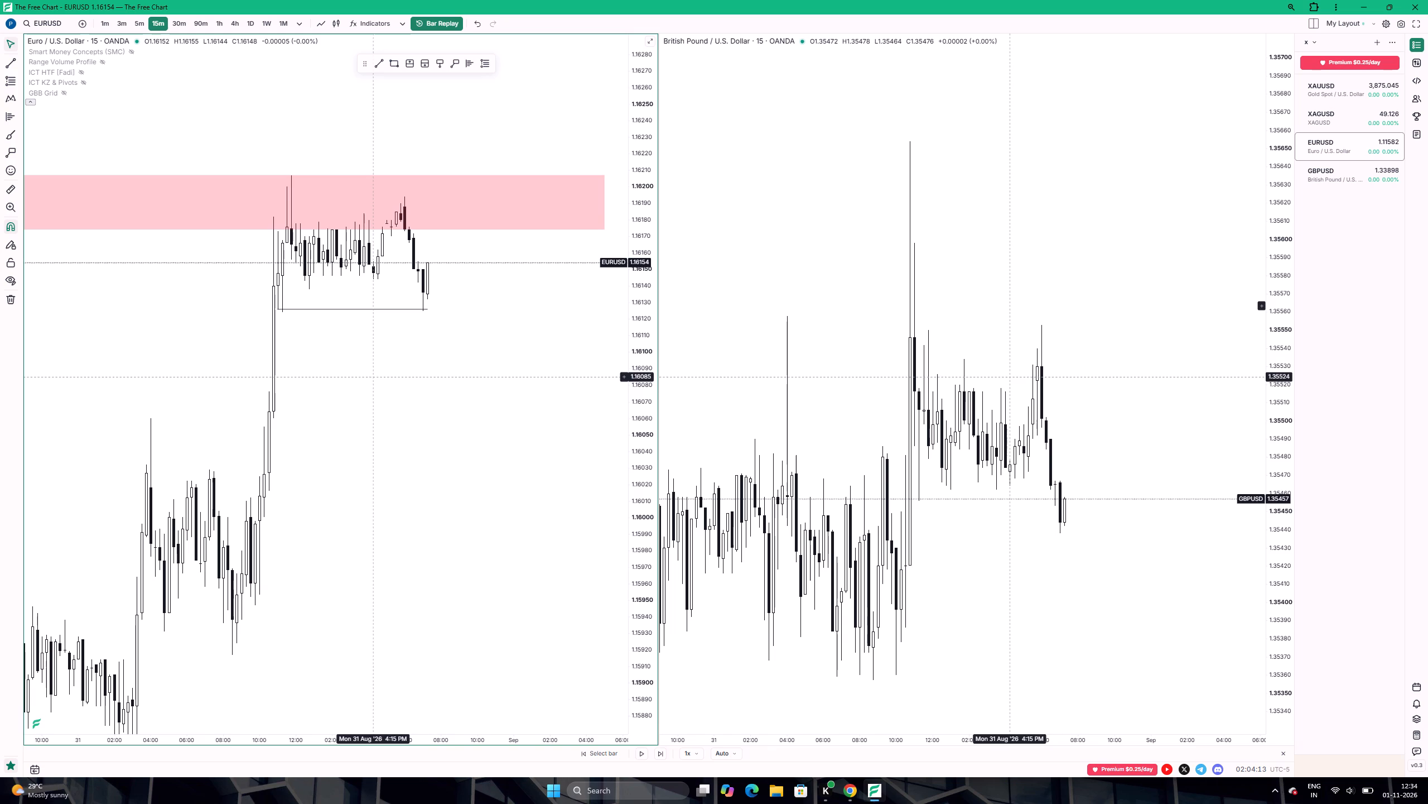
# Switch the EURUSD and GBPUSD charts to the 5m timeframe.
pyautogui.click(137, 25)
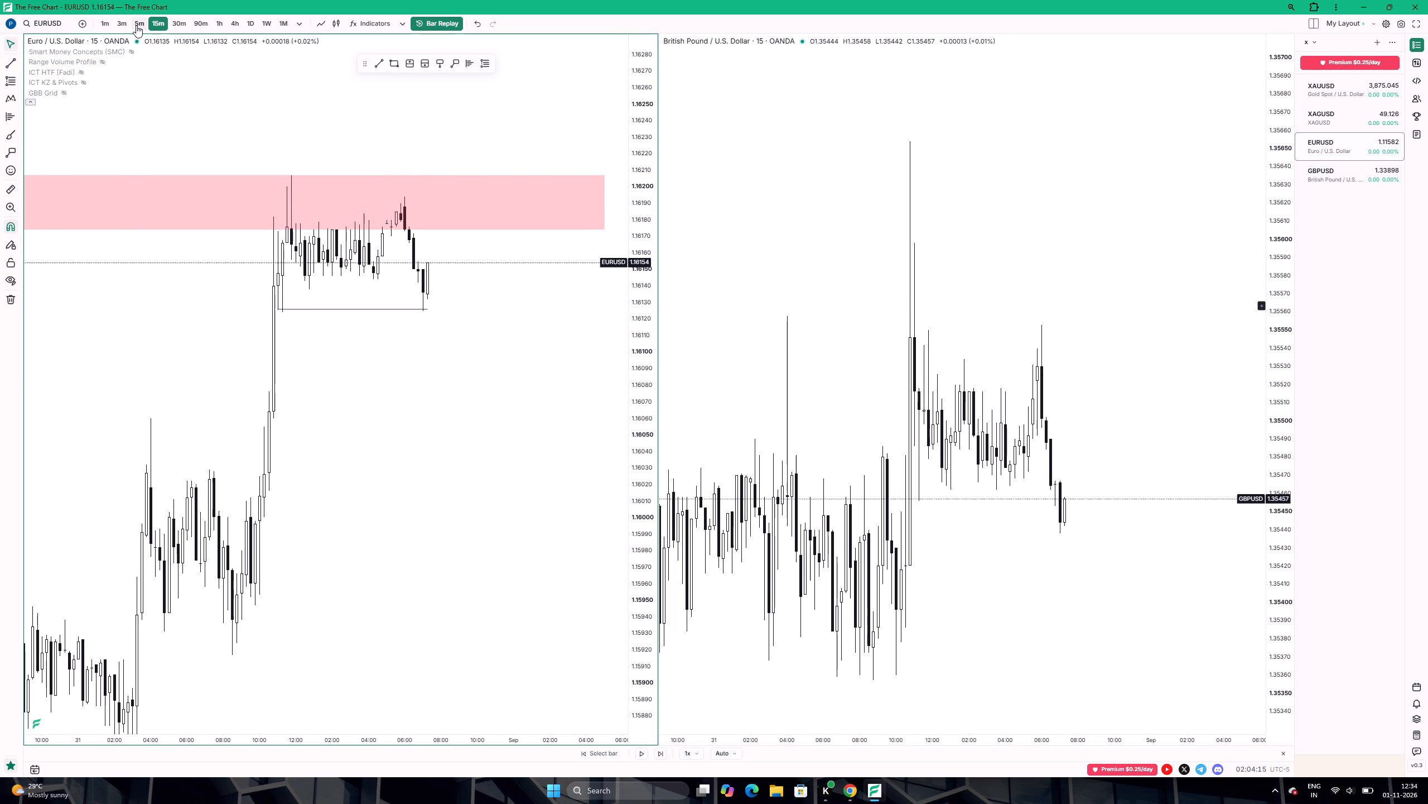
# Examine the 31 August 5m EURUSD candles around the gap rectangle and the level low line, comparing them with GBPUSD.
pyautogui.scroll(-2, 337, 392)
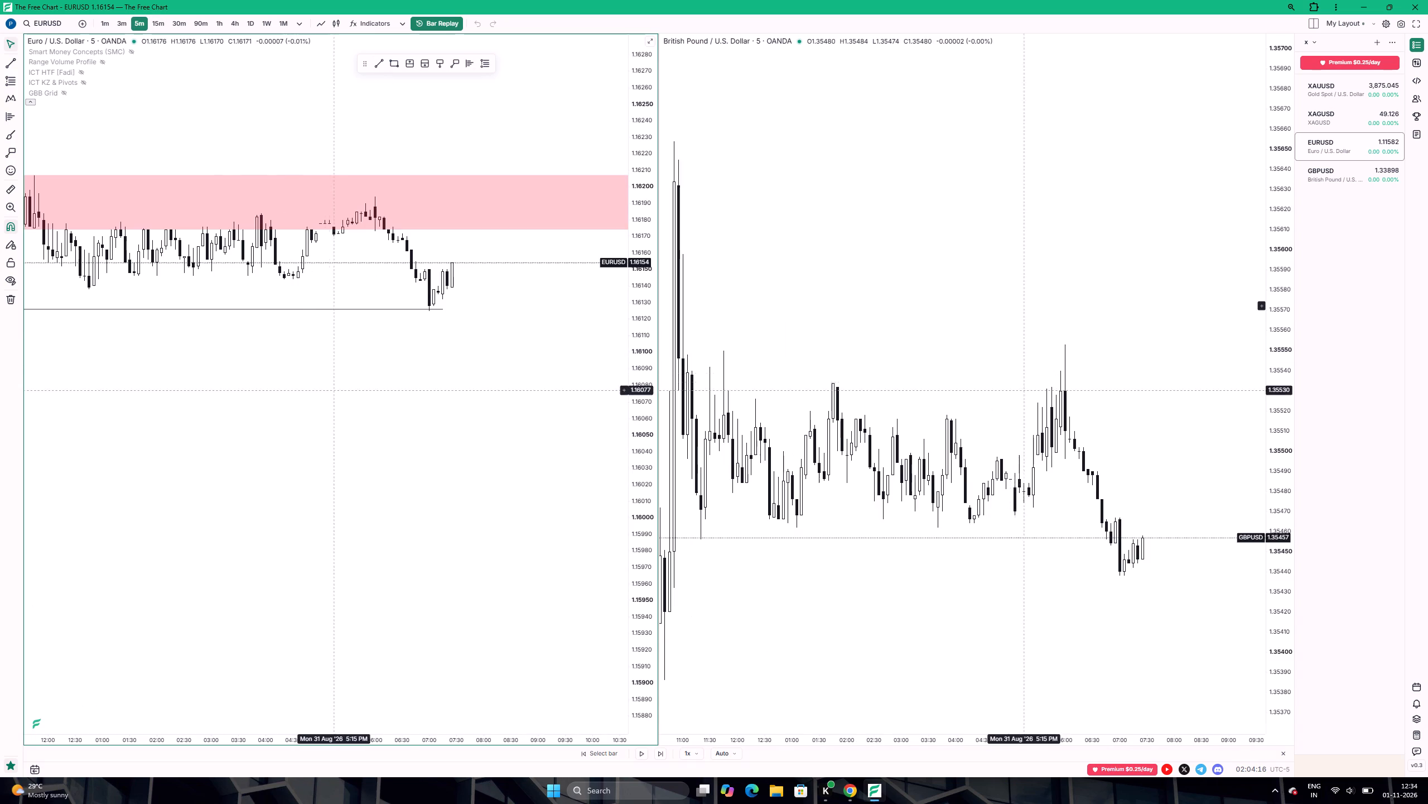
pyautogui.scroll(-4, 343, 398)
pyautogui.scroll(1, 363, 409)
pyautogui.scroll(-3, 376, 406)
pyautogui.moveTo(637, 439); pyautogui.dragTo(628, 282)
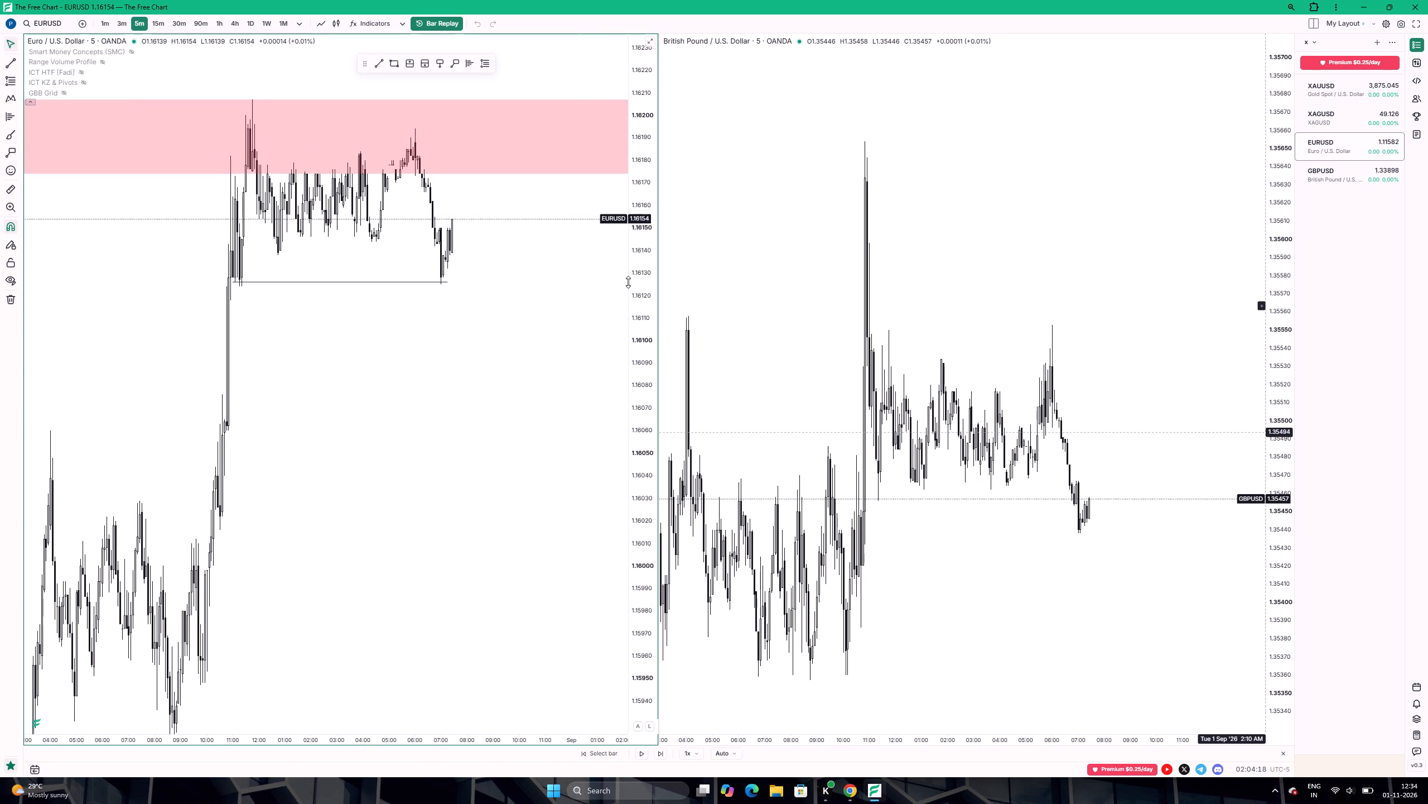
pyautogui.moveTo(628, 282); pyautogui.dragTo(620, 259)
pyautogui.moveTo(556, 281); pyautogui.dragTo(546, 448)
pyautogui.scroll(2, 524, 451)
pyautogui.moveTo(462, 454); pyautogui.dragTo(526, 468)
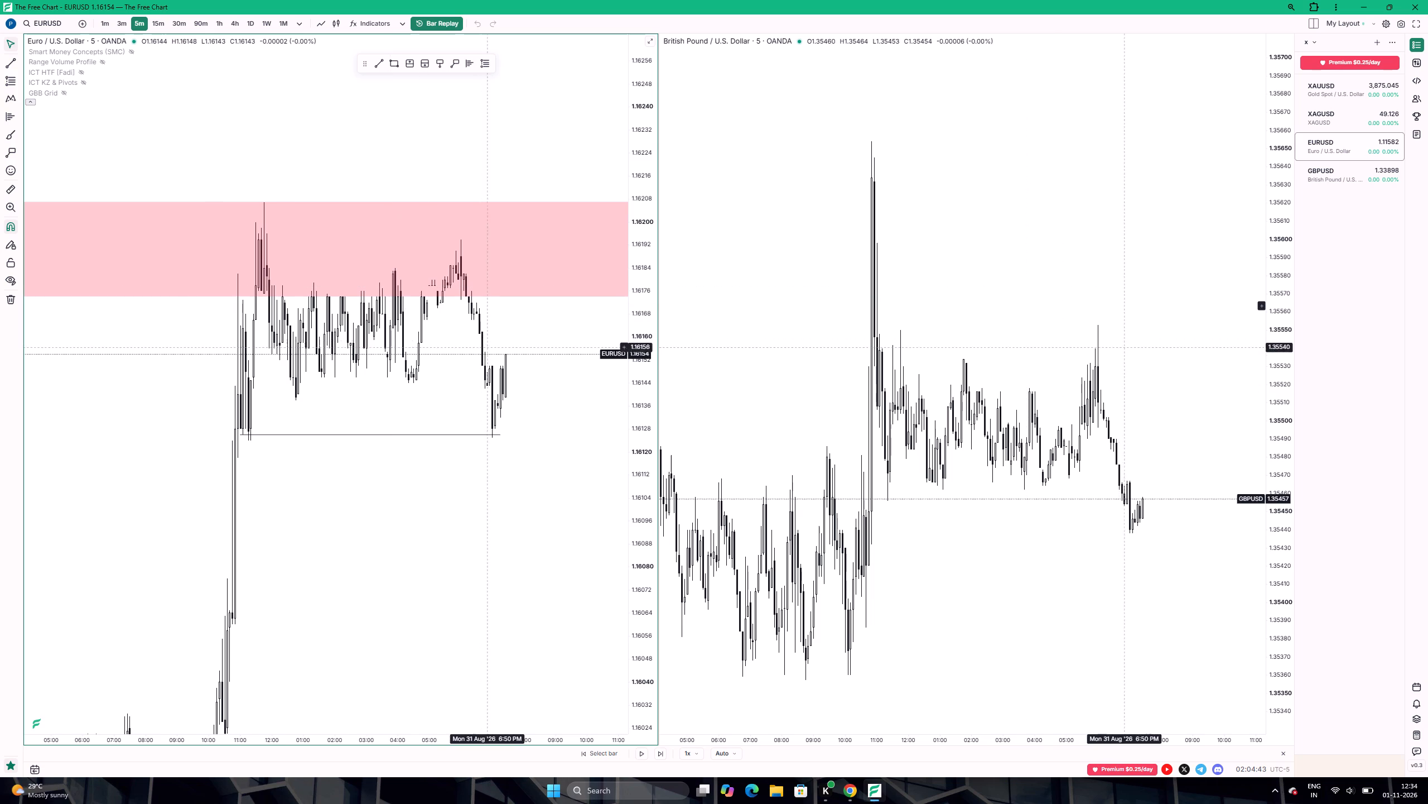
pyautogui.scroll(5, 488, 351)
pyautogui.moveTo(529, 387); pyautogui.dragTo(484, 393)
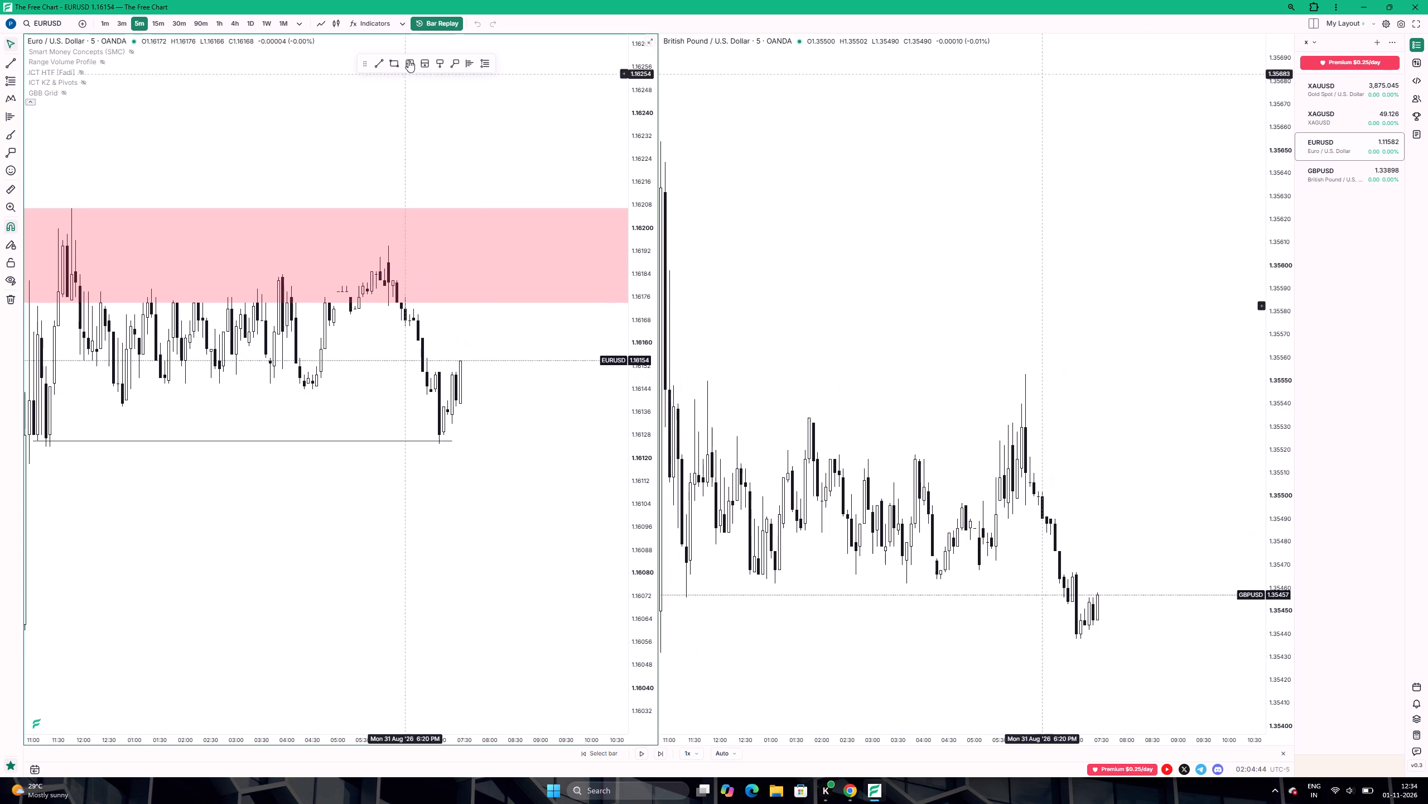
pyautogui.scroll(-4, 481, 69)
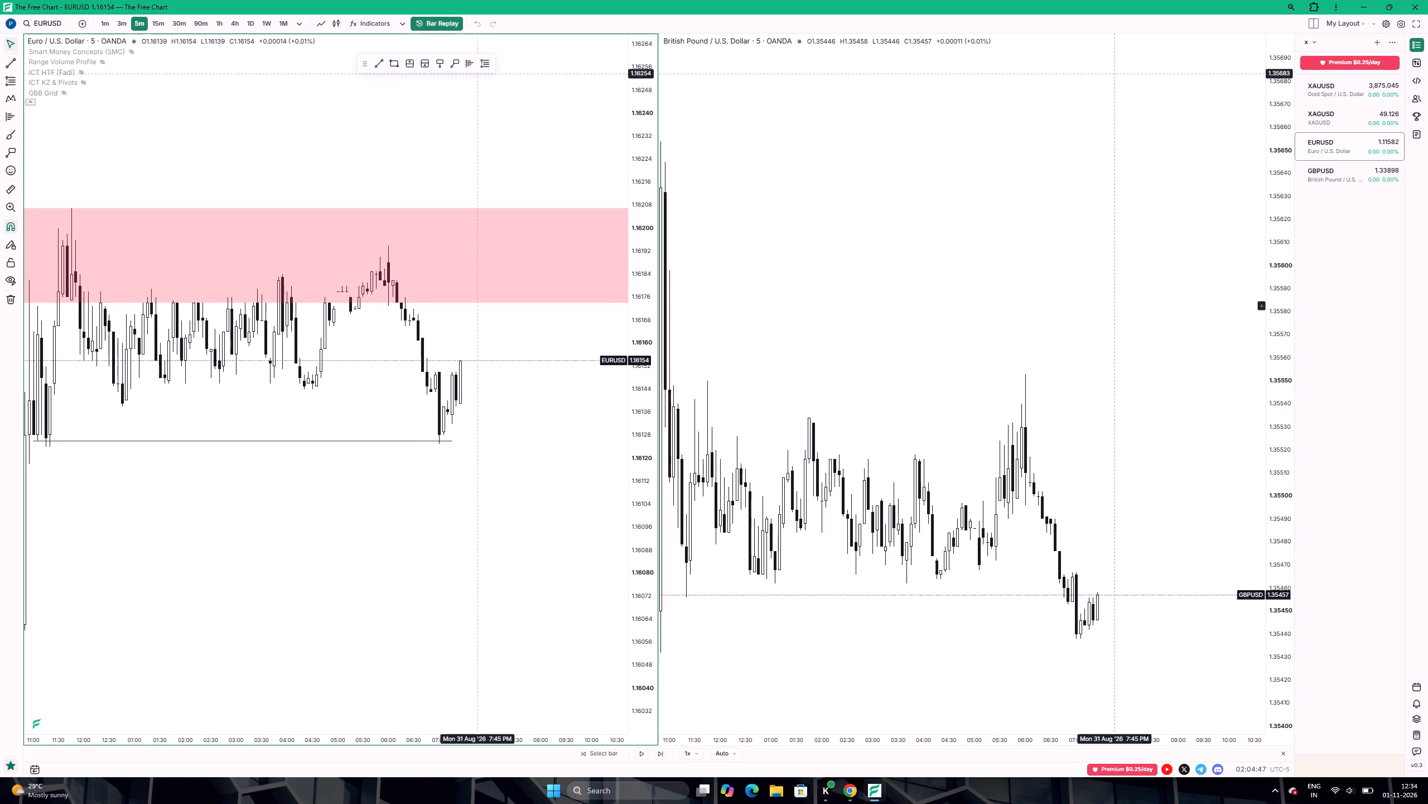
pyautogui.scroll(-2, 480, 99)
pyautogui.scroll(-3, 478, 316)
pyautogui.moveTo(503, 393); pyautogui.dragTo(521, 183)
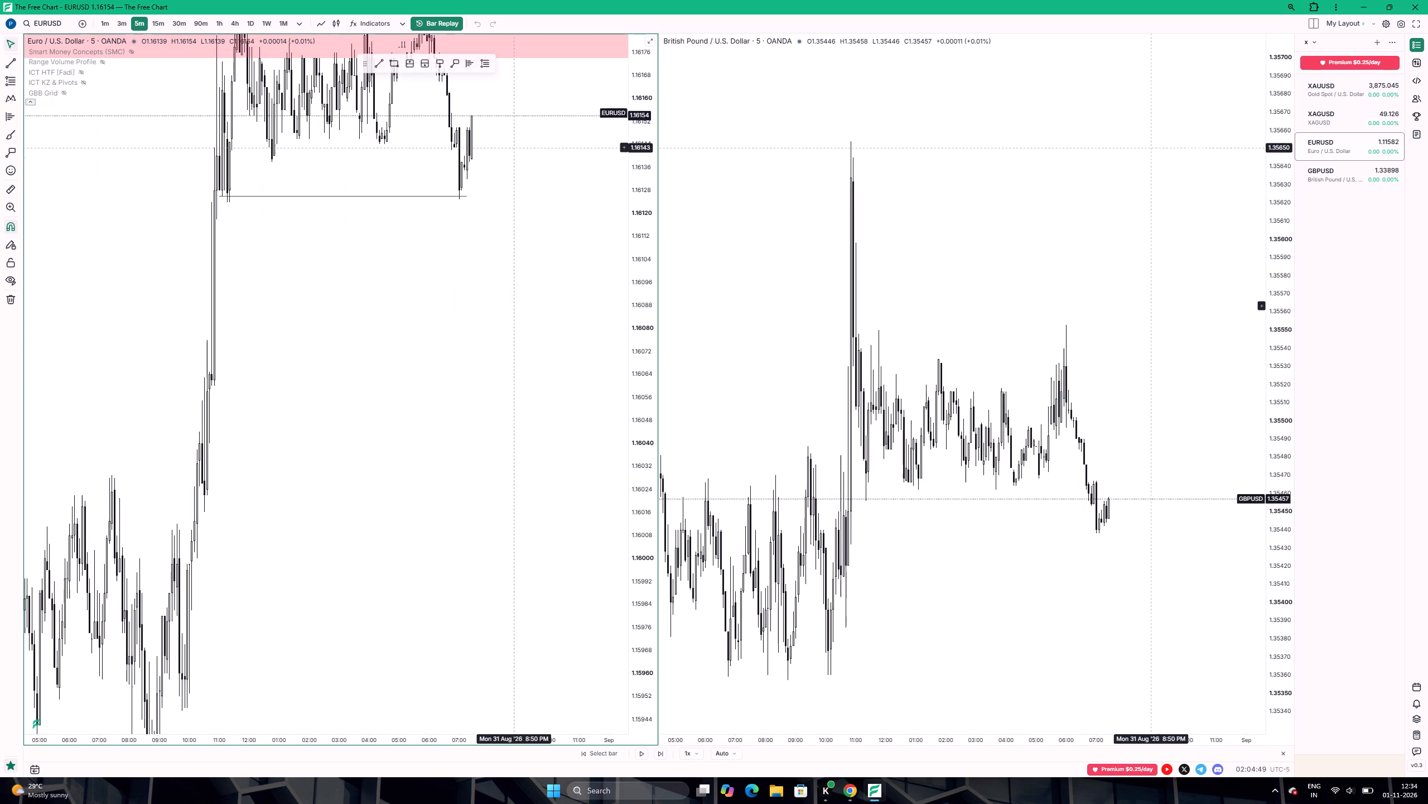
pyautogui.moveTo(521, 183); pyautogui.dragTo(530, 237)
pyautogui.moveTo(638, 228); pyautogui.dragTo(616, 438)
pyautogui.scroll(-3, 541, 437)
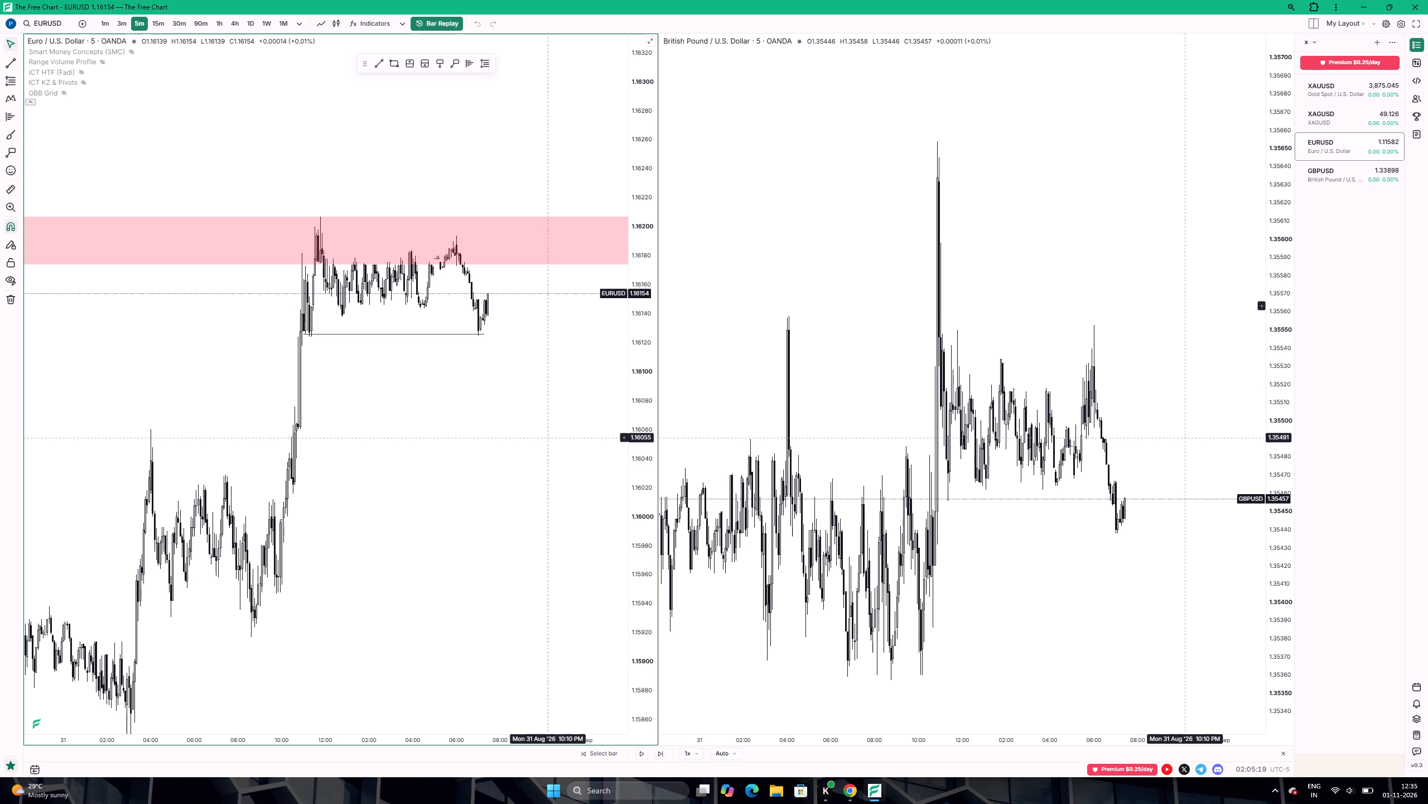
# Draw a fixed range volume profile on EURUSD from the 31 August 8:35 AM low to the 7:00 PM low at about 1.16125.
pyautogui.click(470, 62)
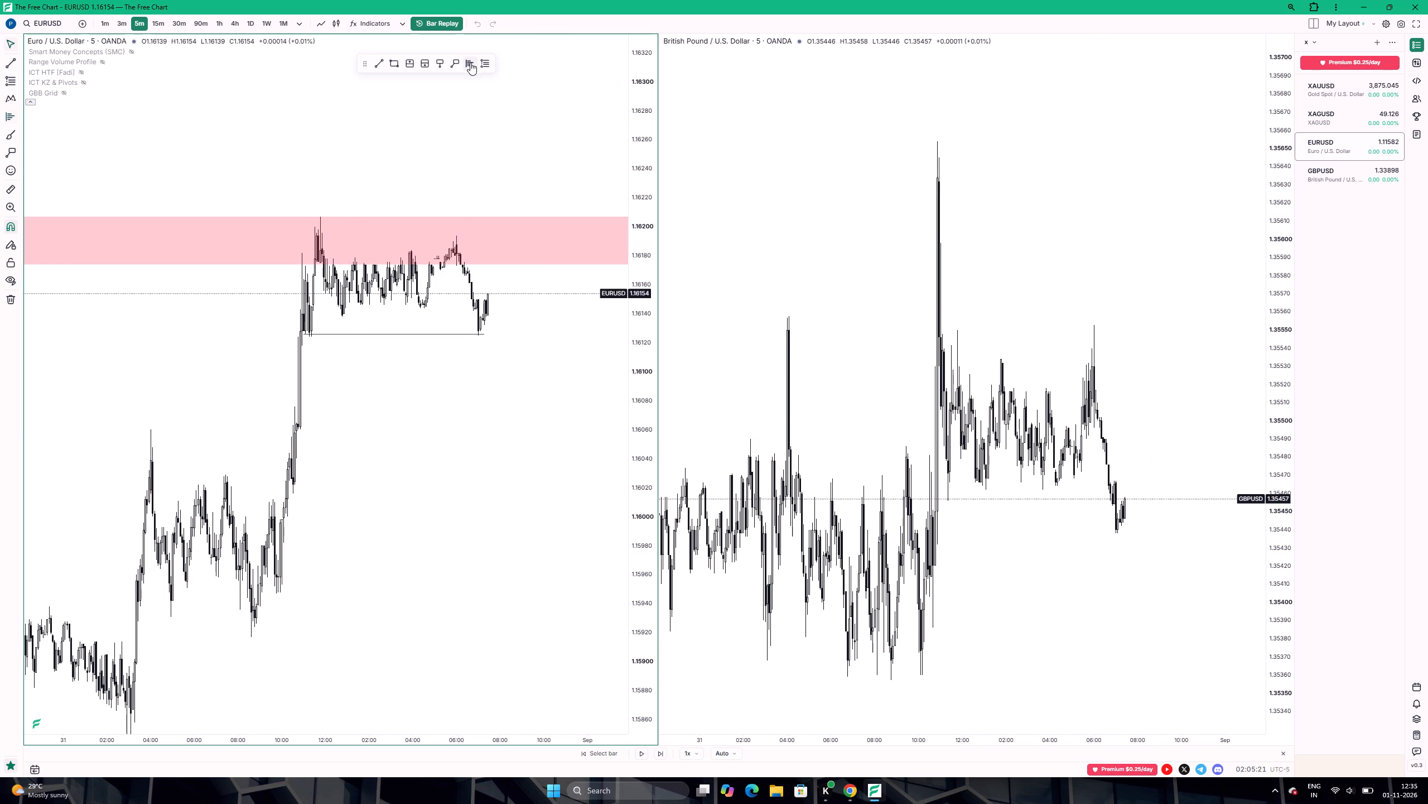
pyautogui.click(467, 63)
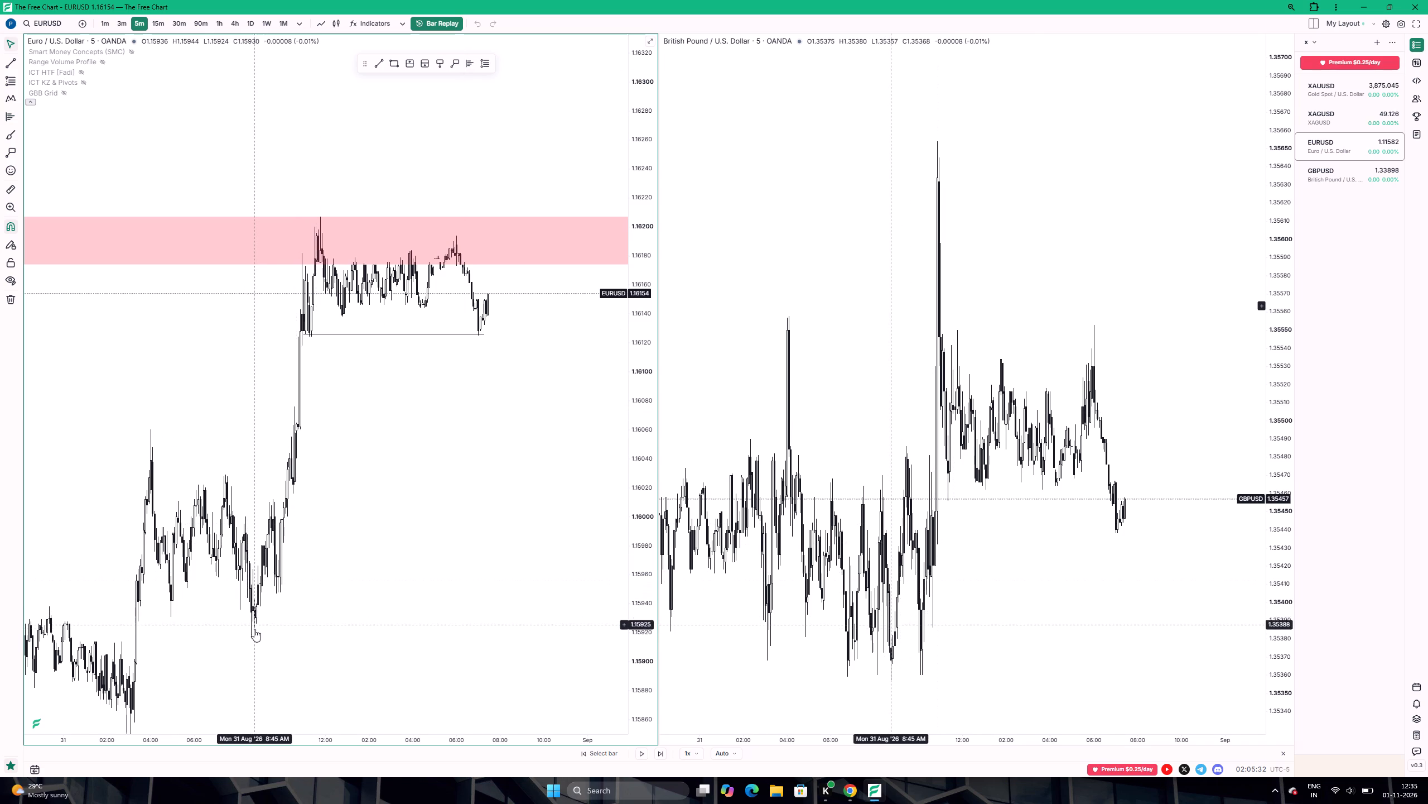
pyautogui.click(466, 60)
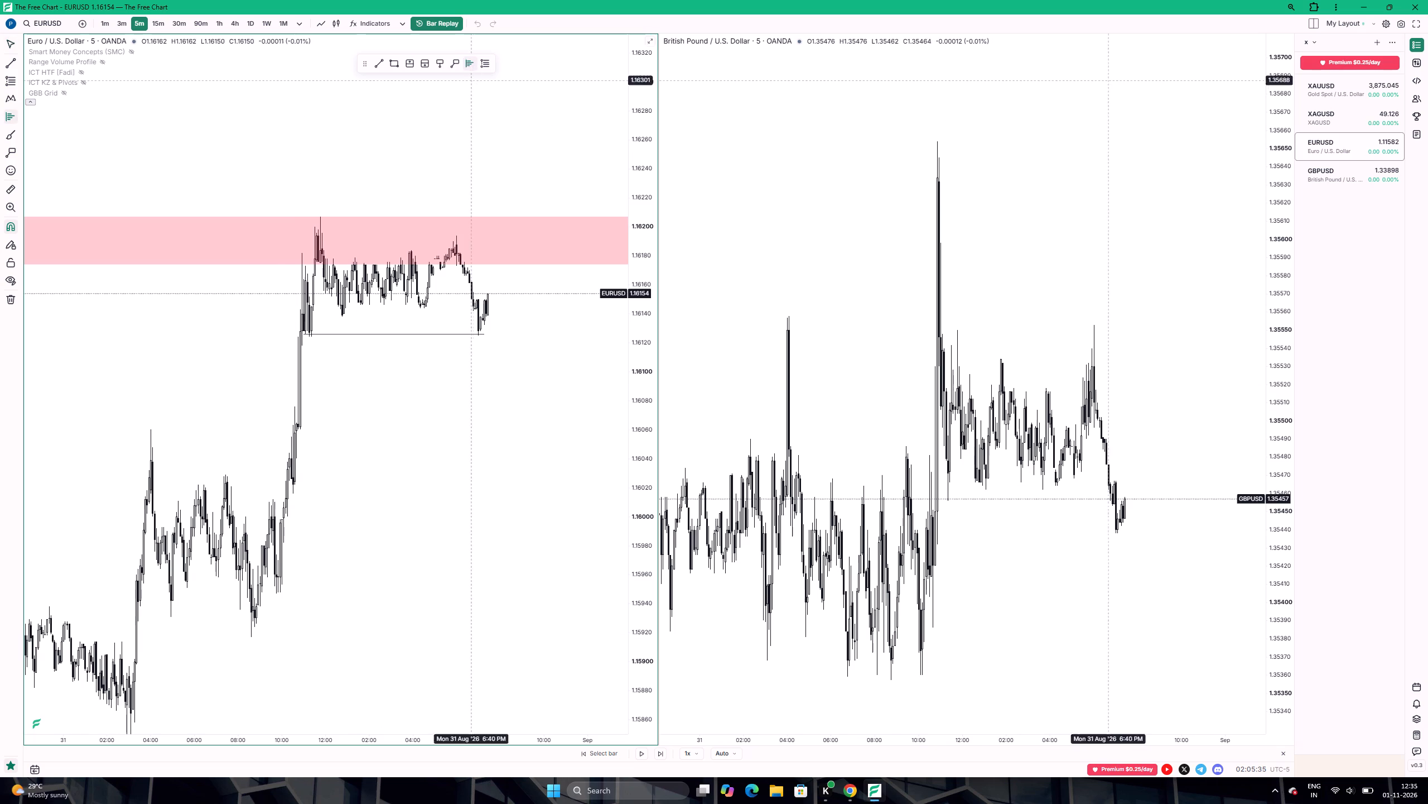
pyautogui.click(249, 635)
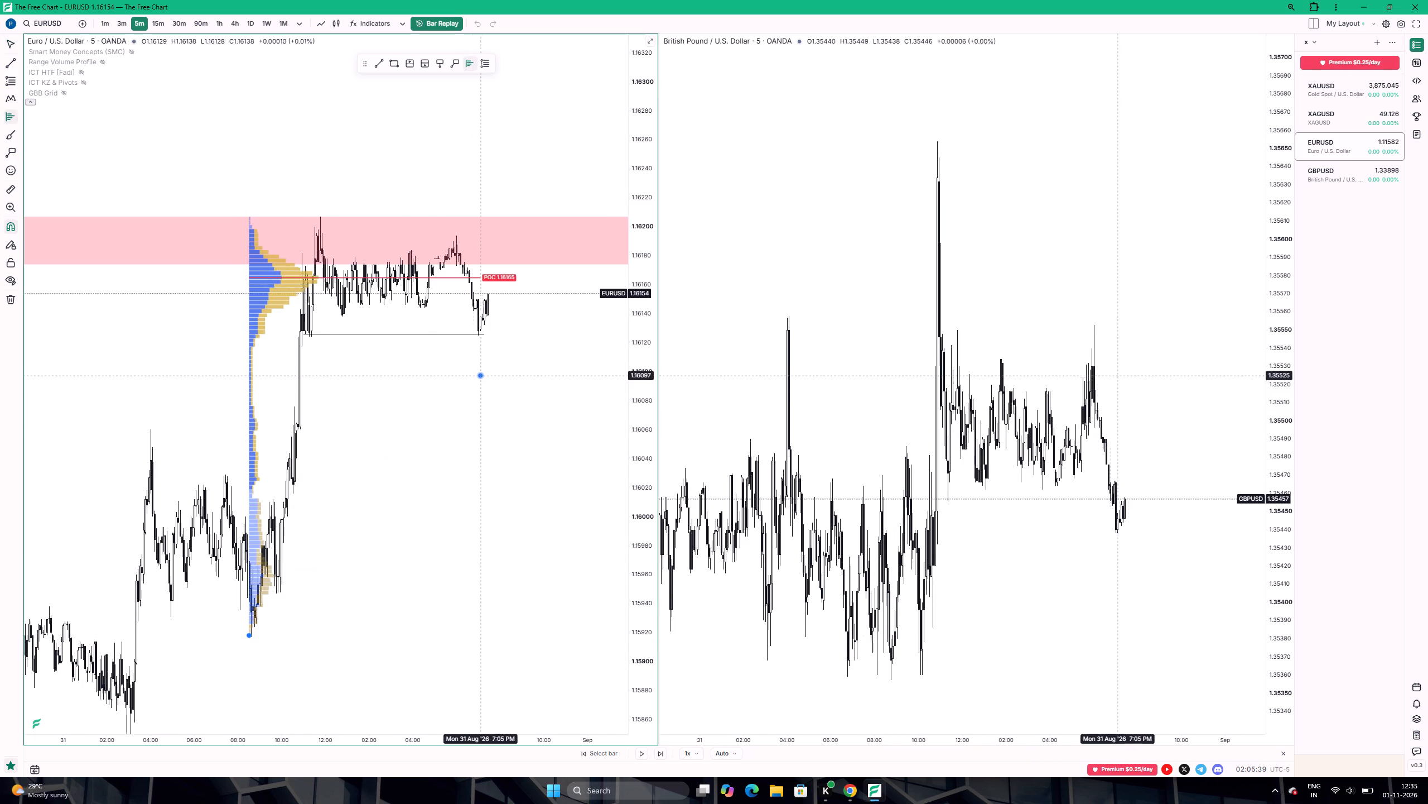
pyautogui.click(479, 339)
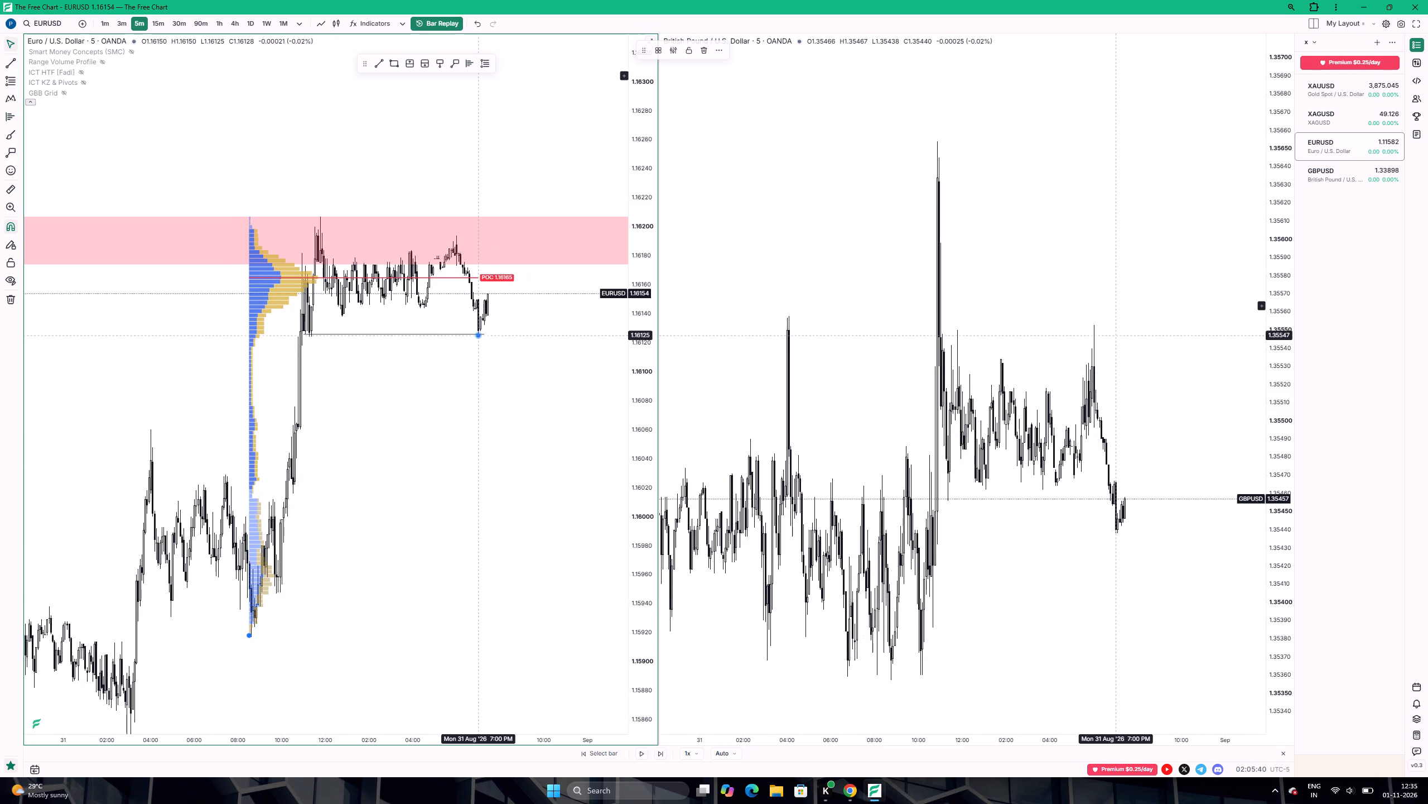
pyautogui.click(493, 379)
# Draw a rectangle on EURUSD over the gap from about 1.16167 to 1.16155, starting at 4:55 PM and extending past 10:00 PM.
pyautogui.scroll(5, 470, 396)
pyautogui.moveTo(472, 397); pyautogui.dragTo(495, 486)
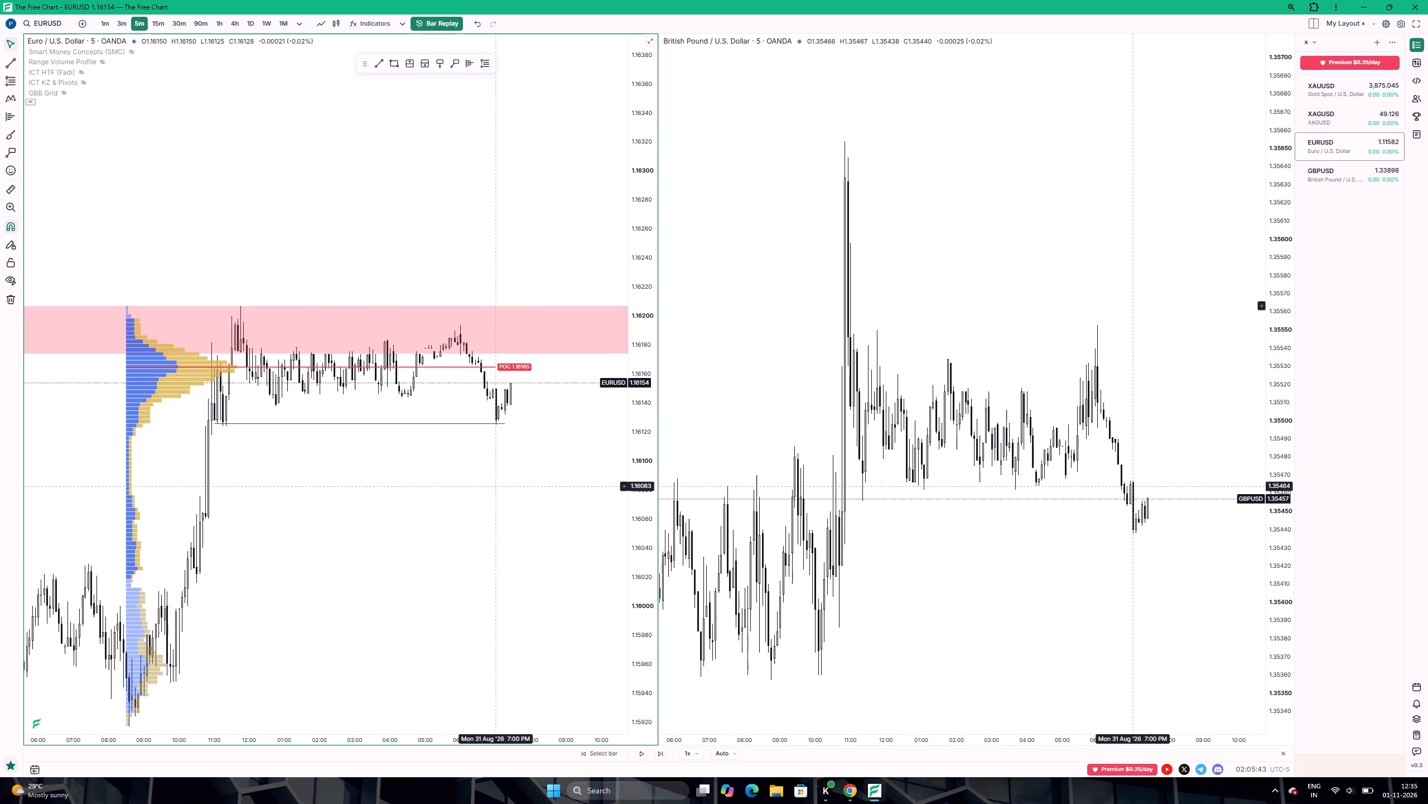
pyautogui.moveTo(647, 470); pyautogui.dragTo(629, 268)
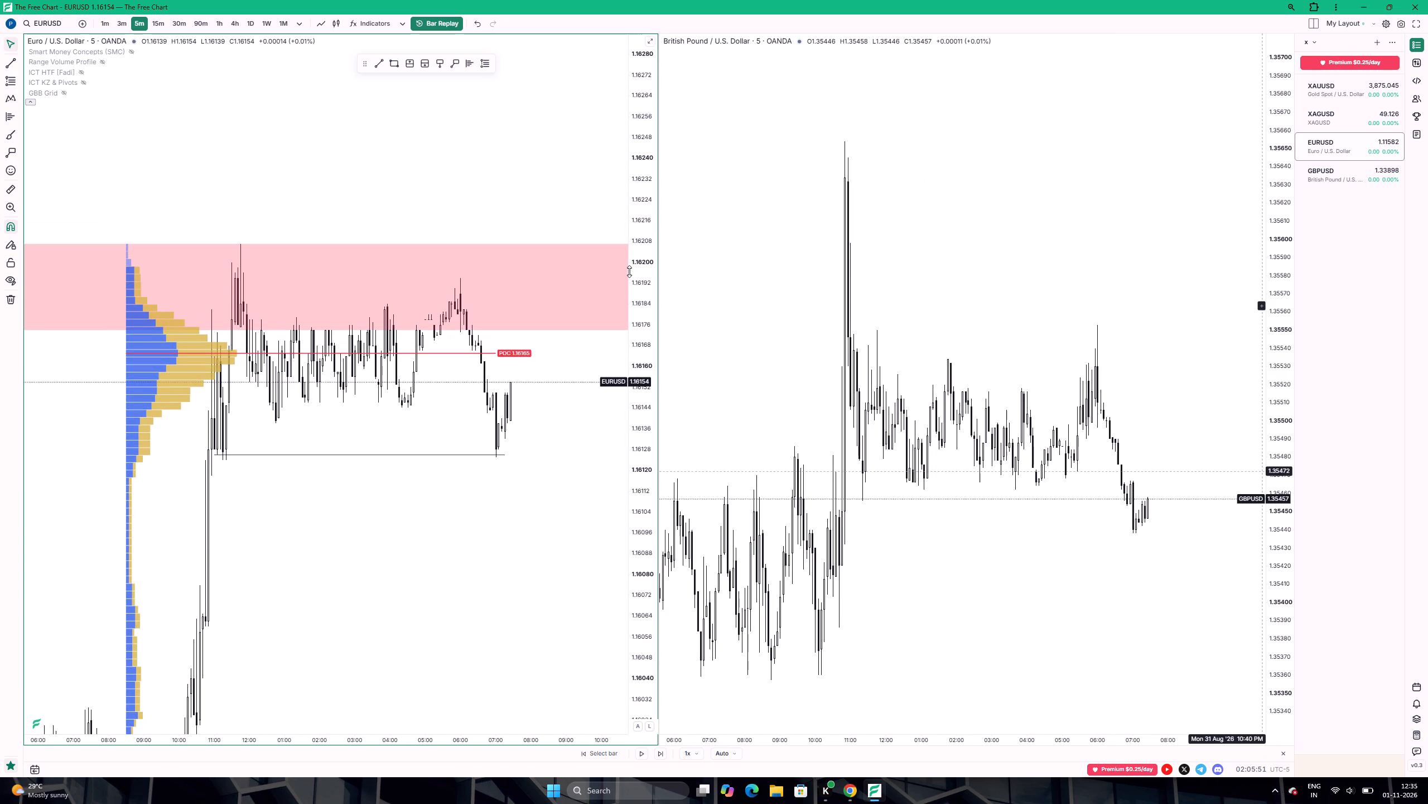
pyautogui.scroll(5, 539, 398)
pyautogui.moveTo(633, 425); pyautogui.dragTo(617, 342)
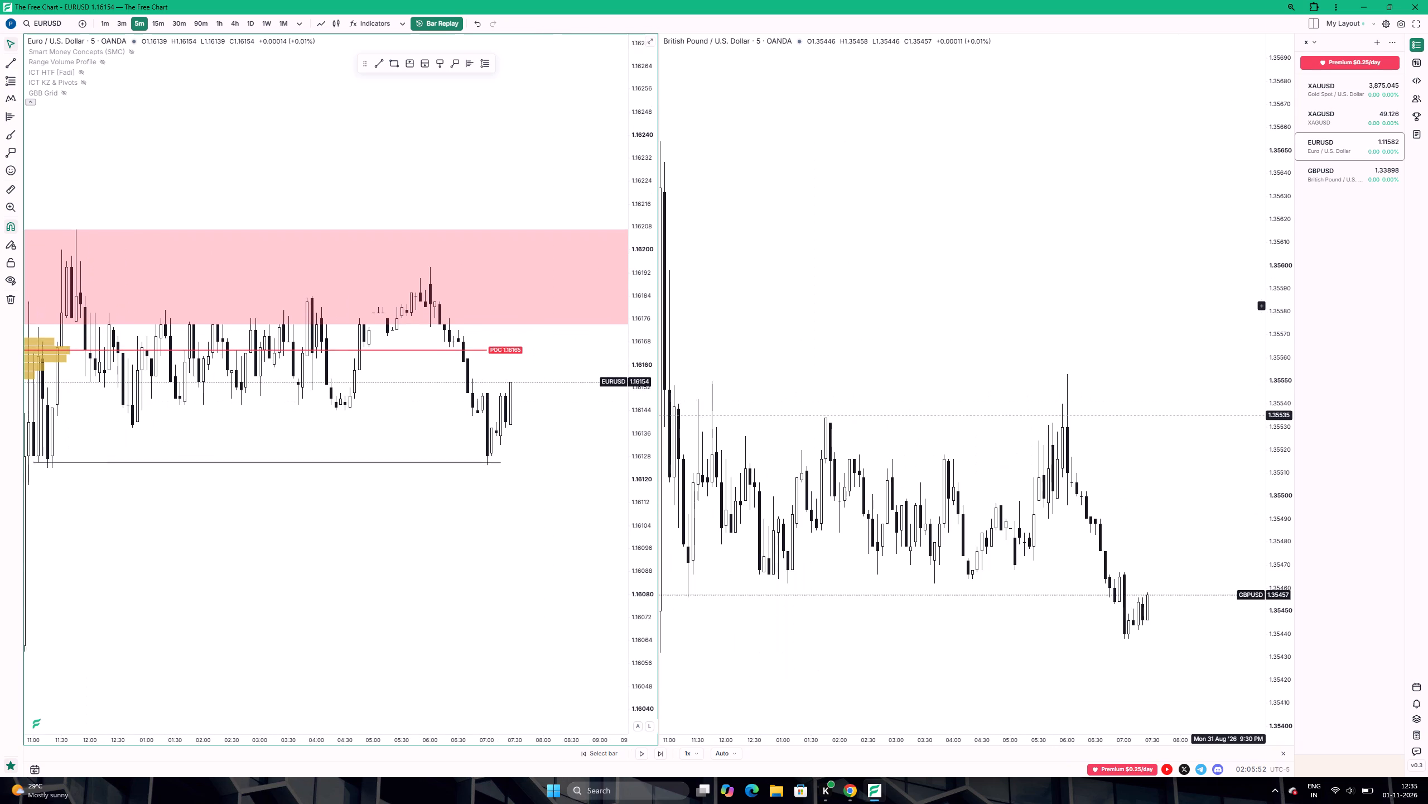
pyautogui.moveTo(617, 342); pyautogui.dragTo(583, 163)
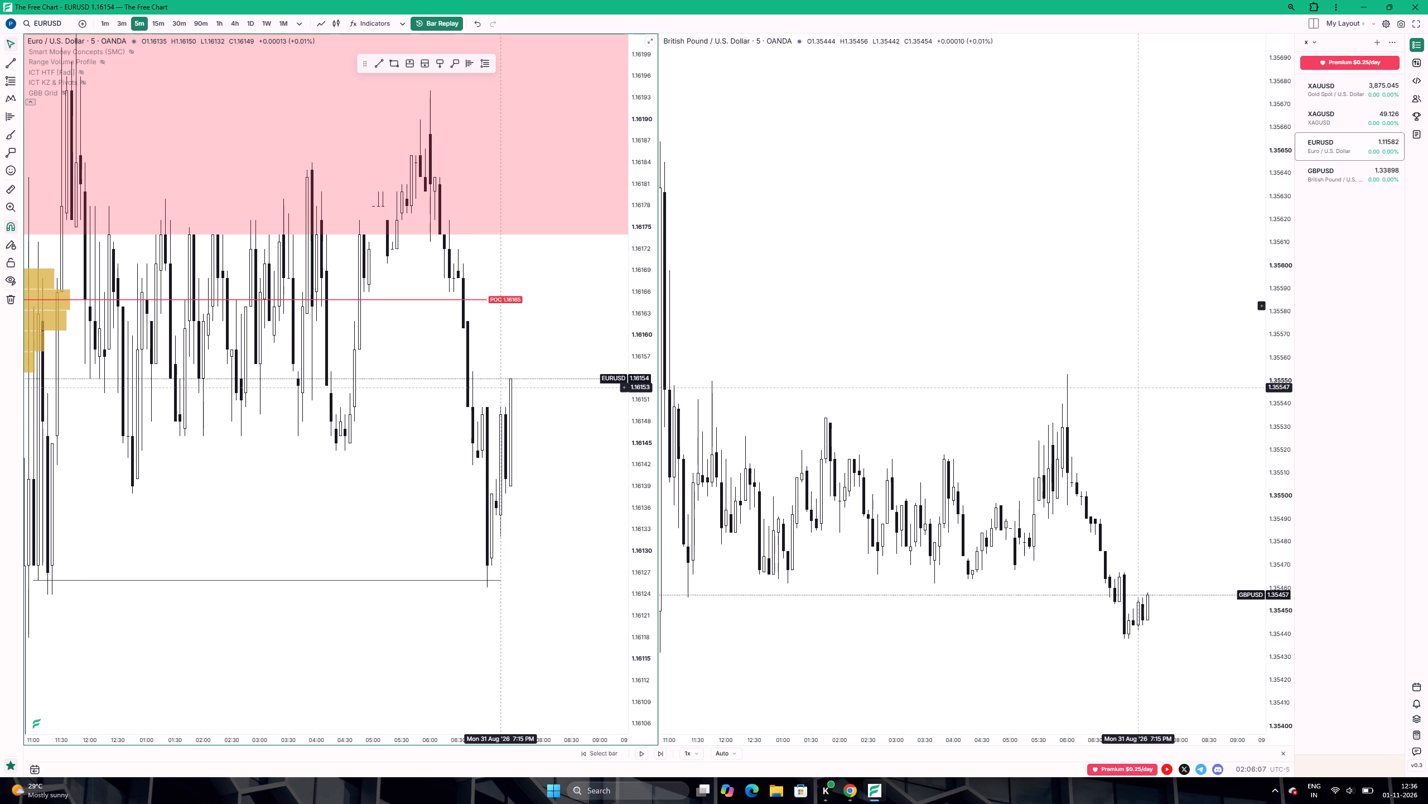
pyautogui.moveTo(638, 286); pyautogui.dragTo(611, 467)
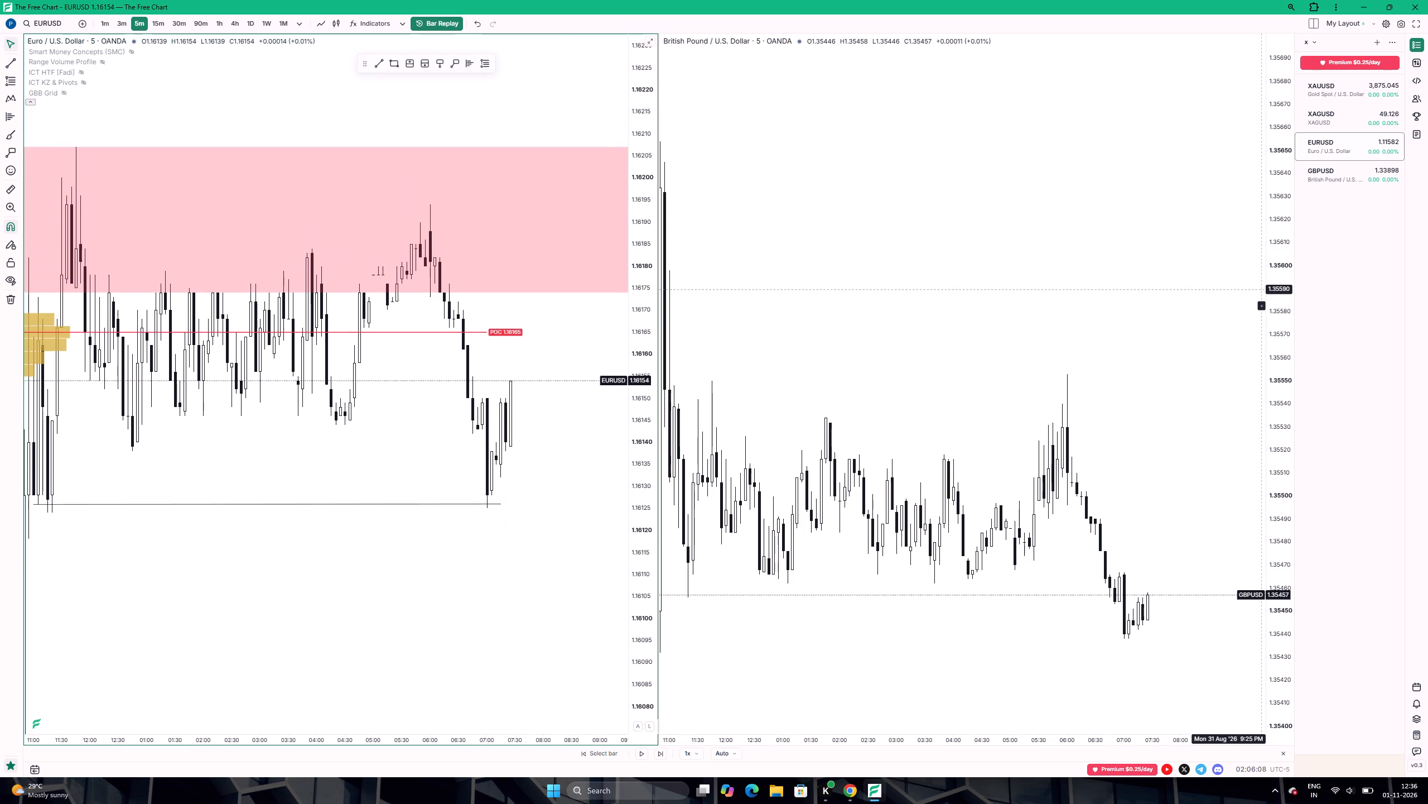
pyautogui.scroll(-3, 562, 440)
pyautogui.moveTo(556, 427); pyautogui.dragTo(496, 428)
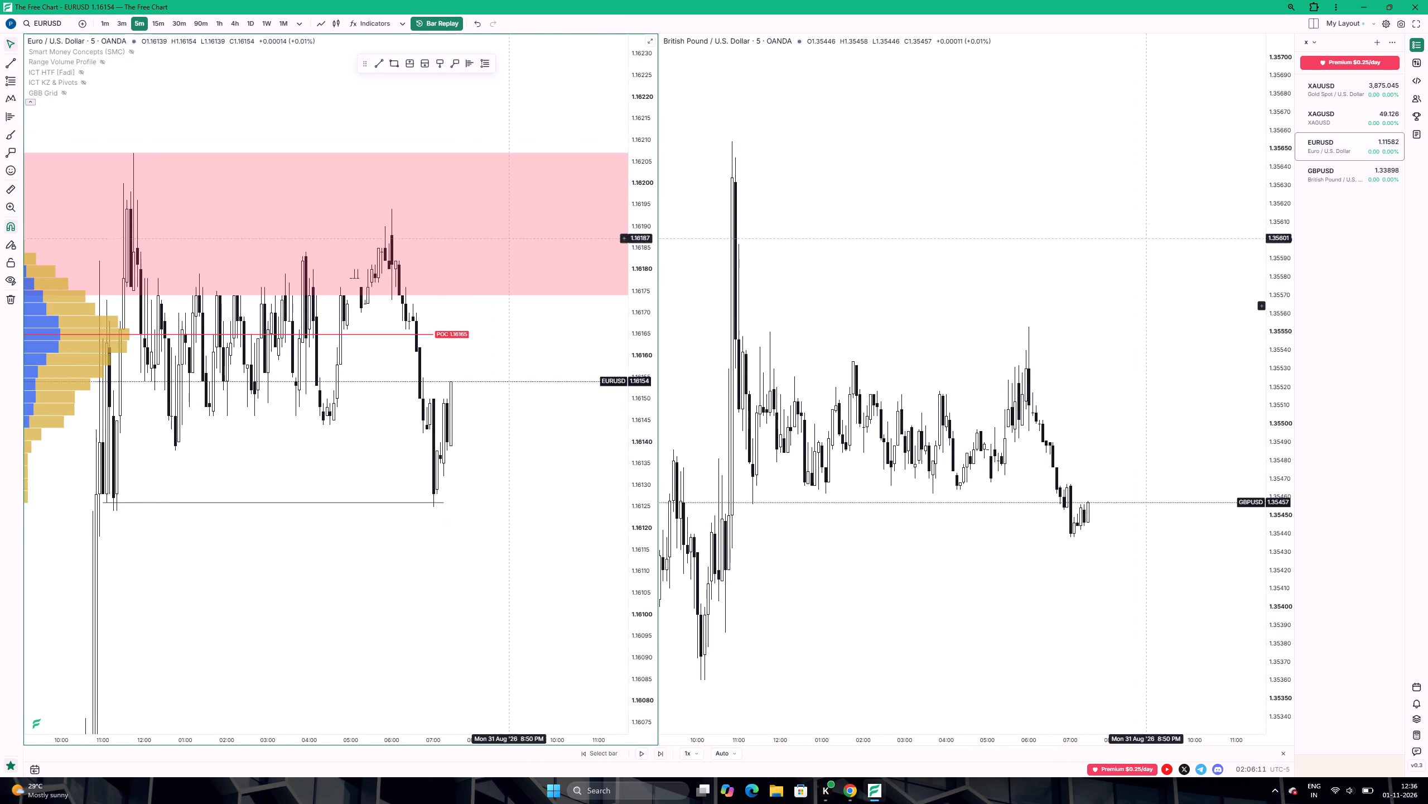
pyautogui.click(397, 65)
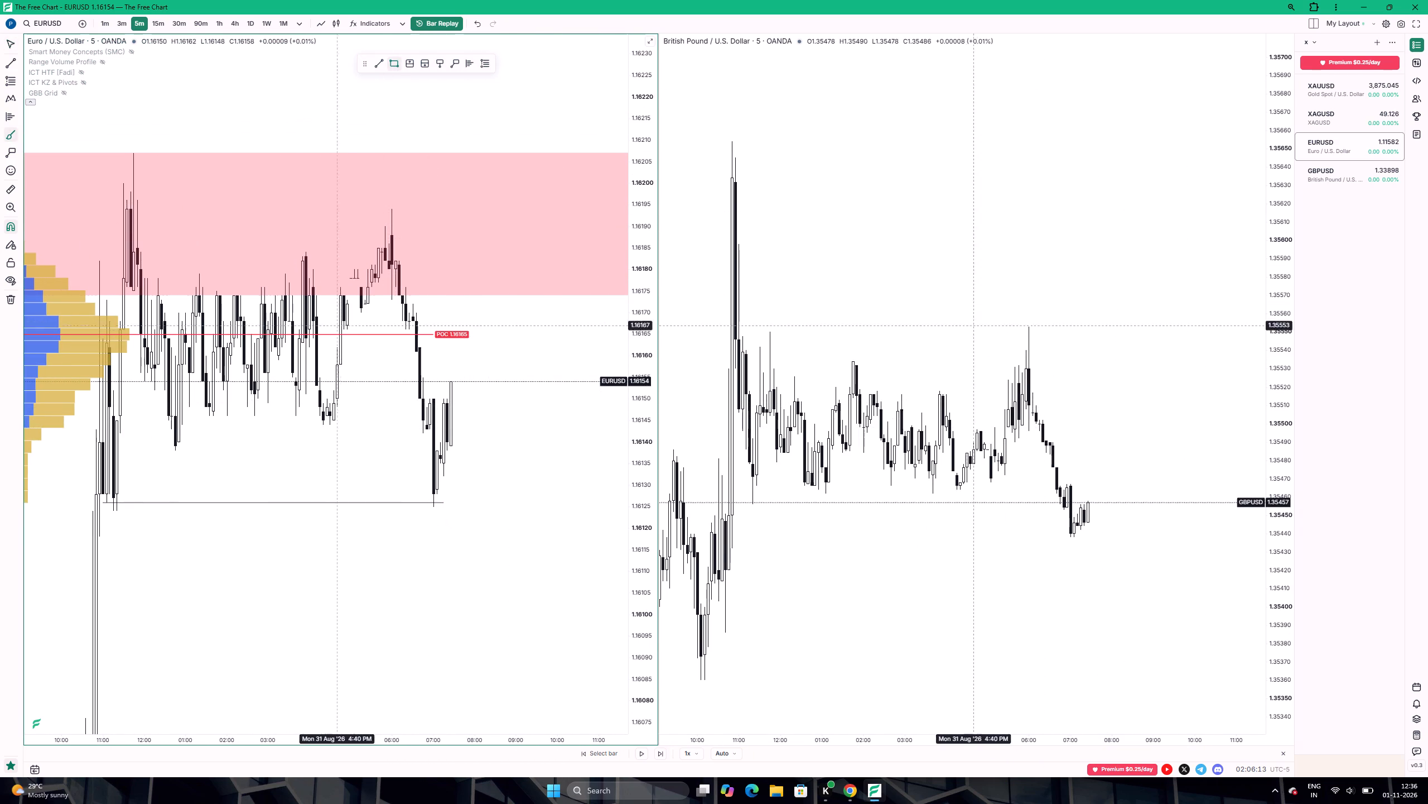
pyautogui.click(346, 322)
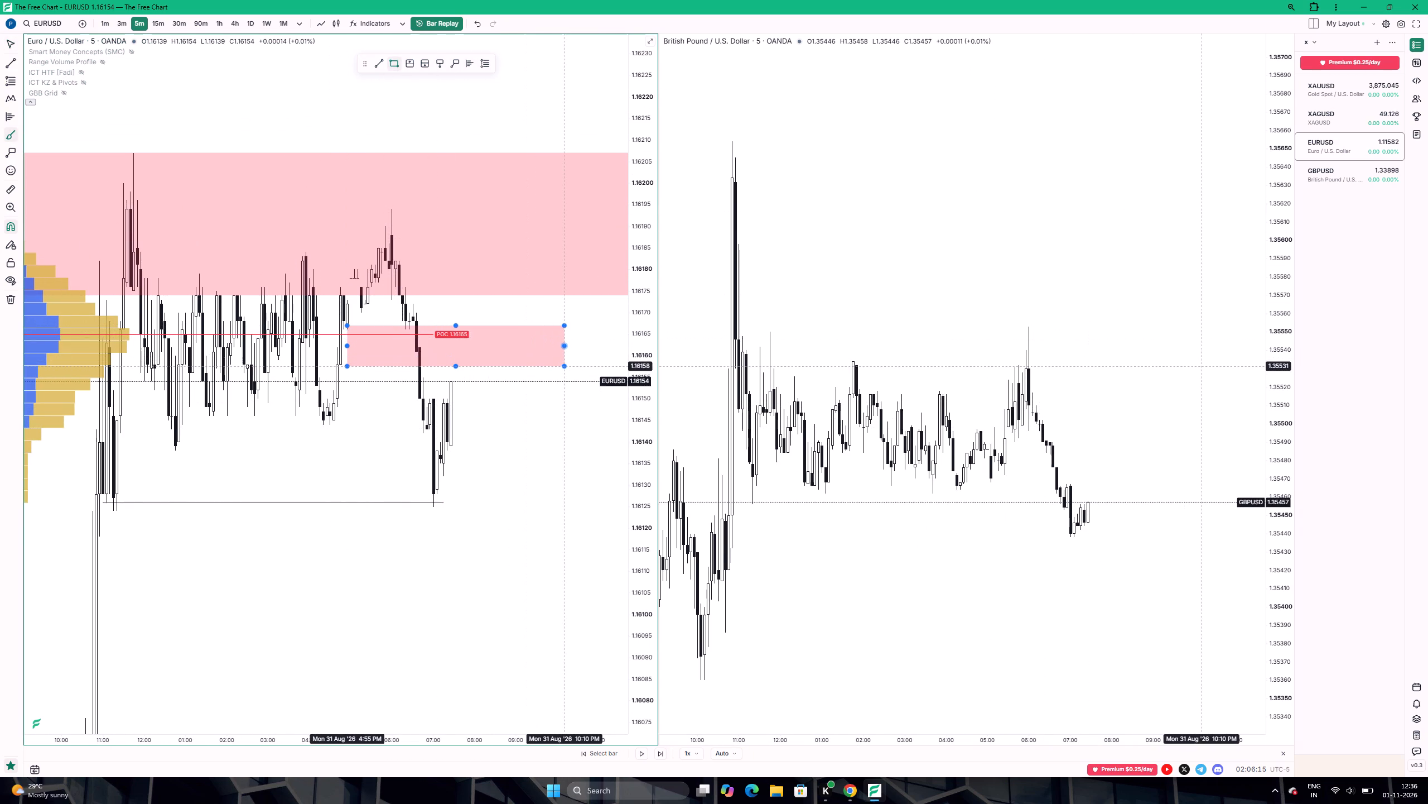
pyautogui.click(568, 377)
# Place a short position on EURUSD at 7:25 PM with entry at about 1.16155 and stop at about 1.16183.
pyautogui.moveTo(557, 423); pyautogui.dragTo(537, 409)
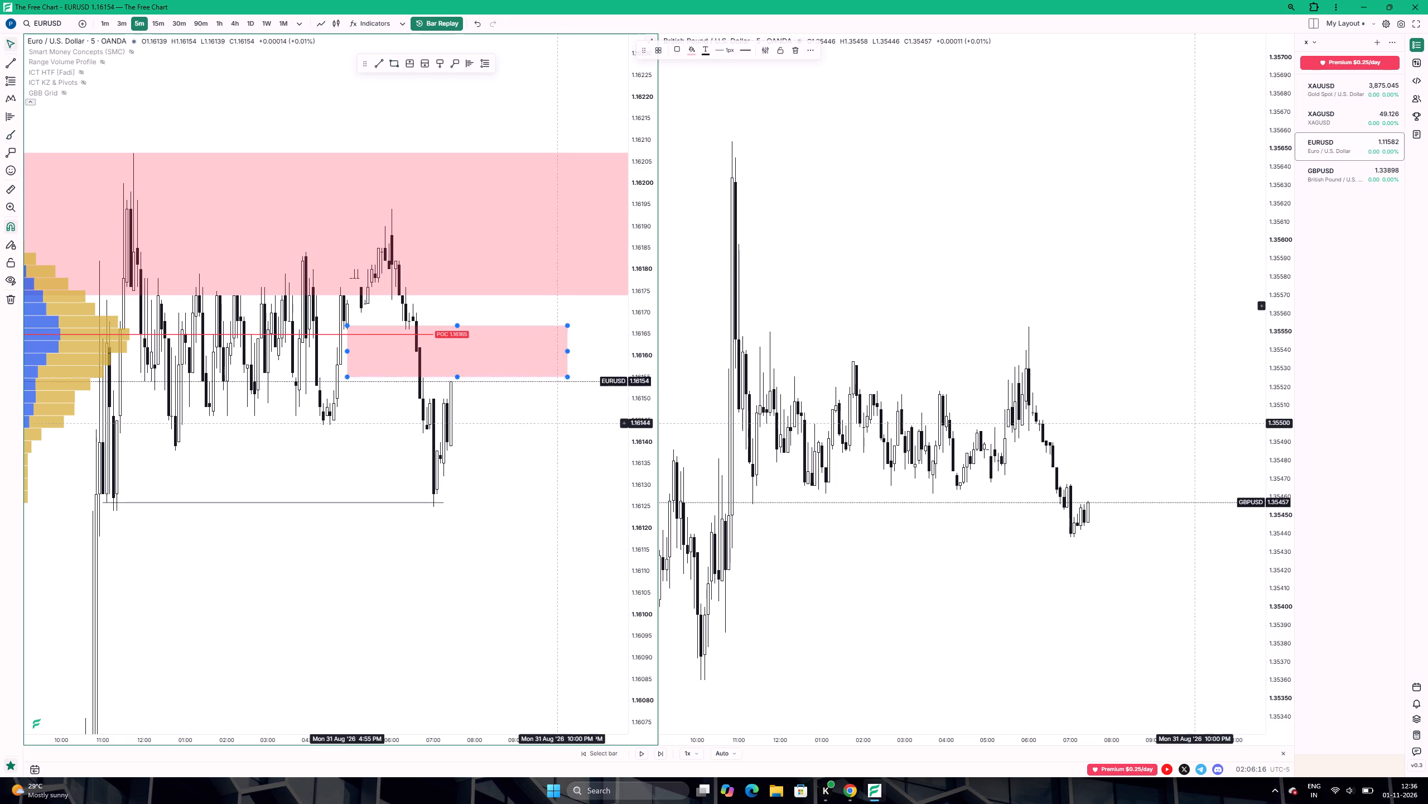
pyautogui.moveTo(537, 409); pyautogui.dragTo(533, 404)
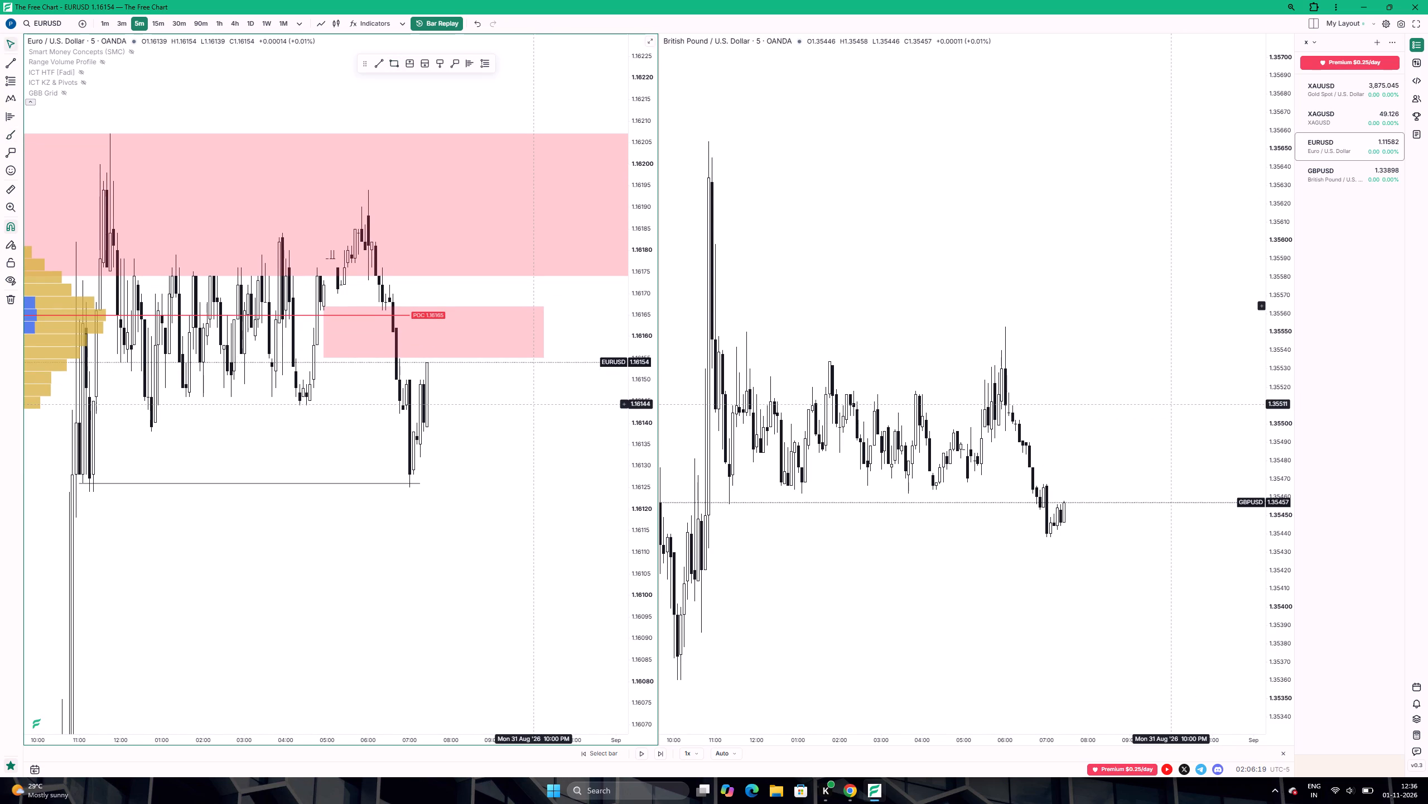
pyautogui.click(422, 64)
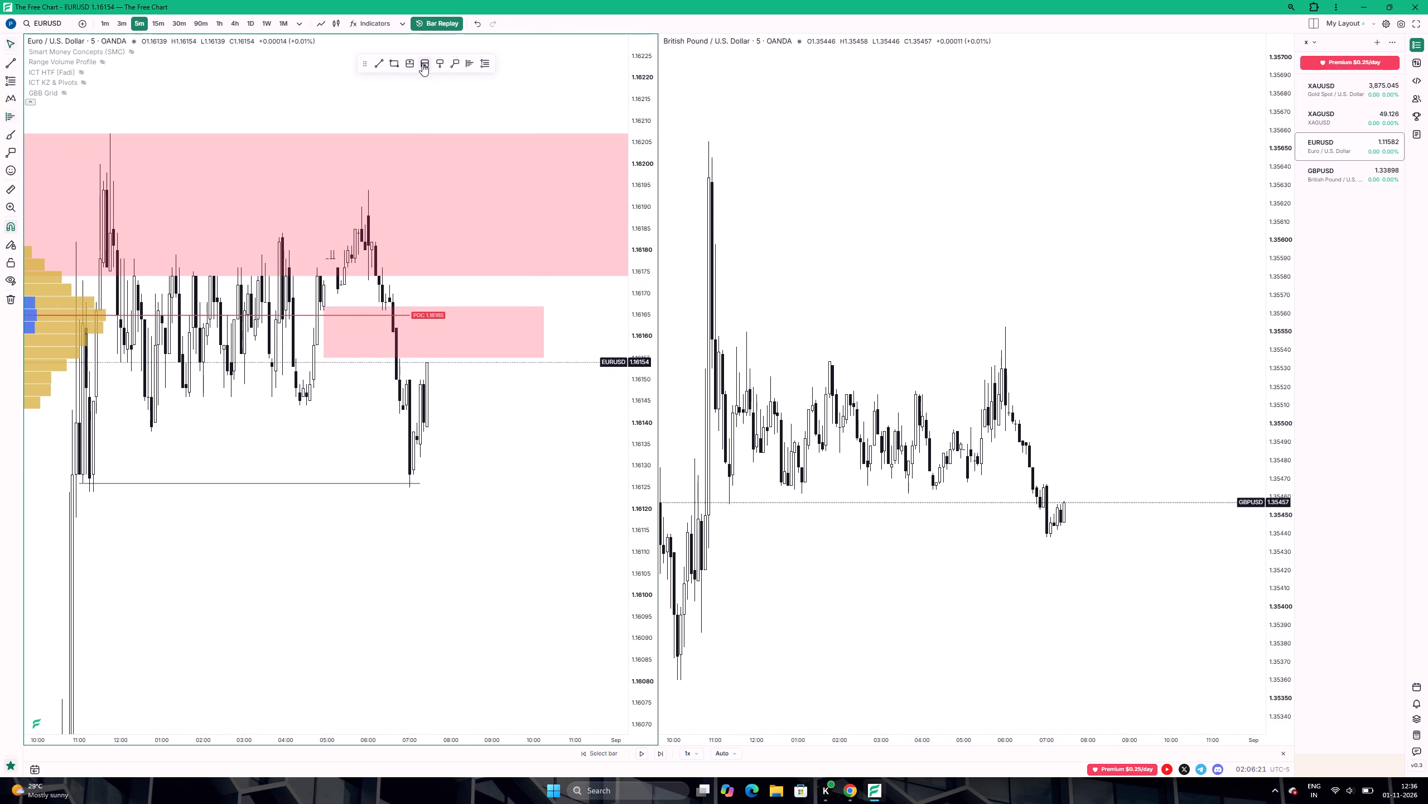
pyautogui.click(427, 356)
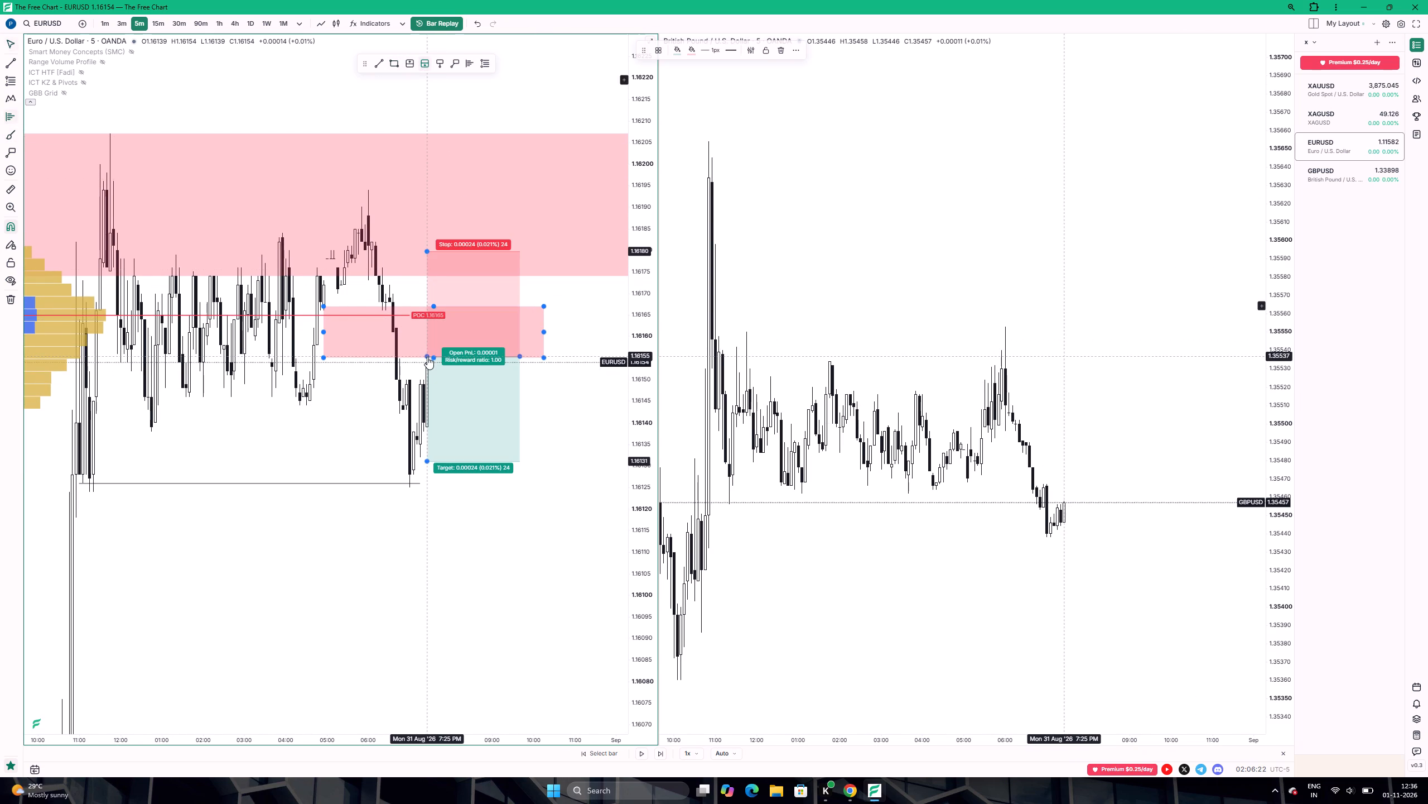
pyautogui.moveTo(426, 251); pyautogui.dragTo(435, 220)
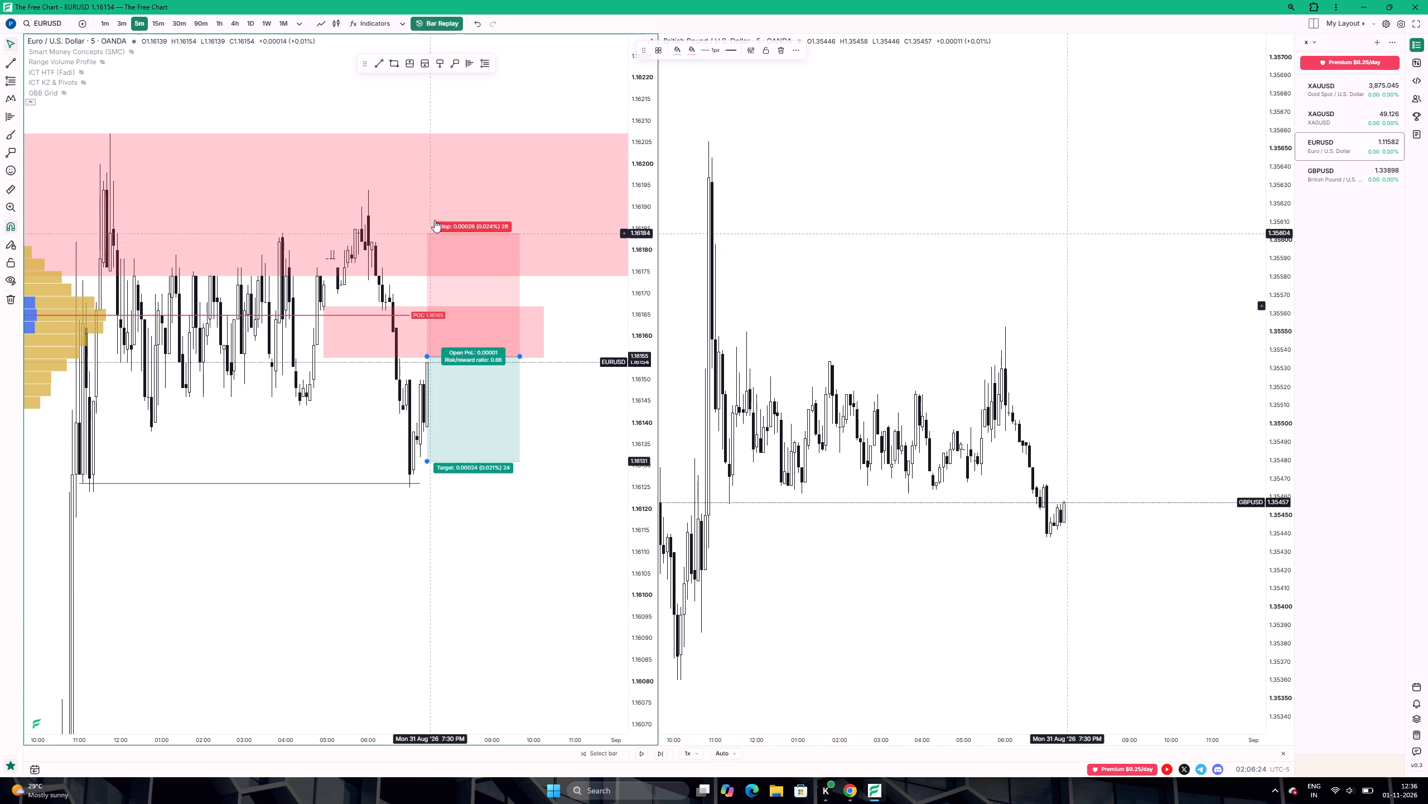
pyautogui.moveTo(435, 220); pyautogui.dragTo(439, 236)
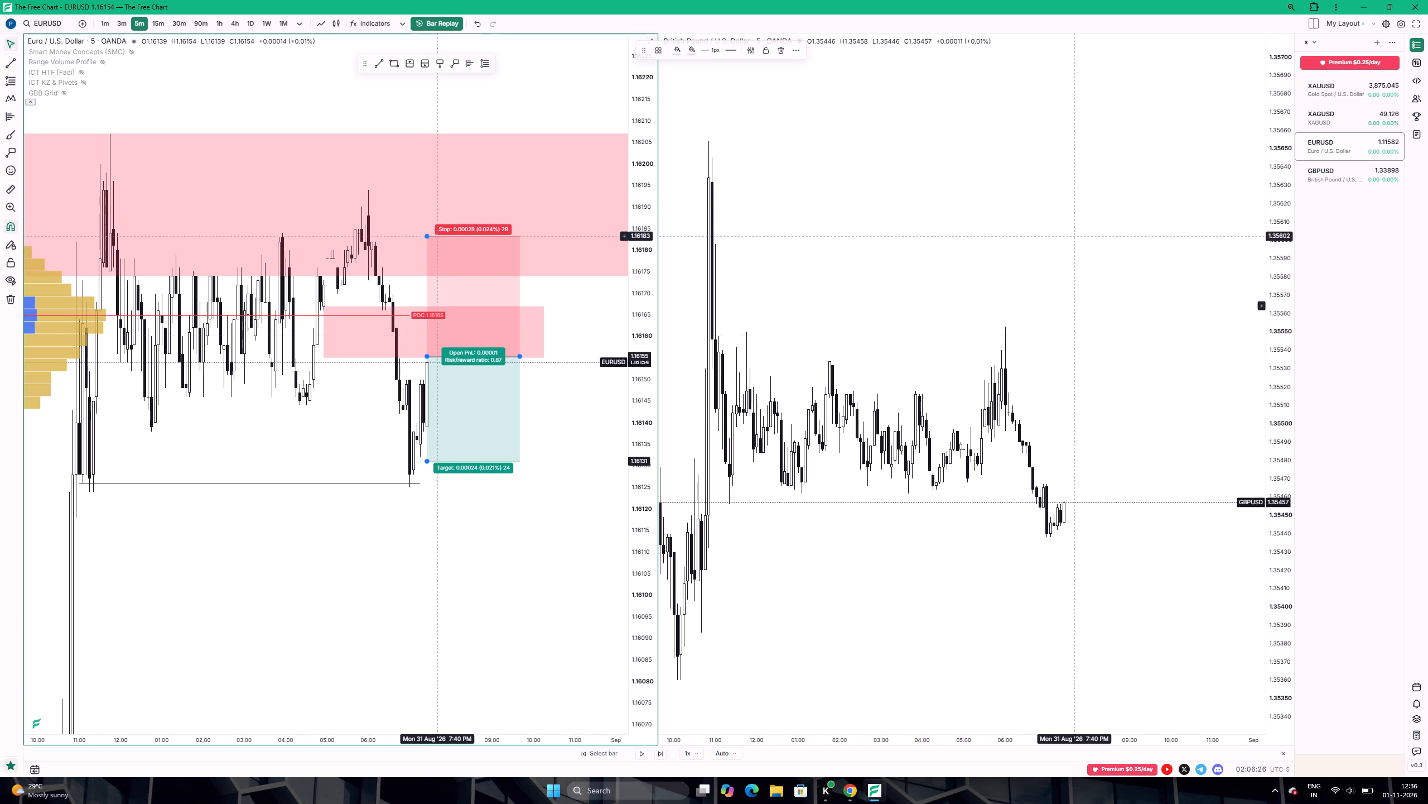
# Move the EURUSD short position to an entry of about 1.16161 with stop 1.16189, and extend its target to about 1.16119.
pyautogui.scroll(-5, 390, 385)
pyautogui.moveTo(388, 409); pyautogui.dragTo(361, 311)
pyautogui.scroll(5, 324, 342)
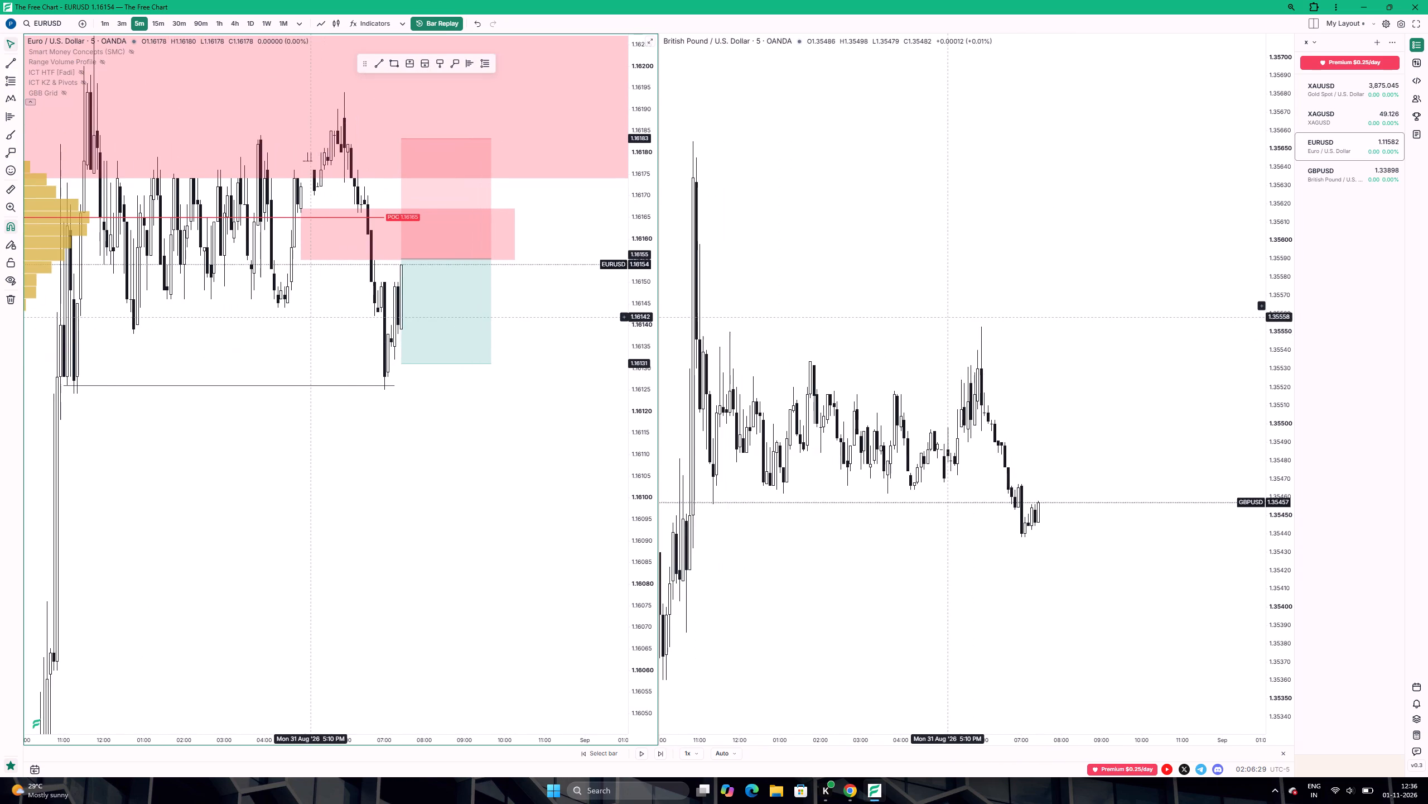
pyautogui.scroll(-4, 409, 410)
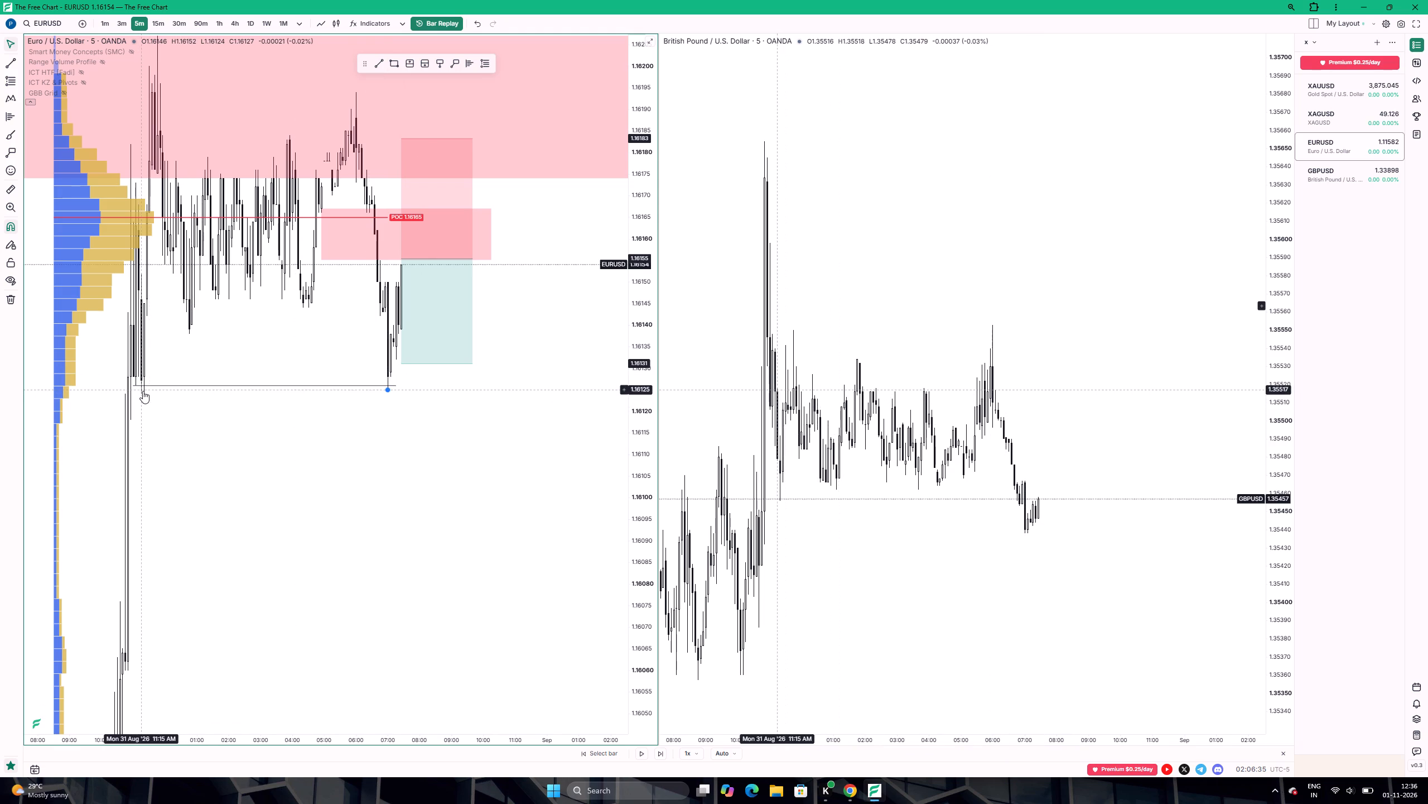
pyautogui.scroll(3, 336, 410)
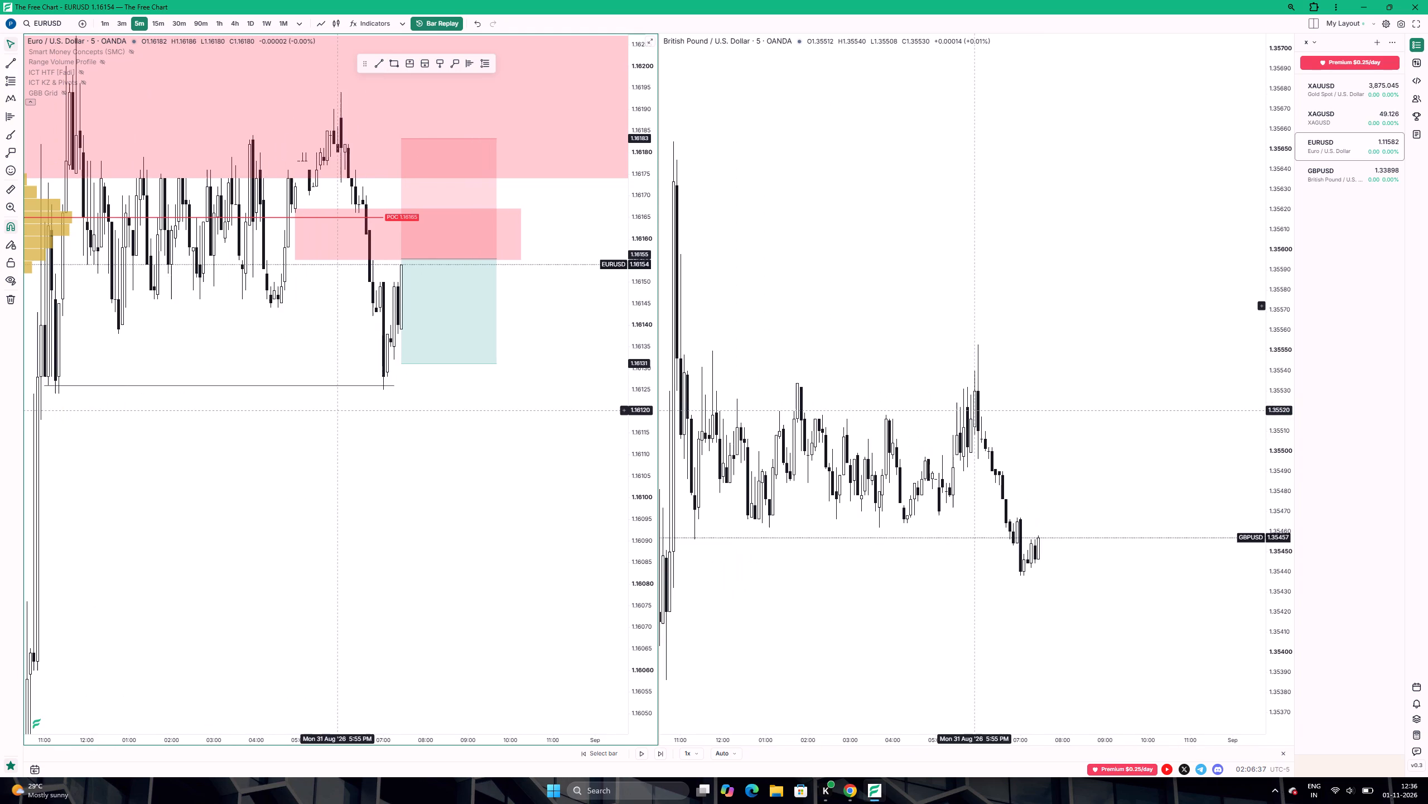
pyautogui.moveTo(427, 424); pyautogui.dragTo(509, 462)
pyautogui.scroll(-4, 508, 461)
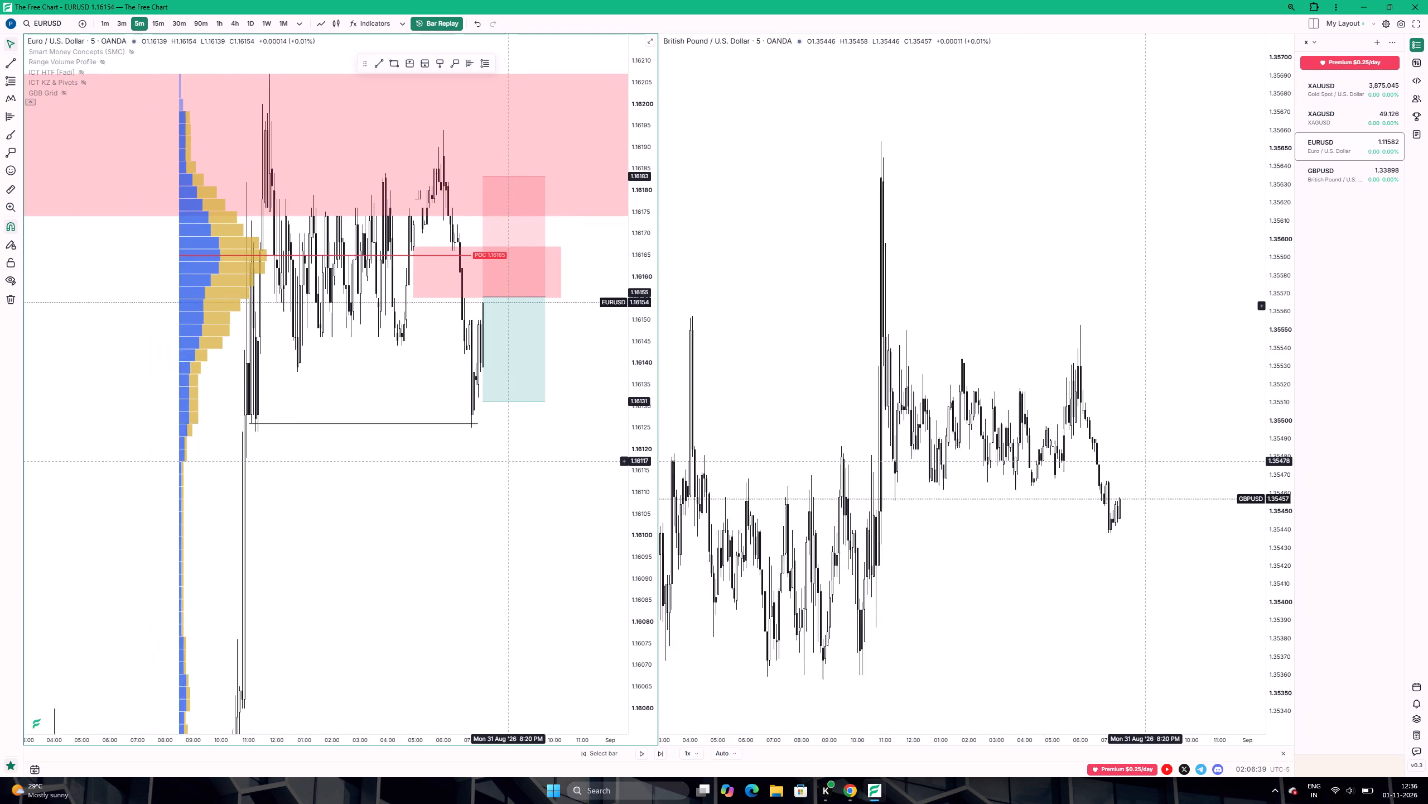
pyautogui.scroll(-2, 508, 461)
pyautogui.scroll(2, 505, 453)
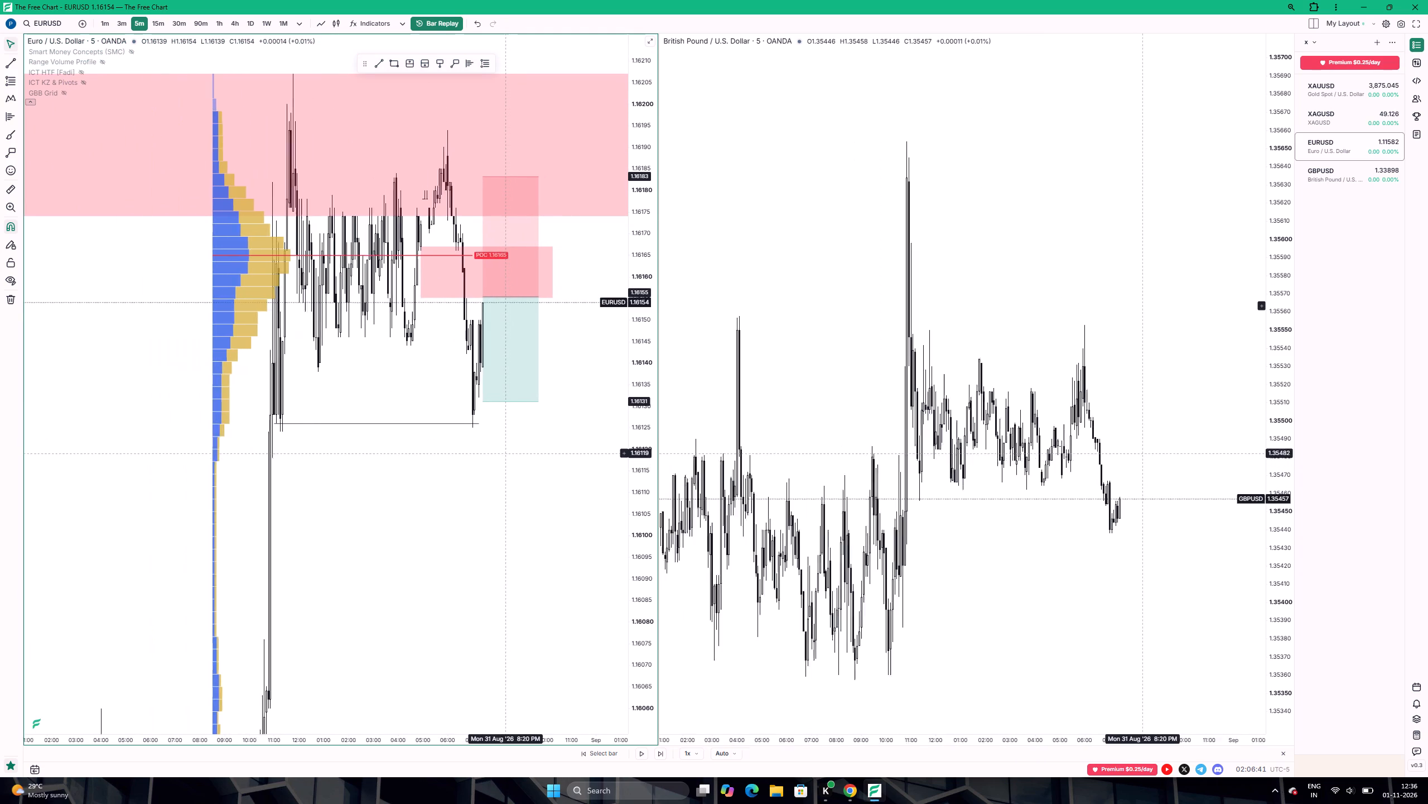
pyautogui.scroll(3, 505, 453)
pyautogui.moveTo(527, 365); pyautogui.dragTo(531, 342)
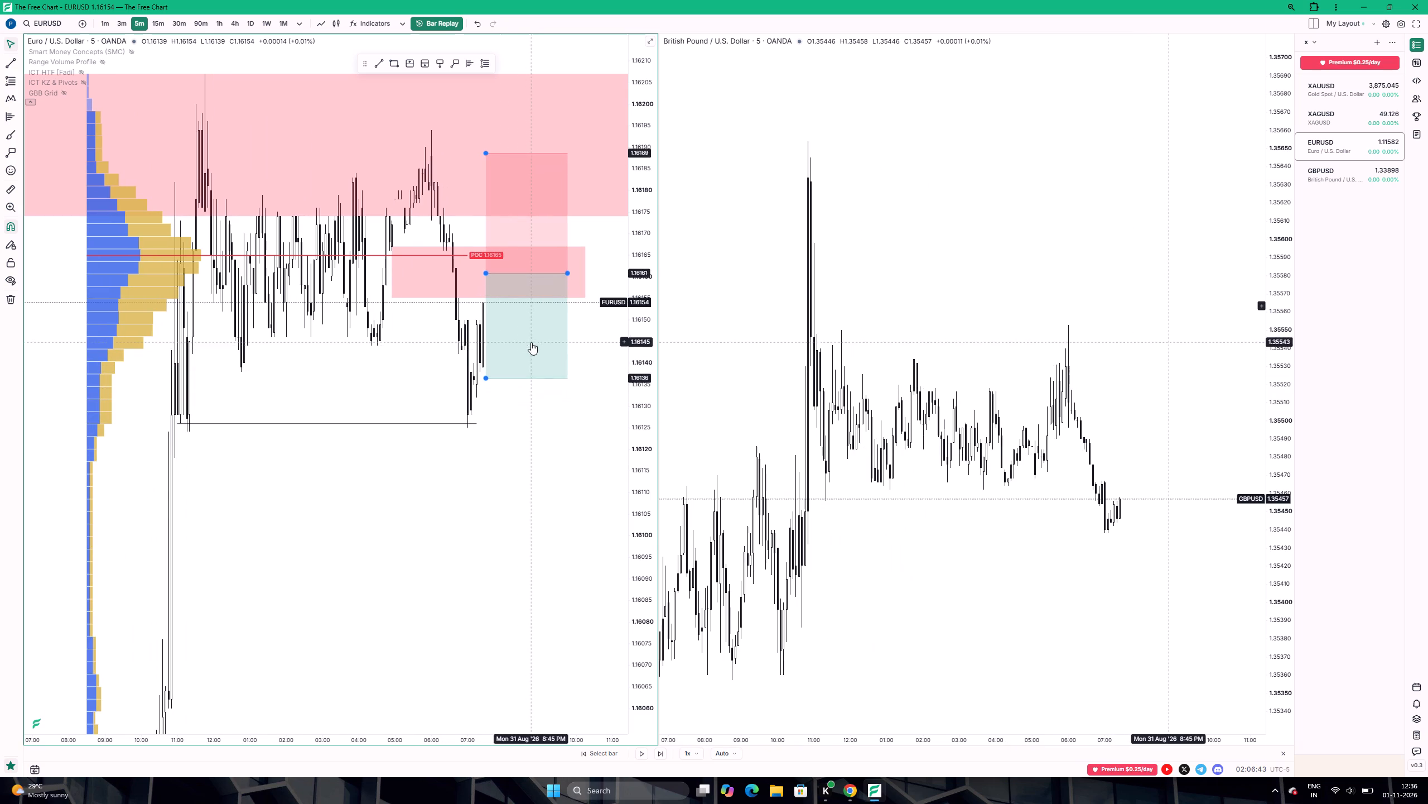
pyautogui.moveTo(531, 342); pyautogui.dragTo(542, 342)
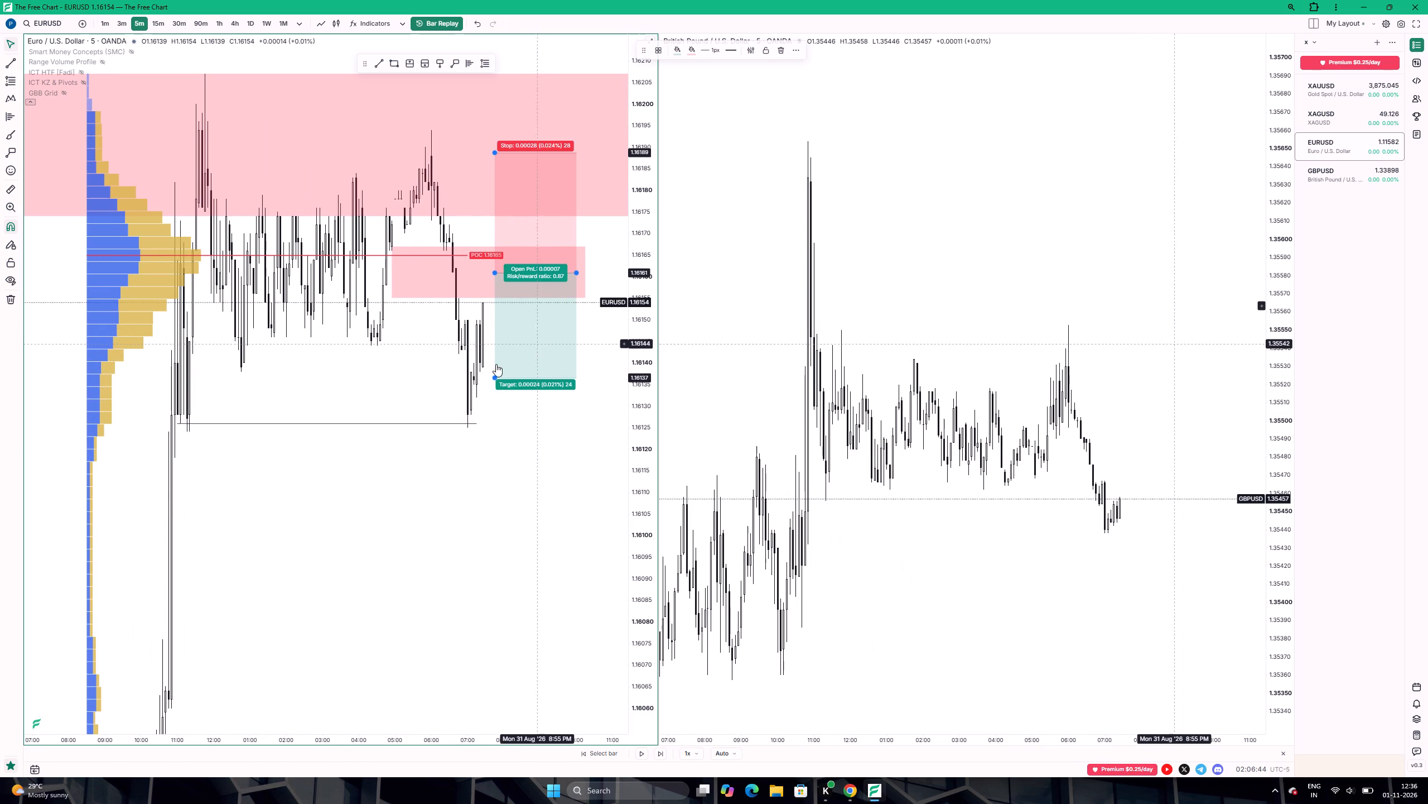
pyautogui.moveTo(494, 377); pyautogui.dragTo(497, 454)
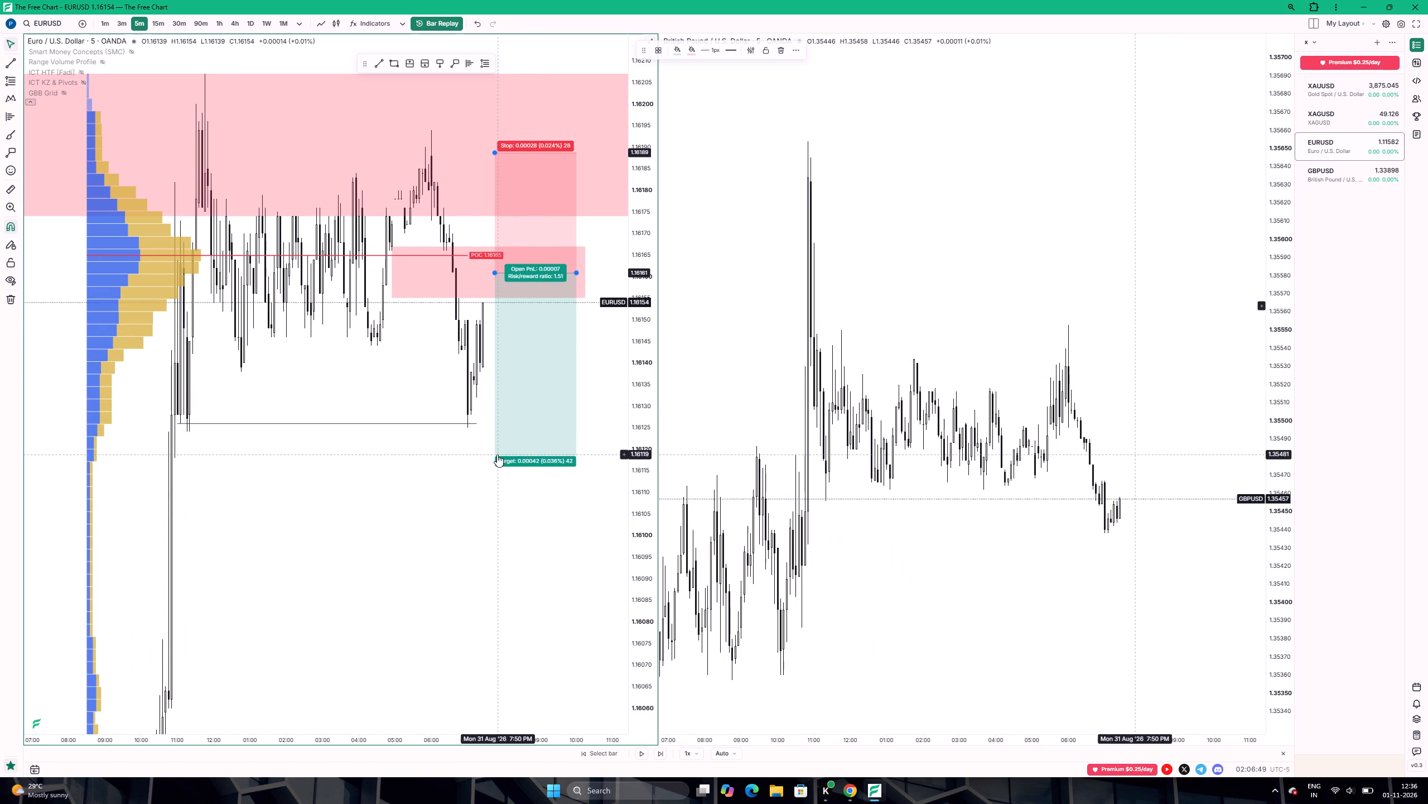
# Advance the 5m replay by about two candles and pause it.
pyautogui.click(641, 757)
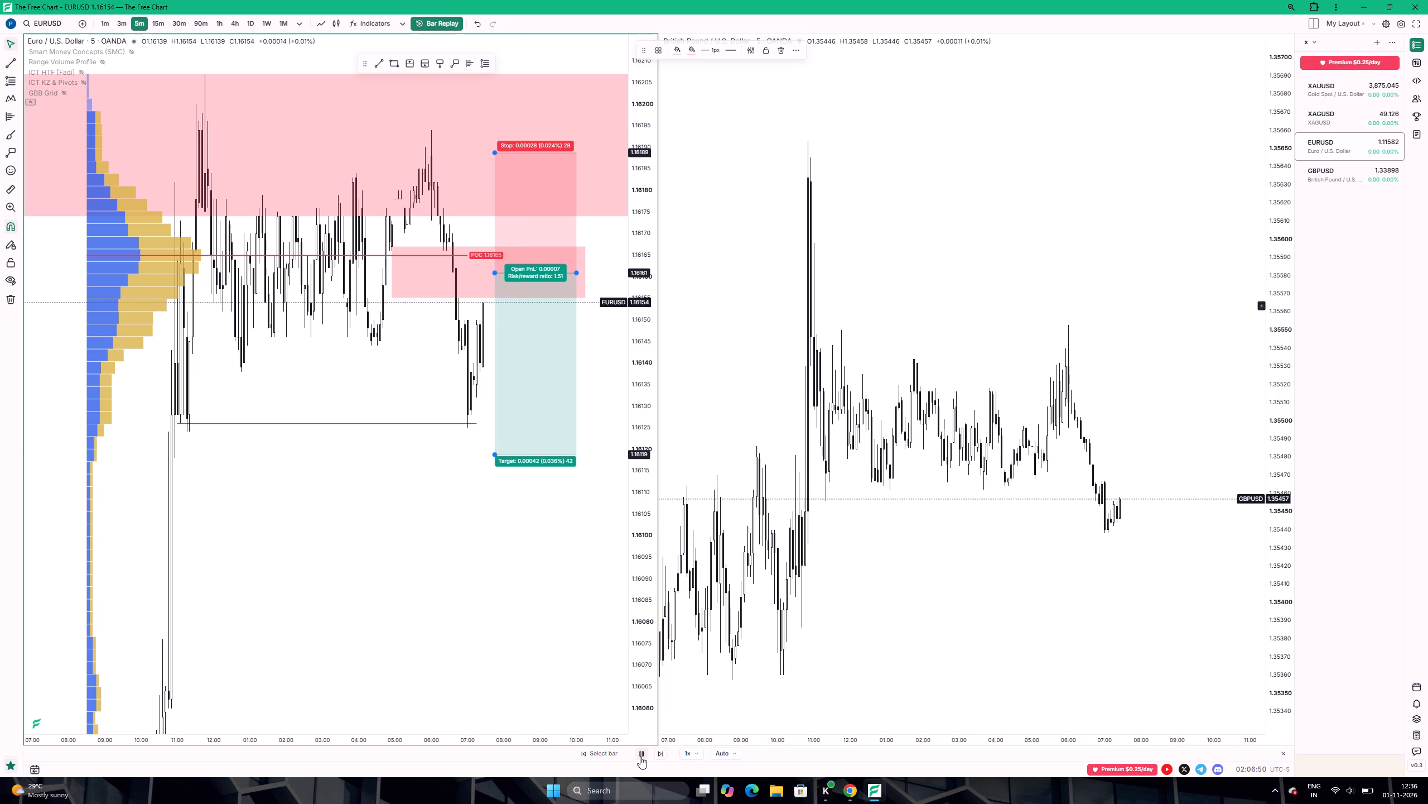
pyautogui.click(640, 757)
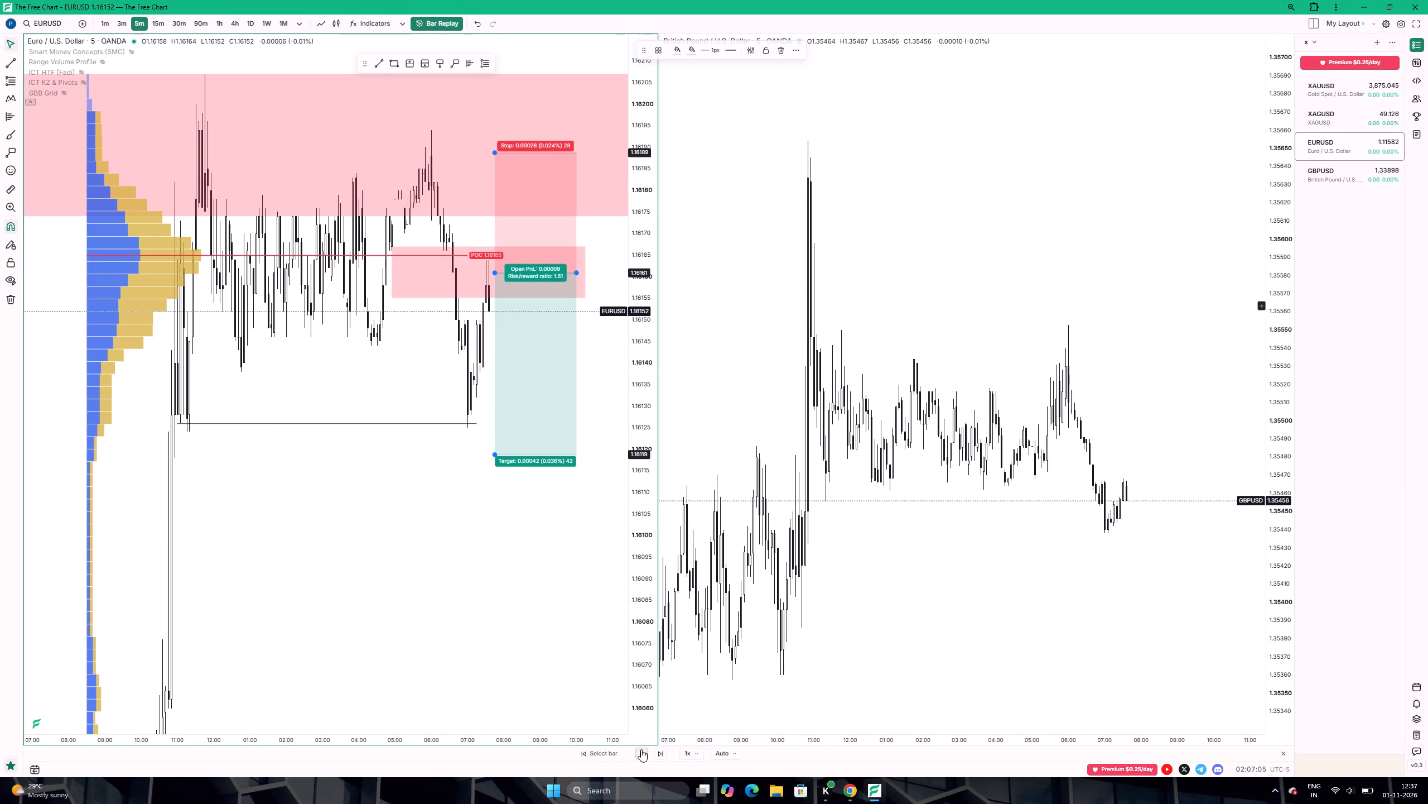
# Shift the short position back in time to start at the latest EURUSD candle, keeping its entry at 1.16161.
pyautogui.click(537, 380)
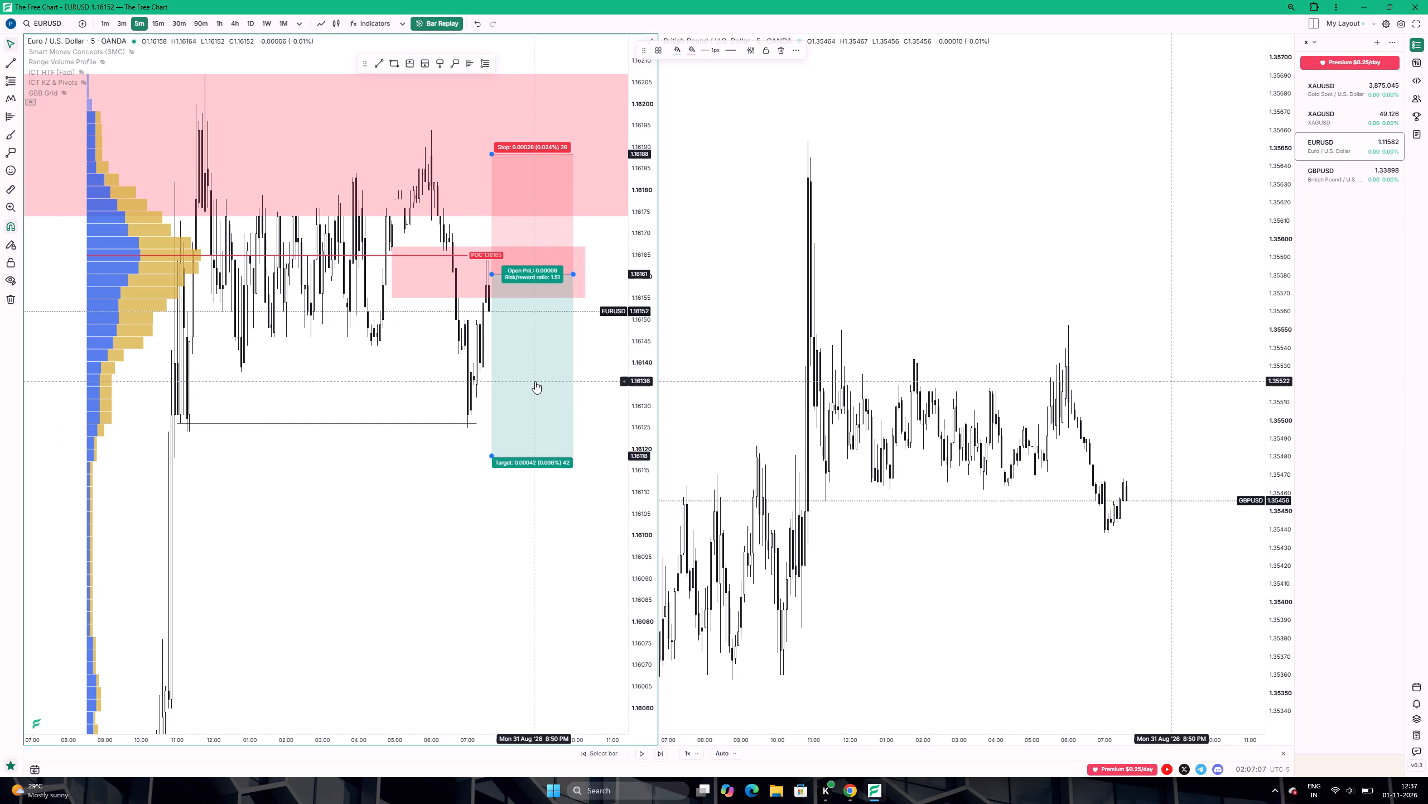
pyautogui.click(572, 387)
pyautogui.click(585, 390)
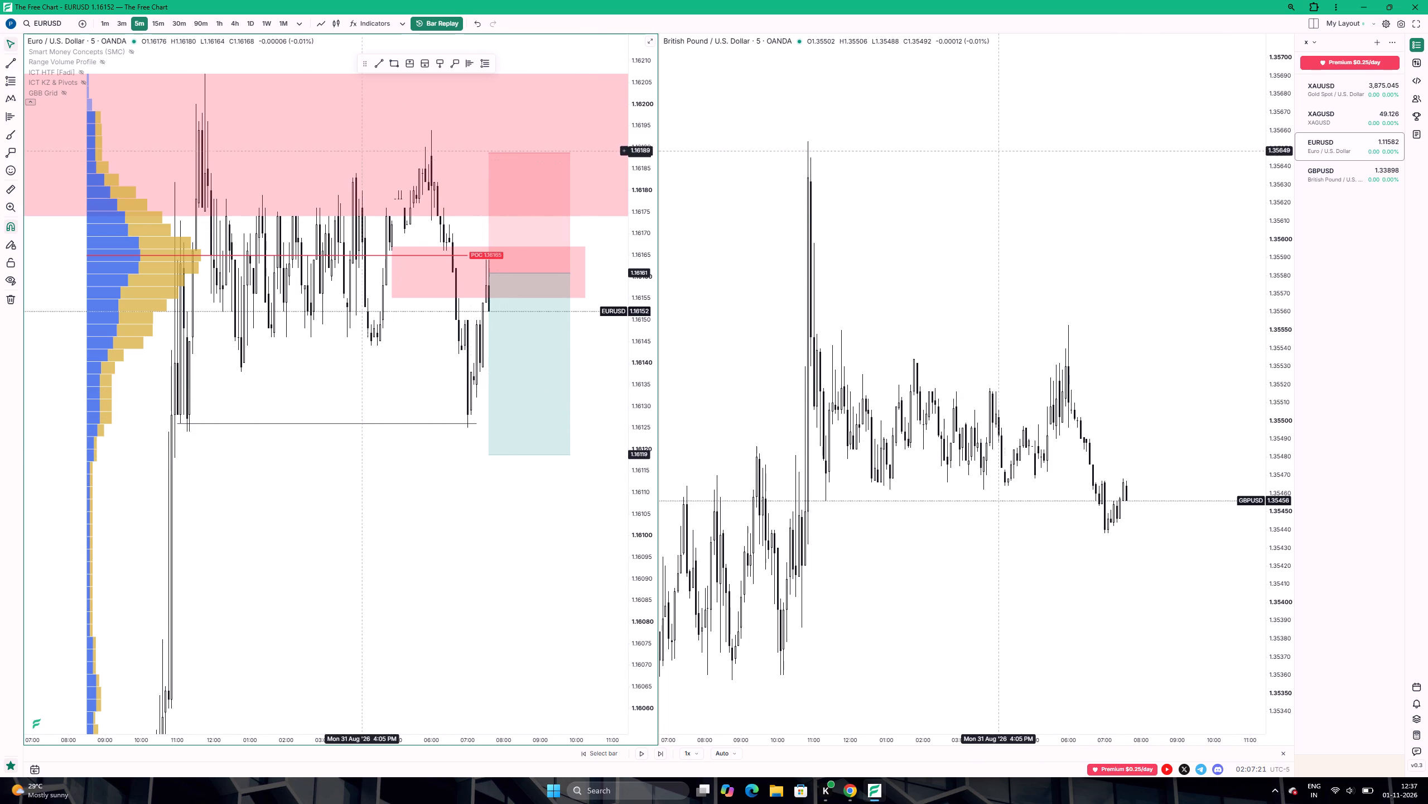
# Run the 5m replay about six more candles, until price passes the short position's stop, and pause it.
pyautogui.click(643, 757)
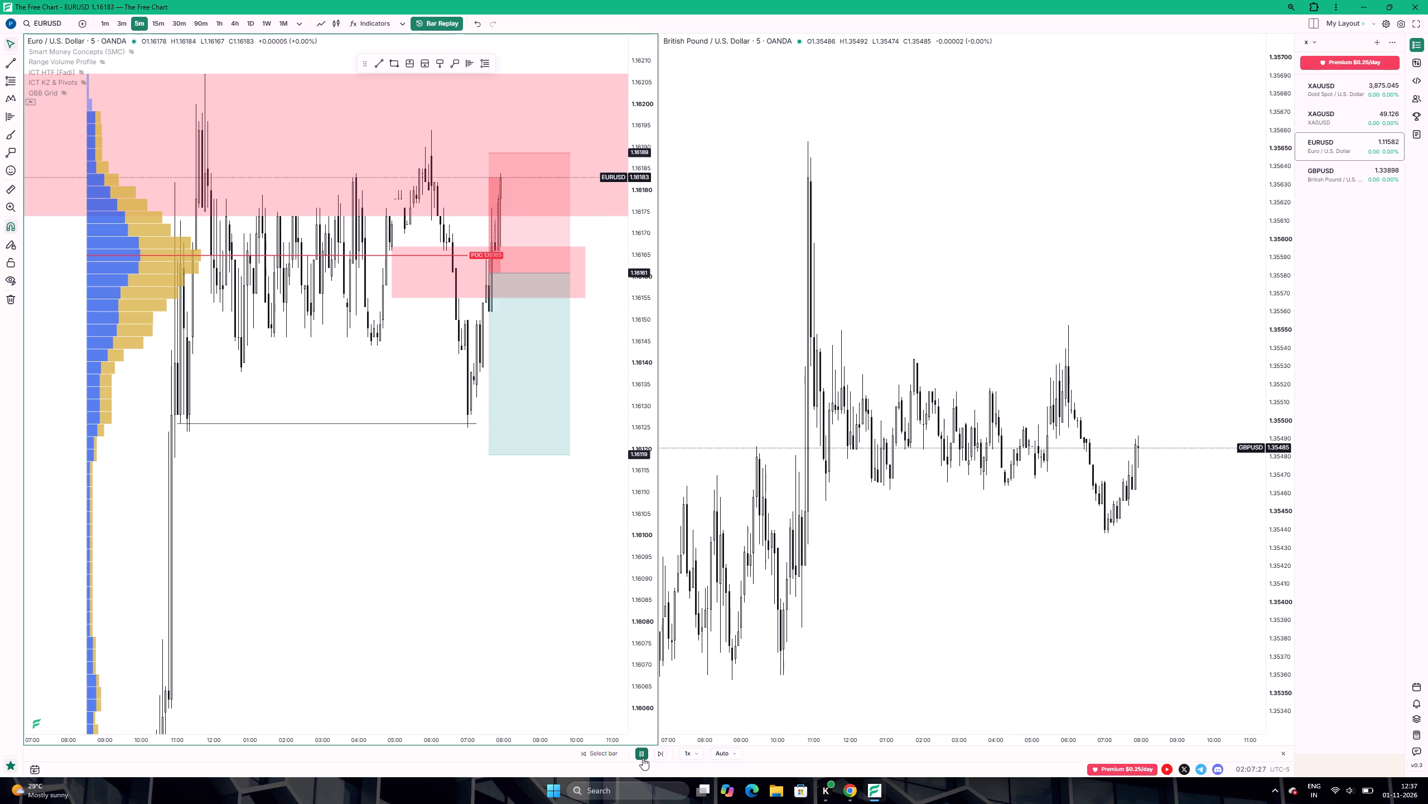
pyautogui.click(643, 758)
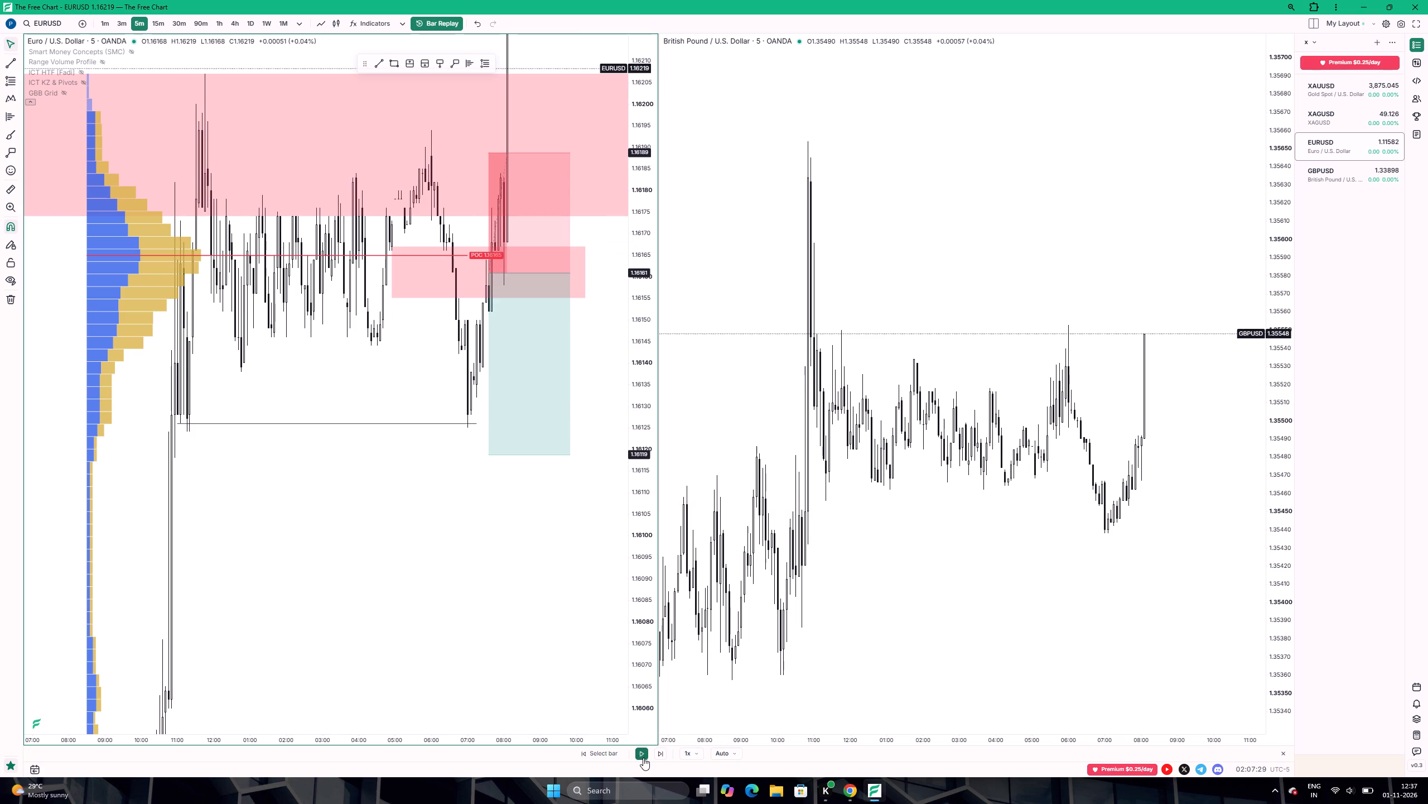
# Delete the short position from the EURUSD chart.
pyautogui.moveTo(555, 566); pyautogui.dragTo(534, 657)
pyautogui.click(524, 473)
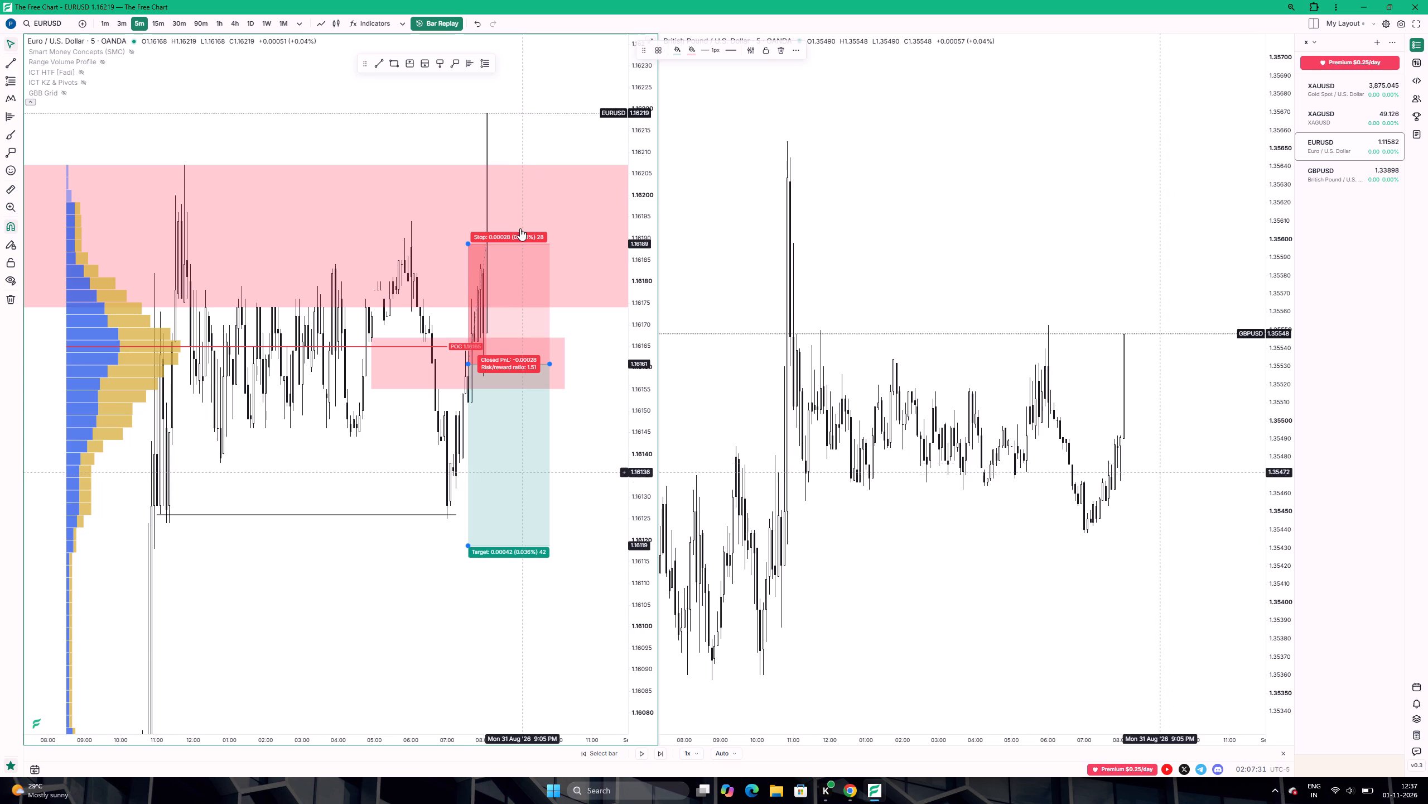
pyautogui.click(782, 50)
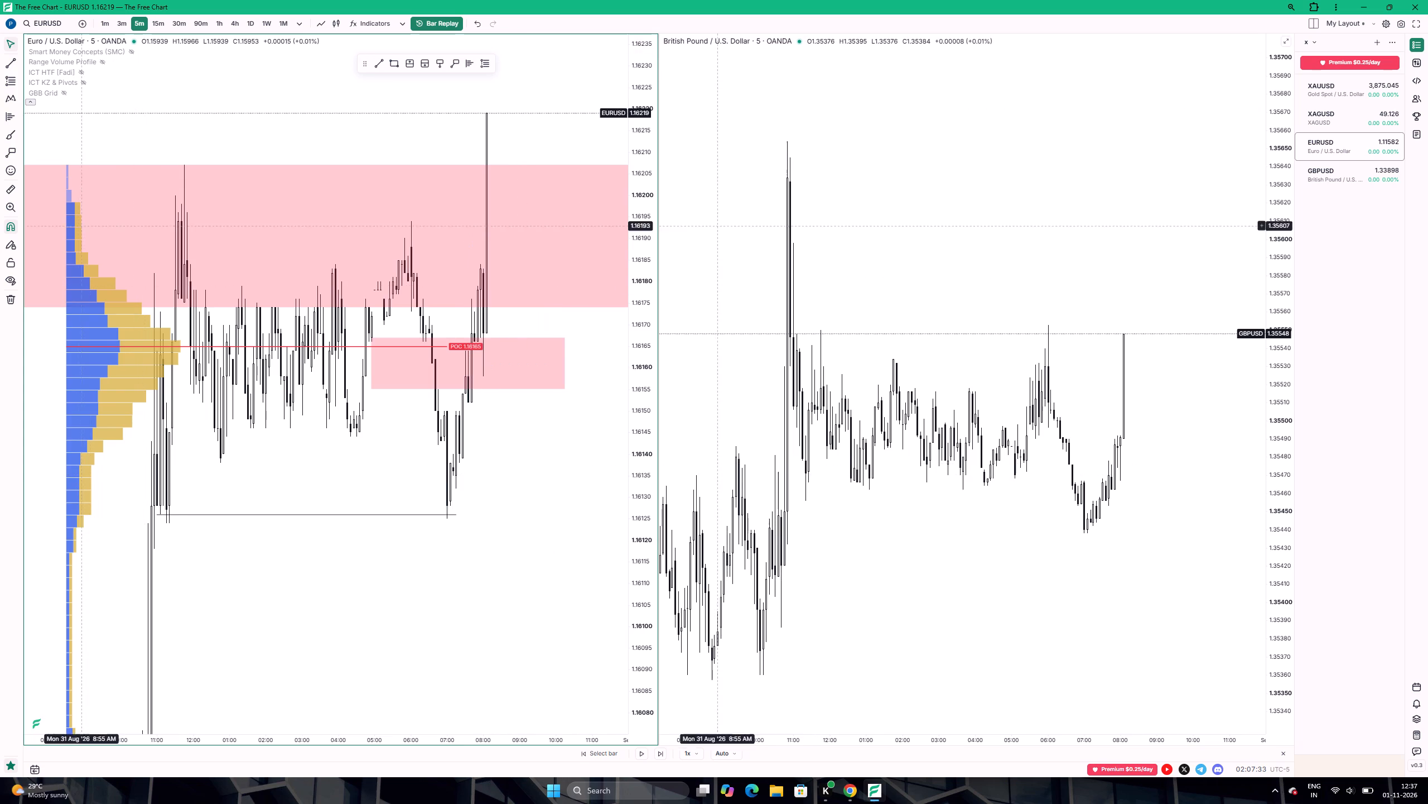
# Draw a horizontal trend line along the EURUSD high at 1.16207, from the 11:45 AM peak to the 8:05 PM candle.
pyautogui.click(382, 62)
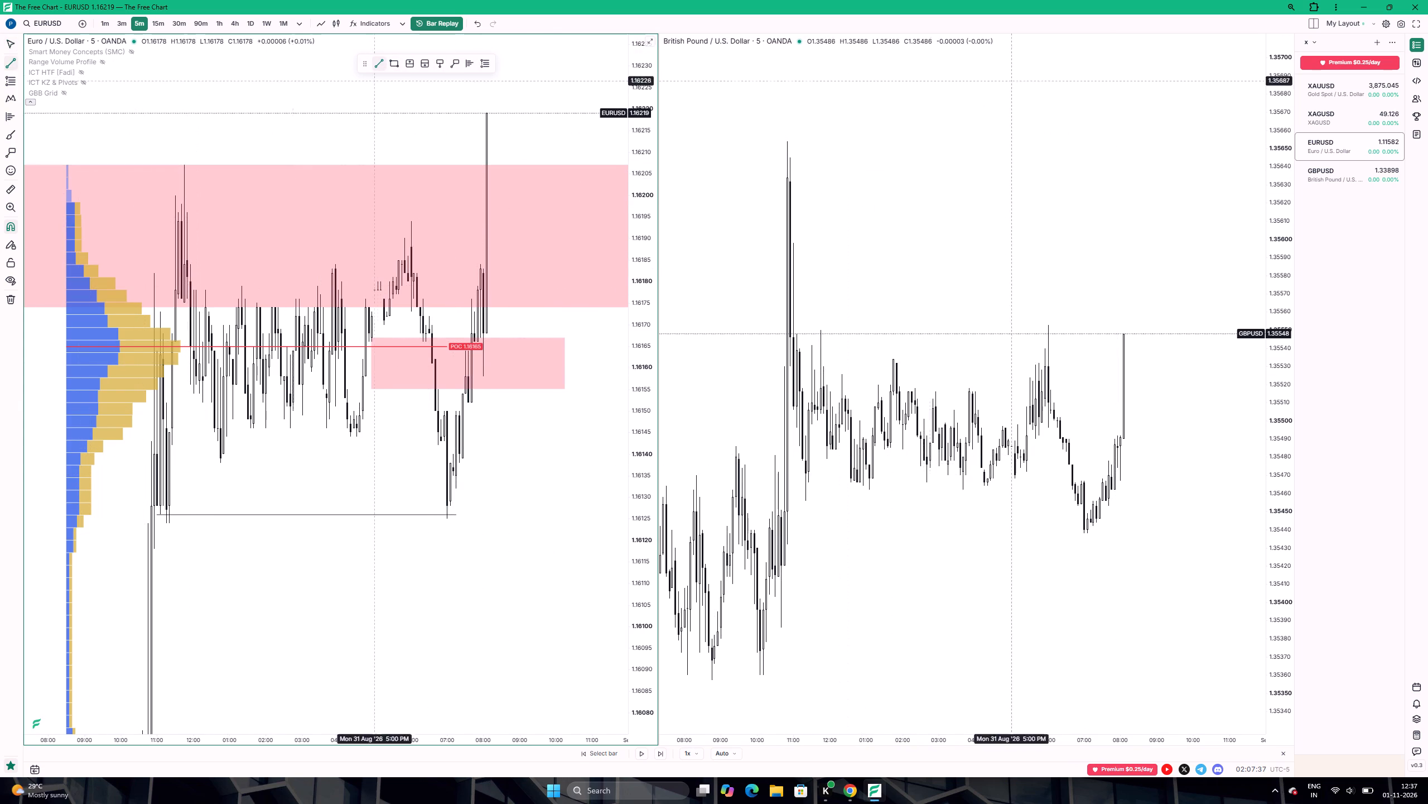
pyautogui.click(183, 163)
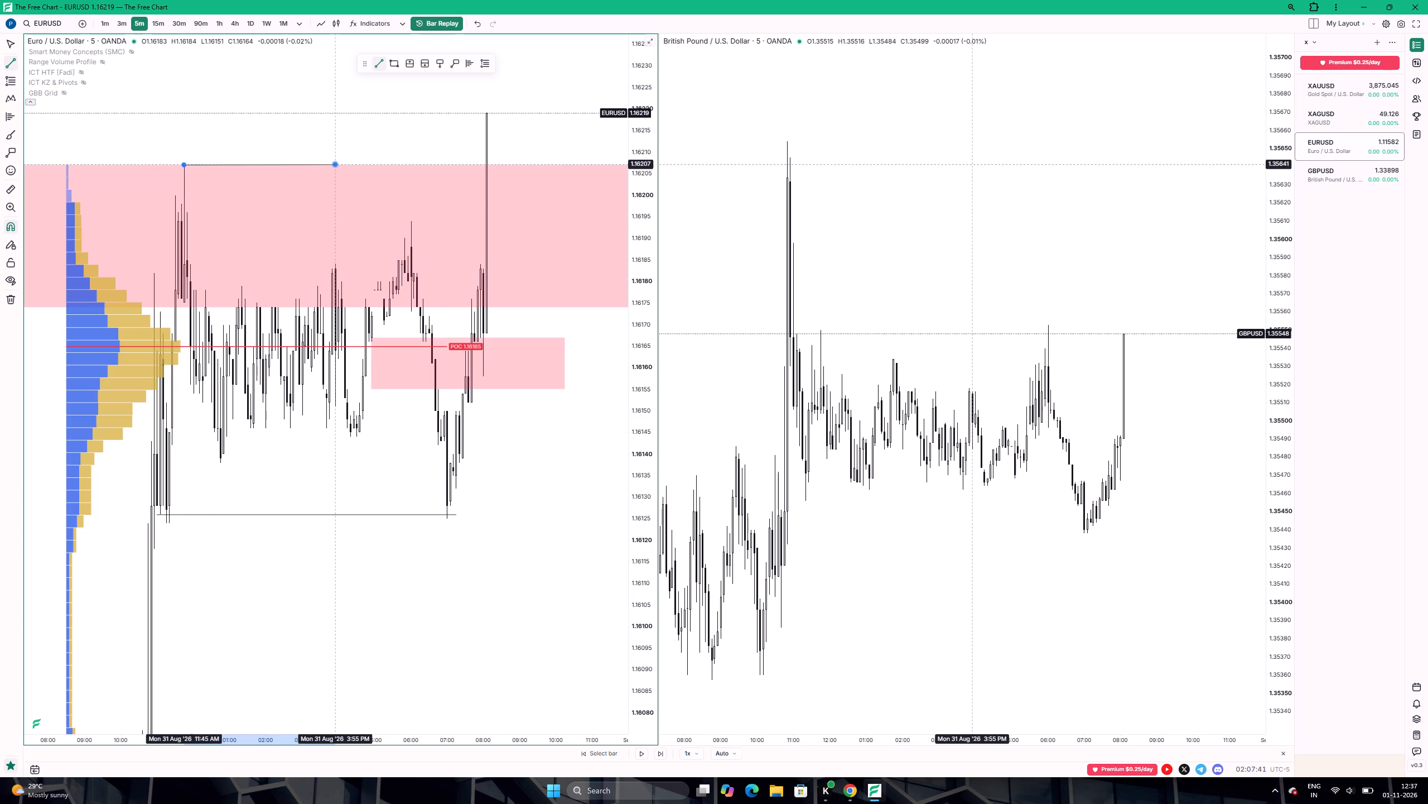
pyautogui.keyDown('shift'); pyautogui.click(488, 162); pyautogui.keyUp('shift')
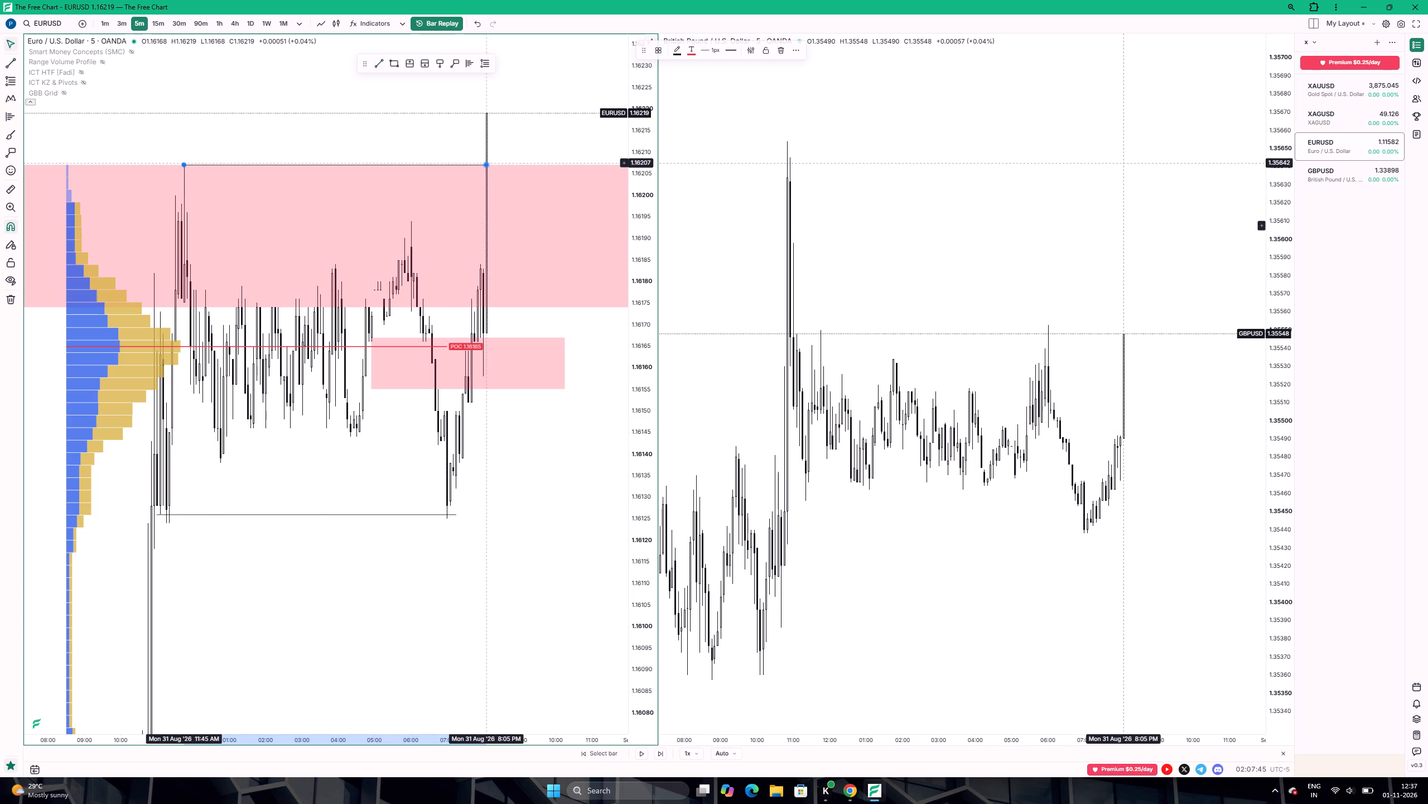
pyautogui.click(342, 559)
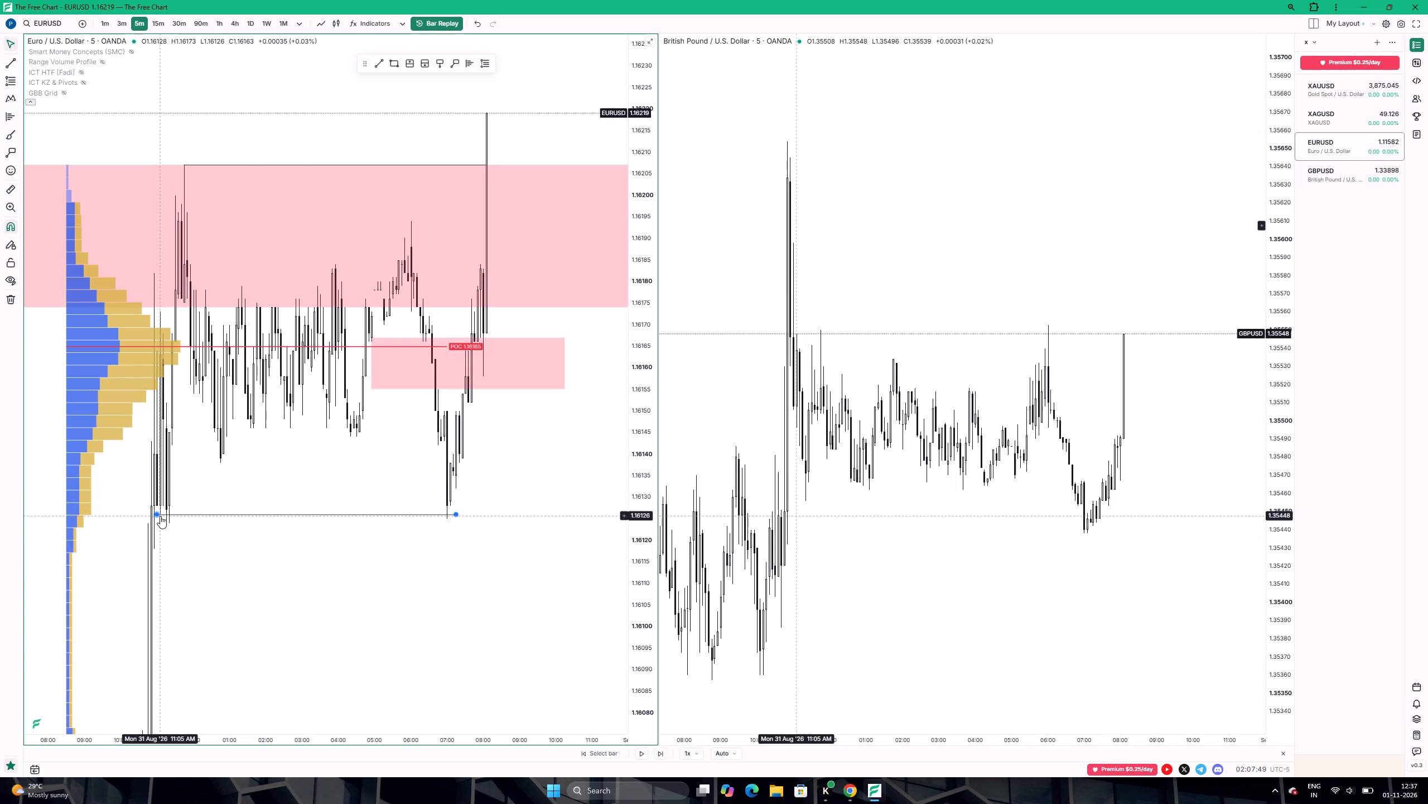
# Re-anchor the trend line under the EURUSD range to the candle lows at 11:15 AM and 7:00 PM.
pyautogui.moveTo(160, 516); pyautogui.dragTo(165, 520)
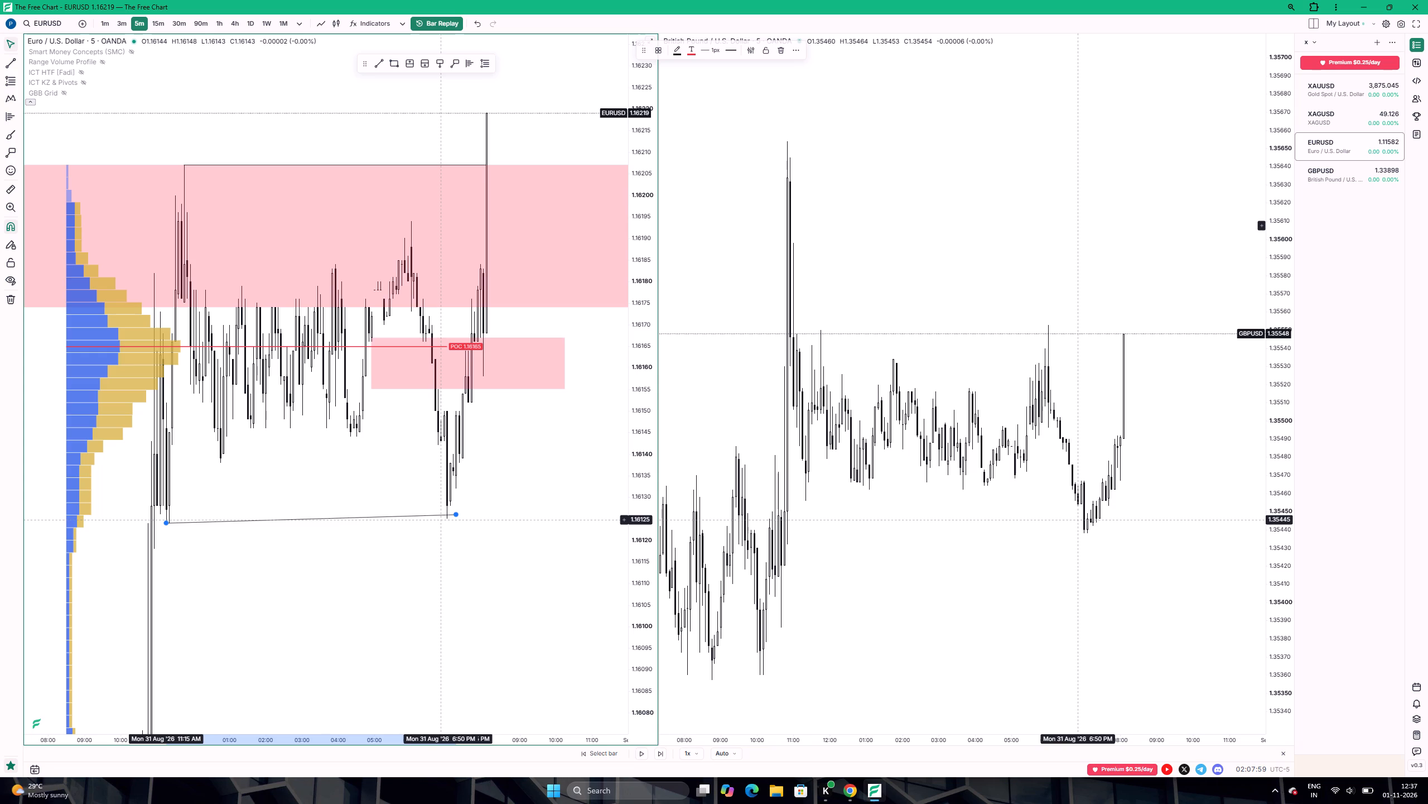
pyautogui.moveTo(456, 514); pyautogui.dragTo(448, 518)
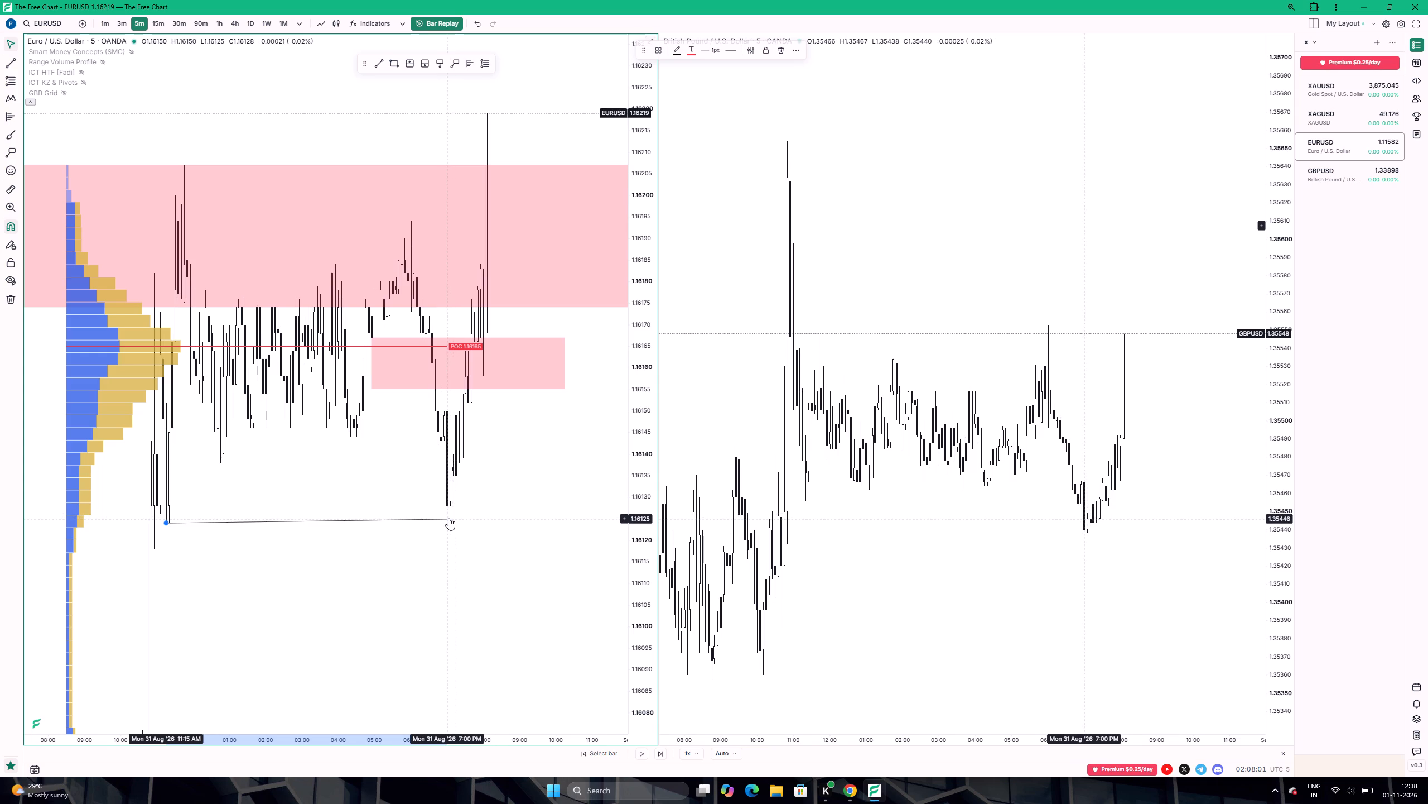
pyautogui.moveTo(448, 518); pyautogui.dragTo(448, 518)
pyautogui.click(460, 546)
pyautogui.click(470, 590)
# Box the small EURUSD gap at about 1.16138–1.16143 near 7:00 PM, extend it to 9:20 PM, and apply the IFVG template.
pyautogui.scroll(1, 481, 438)
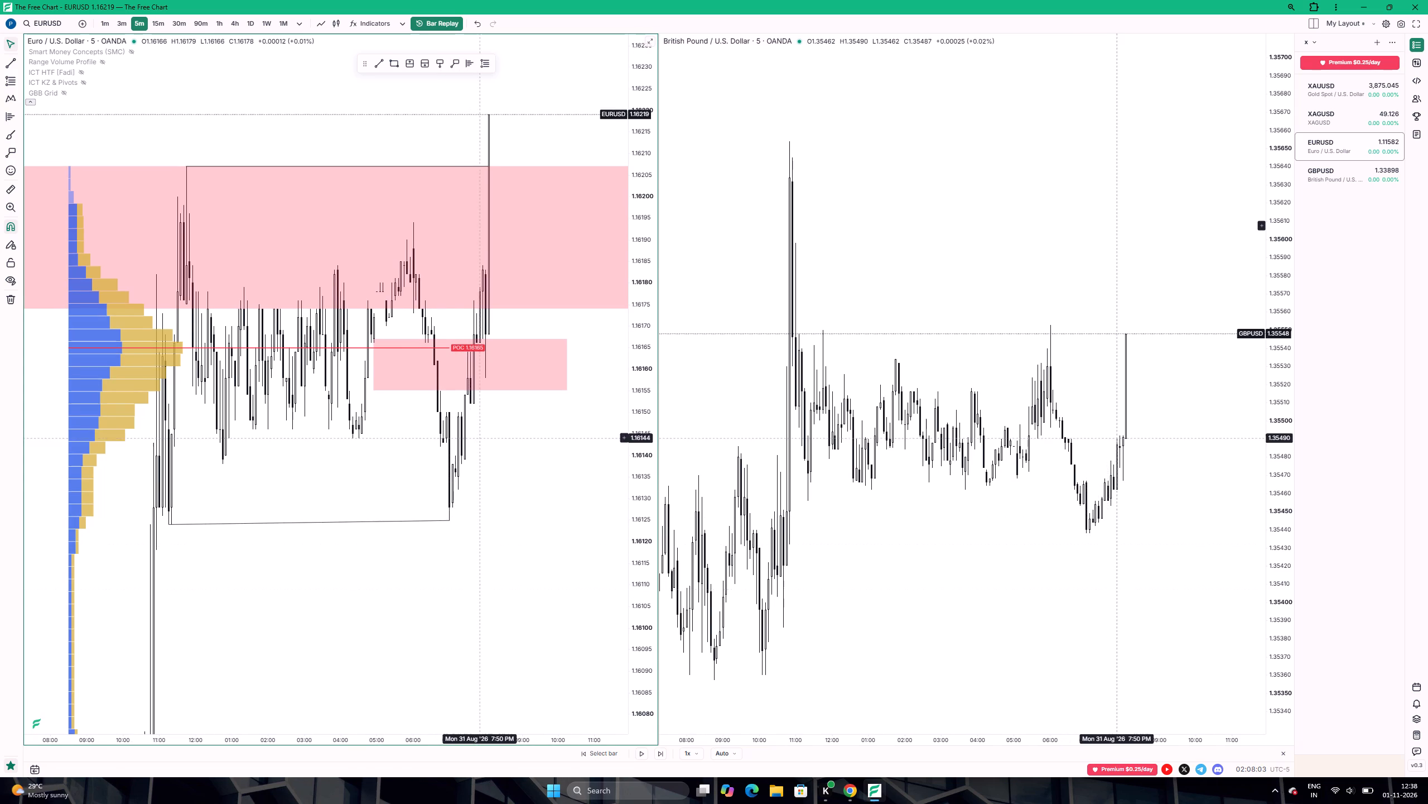
pyautogui.scroll(2, 481, 439)
pyautogui.moveTo(481, 442); pyautogui.dragTo(401, 463)
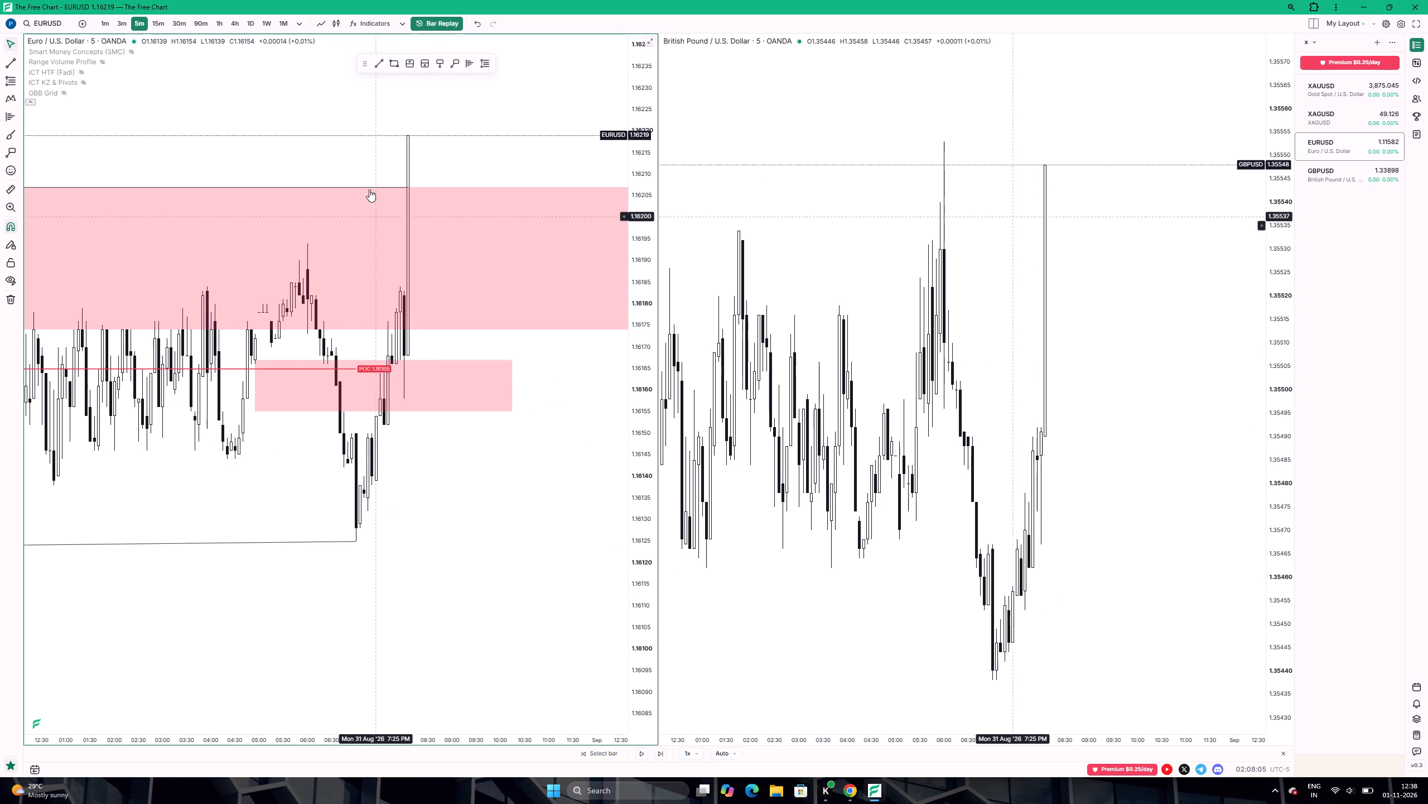
pyautogui.click(396, 63)
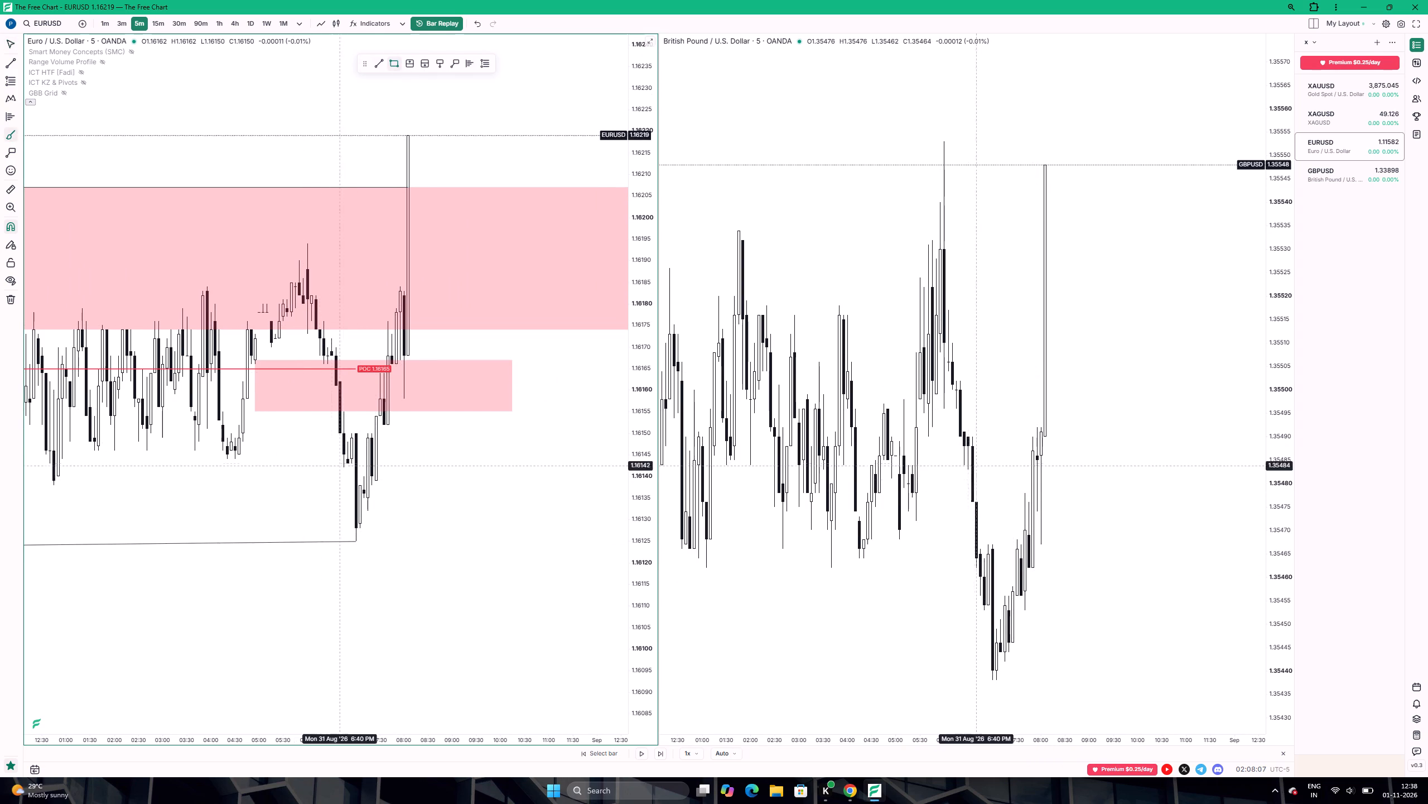
pyautogui.click(350, 461)
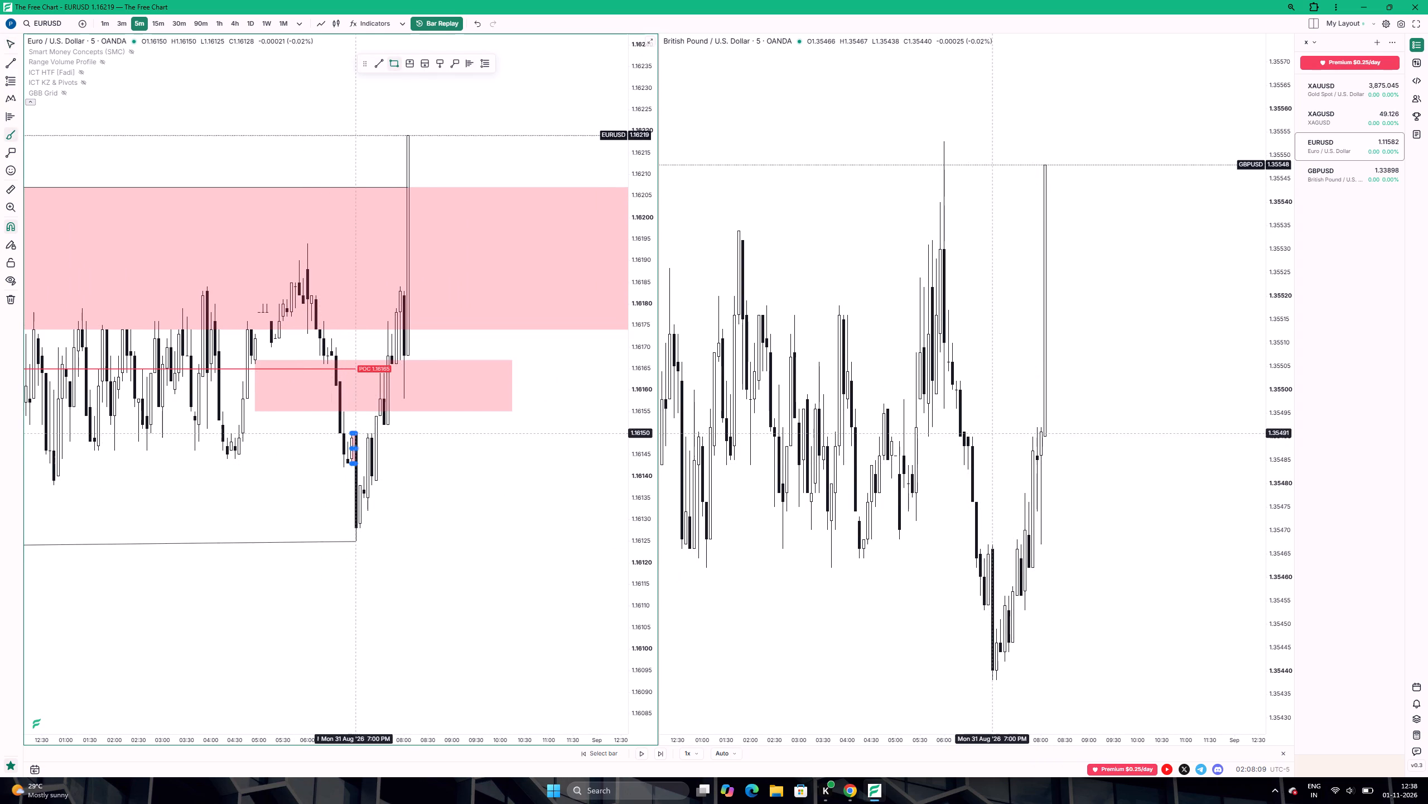
pyautogui.click(360, 483)
pyautogui.moveTo(358, 473); pyautogui.dragTo(469, 478)
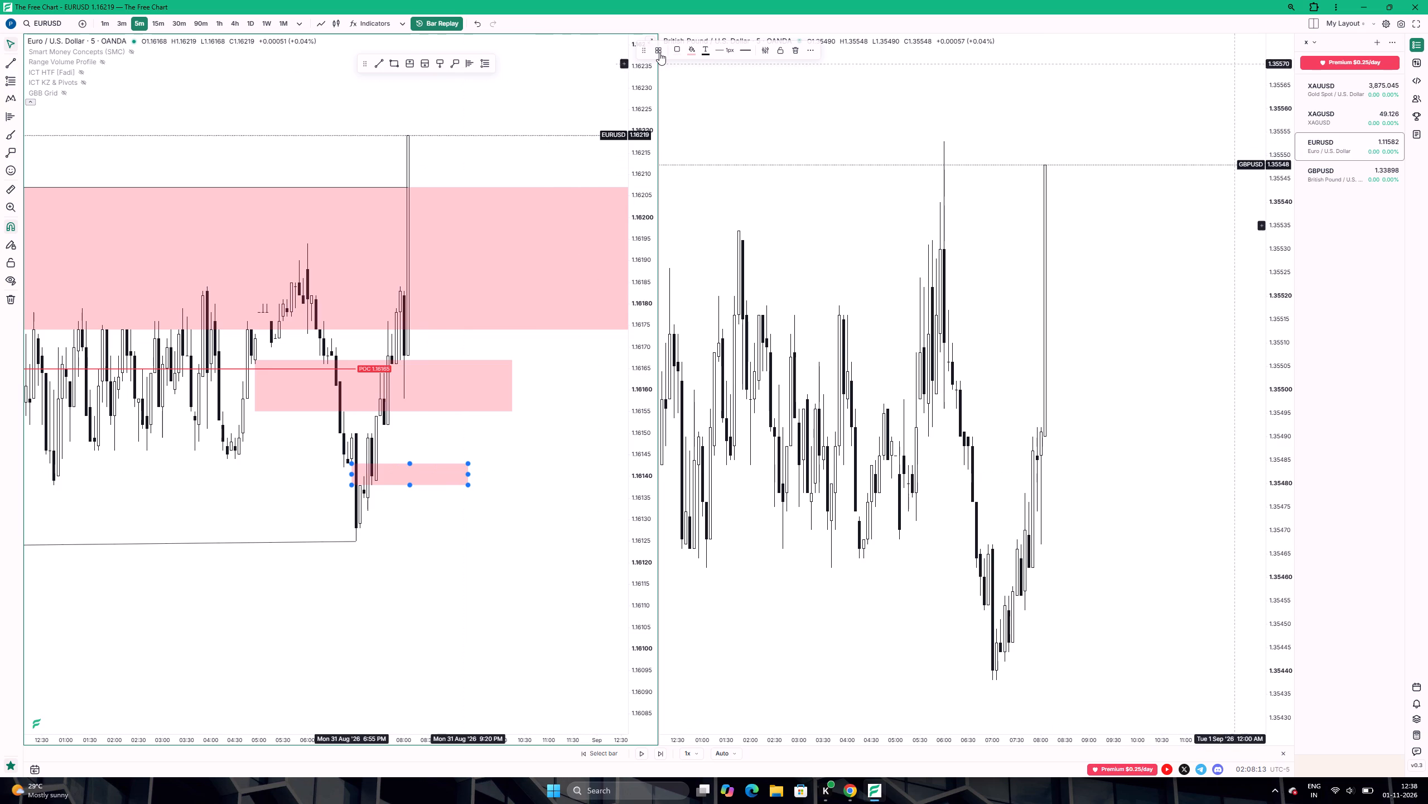
pyautogui.click(661, 51)
pyautogui.click(672, 138)
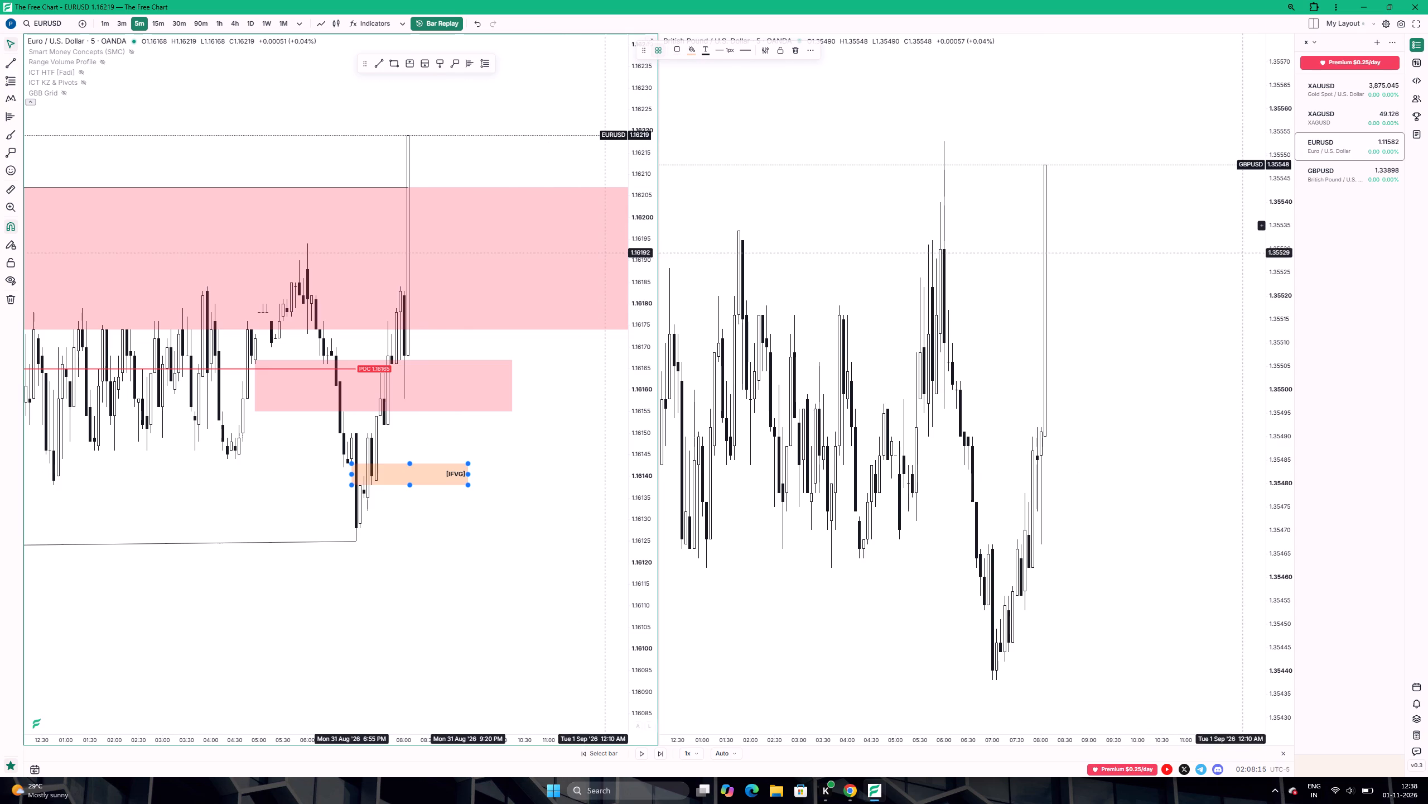
# Delete the pink gap rectangle around the POC line, just above the IFVG box.
pyautogui.click(513, 385)
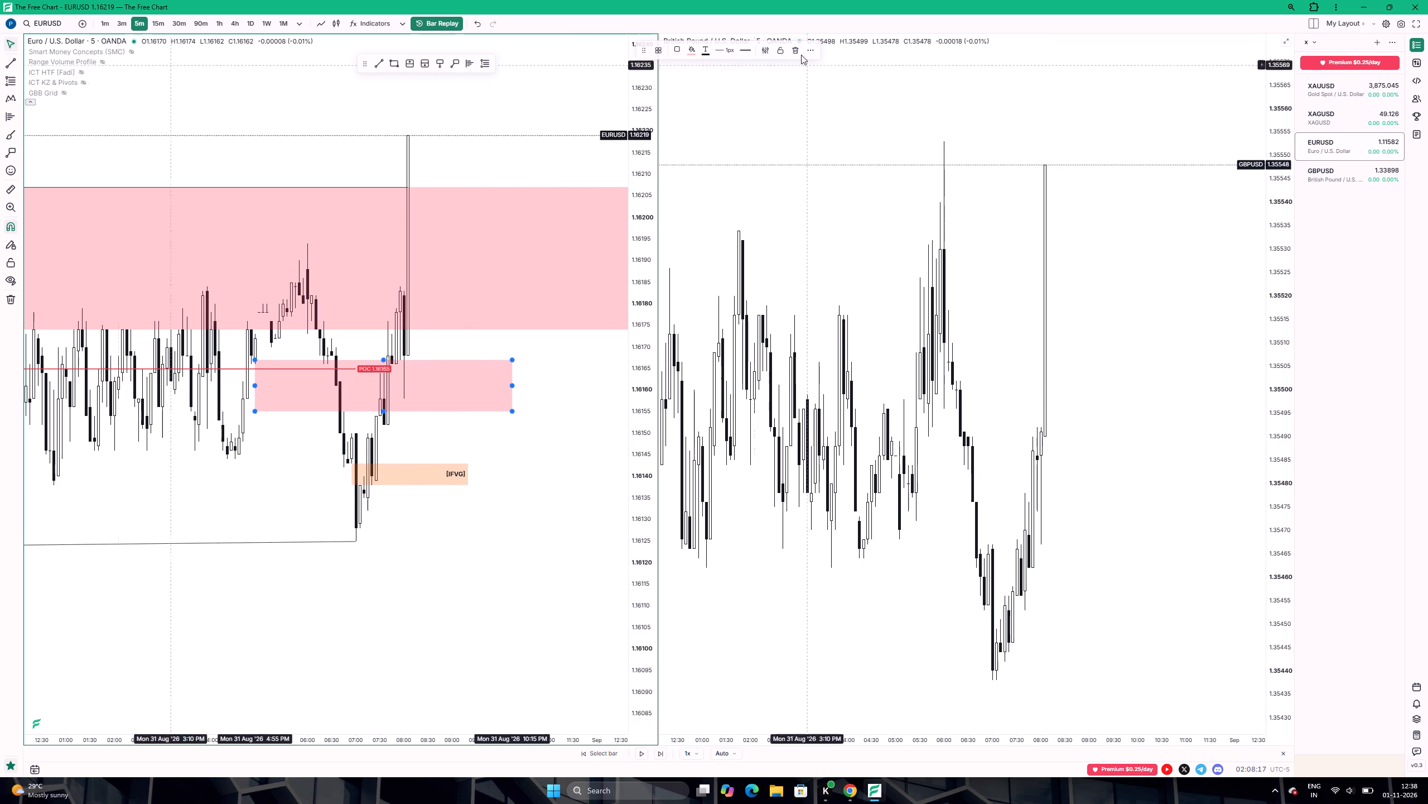
pyautogui.click(794, 49)
# Place a long position at the IFVG with entry at 1.16143, stop at 1.16125 and target at 1.16207.
pyautogui.scroll(-4, 548, 451)
pyautogui.scroll(-2, 552, 541)
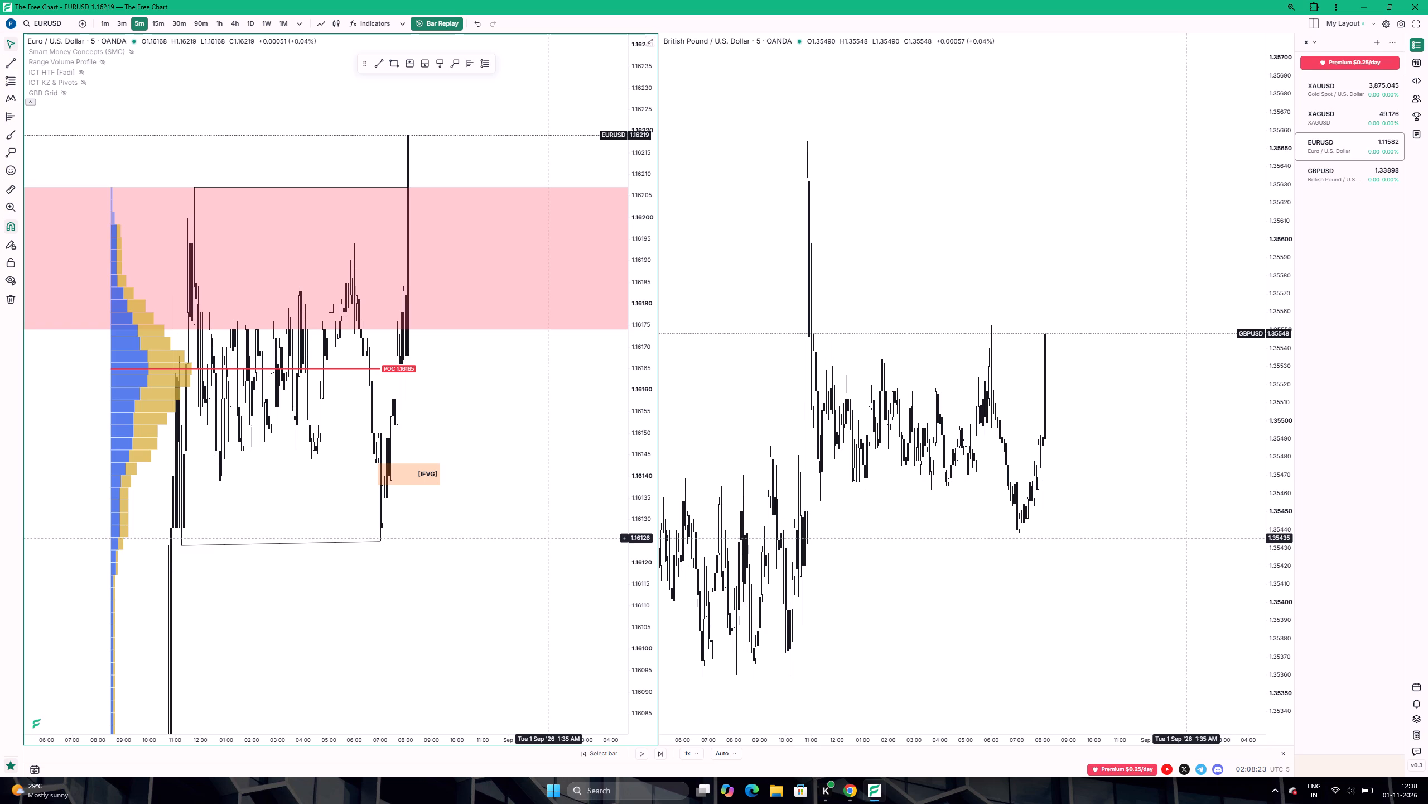
pyautogui.click(413, 66)
pyautogui.click(390, 465)
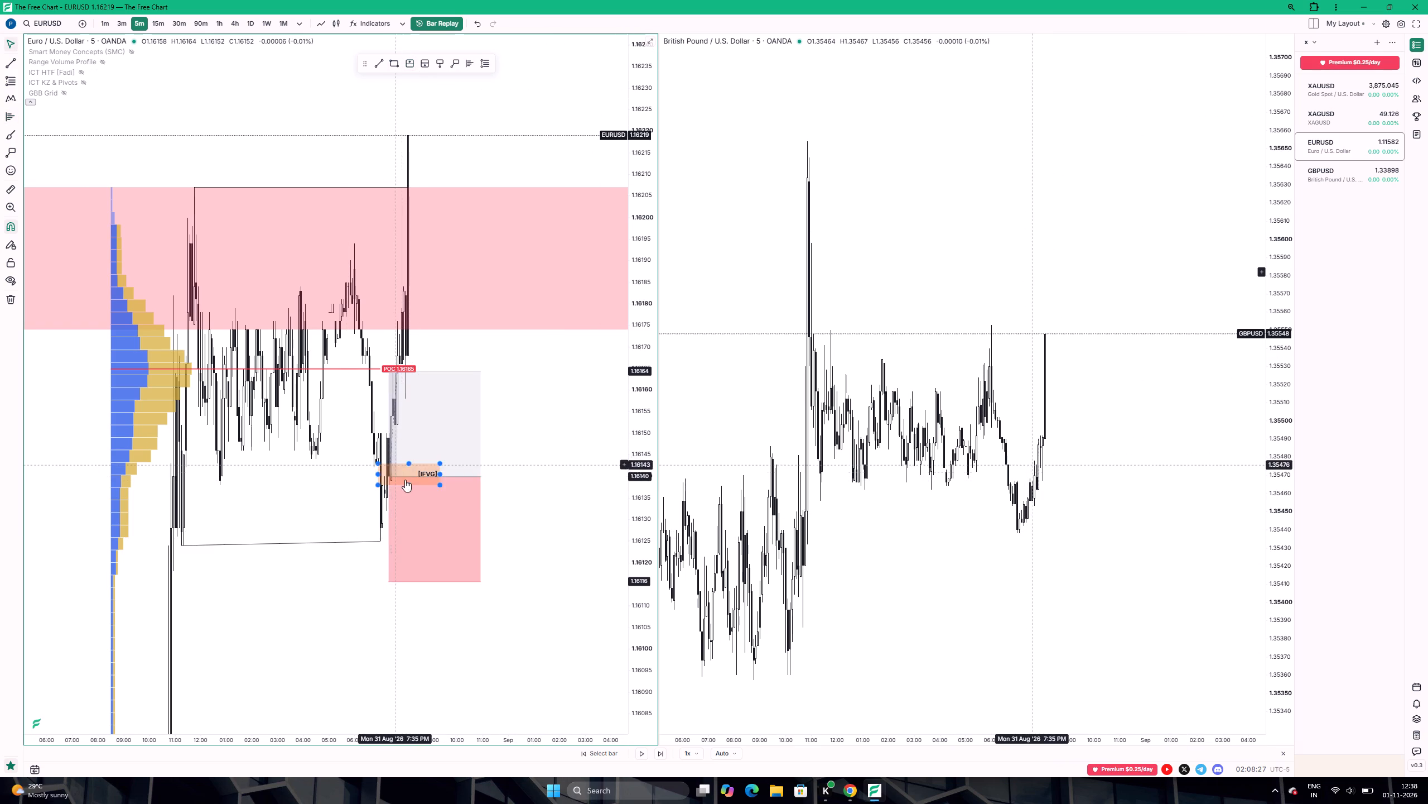
pyautogui.moveTo(410, 504); pyautogui.dragTo(408, 491)
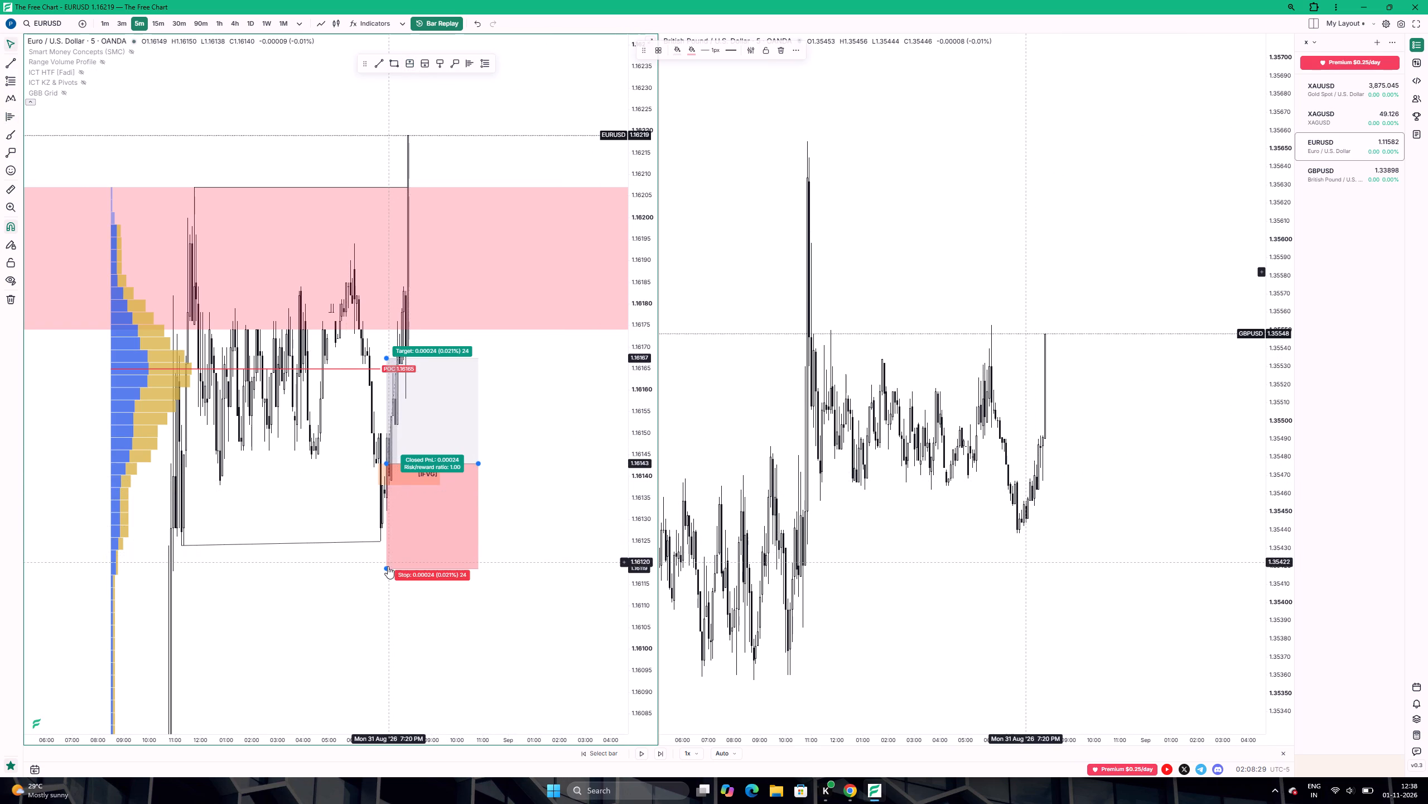
pyautogui.moveTo(388, 567); pyautogui.dragTo(382, 543)
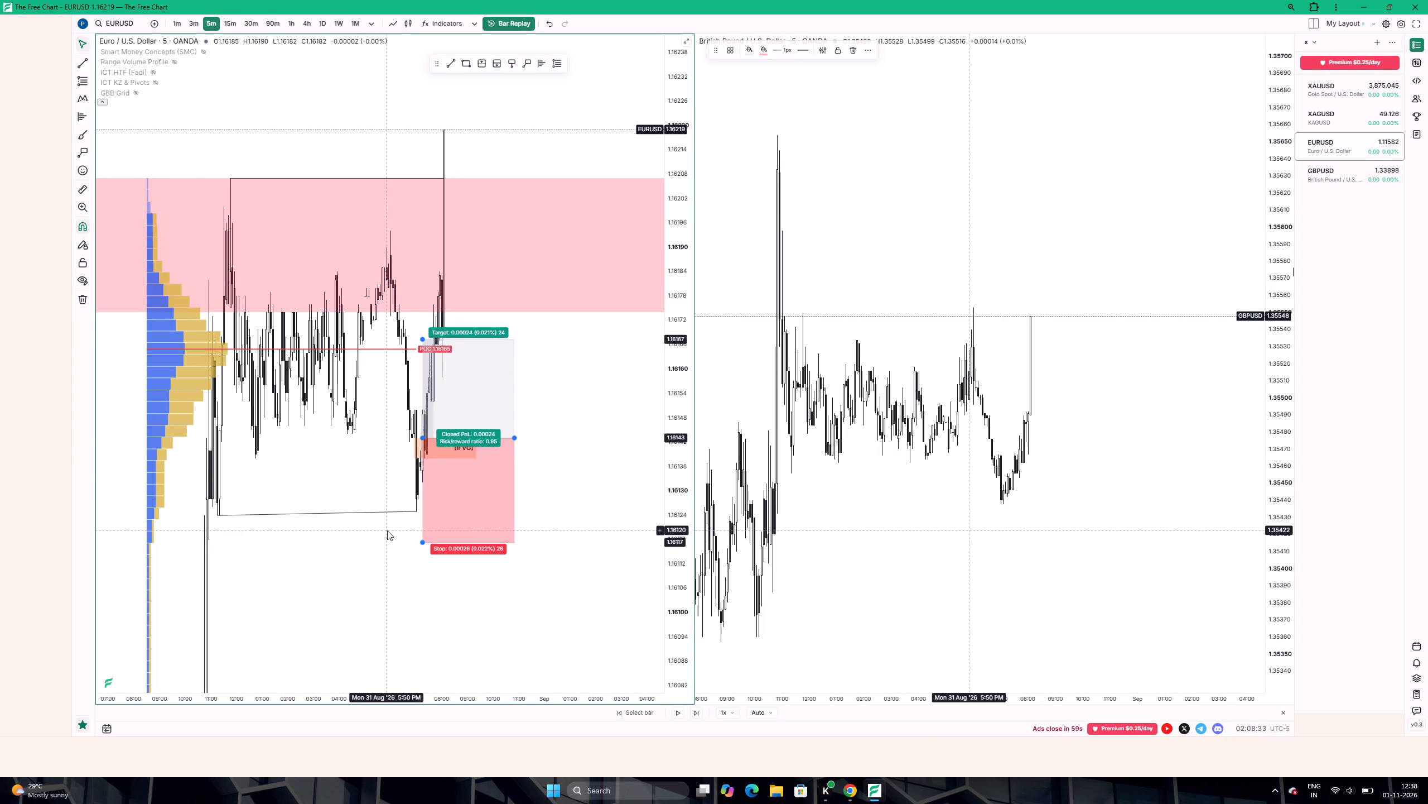
pyautogui.moveTo(421, 542); pyautogui.dragTo(414, 514)
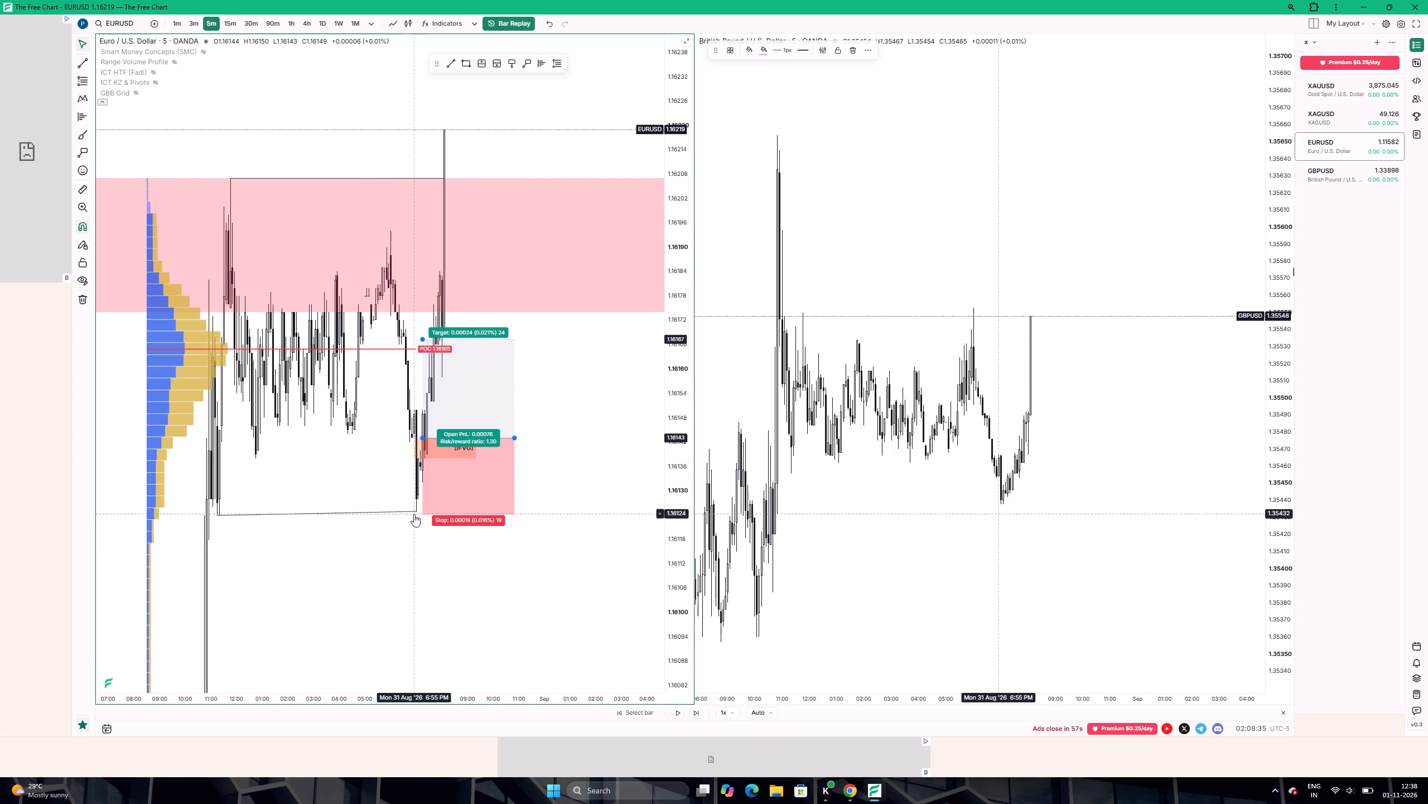
pyautogui.moveTo(414, 514); pyautogui.dragTo(414, 512)
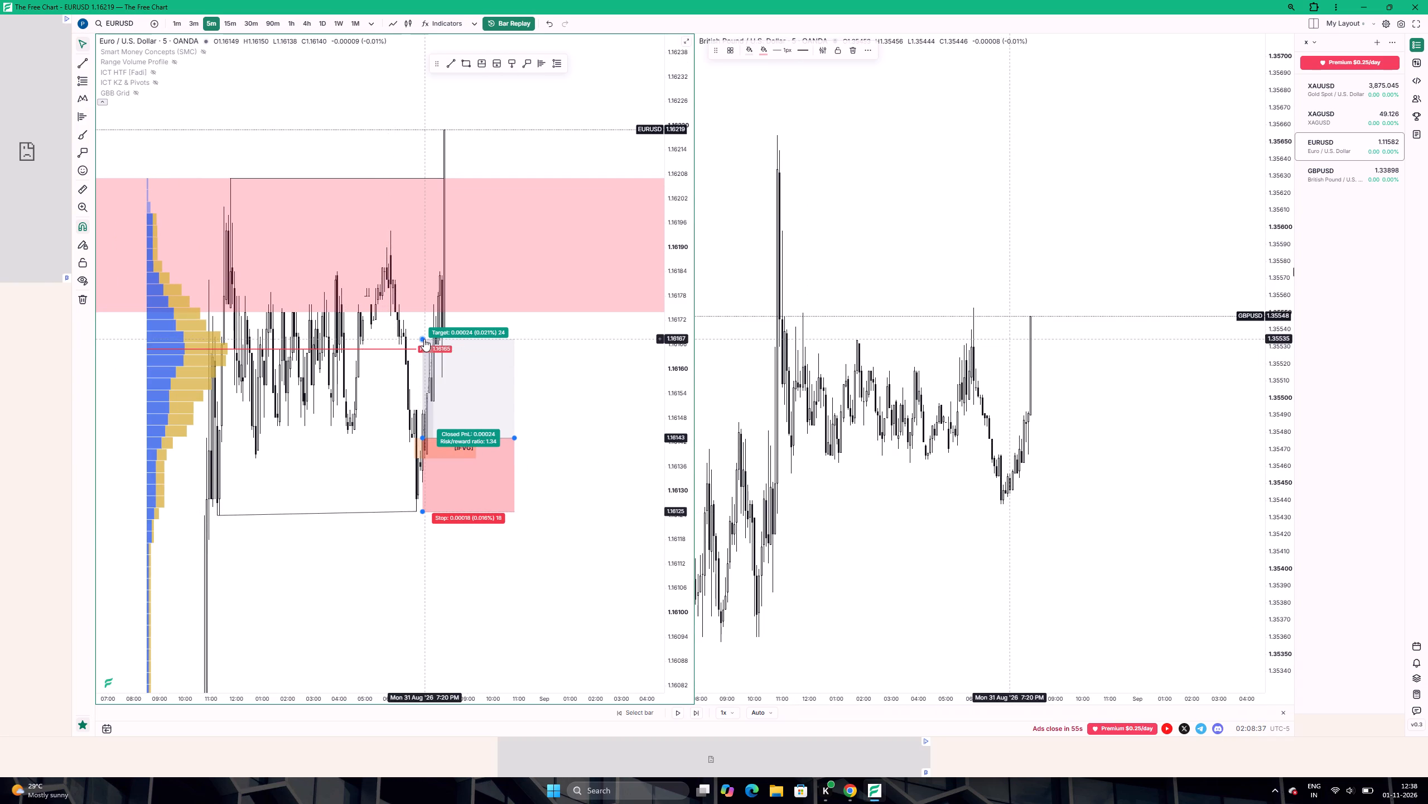
pyautogui.moveTo(424, 338); pyautogui.dragTo(235, 178)
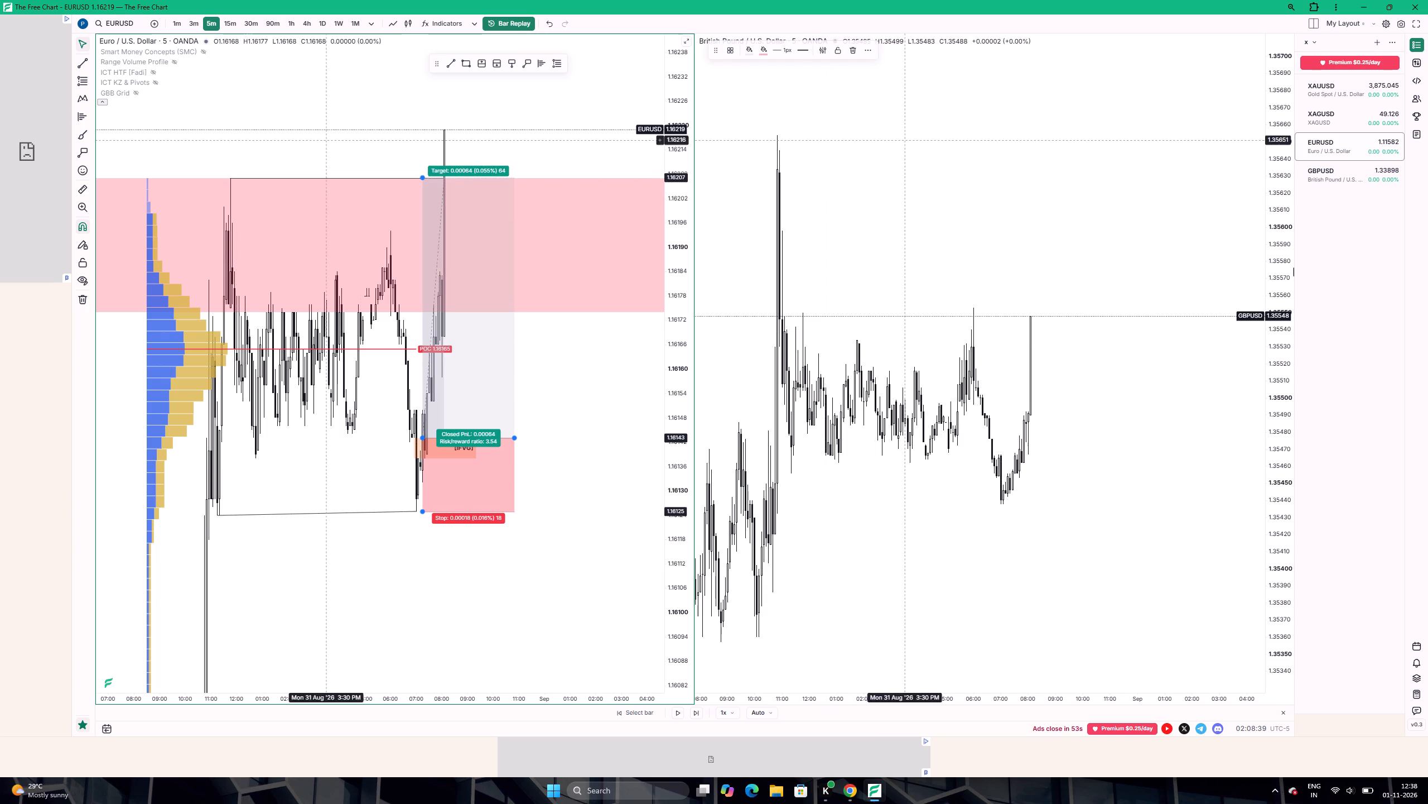
# Apply the Buyside Liquidity template to the trend line along the EURUSD high.
pyautogui.click(230, 178)
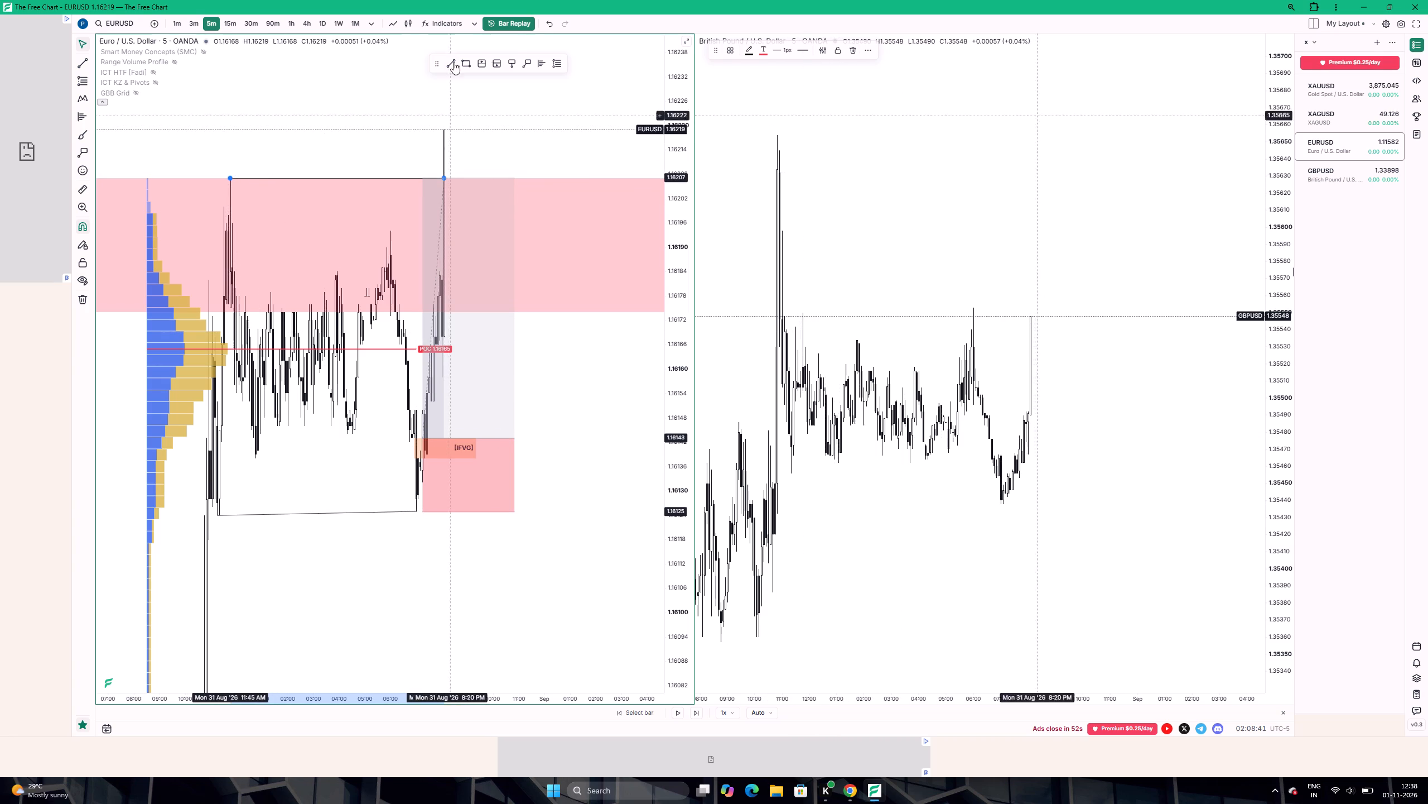
pyautogui.click(728, 54)
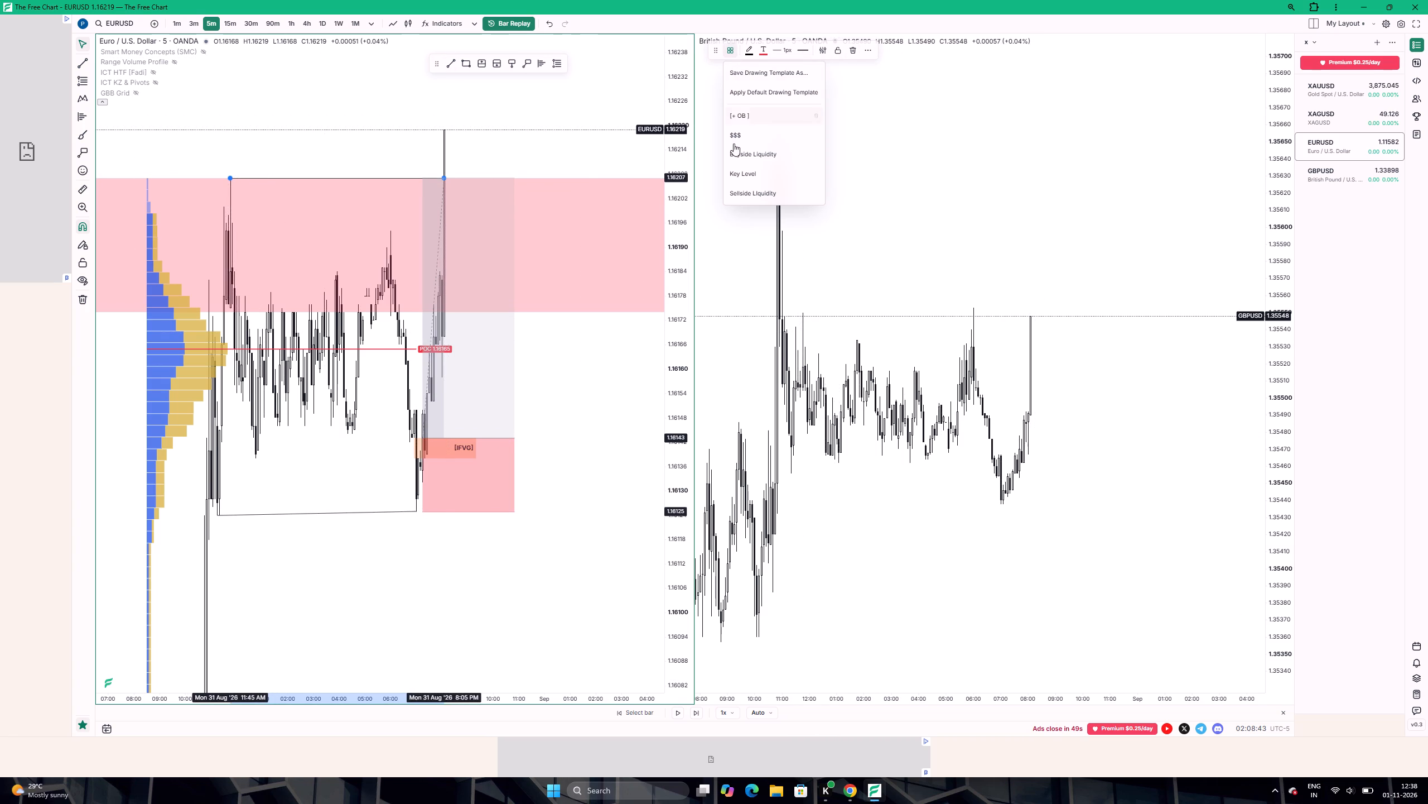
pyautogui.click(735, 150)
pyautogui.scroll(3, 551, 380)
pyautogui.click(549, 402)
pyautogui.click(595, 415)
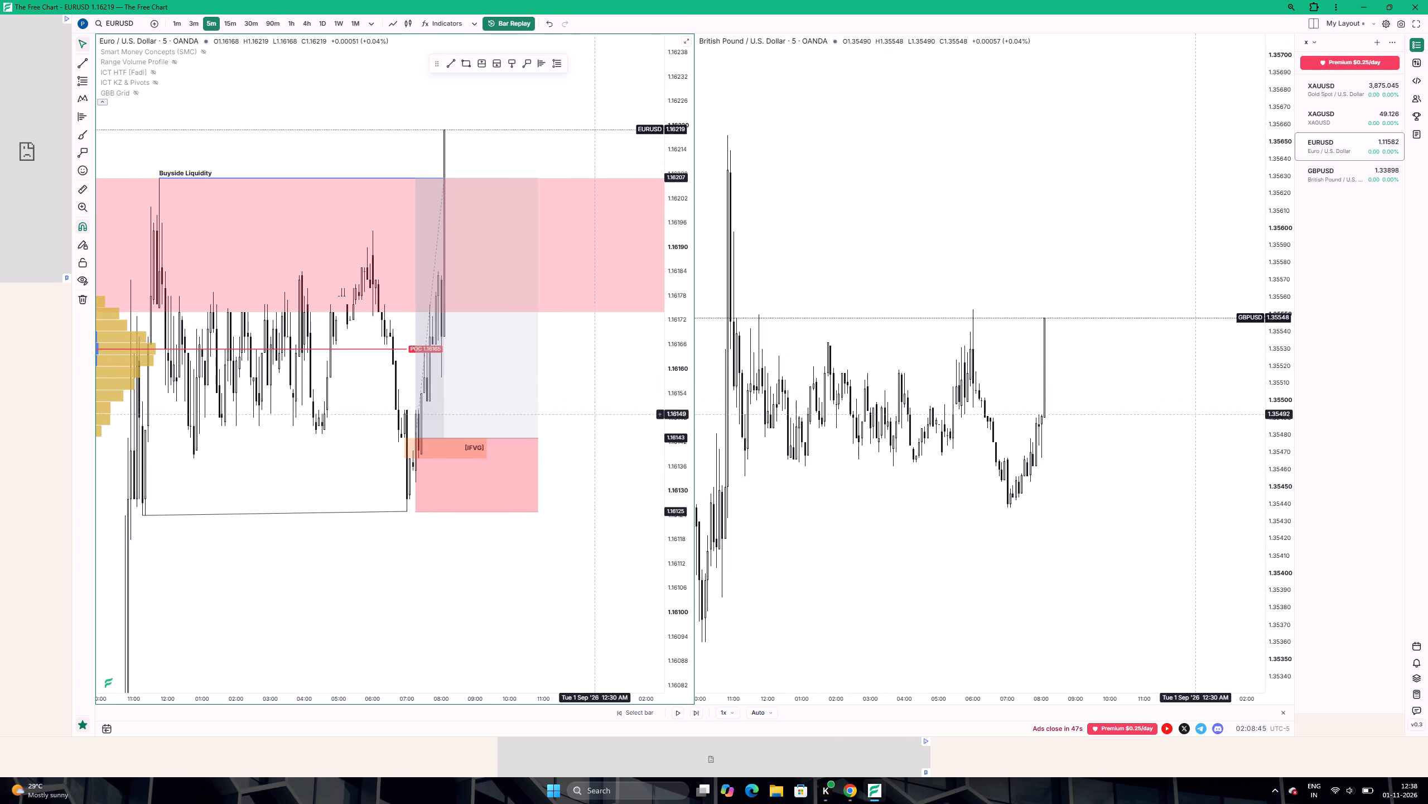
# Examine the long position against the buyside liquidity line and the wider EURUSD price action on 5m.
pyautogui.scroll(-5, 597, 414)
pyautogui.scroll(14, 599, 415)
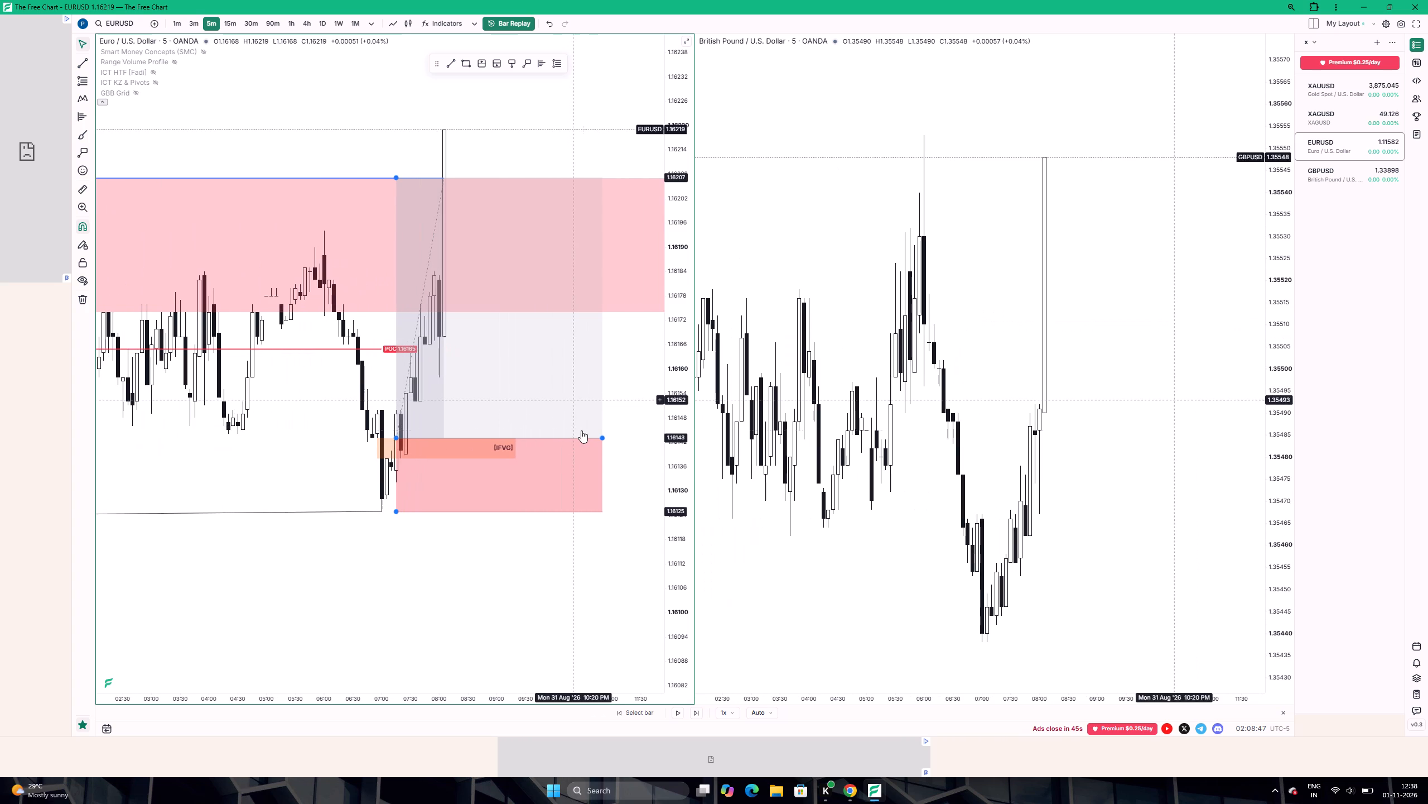
pyautogui.click(325, 426)
pyautogui.scroll(-5, 496, 409)
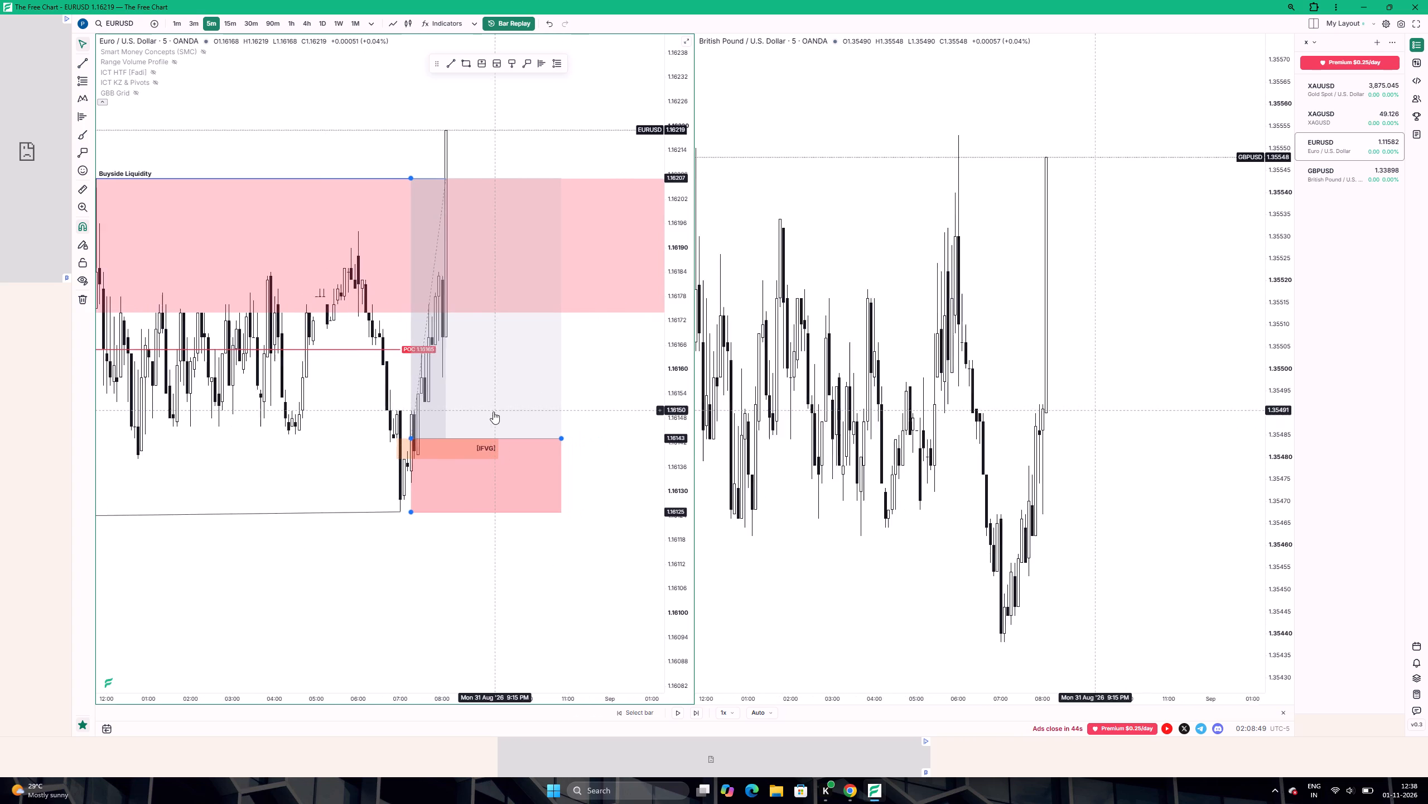
pyautogui.scroll(-3, 493, 411)
pyautogui.click(387, 437)
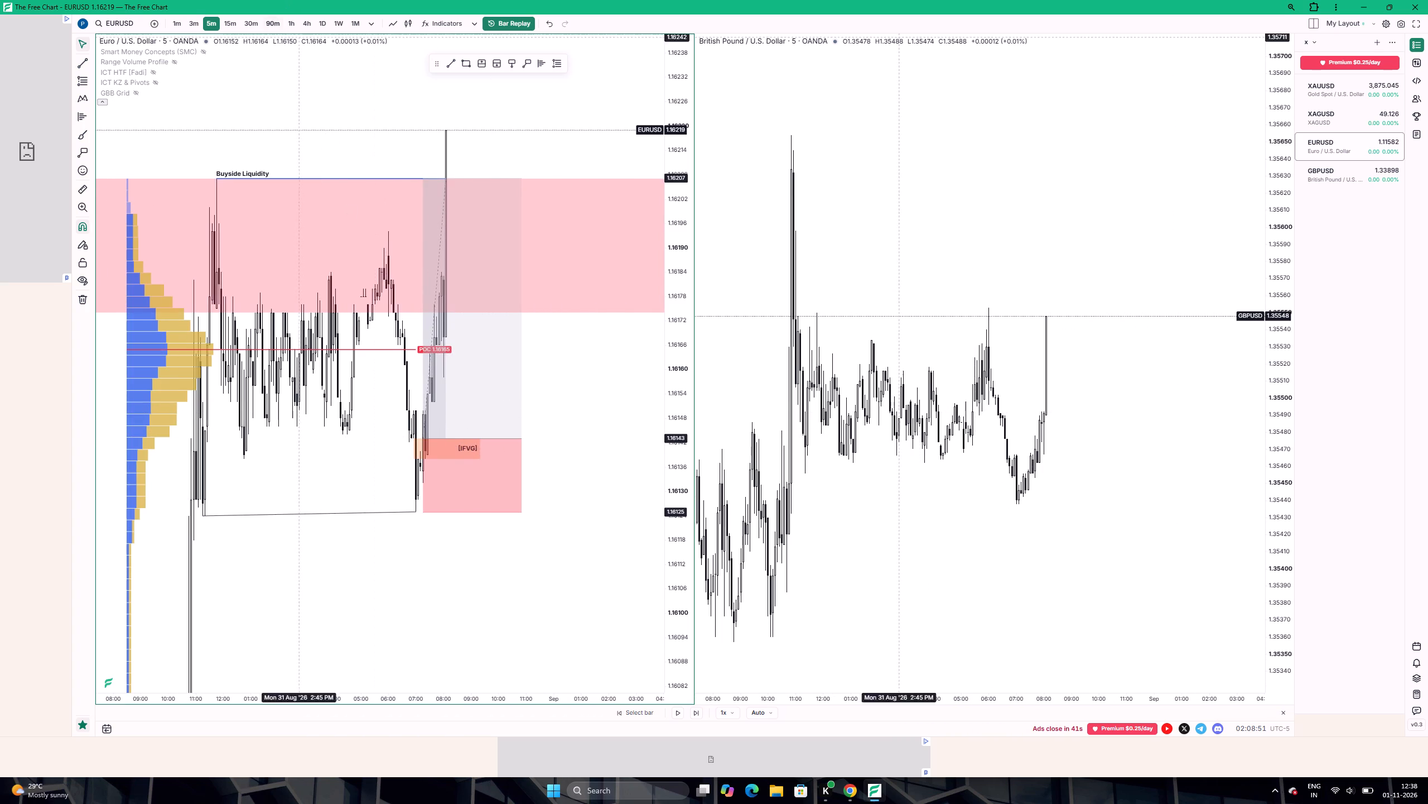
pyautogui.moveTo(683, 171); pyautogui.dragTo(649, 393)
pyautogui.scroll(-2, 586, 398)
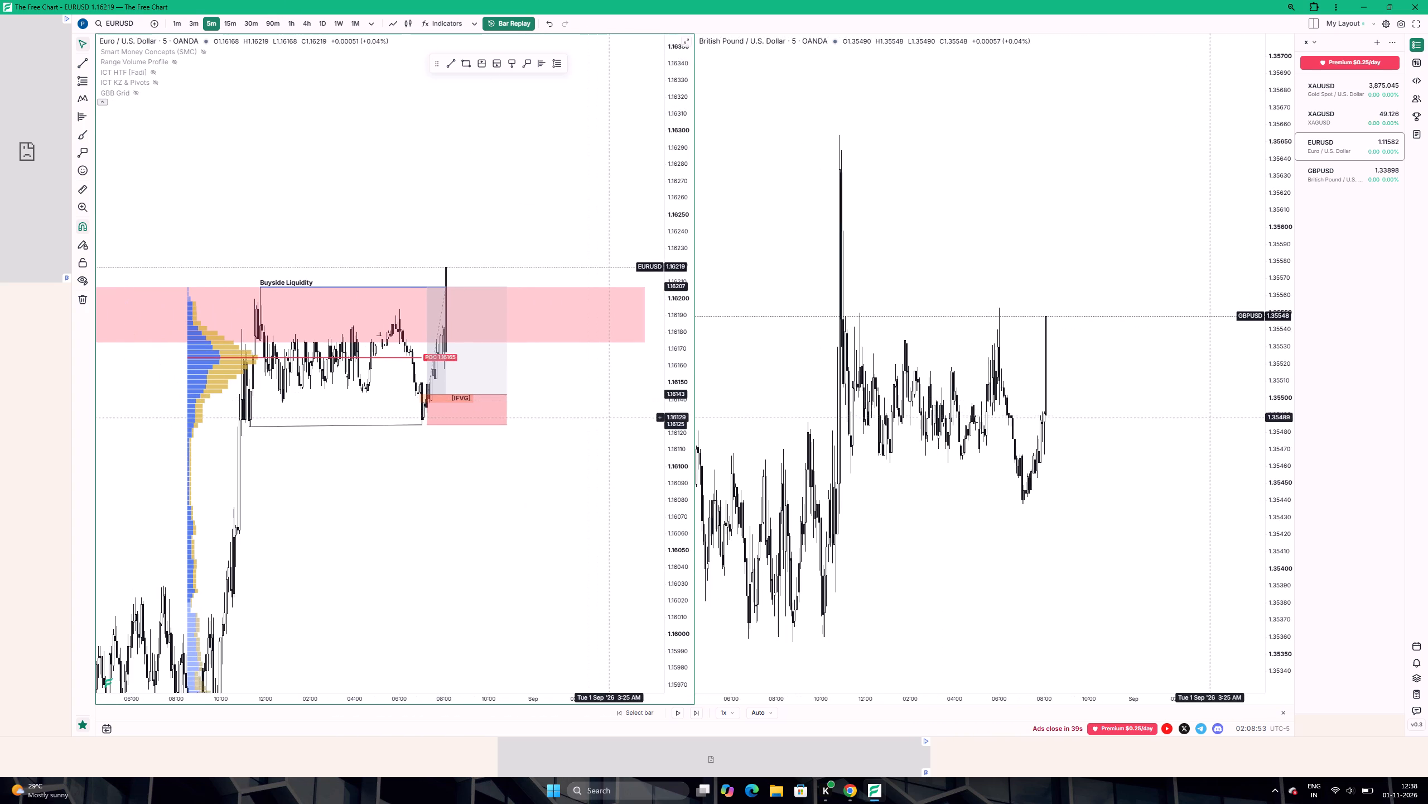
pyautogui.moveTo(609, 415); pyautogui.dragTo(586, 419)
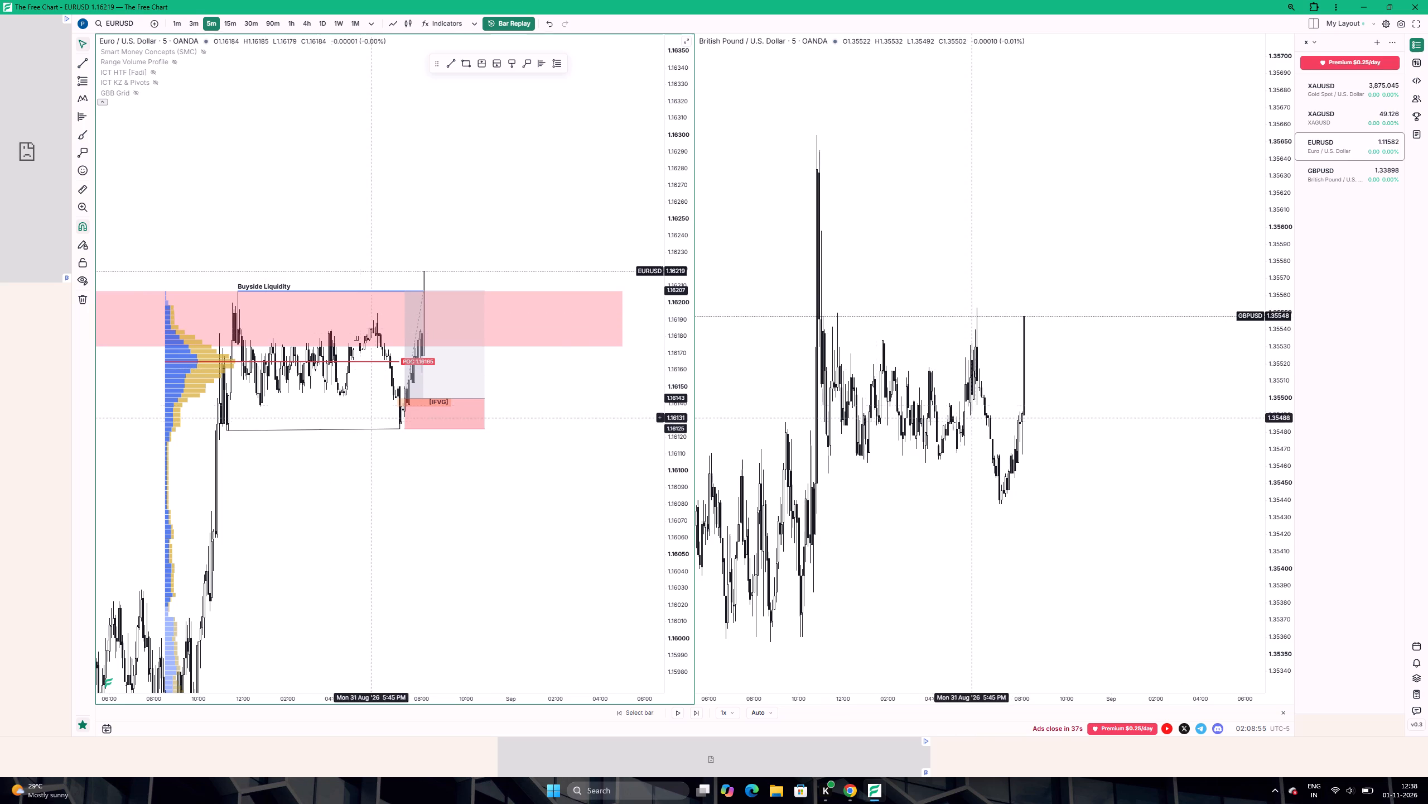
# Switch the EURUSD and GBPUSD charts to the 1h timeframe.
pyautogui.click(292, 24)
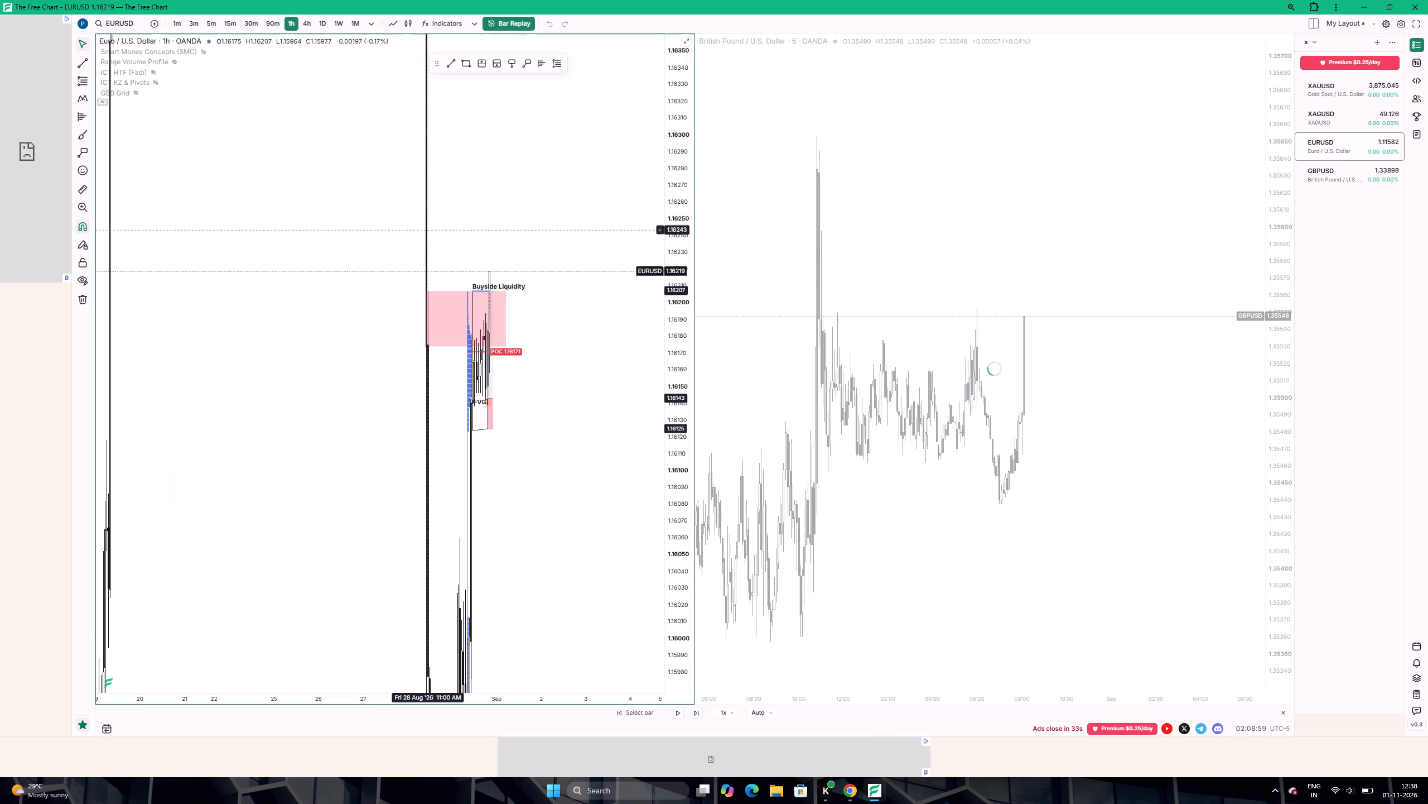
pyautogui.scroll(19, 601, 267)
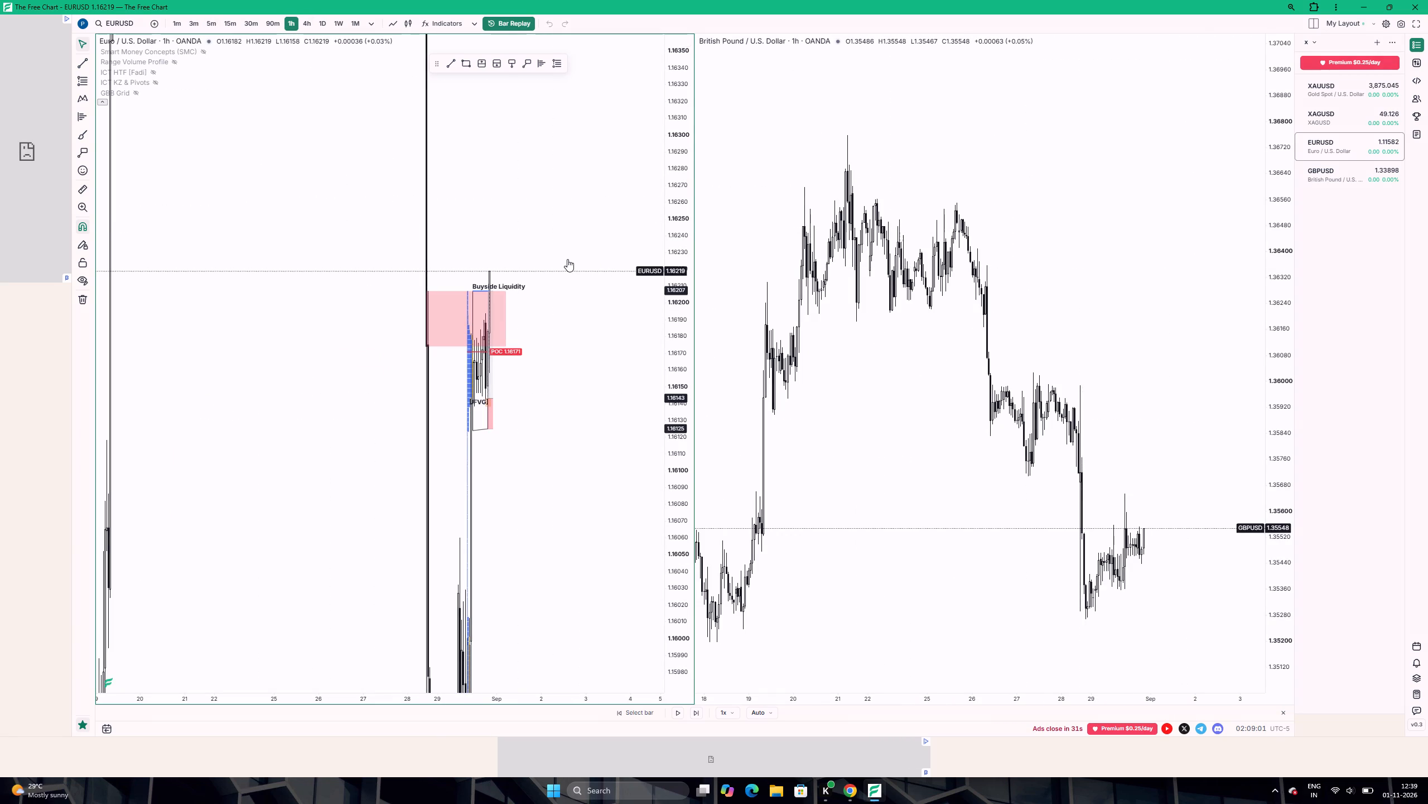
pyautogui.scroll(5, 566, 259)
pyautogui.scroll(3, 432, 272)
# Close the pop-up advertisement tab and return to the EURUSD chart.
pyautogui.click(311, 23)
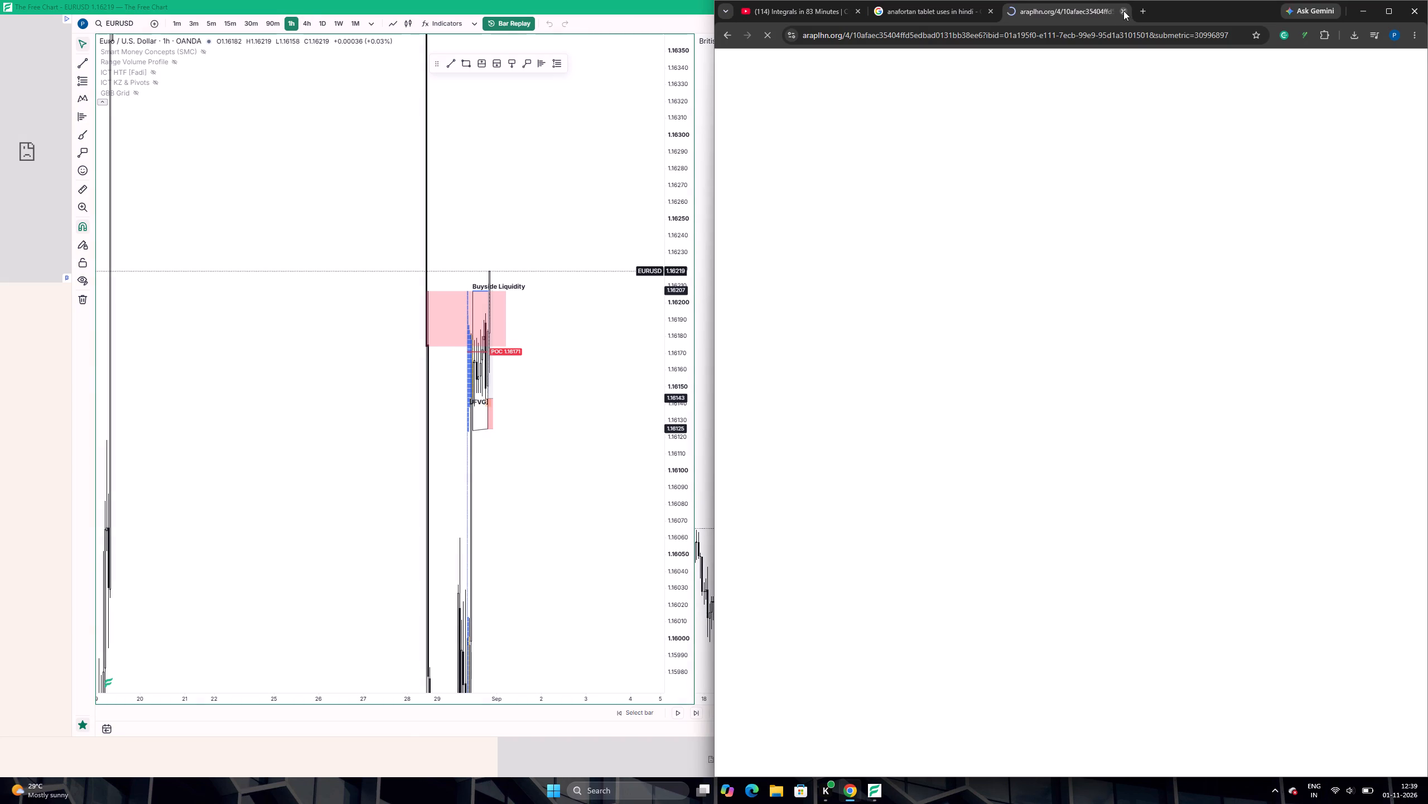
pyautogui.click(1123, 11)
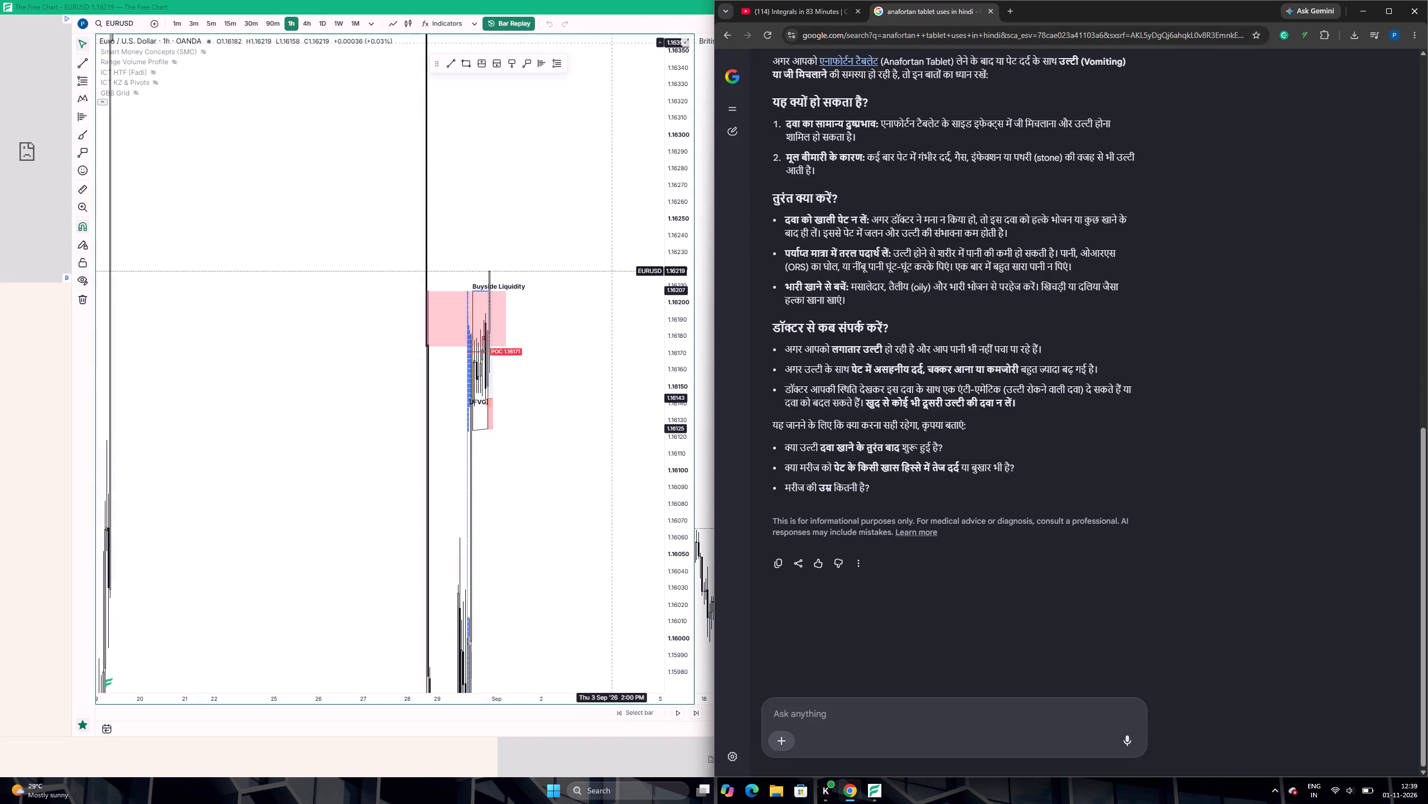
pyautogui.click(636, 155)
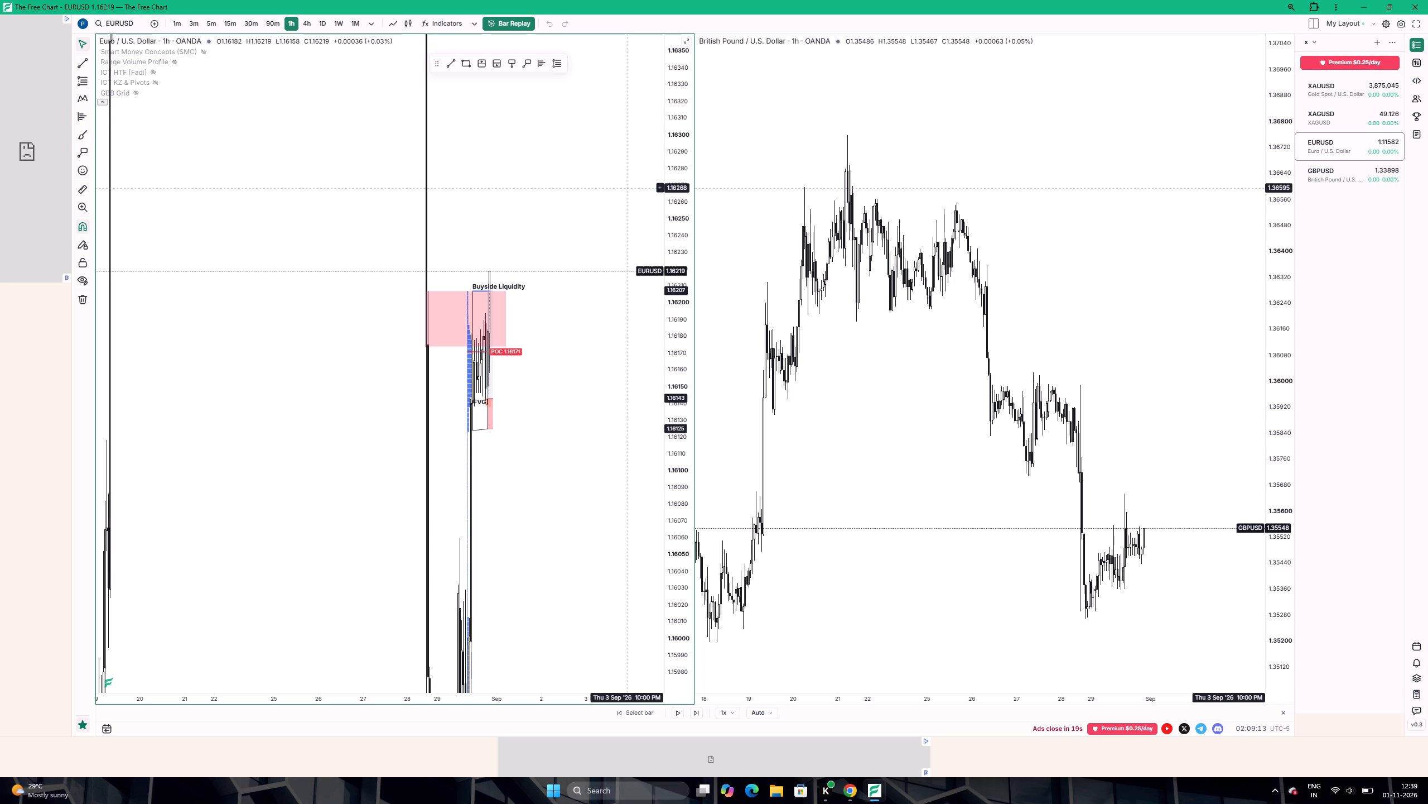
# Switch the EURUSD and GBPUSD charts to the 4h timeframe.
pyautogui.scroll(10, 562, 202)
pyautogui.moveTo(678, 188); pyautogui.dragTo(678, 227)
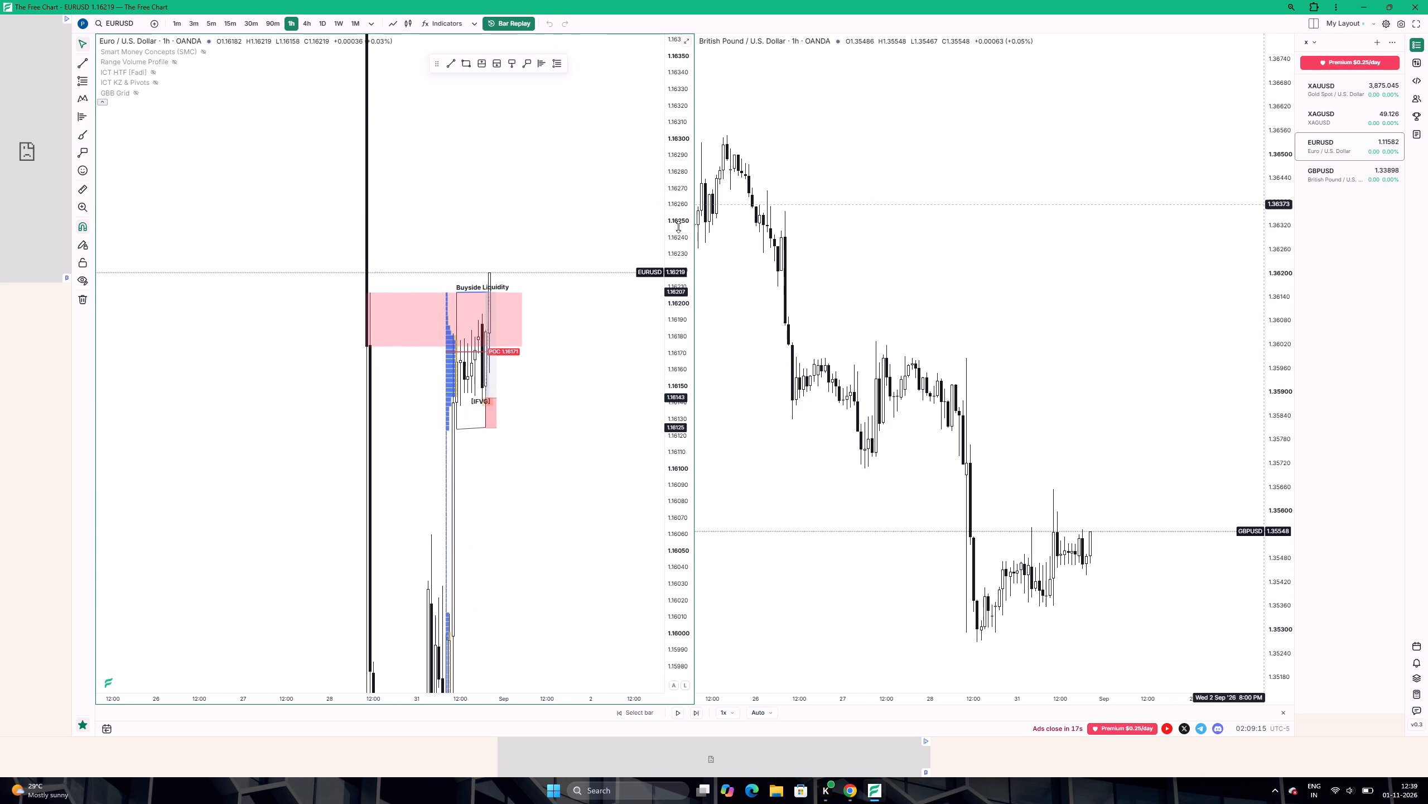
pyautogui.moveTo(678, 227); pyautogui.dragTo(665, 362)
pyautogui.click(313, 28)
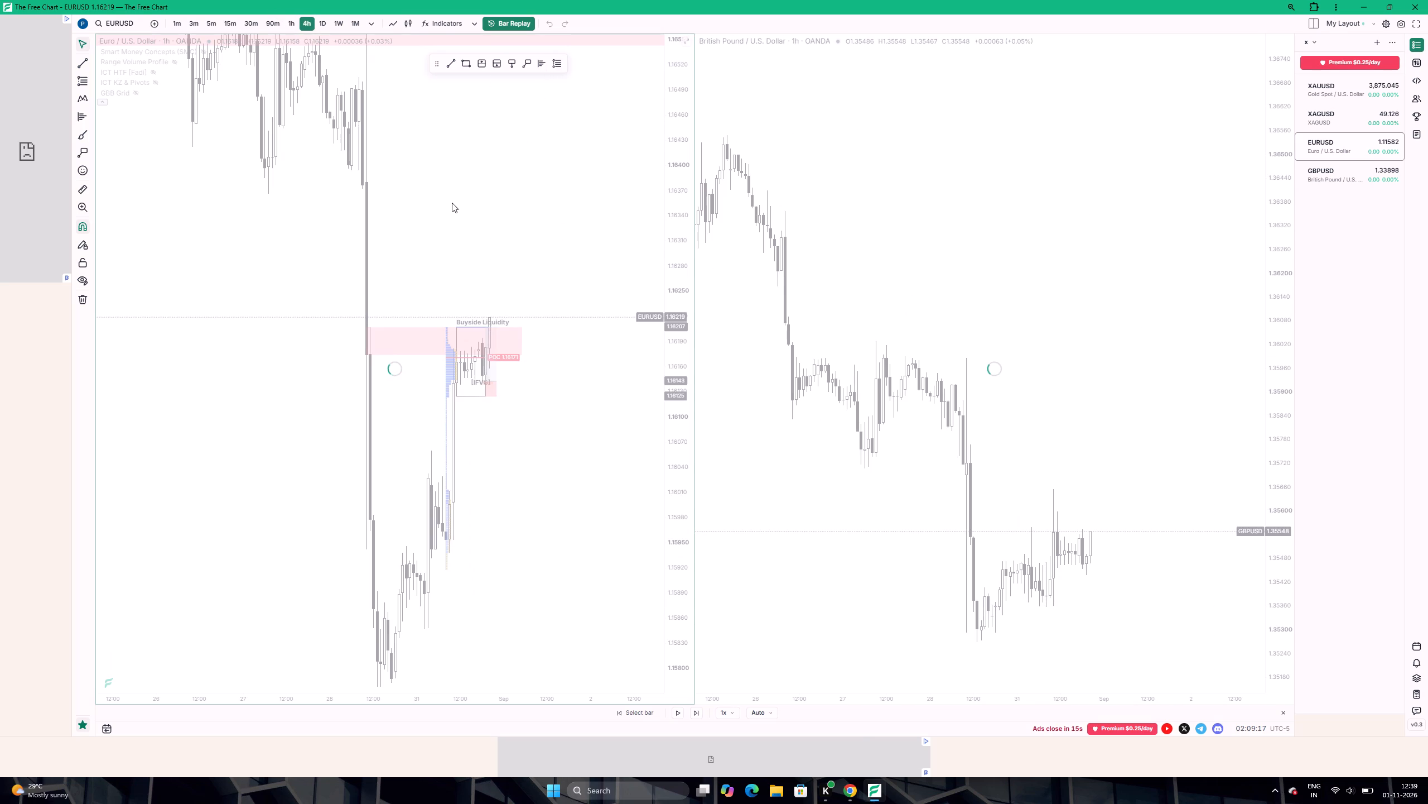
# Examine EURUSD and GBPUSD price action on the 4h timeframe, checking the 1D view before returning to 4h.
pyautogui.scroll(7, 422, 235)
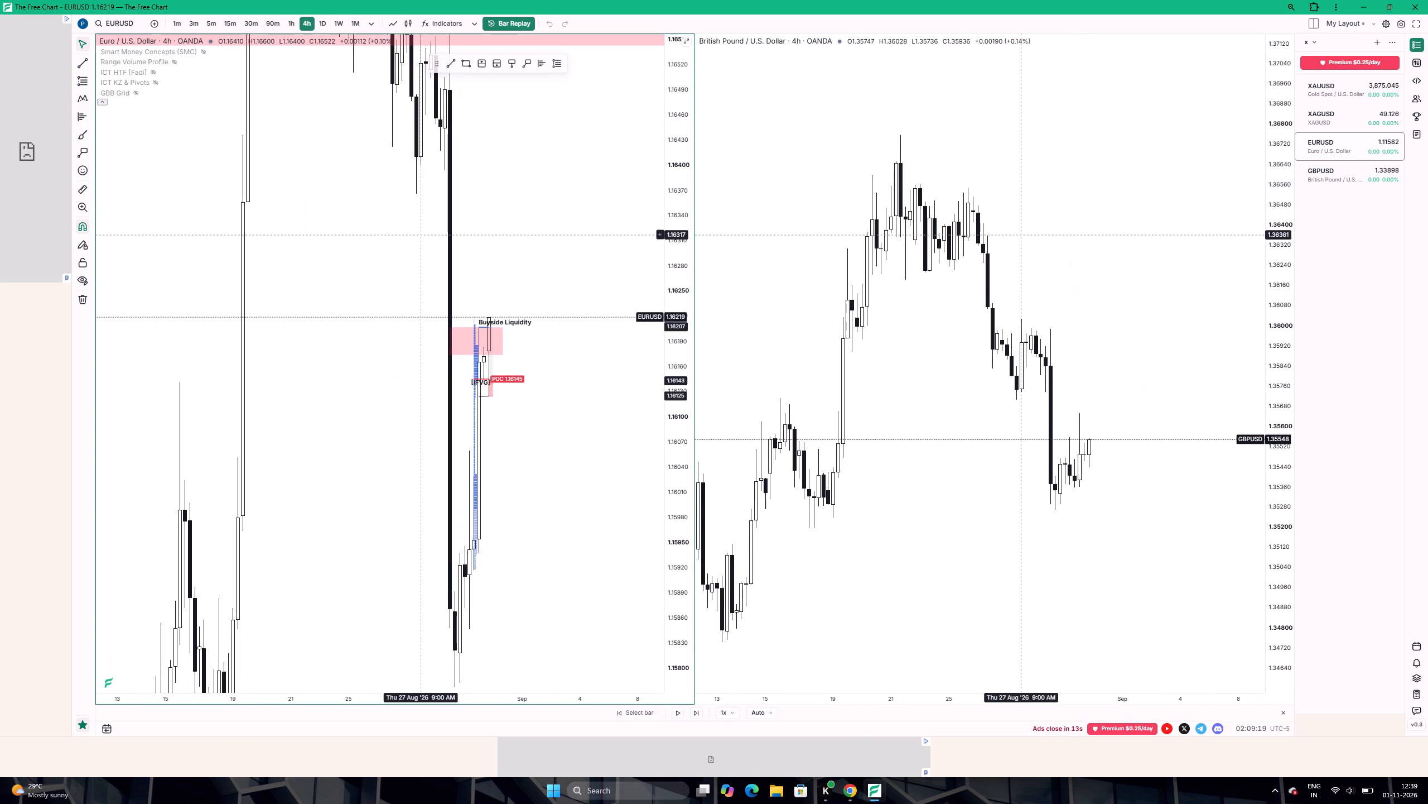
pyautogui.scroll(12, 421, 235)
pyautogui.click(544, 227)
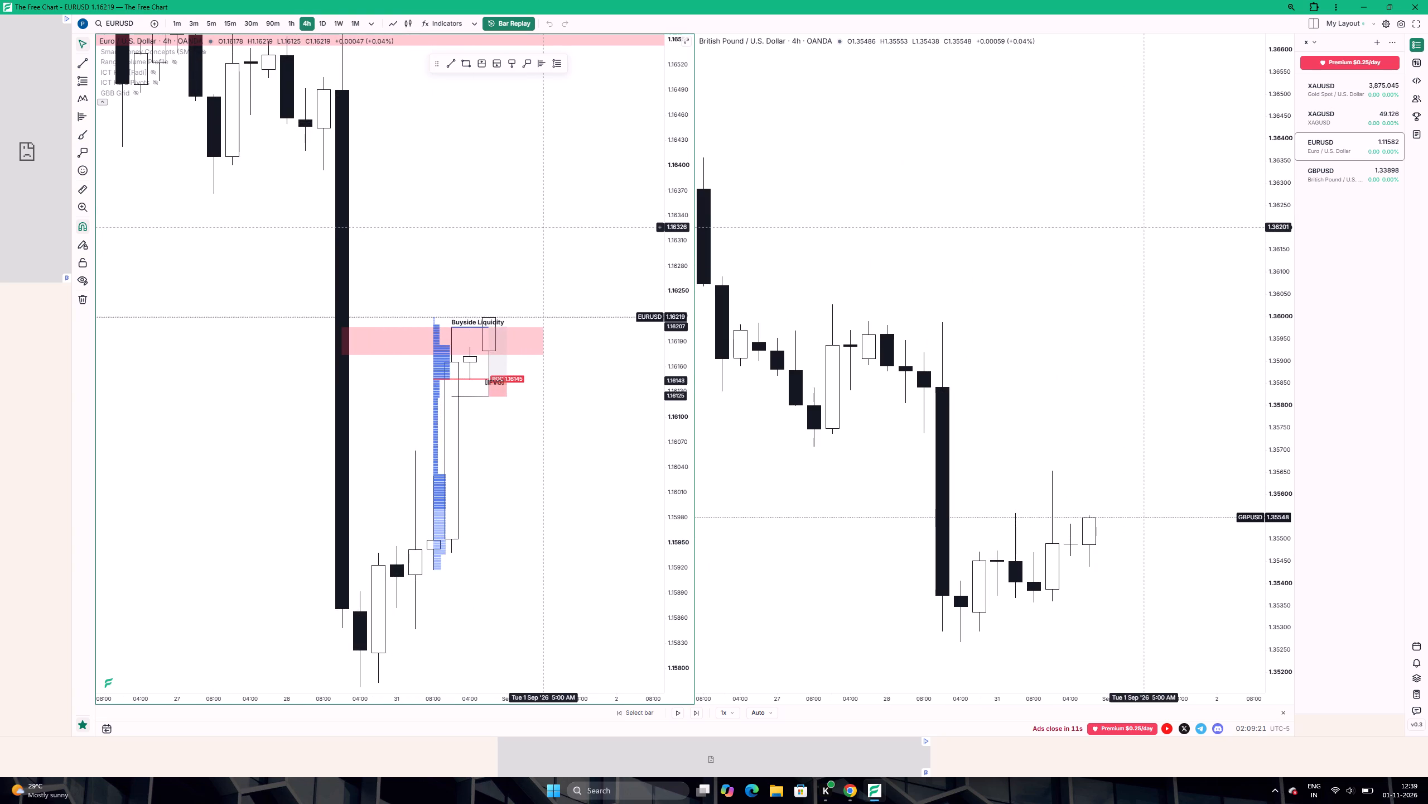
pyautogui.scroll(-3, 546, 231)
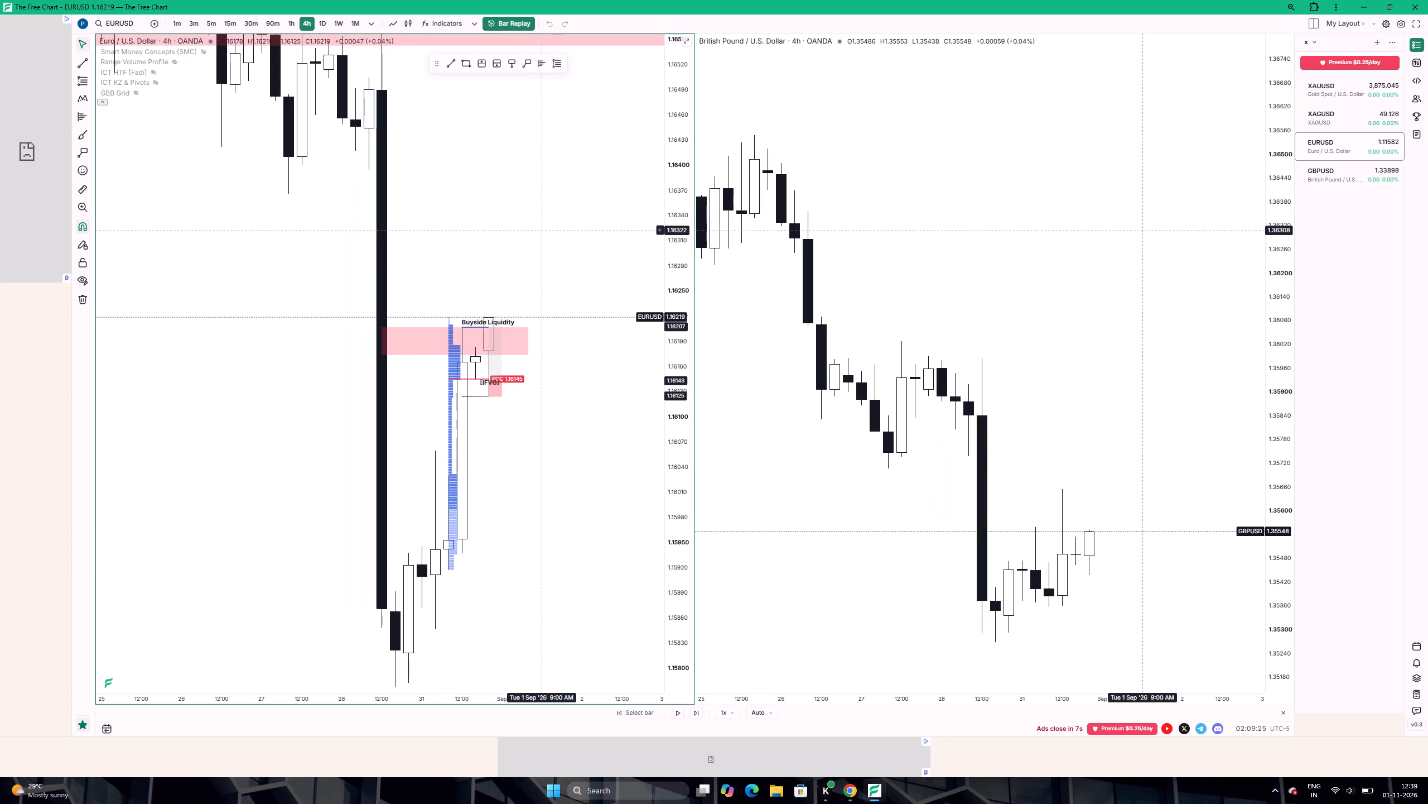
pyautogui.click(320, 20)
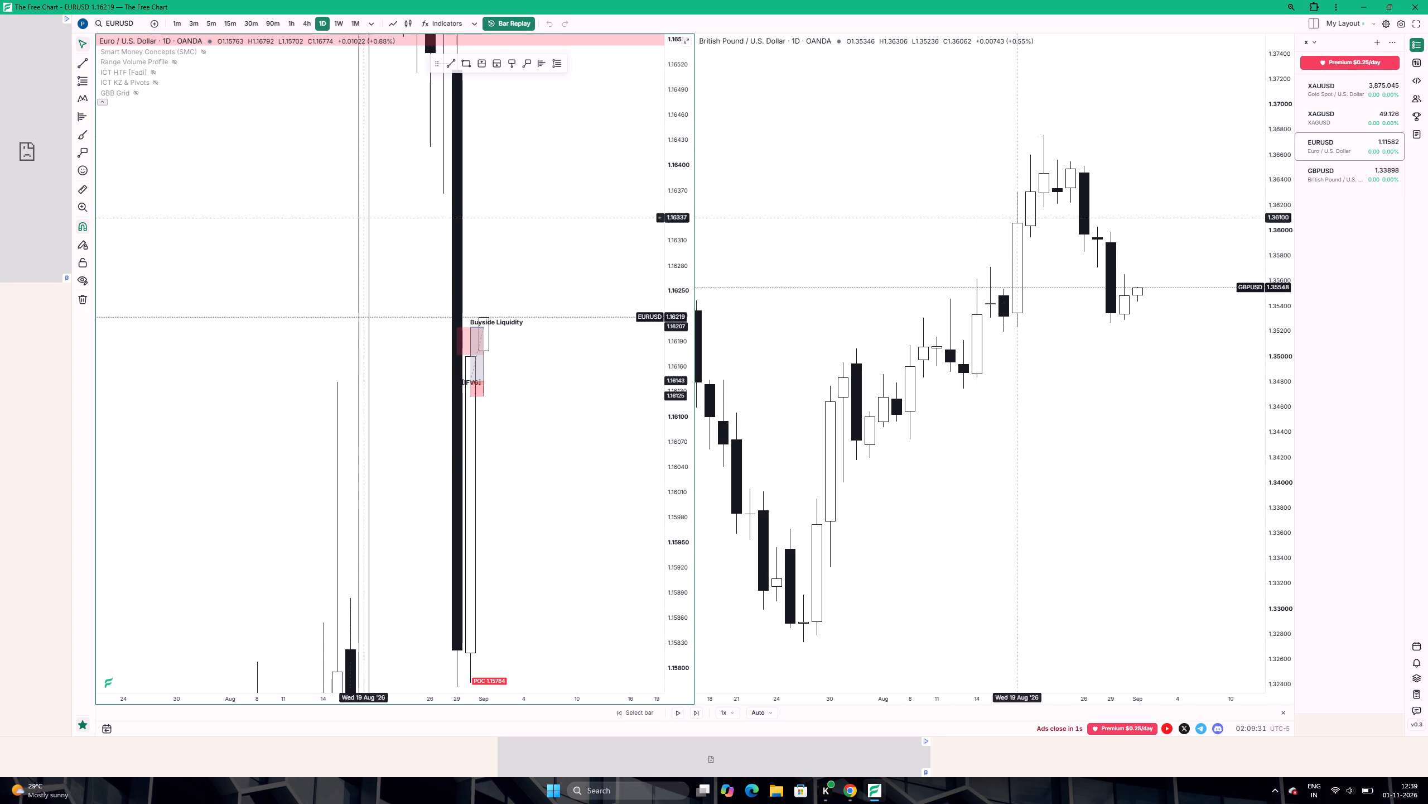
pyautogui.scroll(7, 503, 270)
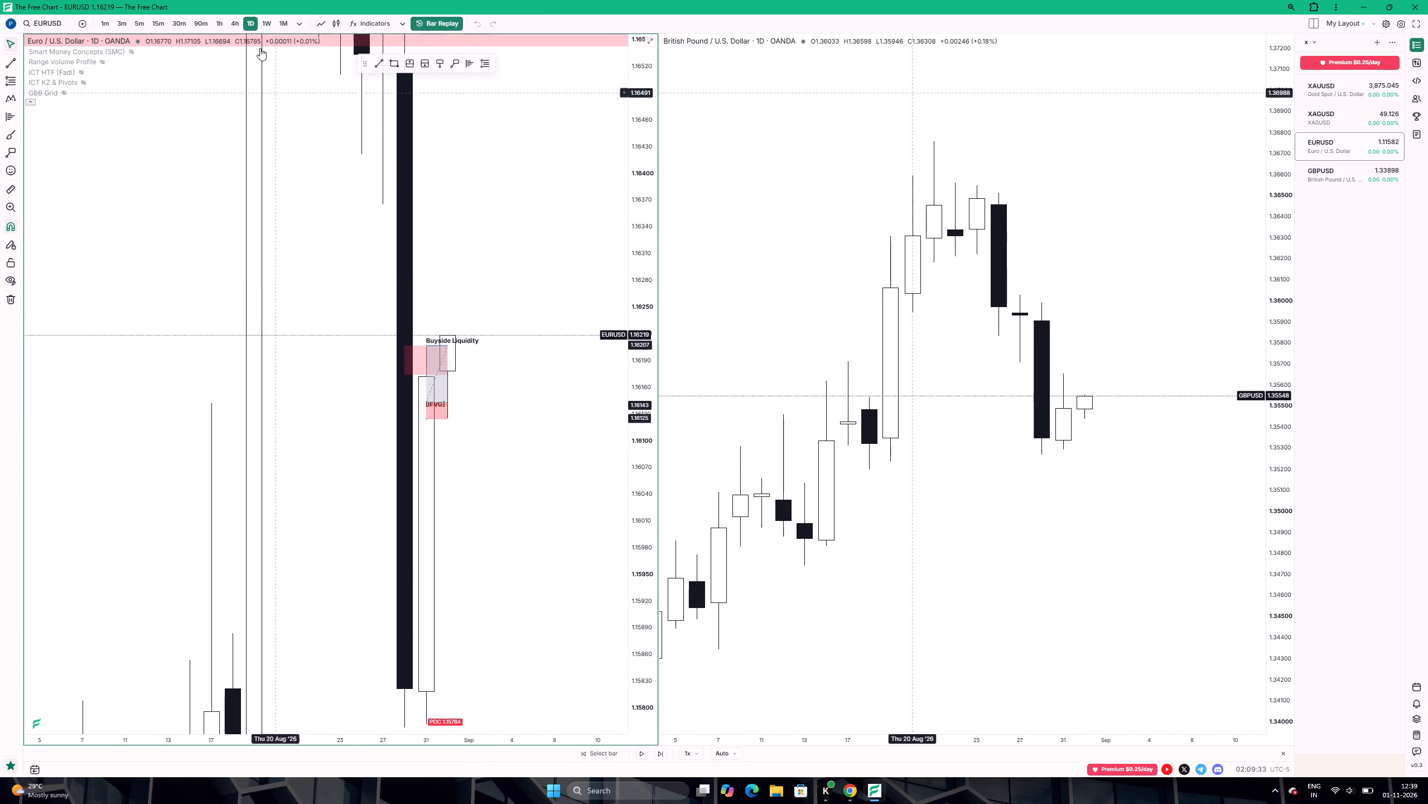
pyautogui.click(232, 15)
pyautogui.click(232, 18)
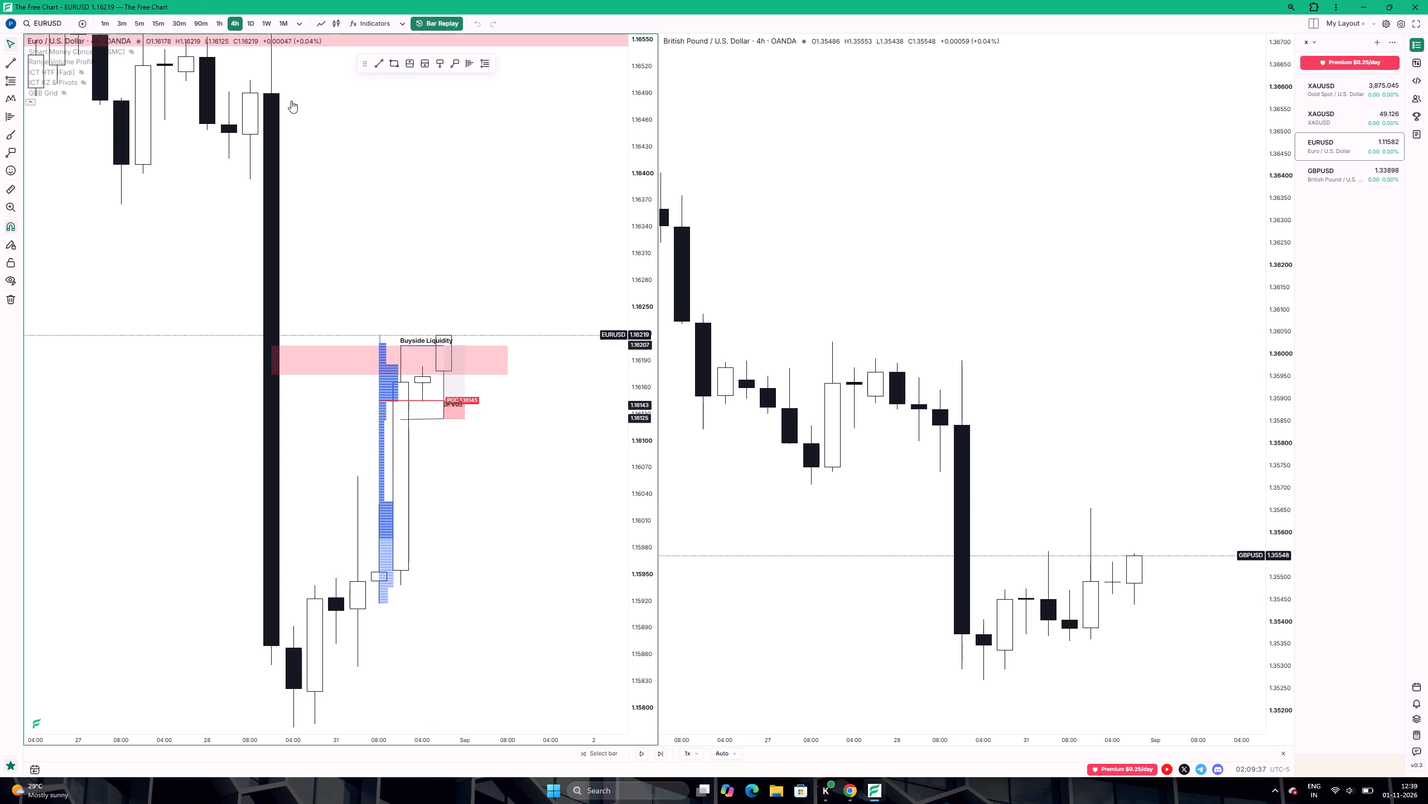
# Switch both charts to the 5m timeframe and stretch the EURUSD price scale around the long position.
pyautogui.click(222, 22)
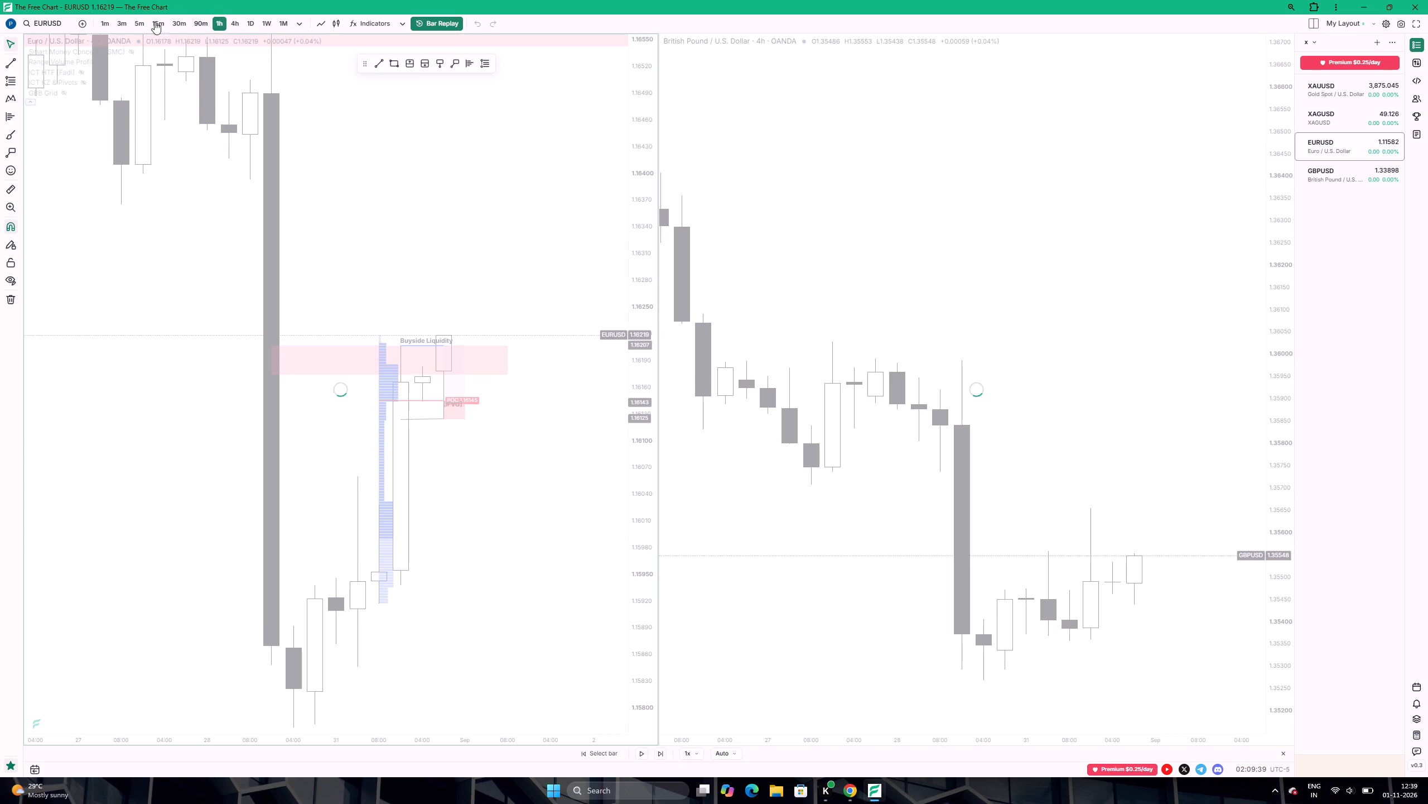
pyautogui.click(140, 22)
pyautogui.scroll(-3, 420, 341)
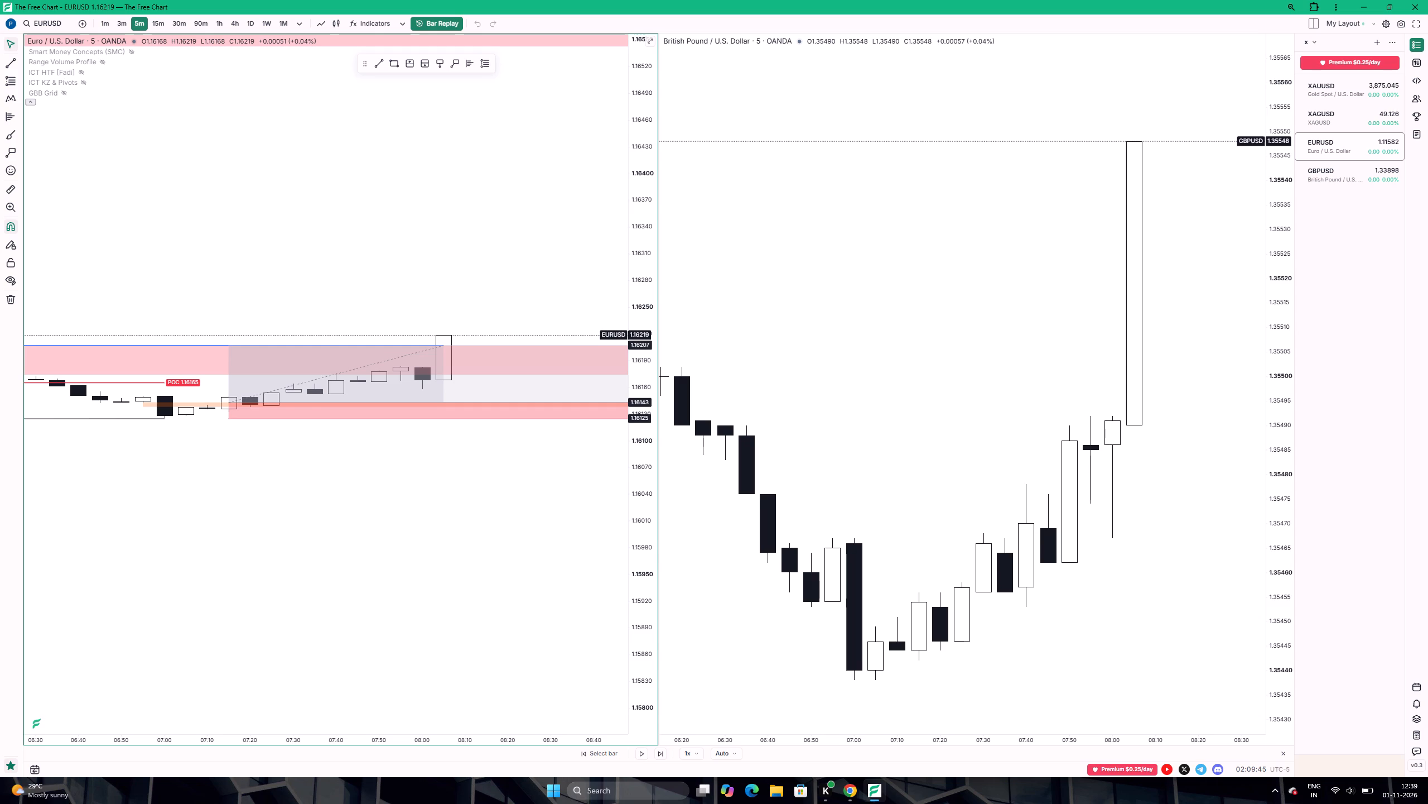
pyautogui.scroll(-20, 470, 363)
pyautogui.scroll(-5, 470, 363)
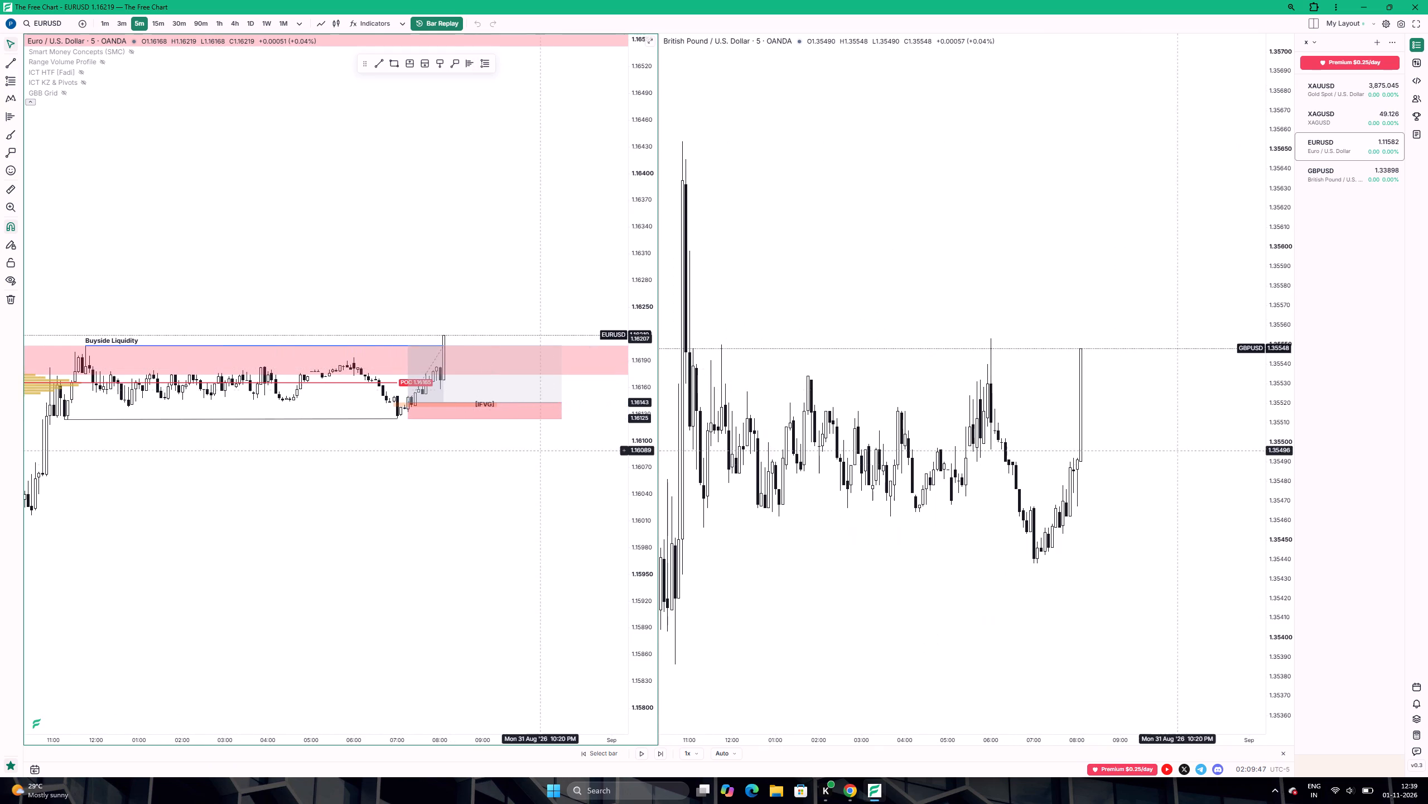
pyautogui.moveTo(639, 515); pyautogui.dragTo(639, 109)
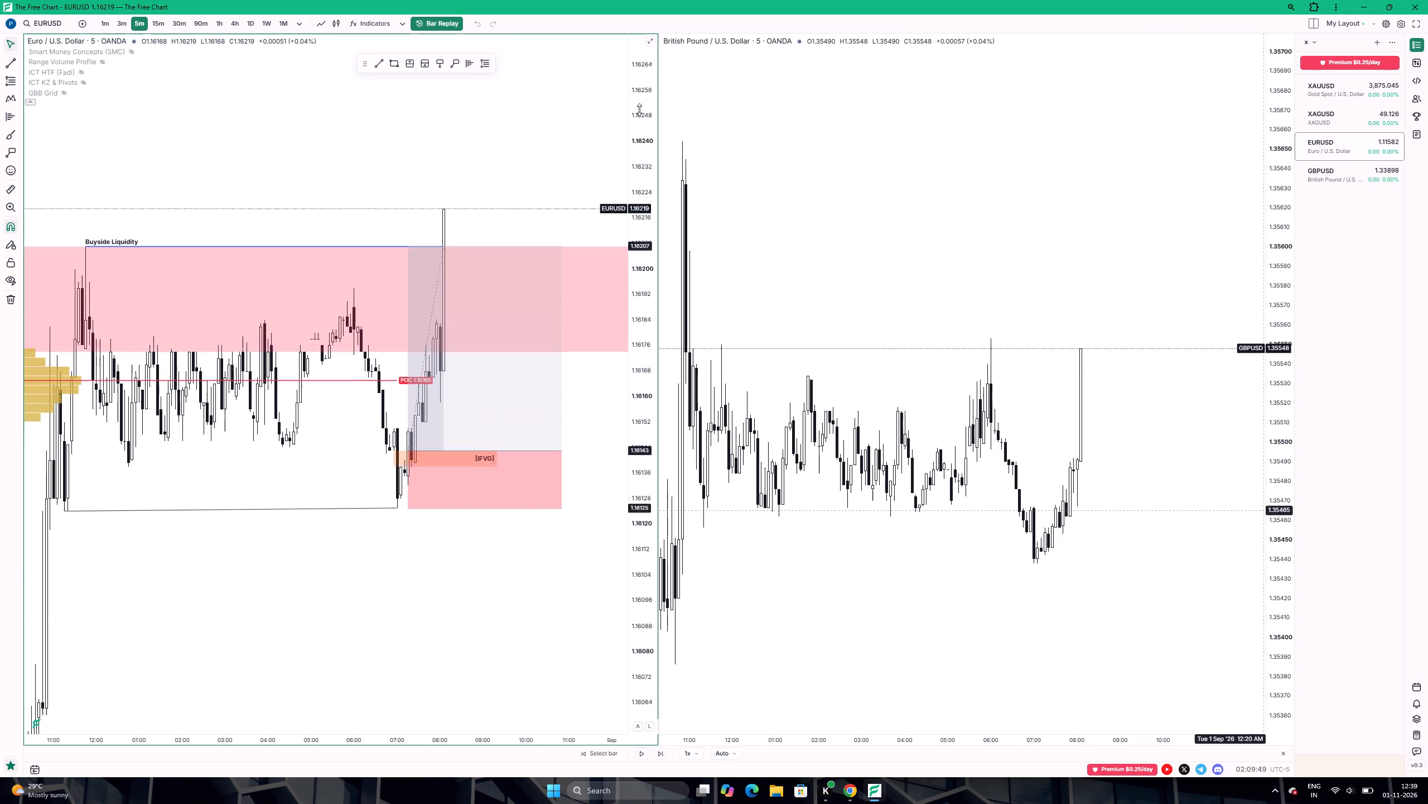
pyautogui.moveTo(639, 109); pyautogui.dragTo(639, 103)
pyautogui.scroll(2, 384, 285)
pyautogui.moveTo(305, 357); pyautogui.dragTo(293, 484)
pyautogui.scroll(-5, 288, 480)
# Send the EURUSD long position one level backward in the visual order.
pyautogui.rightClick(469, 495)
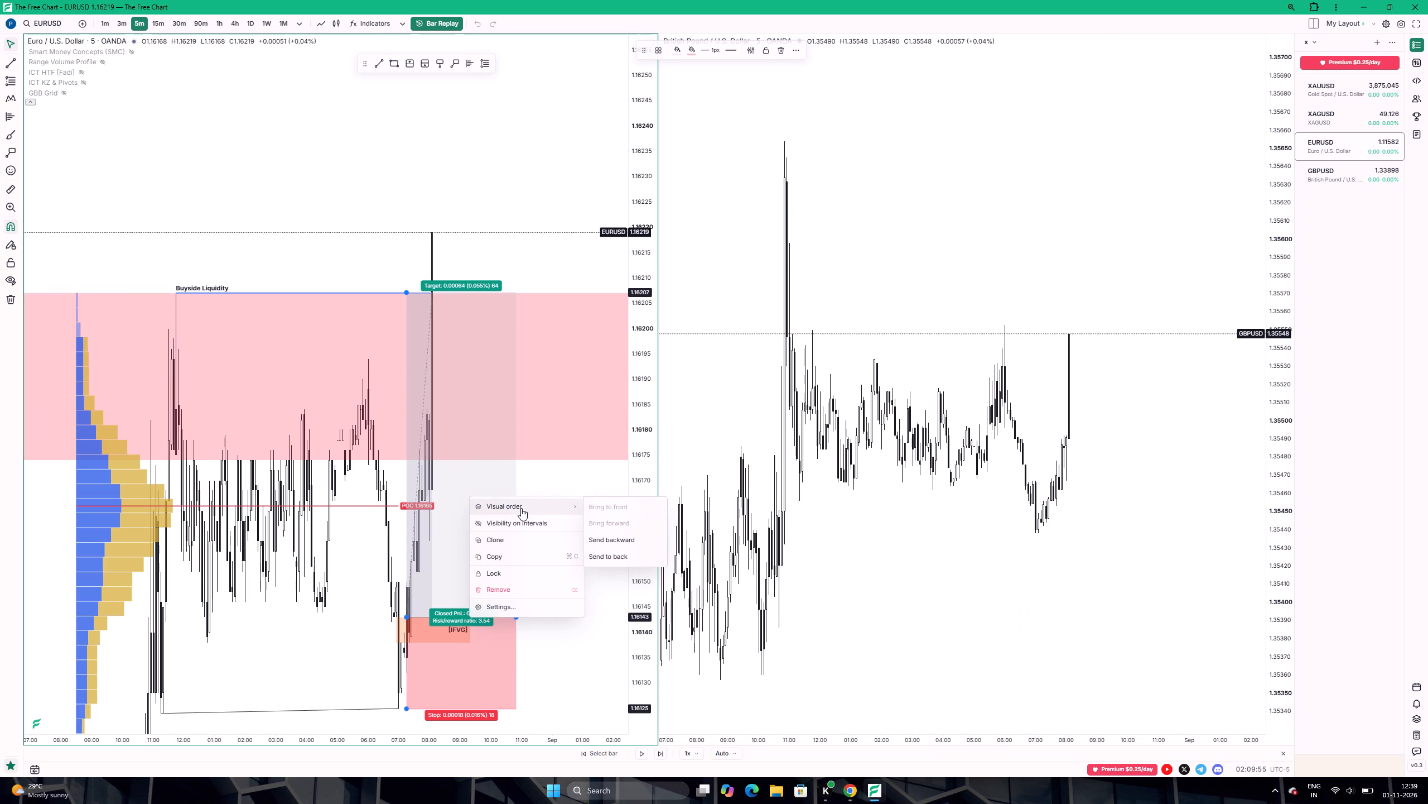
pyautogui.click(611, 542)
pyautogui.click(597, 544)
pyautogui.moveTo(588, 543); pyautogui.dragTo(580, 532)
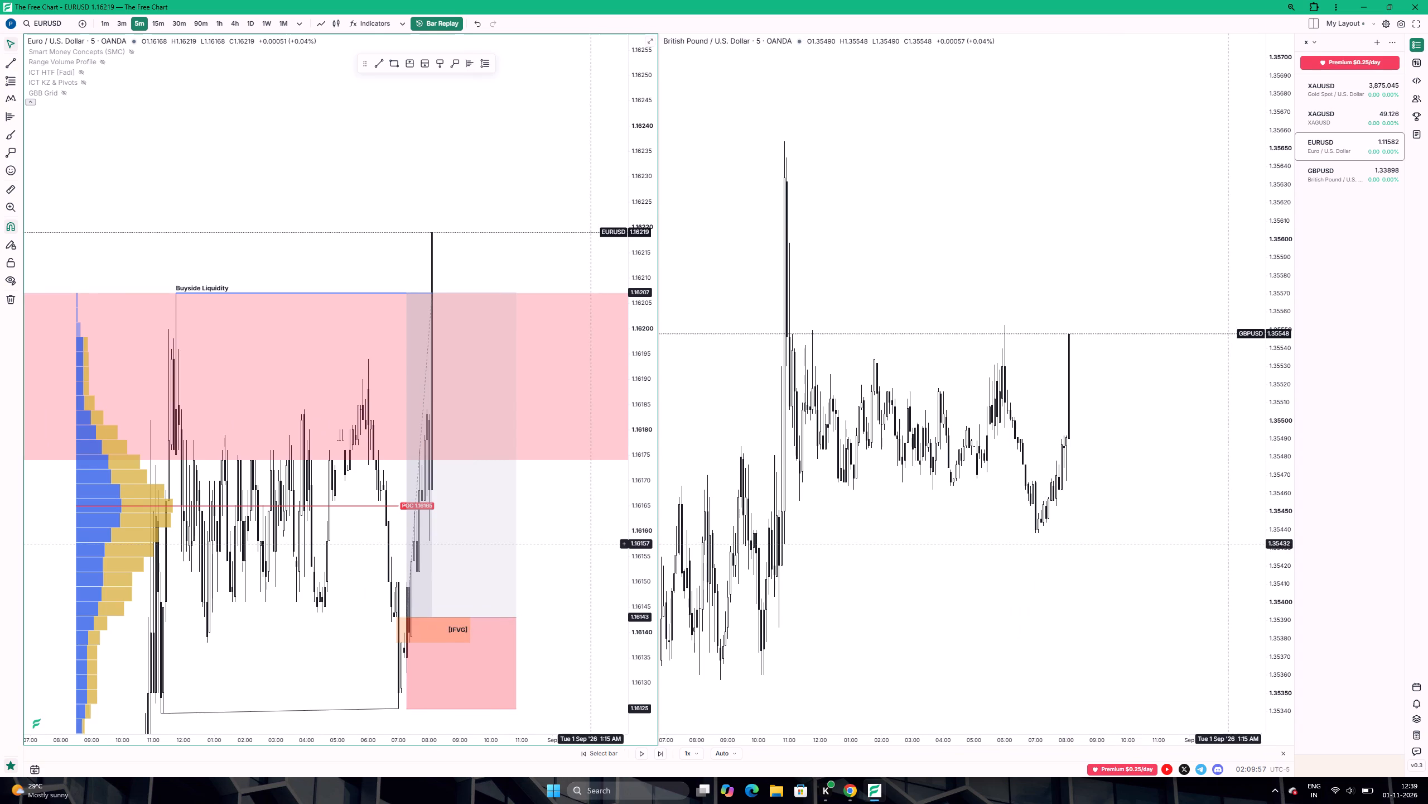
# Advance the bar replay by one 5m candle on EURUSD and GBPUSD, leaving the replay paused.
pyautogui.moveTo(580, 532); pyautogui.dragTo(528, 489)
pyautogui.scroll(-2, 525, 481)
pyautogui.scroll(6, 462, 127)
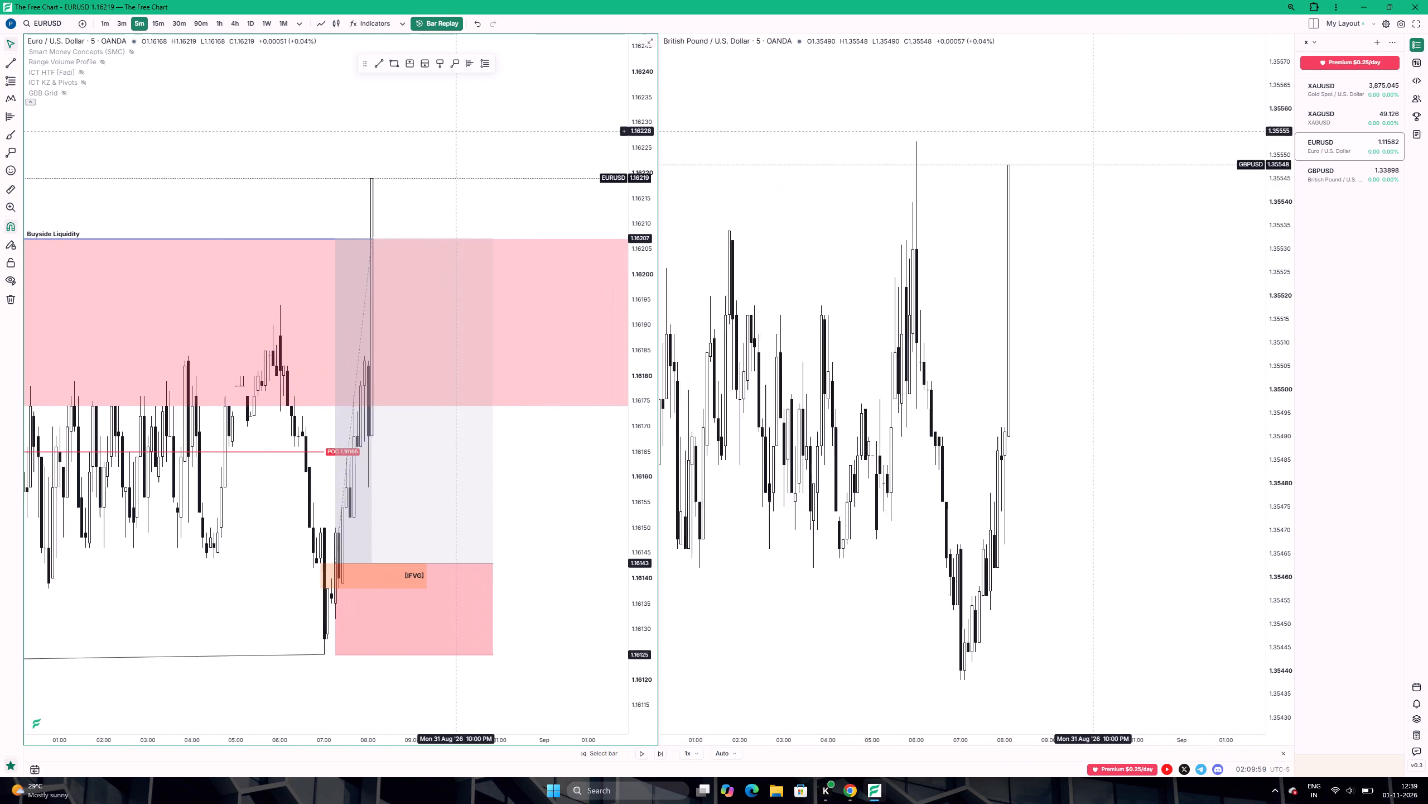
pyautogui.scroll(2, 457, 131)
pyautogui.click(644, 752)
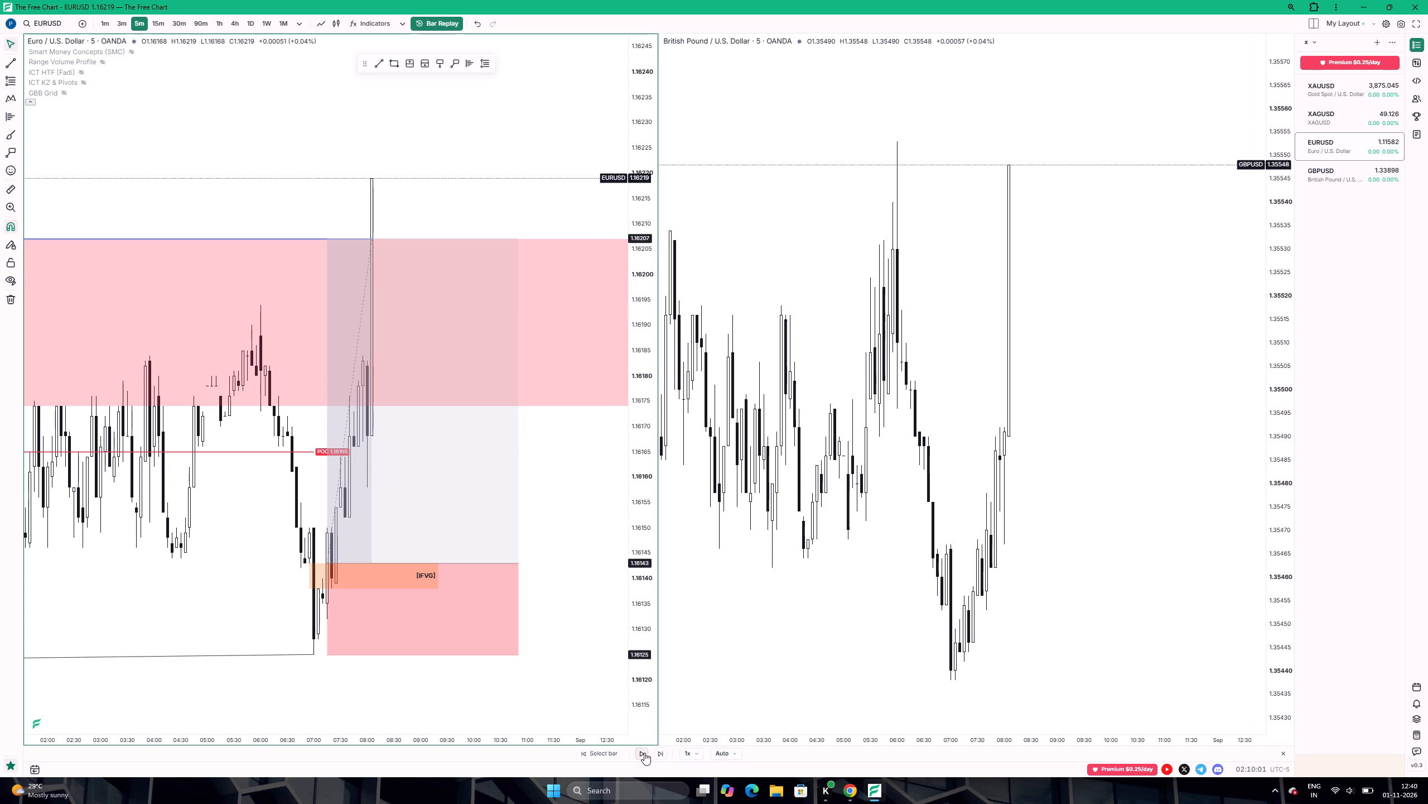
pyautogui.click(643, 753)
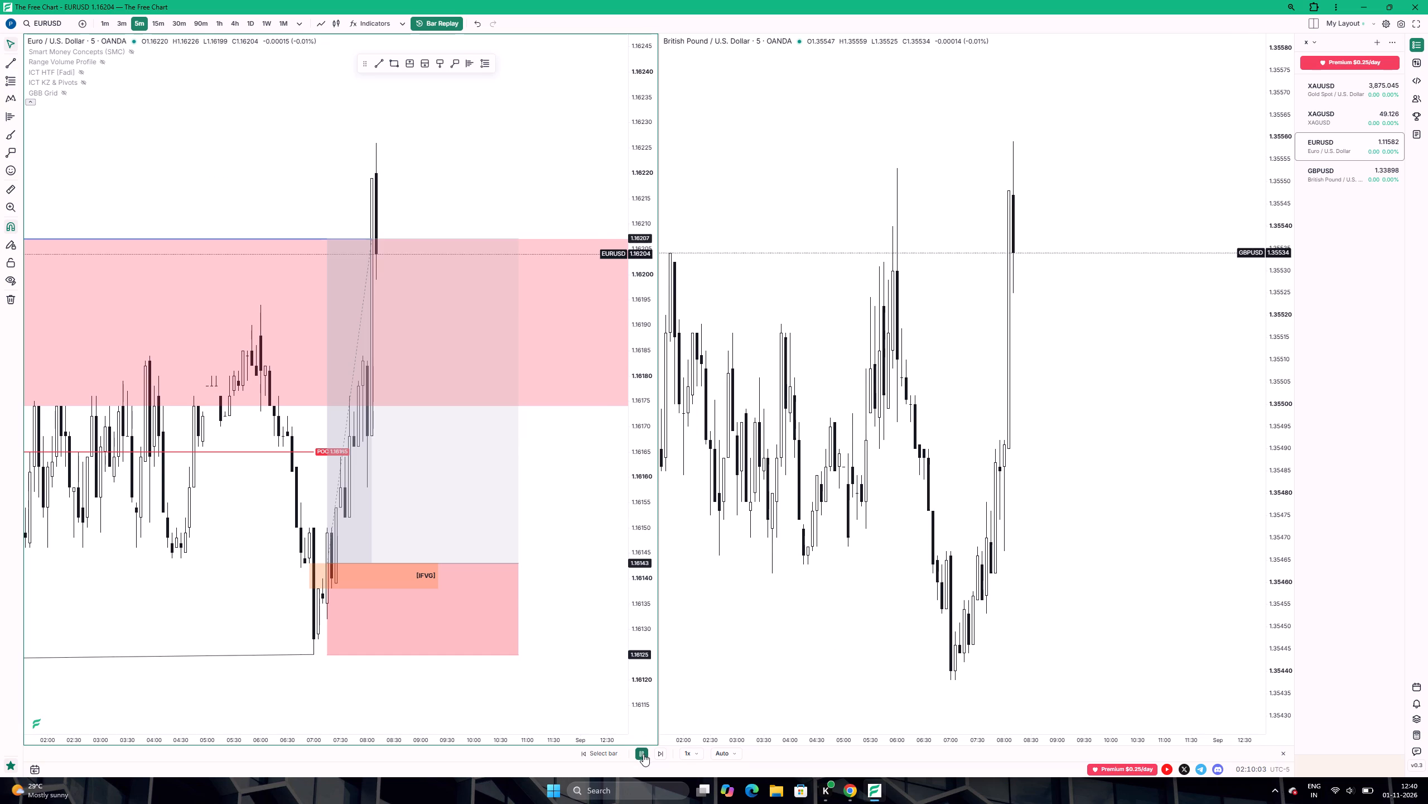
# Review the buyside liquidity sweep on 5m and 3m, and switch both charts to the 1m timeframe.
pyautogui.scroll(-8, 411, 214)
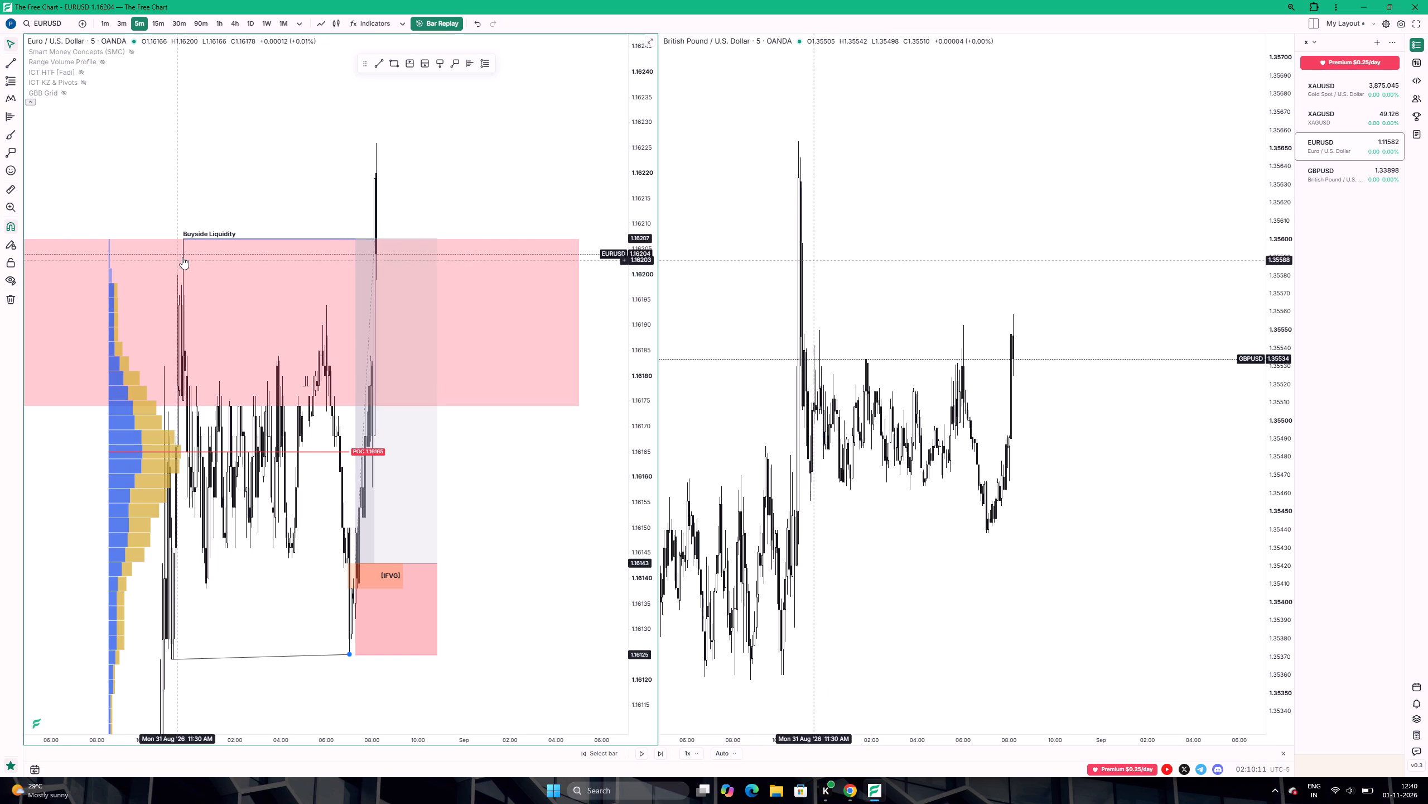
pyautogui.scroll(4, 184, 256)
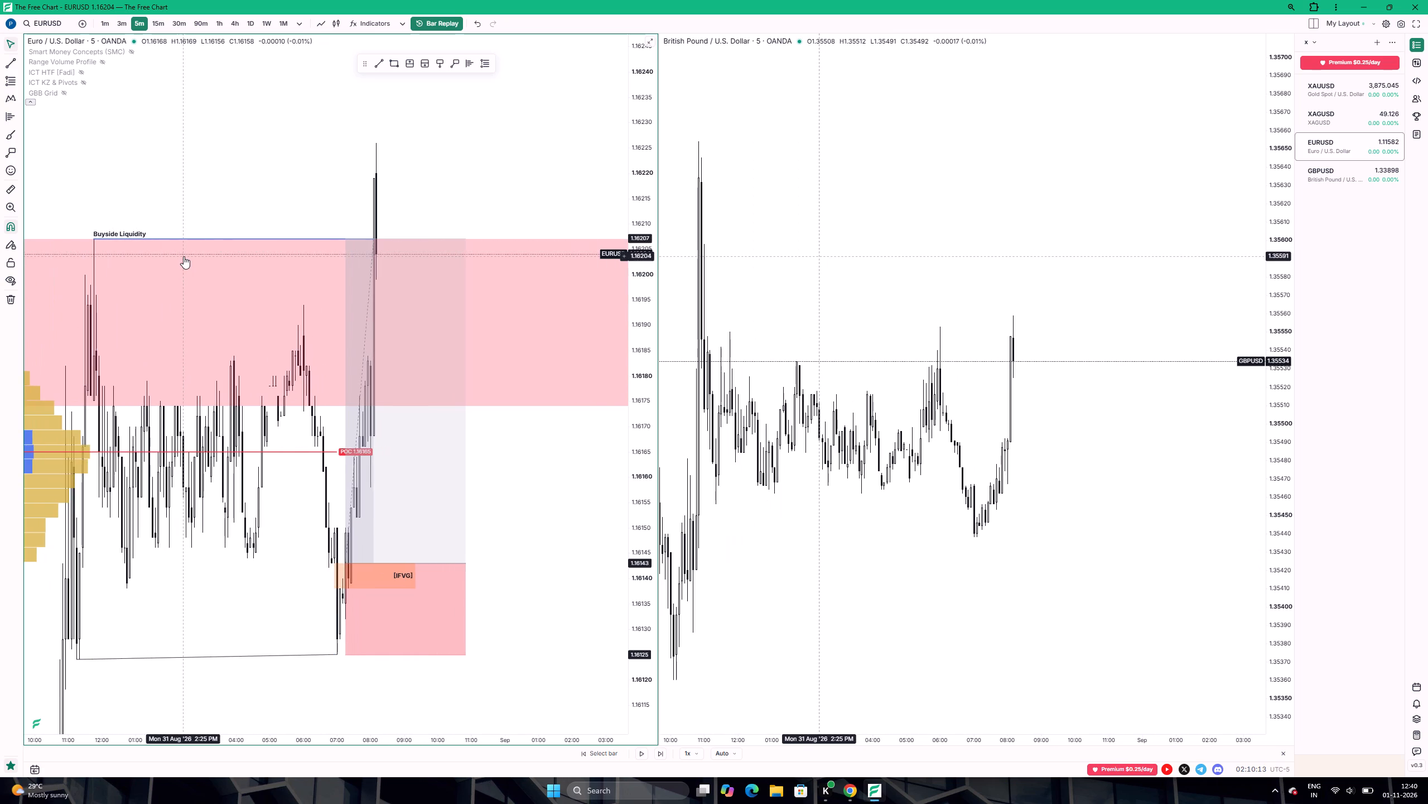
pyautogui.scroll(5, 244, 241)
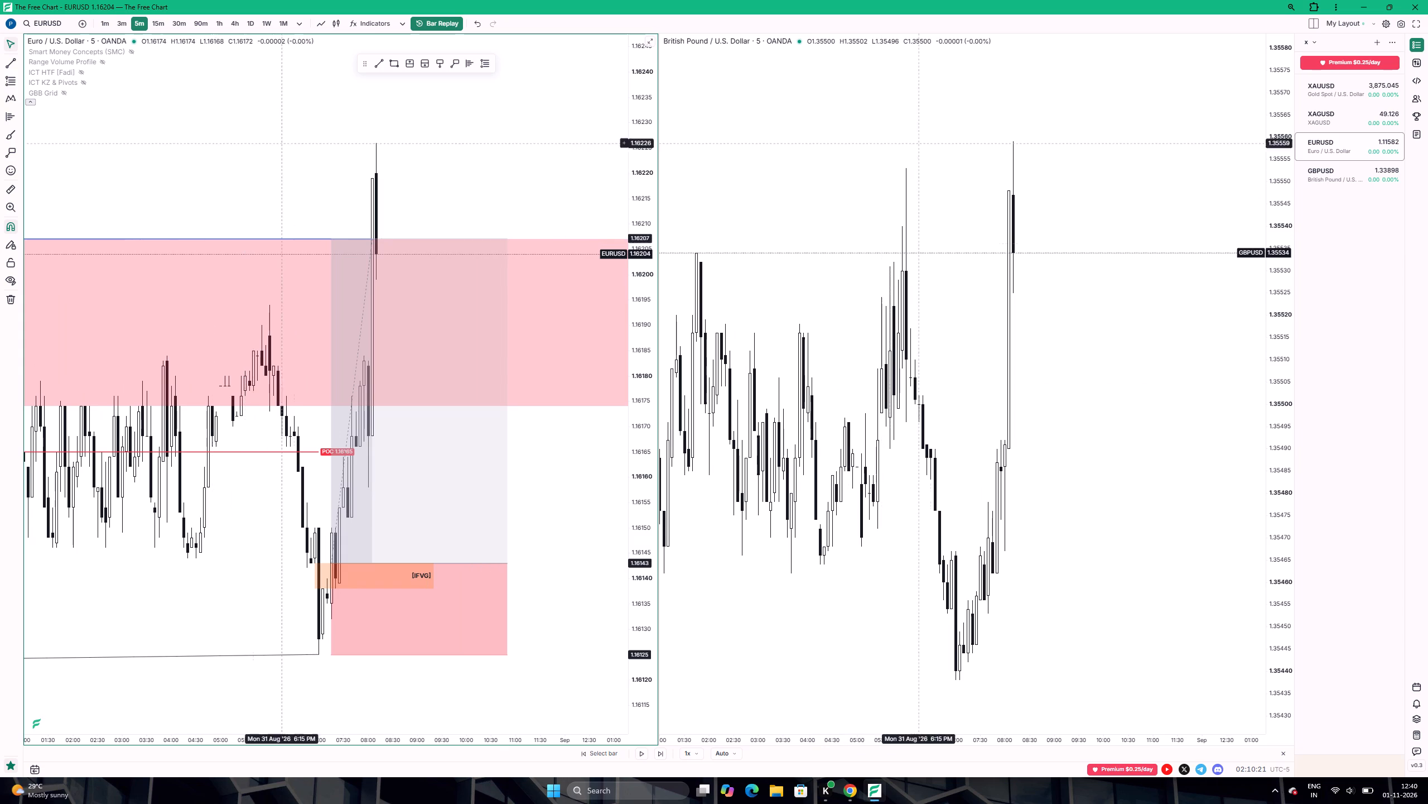
pyautogui.click(120, 22)
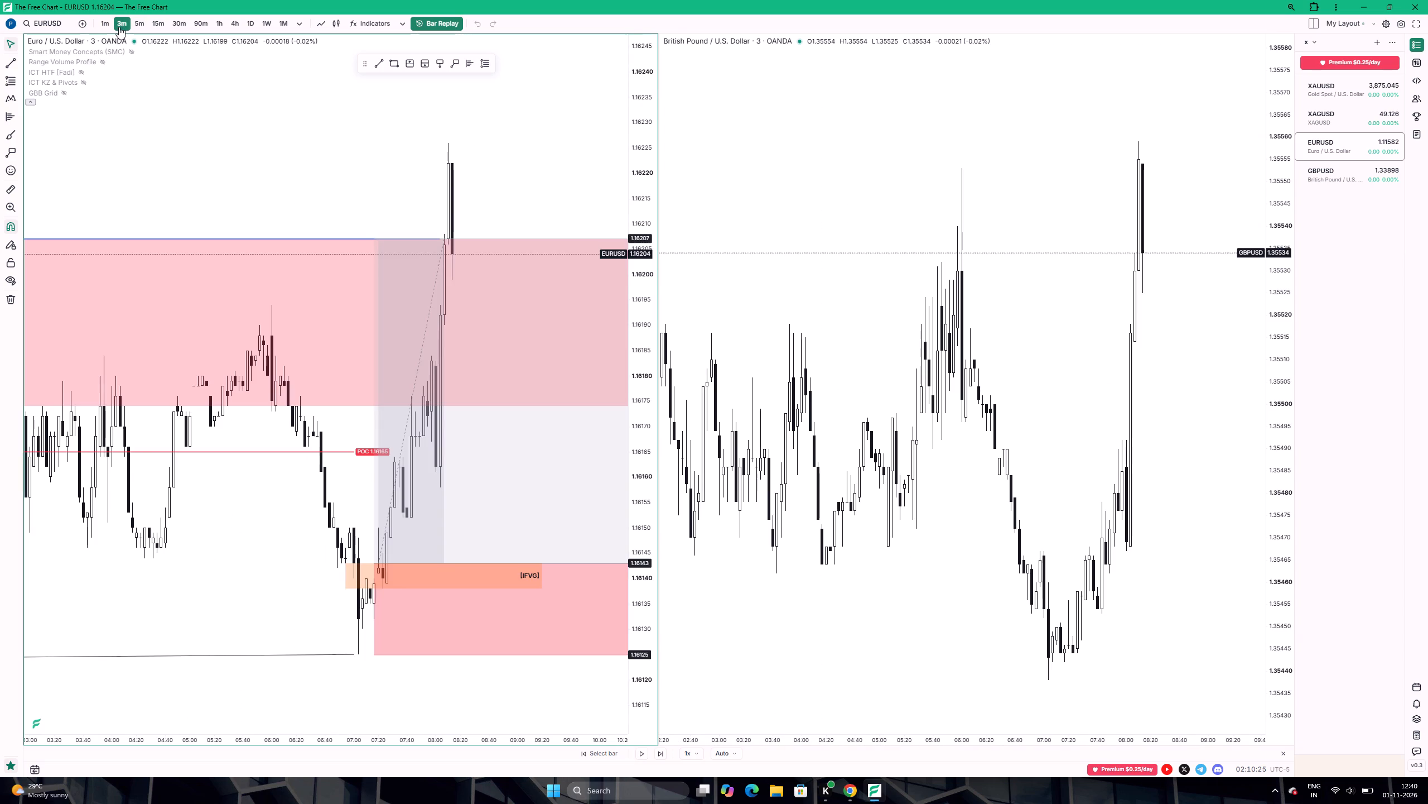
pyautogui.click(110, 22)
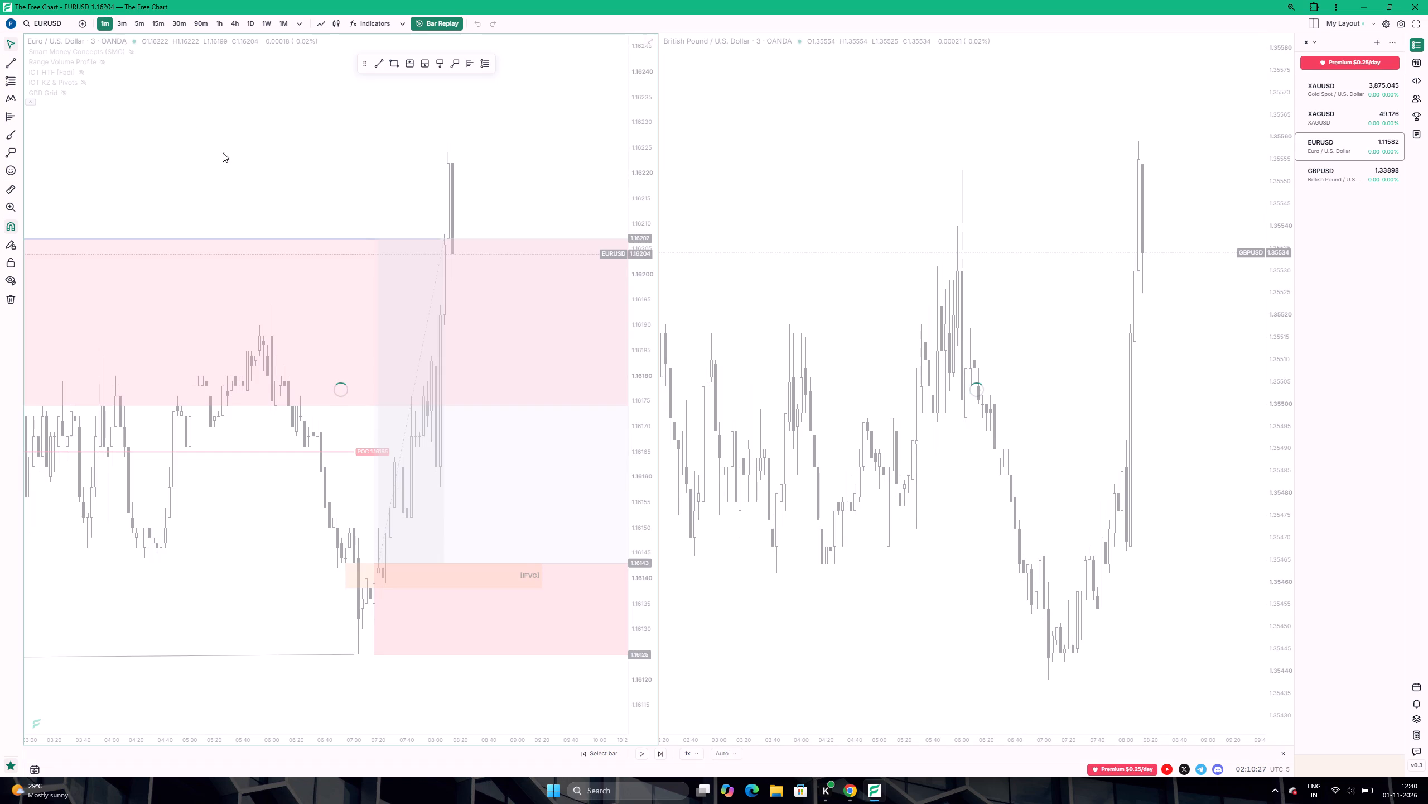
pyautogui.scroll(3, 579, 466)
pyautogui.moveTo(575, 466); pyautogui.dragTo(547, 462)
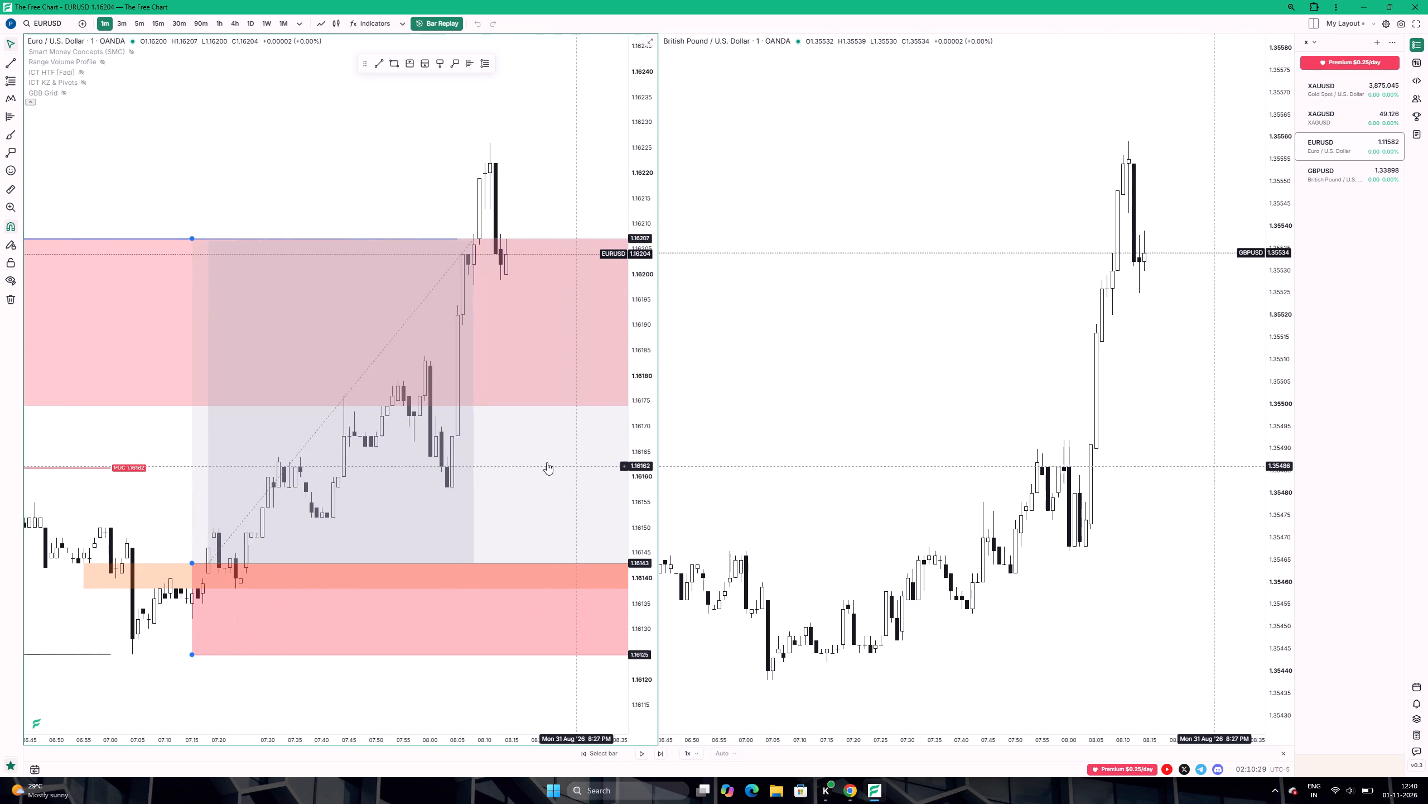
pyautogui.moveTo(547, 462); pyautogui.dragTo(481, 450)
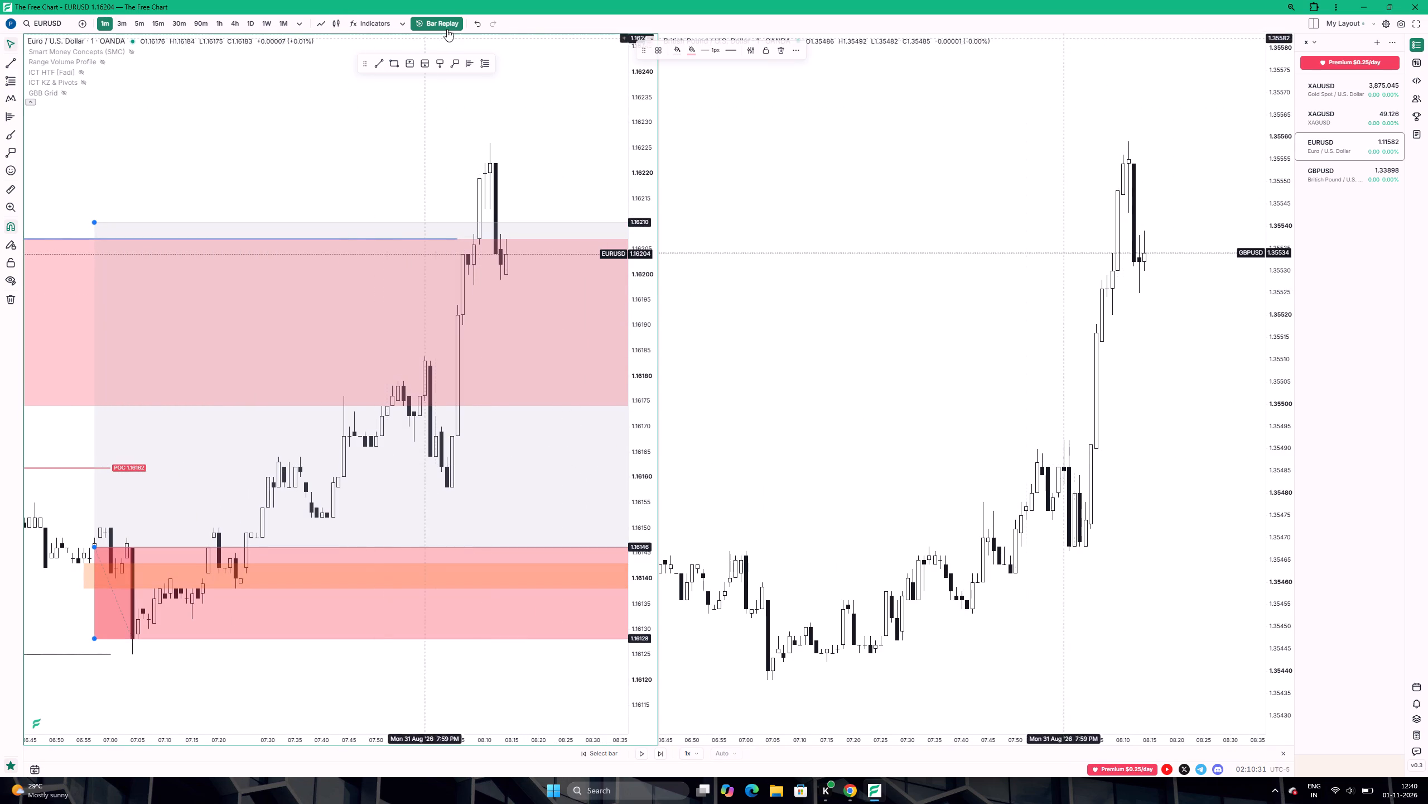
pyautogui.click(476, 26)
# Shorten the EURUSD long position so its box ends beside the latest 1m candles.
pyautogui.moveTo(531, 119); pyautogui.dragTo(426, 145)
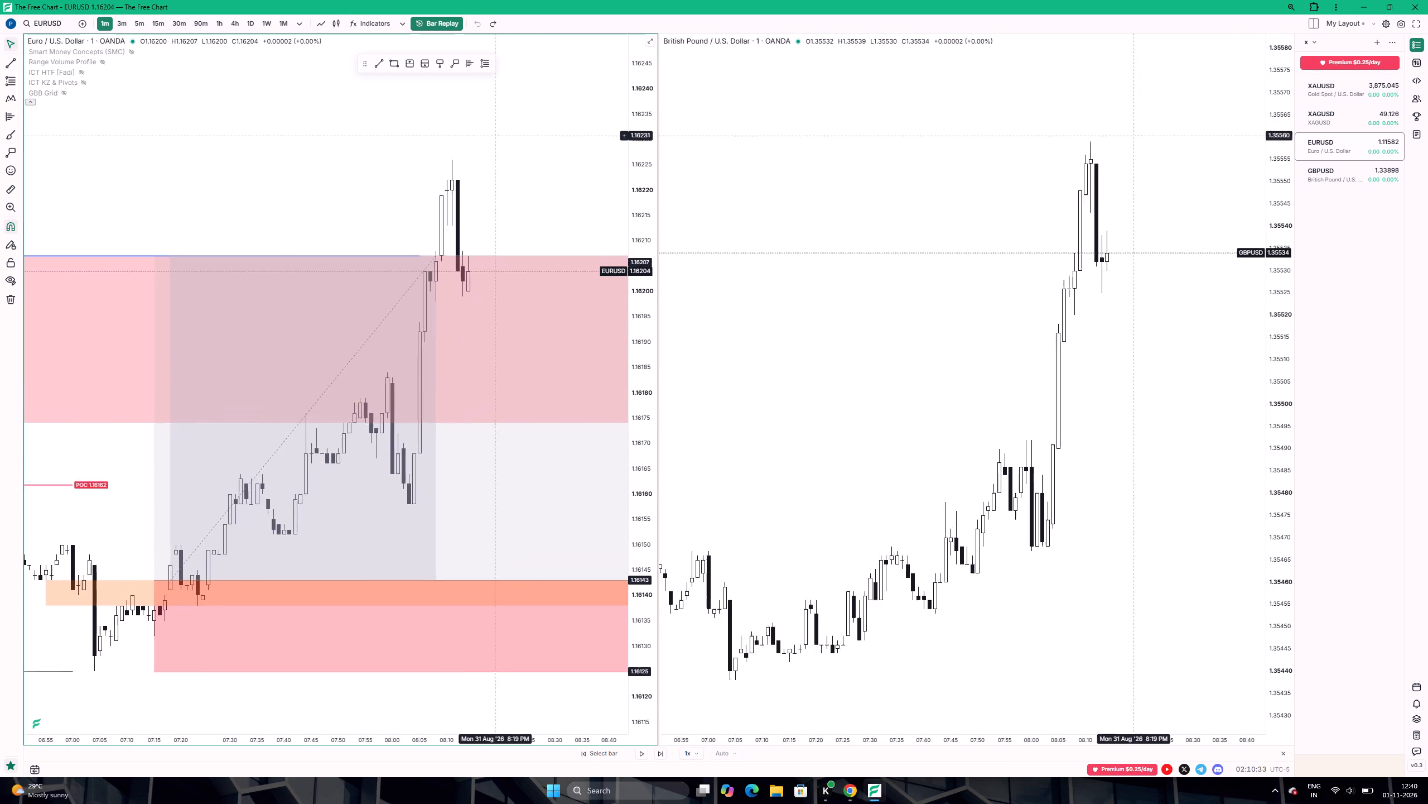
pyautogui.moveTo(426, 145); pyautogui.dragTo(370, 147)
pyautogui.scroll(-9, 519, 207)
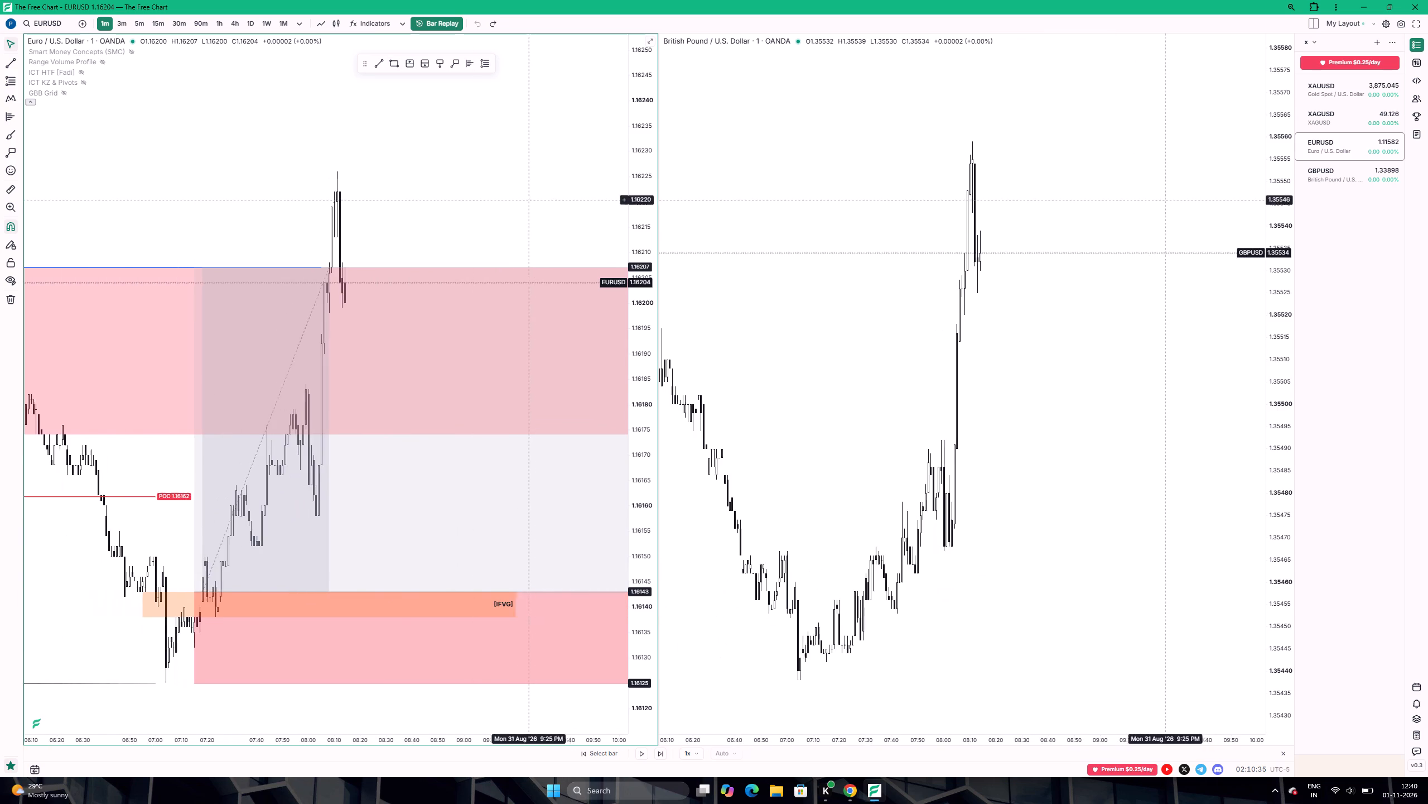
pyautogui.moveTo(541, 199); pyautogui.dragTo(410, 176)
pyautogui.scroll(-6, 406, 173)
pyautogui.scroll(-1, 428, 241)
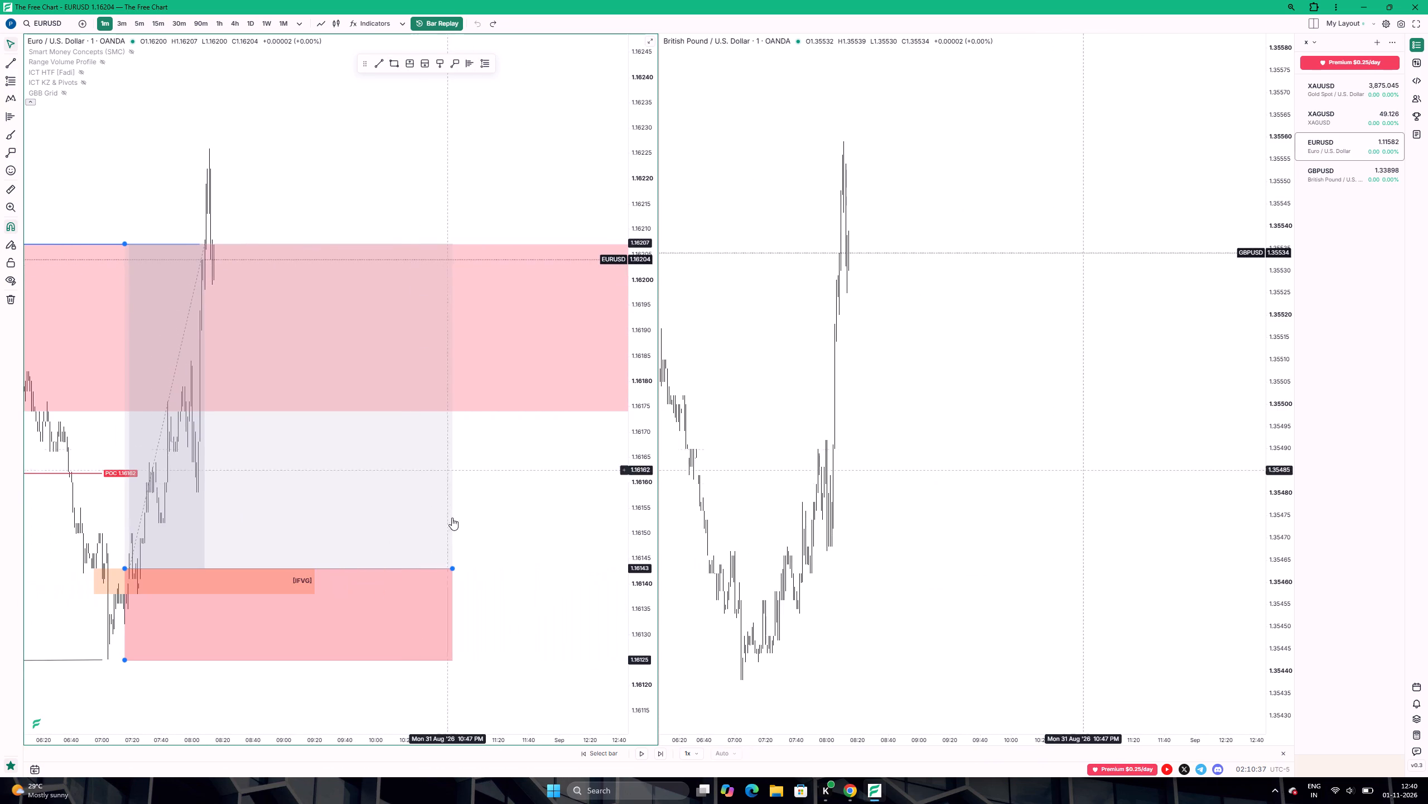
pyautogui.moveTo(452, 567); pyautogui.dragTo(233, 567)
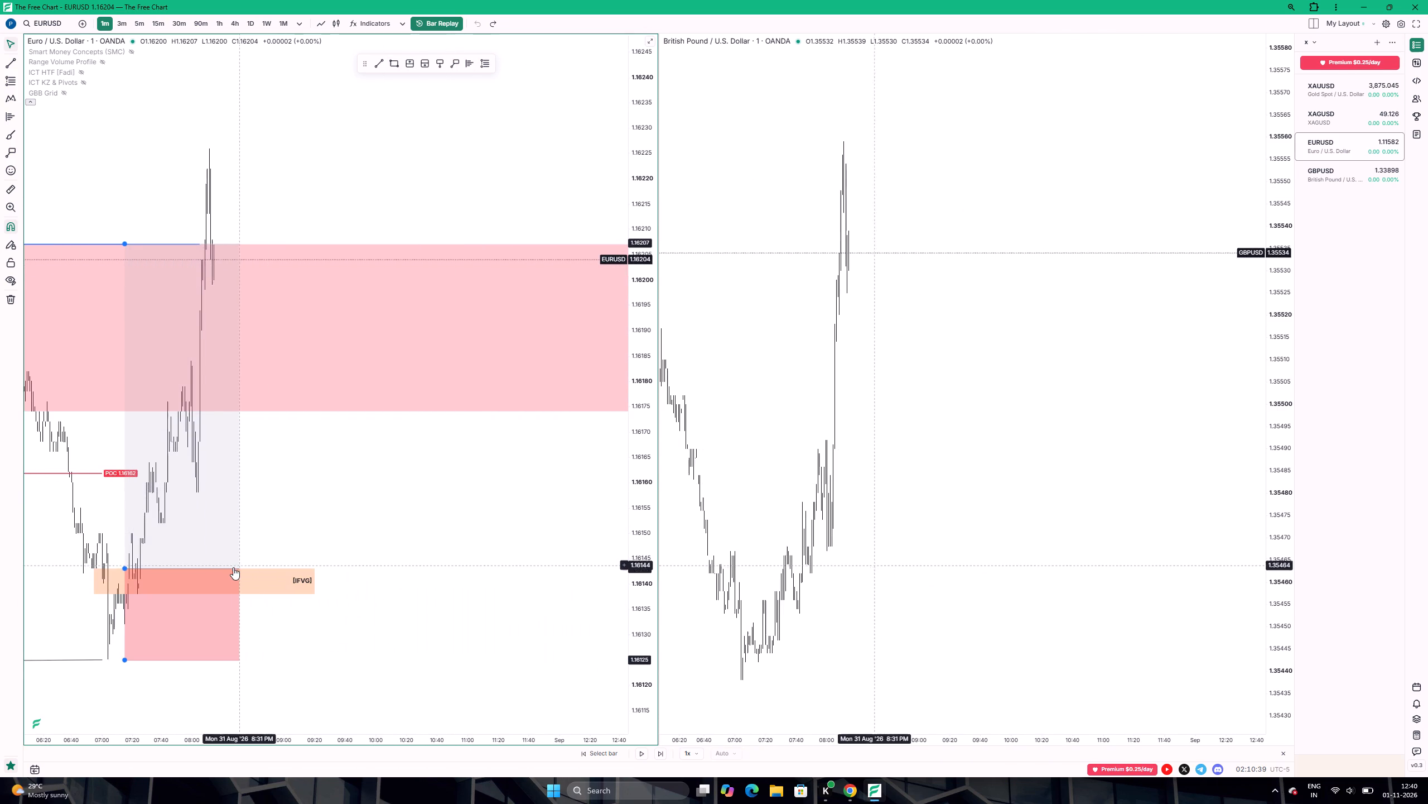
pyautogui.moveTo(233, 567); pyautogui.dragTo(213, 597)
pyautogui.click(355, 526)
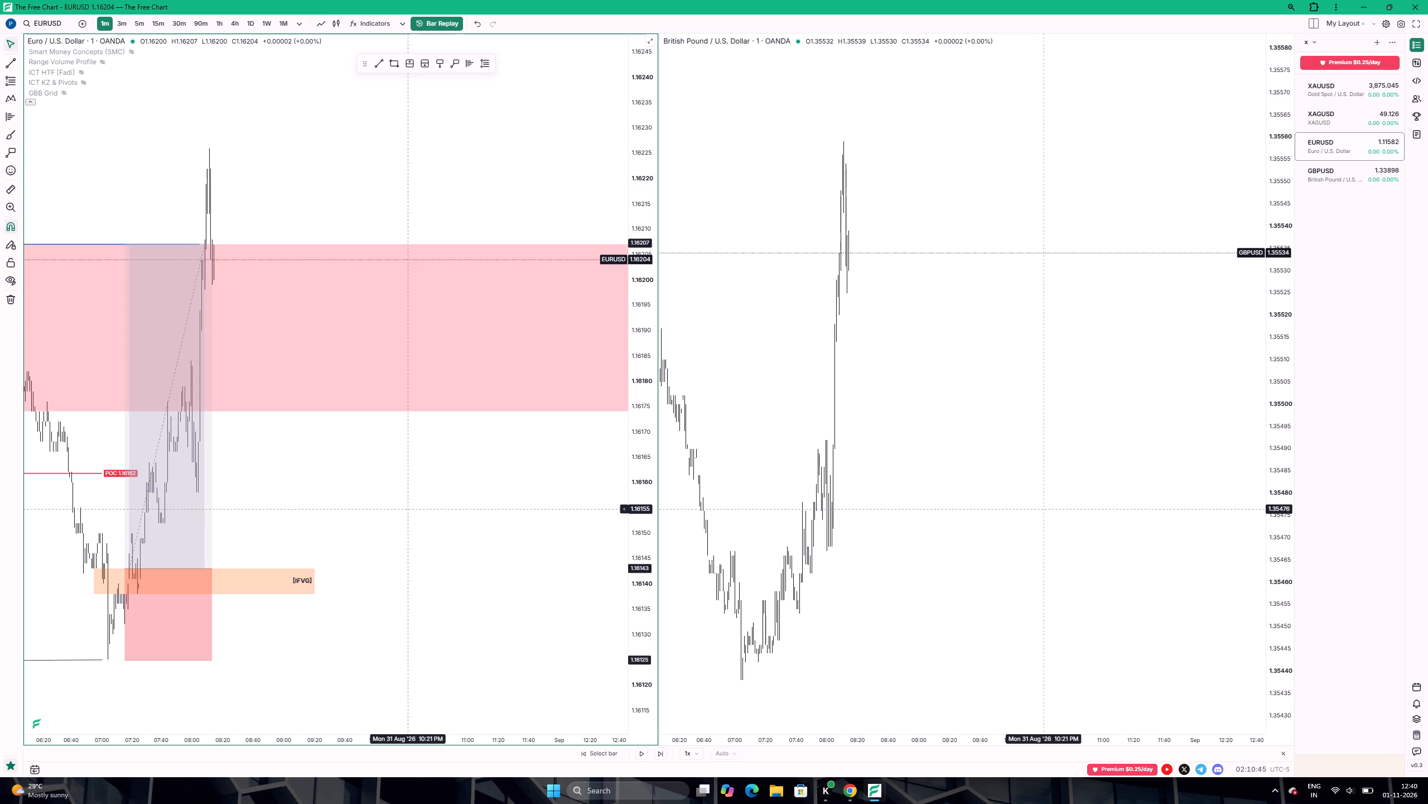
# Draw a rectangle over the 1m gap from about 1.16208 to 1.16213 below the swing high and extend it past the latest candle.
pyautogui.scroll(6, 393, 513)
pyautogui.scroll(10, 278, 471)
pyautogui.moveTo(282, 470); pyautogui.dragTo(348, 468)
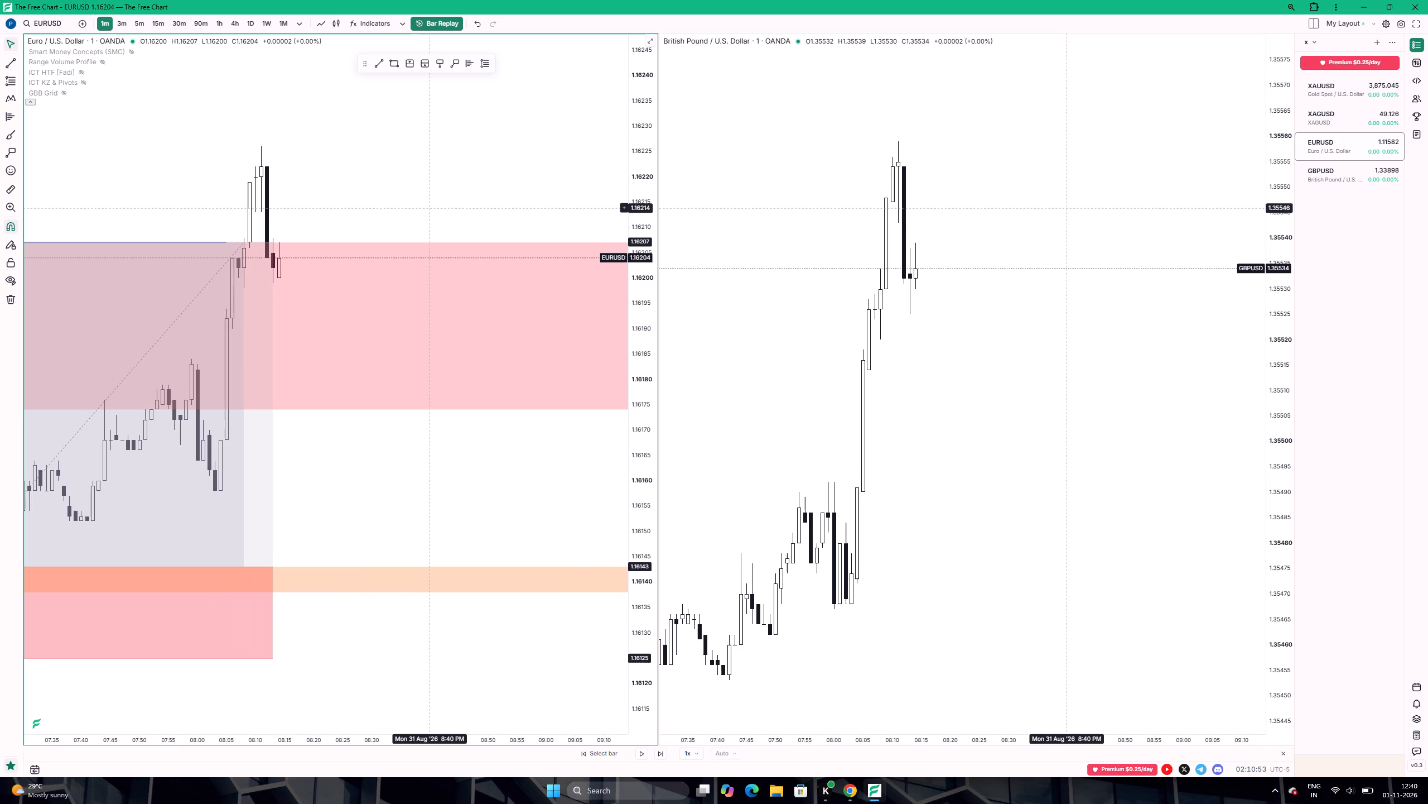
pyautogui.click(392, 65)
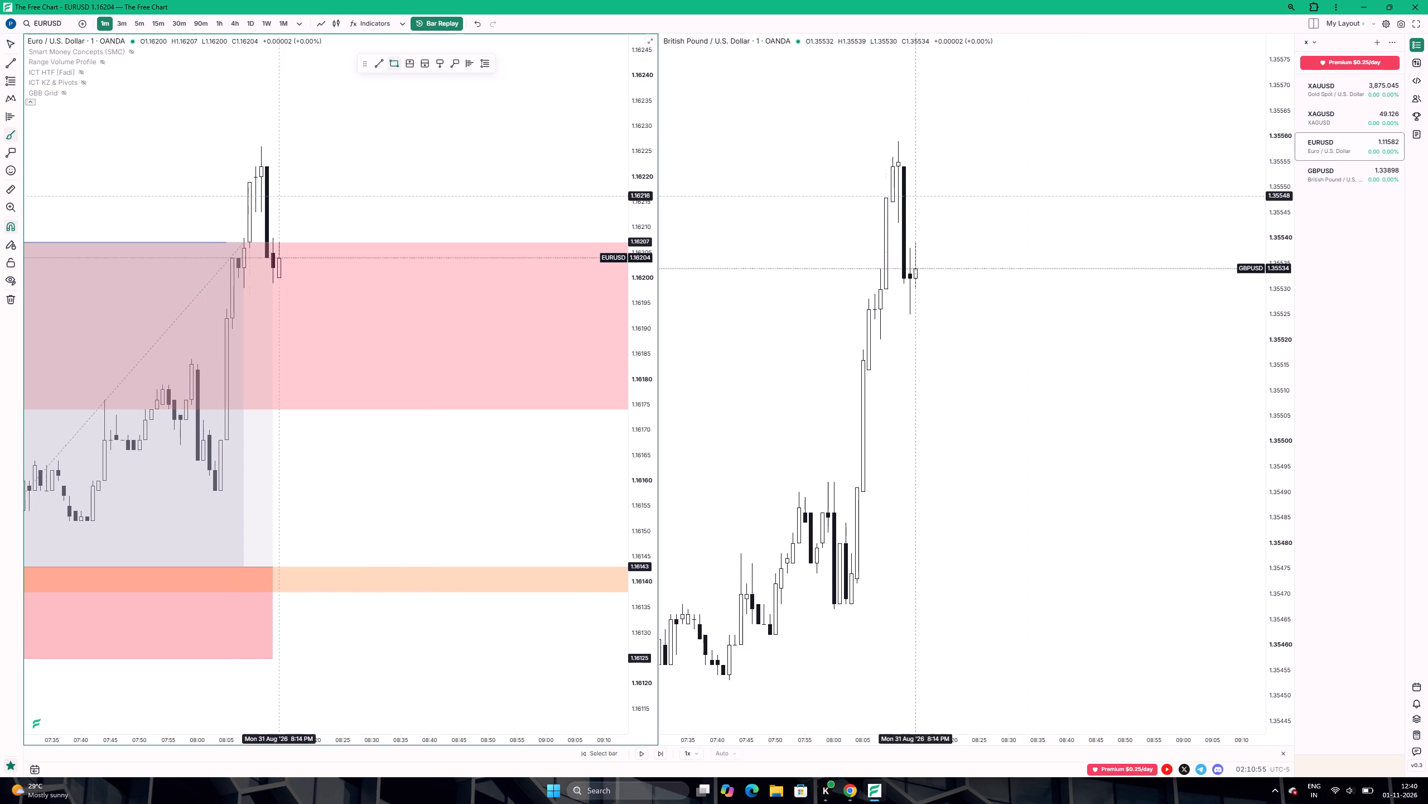
pyautogui.click(243, 236)
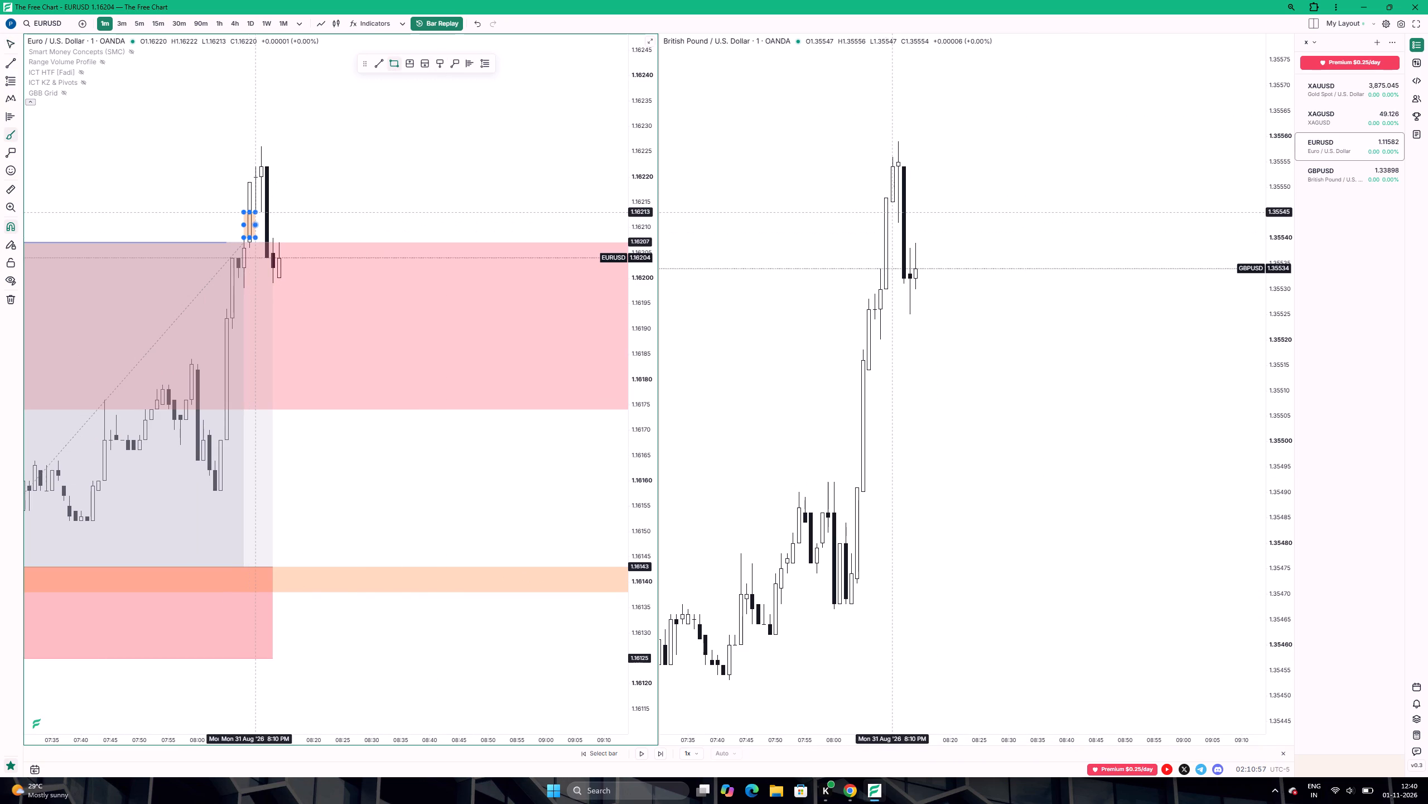
pyautogui.click(257, 210)
pyautogui.moveTo(255, 225); pyautogui.dragTo(389, 224)
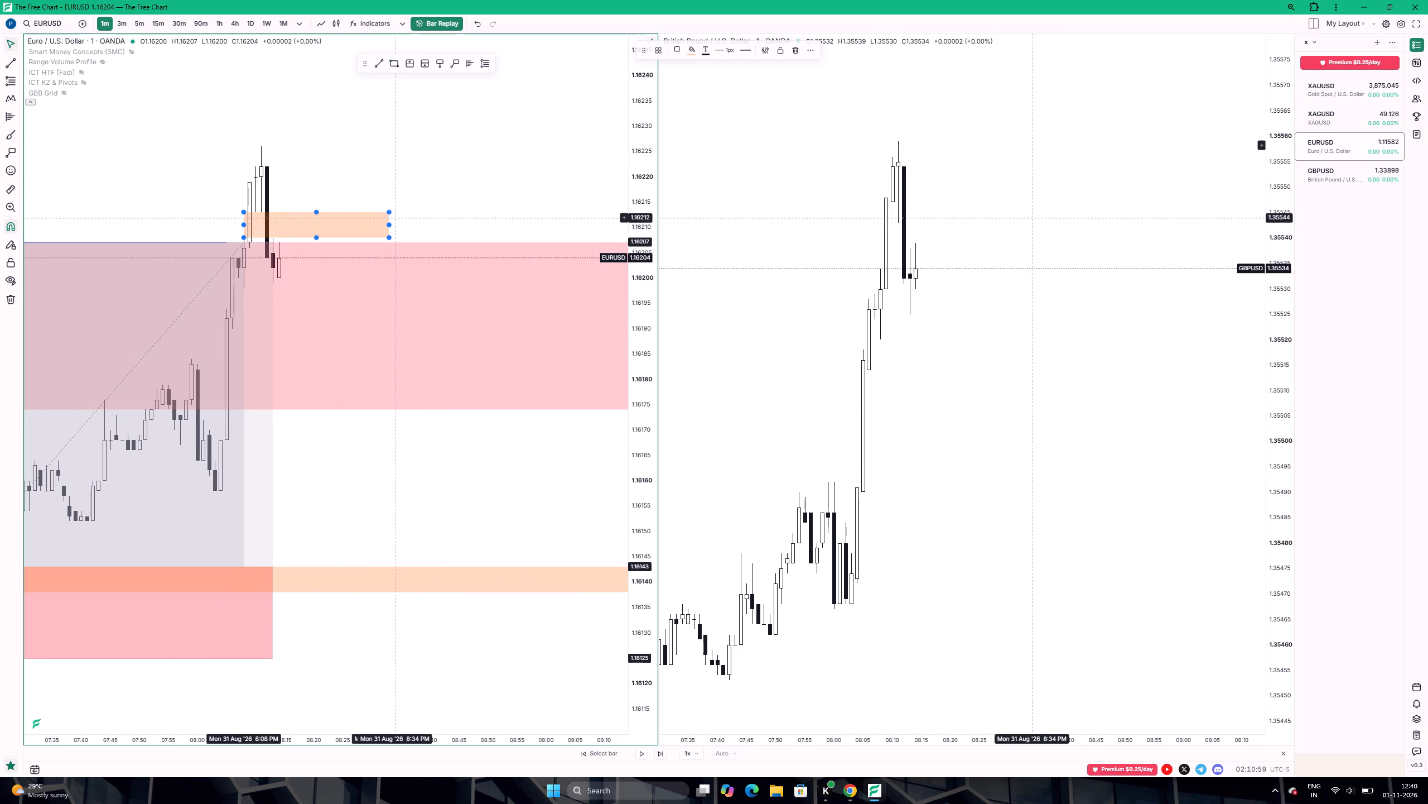
# Place a short position at the gap's lower edge, entry about 1.16208, with its stop at 1.16226.
pyautogui.moveTo(409, 146); pyautogui.dragTo(484, 148)
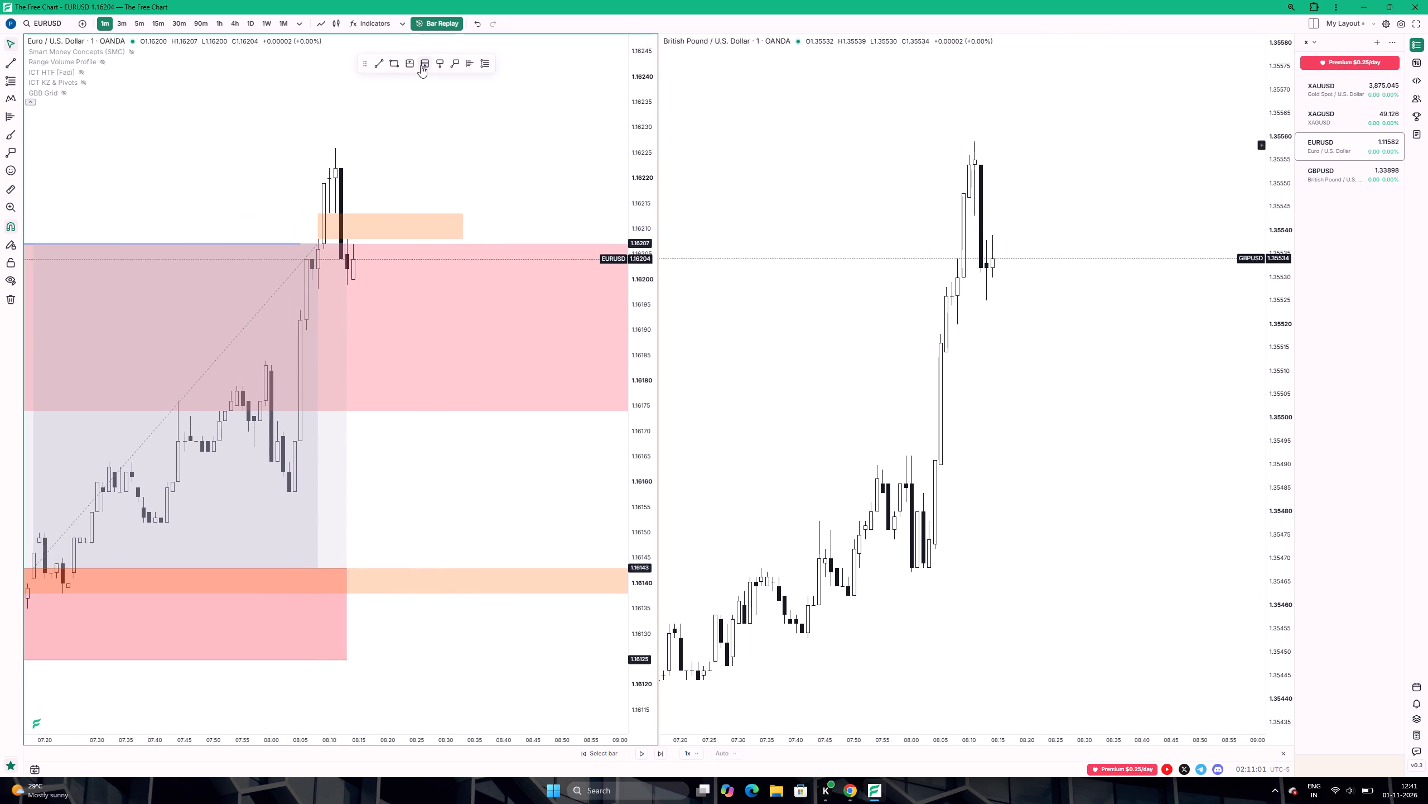
pyautogui.click(421, 65)
pyautogui.click(355, 237)
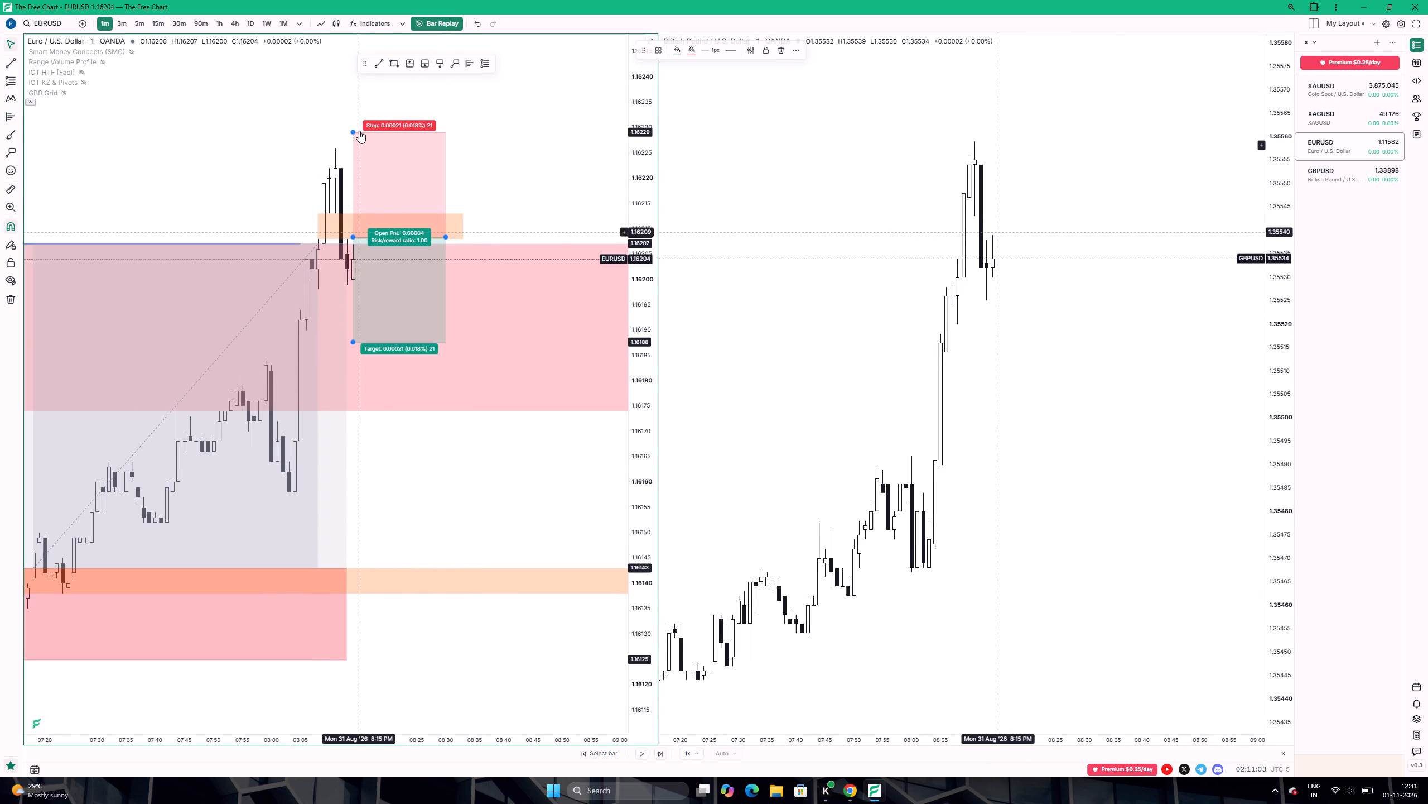
pyautogui.moveTo(353, 132); pyautogui.dragTo(343, 147)
pyautogui.click(354, 339)
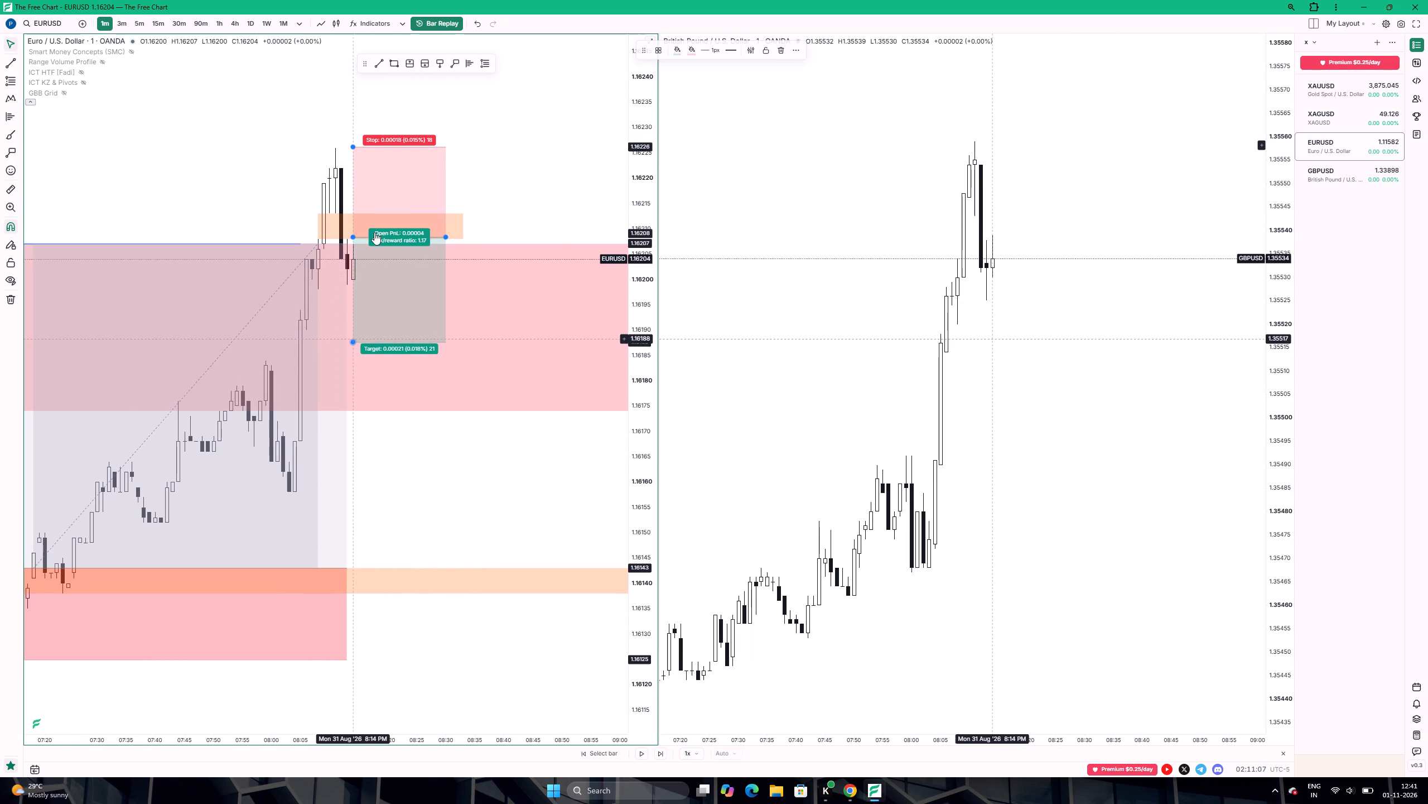
# Draw a Fib retracement from the 1.16226 swing high to about 1.16198 and apply the saved standard-deviation template.
pyautogui.click(484, 61)
pyautogui.click(335, 152)
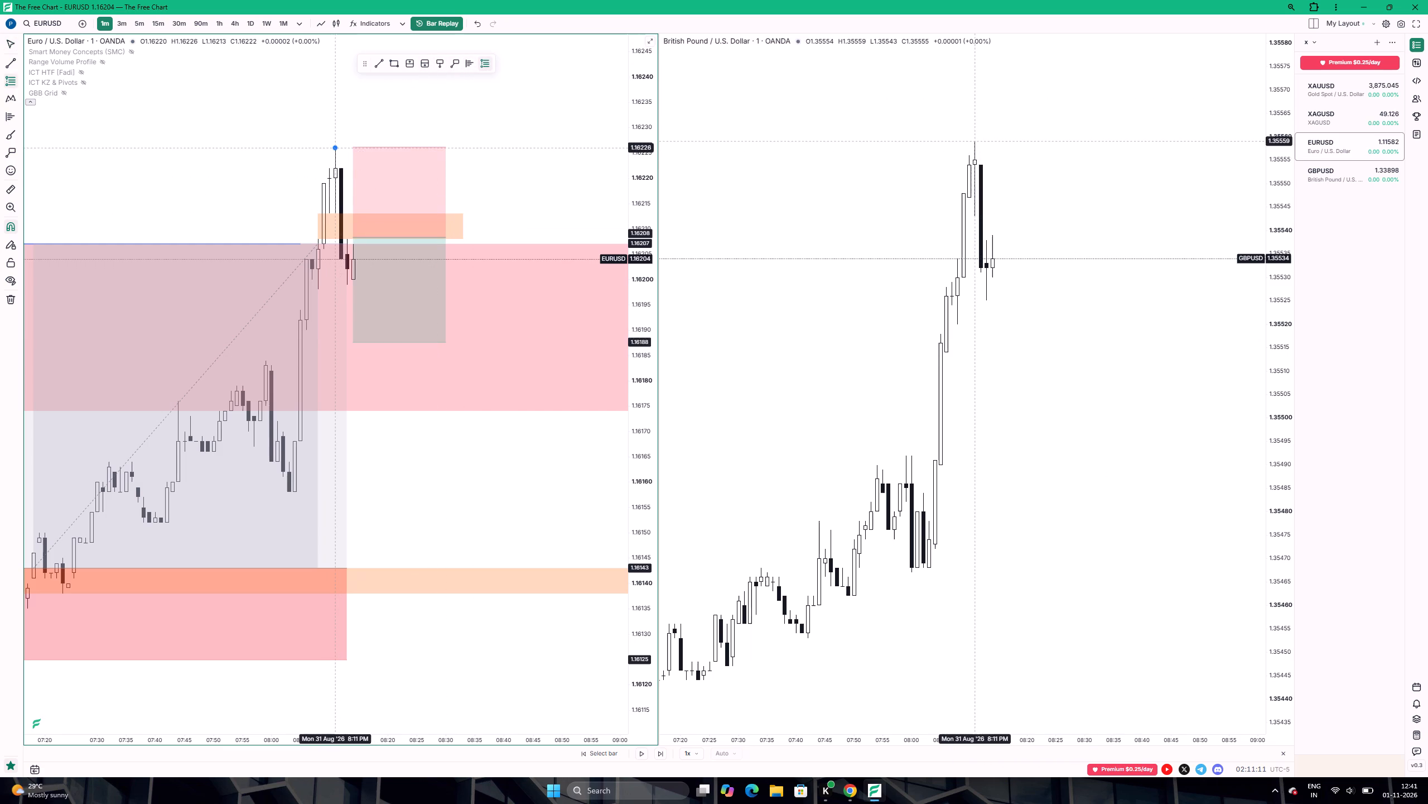
pyautogui.click(317, 290)
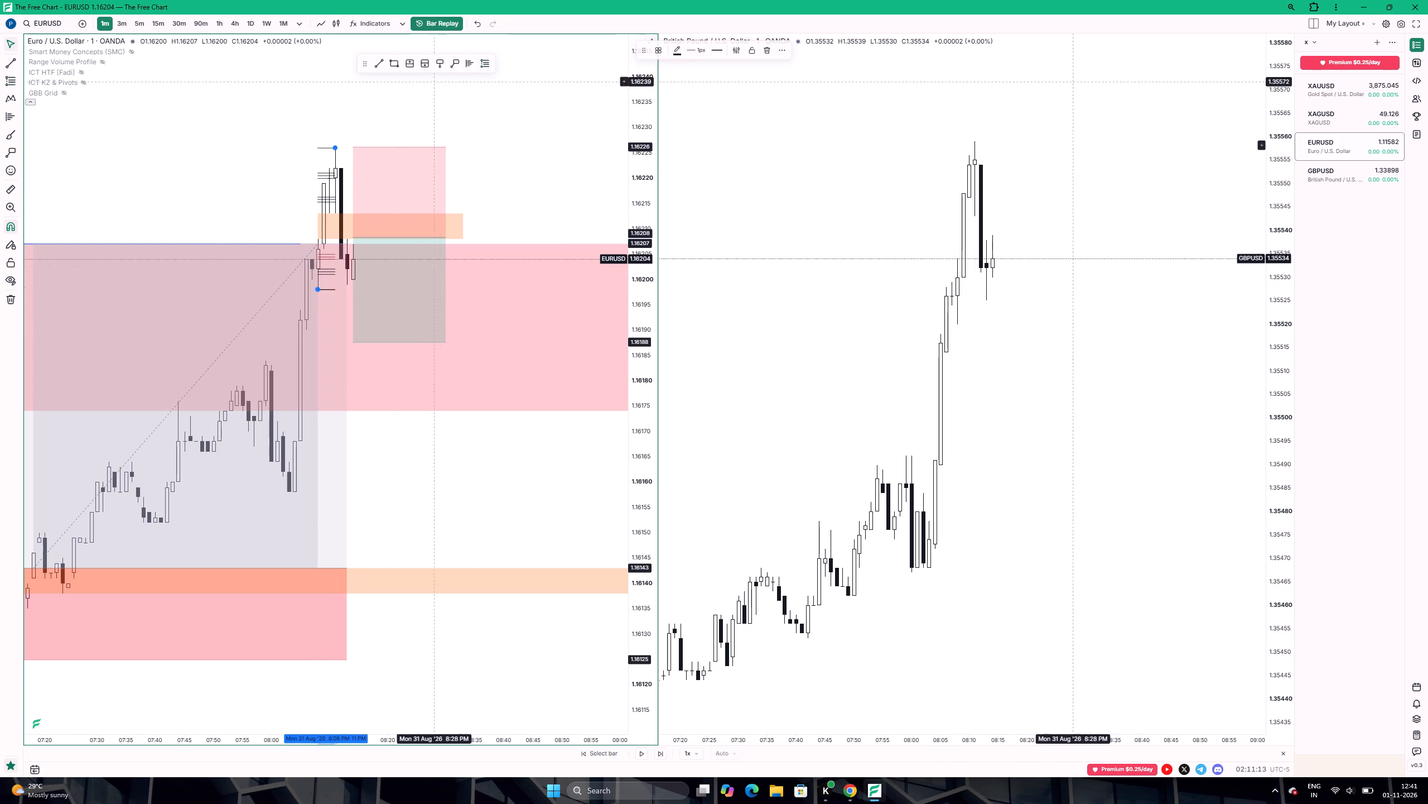
pyautogui.click(658, 49)
pyautogui.click(670, 152)
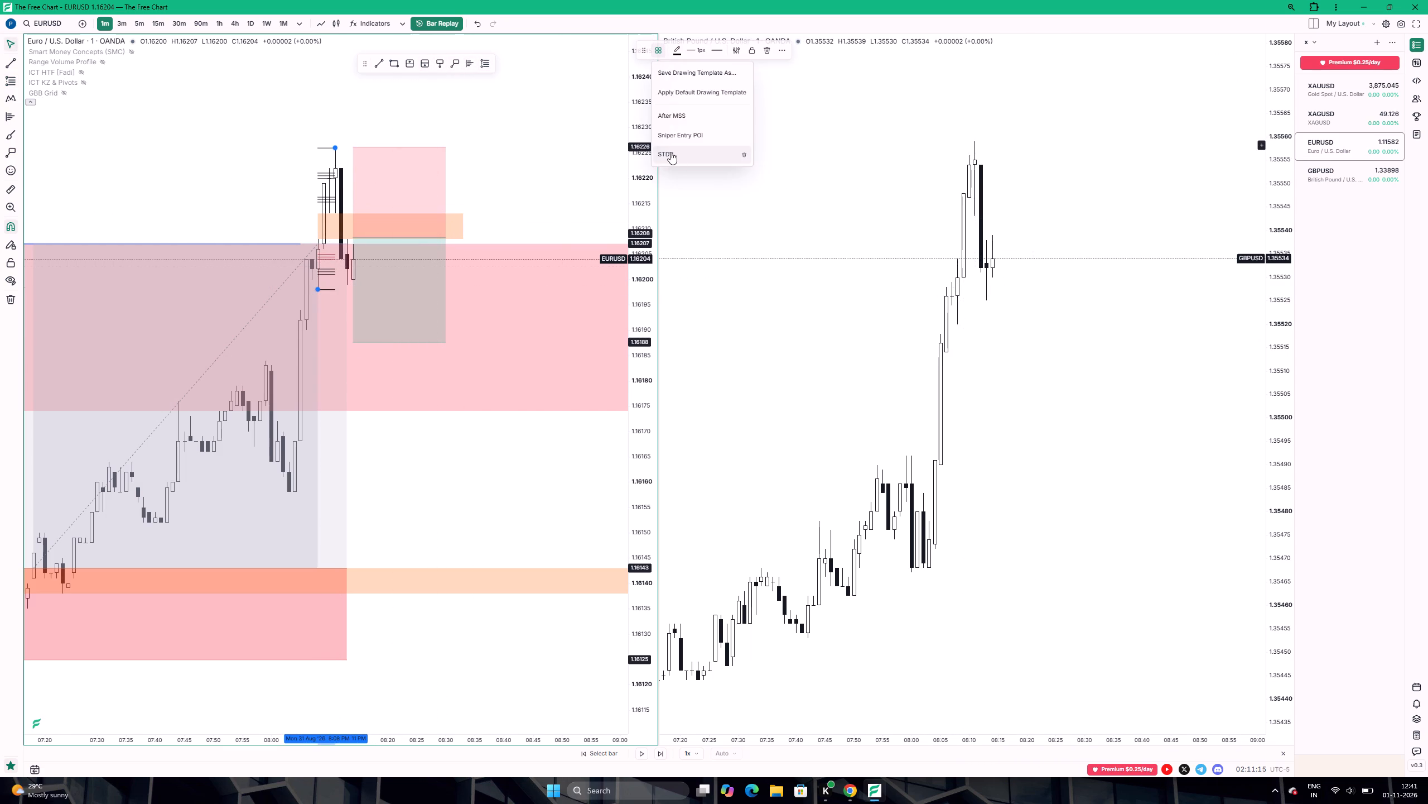
# Extend the short position's target down to about 1.16141, inside the IFVG zone near the -2 deviation level.
pyautogui.scroll(-6, 496, 298)
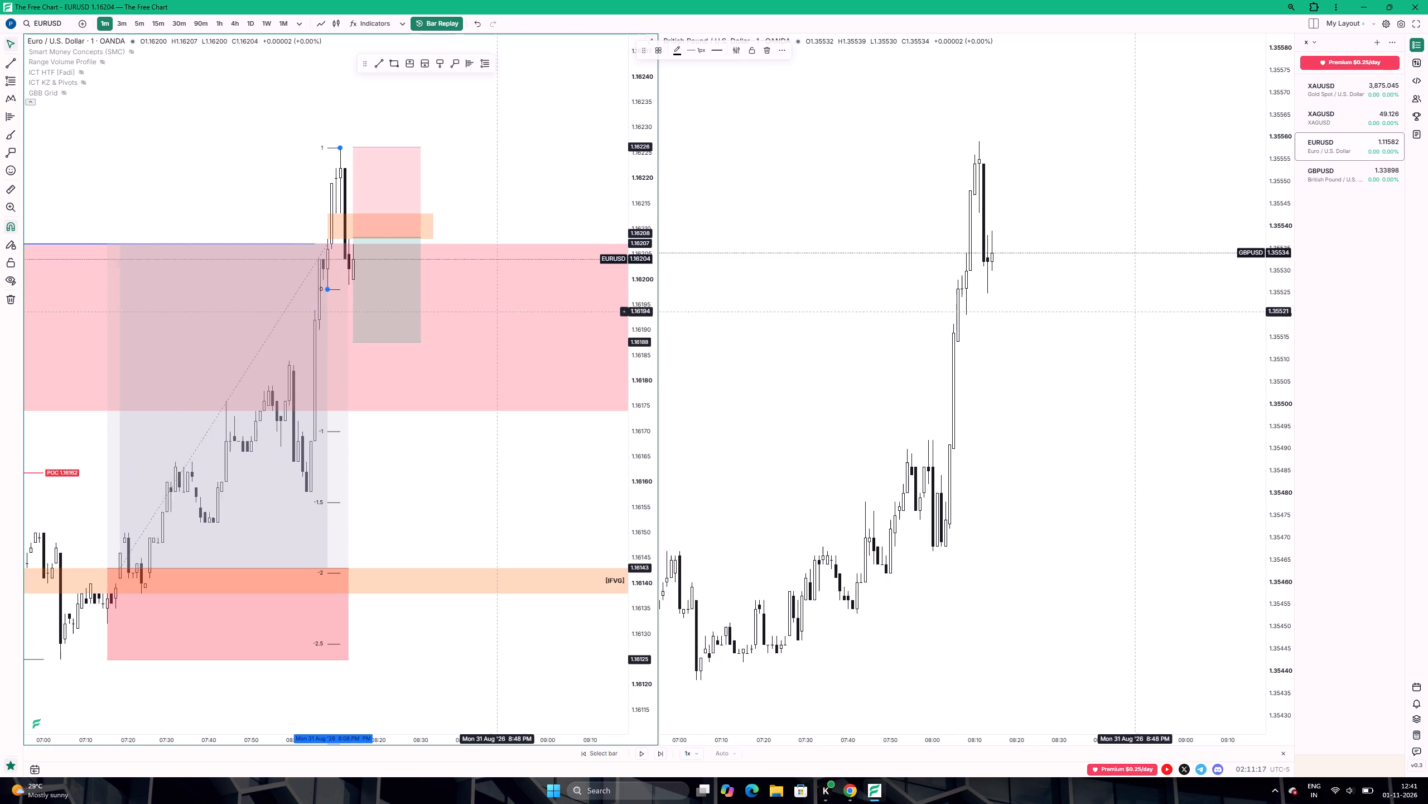
pyautogui.scroll(-4, 472, 364)
pyautogui.moveTo(466, 462); pyautogui.dragTo(495, 374)
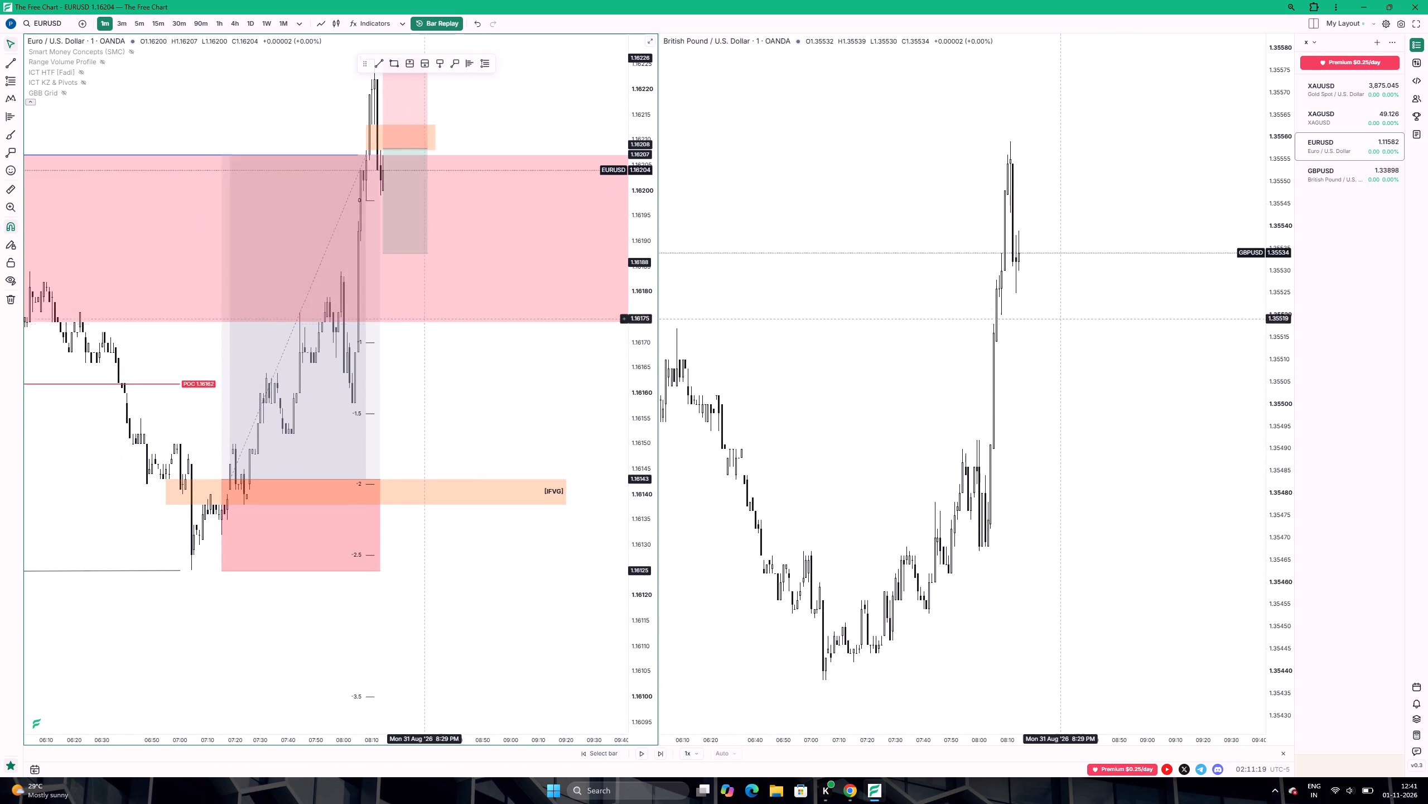
pyautogui.moveTo(383, 252); pyautogui.dragTo(378, 534)
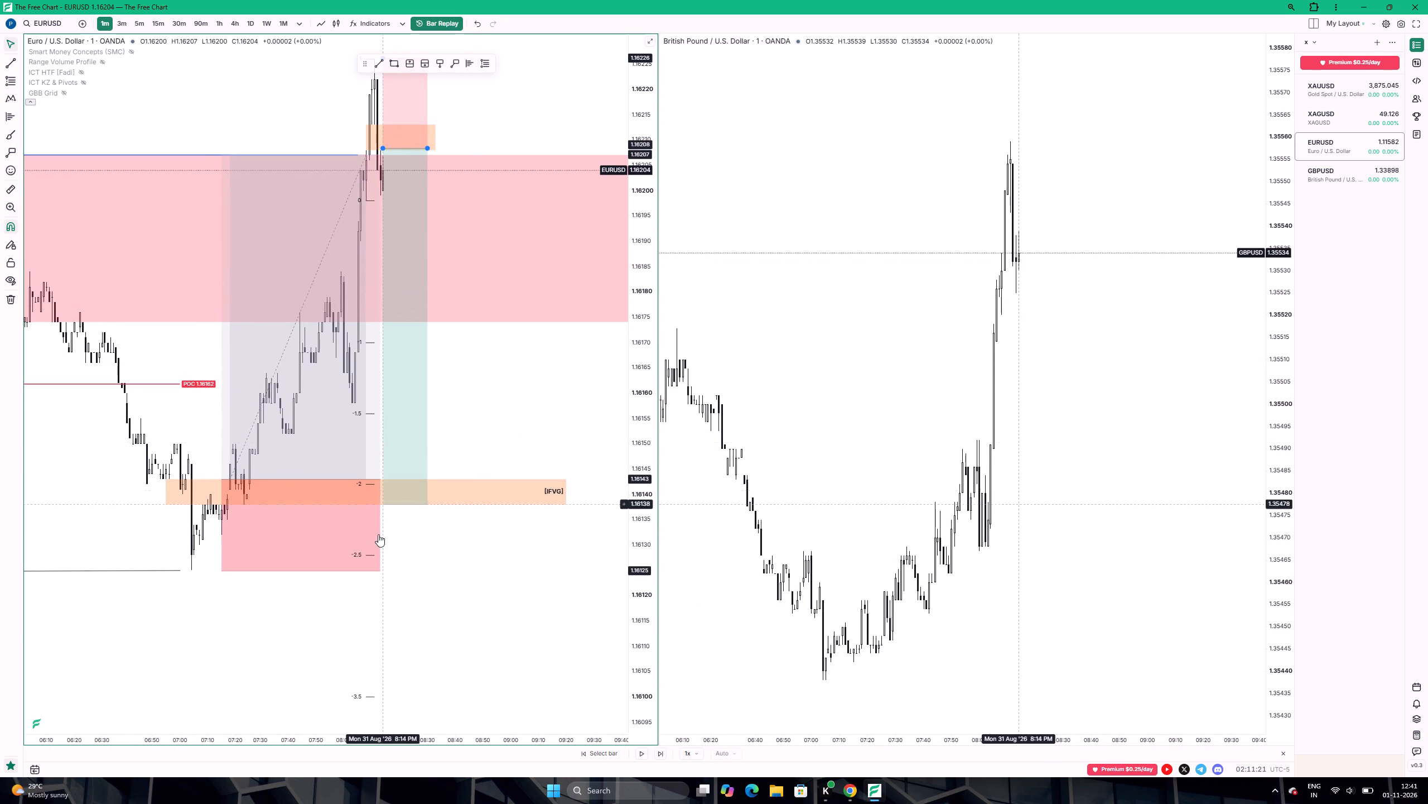
pyautogui.moveTo(378, 534); pyautogui.dragTo(428, 502)
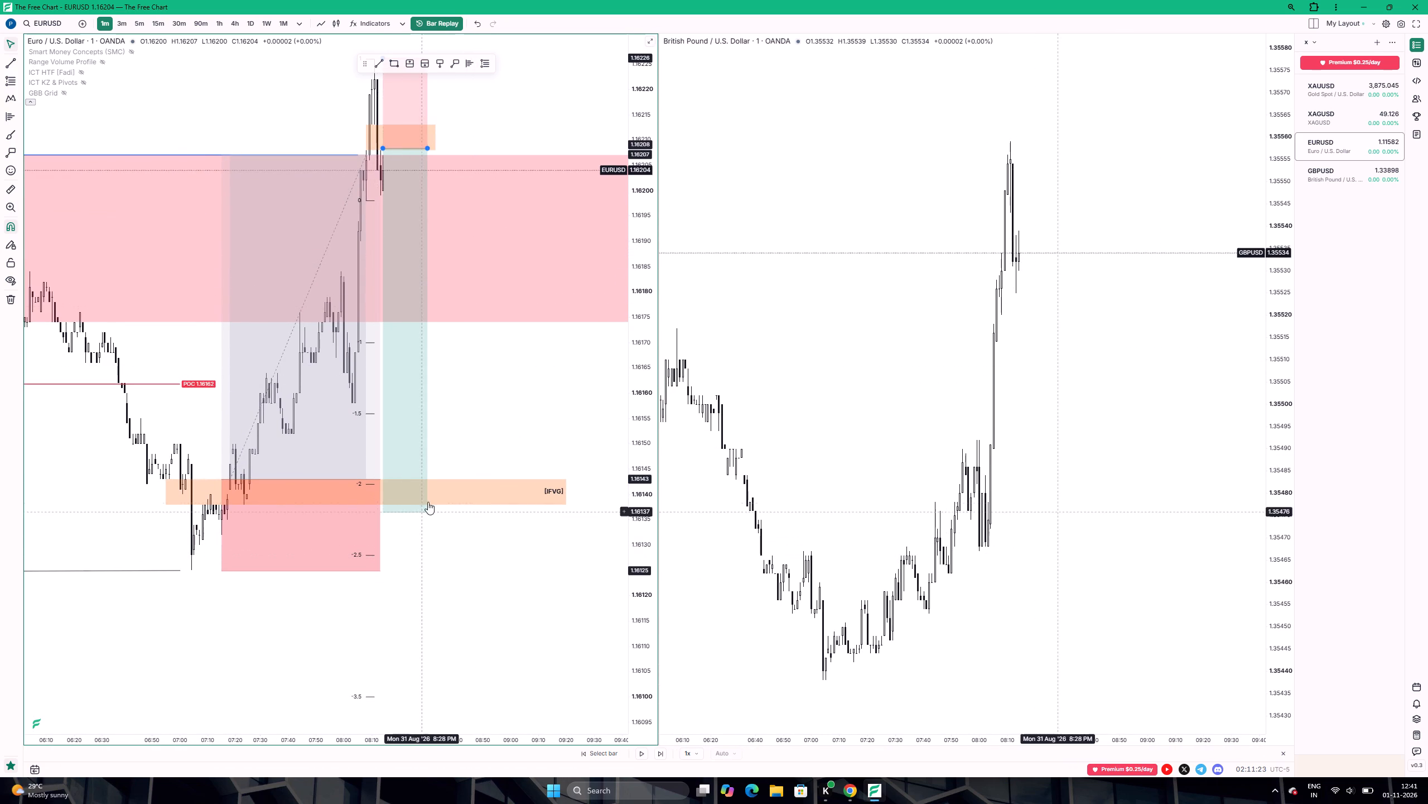
pyautogui.moveTo(428, 502); pyautogui.dragTo(440, 487)
pyautogui.click(480, 420)
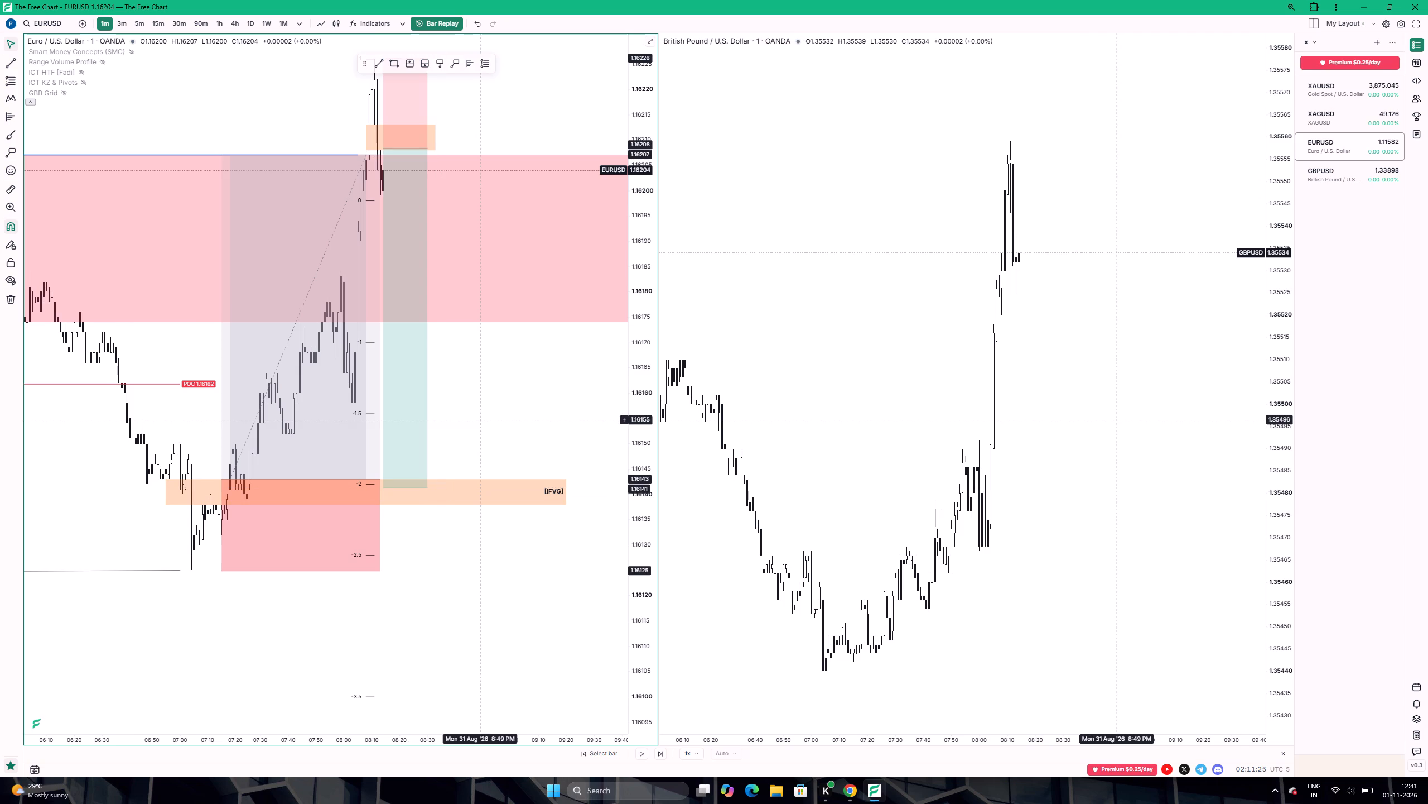
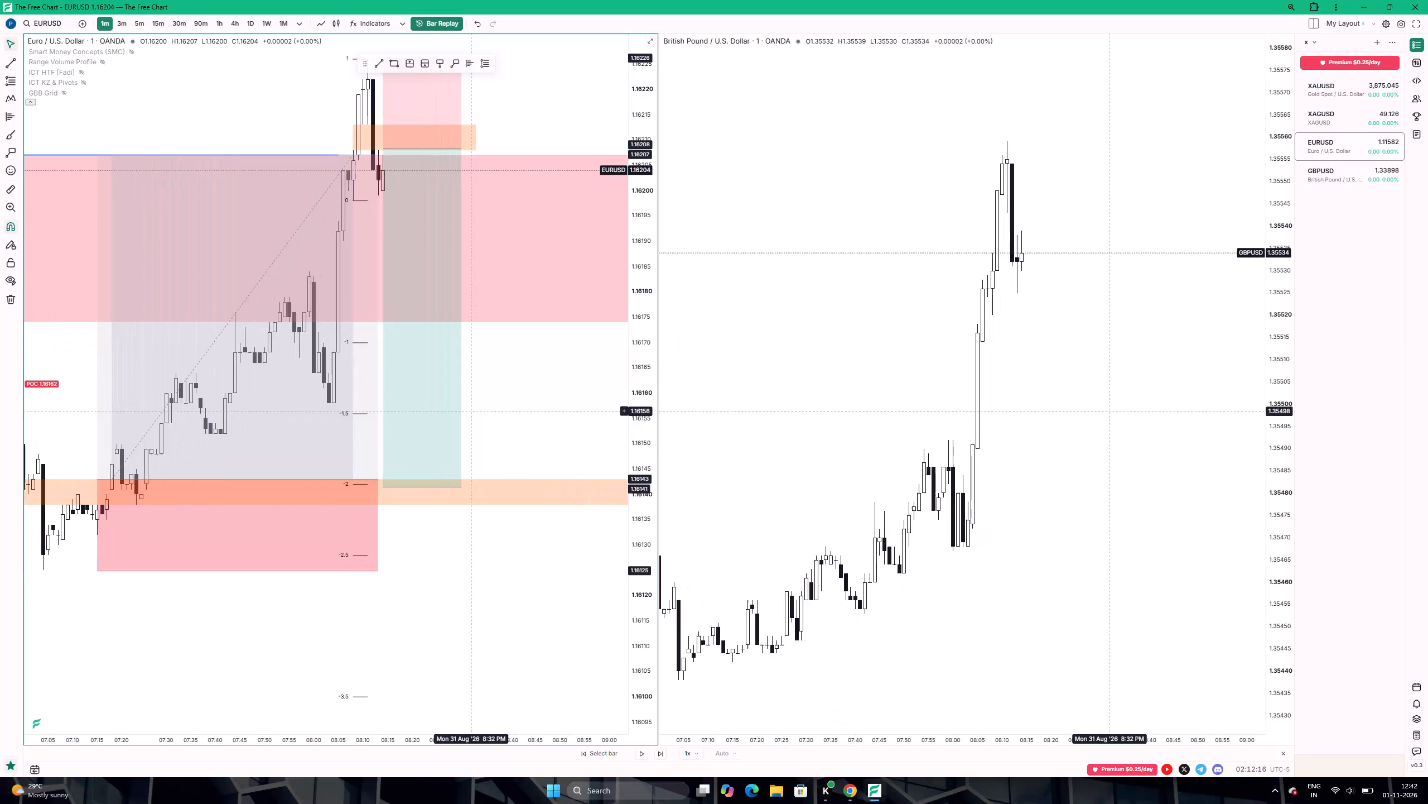
# Play the bar replay forward to about the 08:22 candle to test the short position, and pause it.
pyautogui.scroll(1, 493, 407)
pyautogui.moveTo(520, 399); pyautogui.dragTo(519, 400)
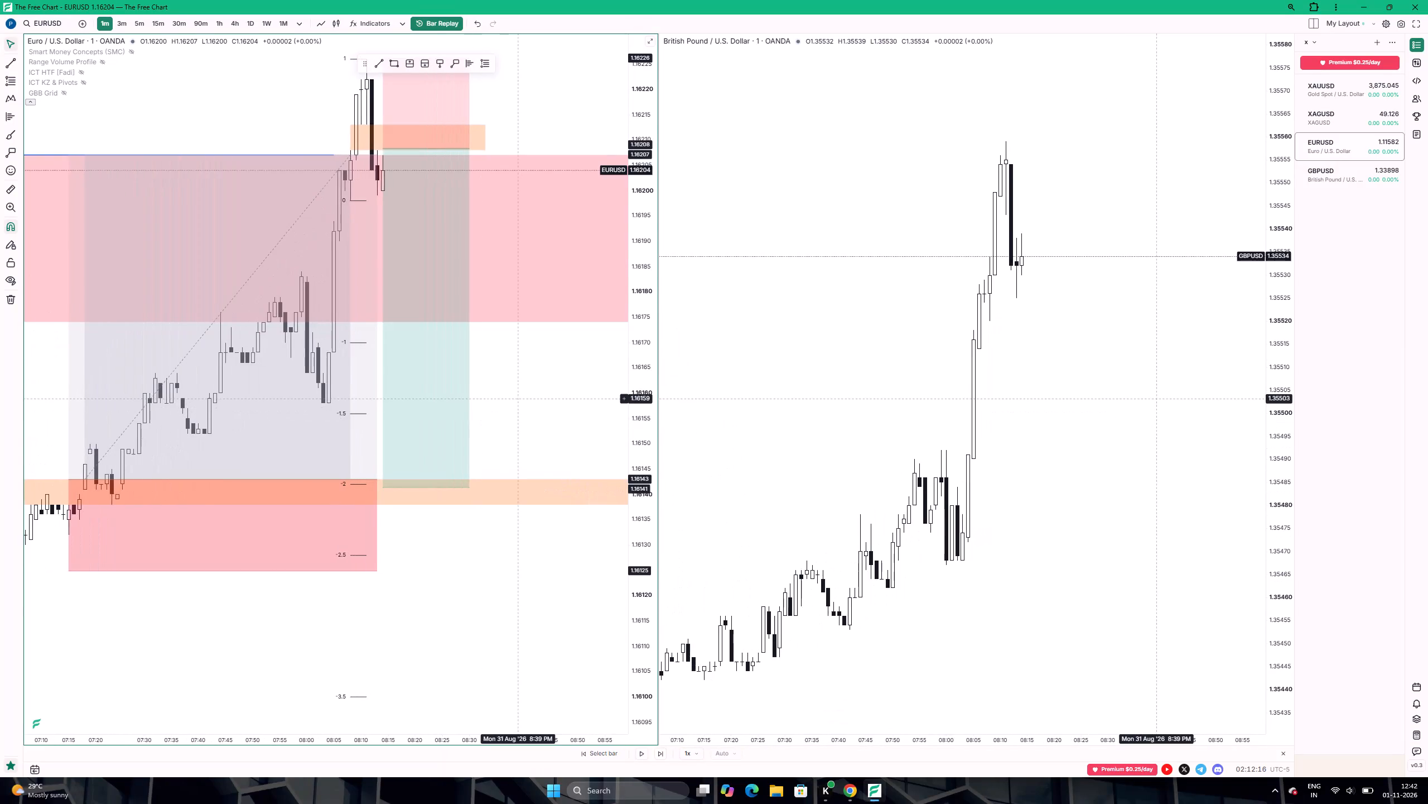
pyautogui.moveTo(519, 400); pyautogui.dragTo(470, 435)
pyautogui.click(406, 422)
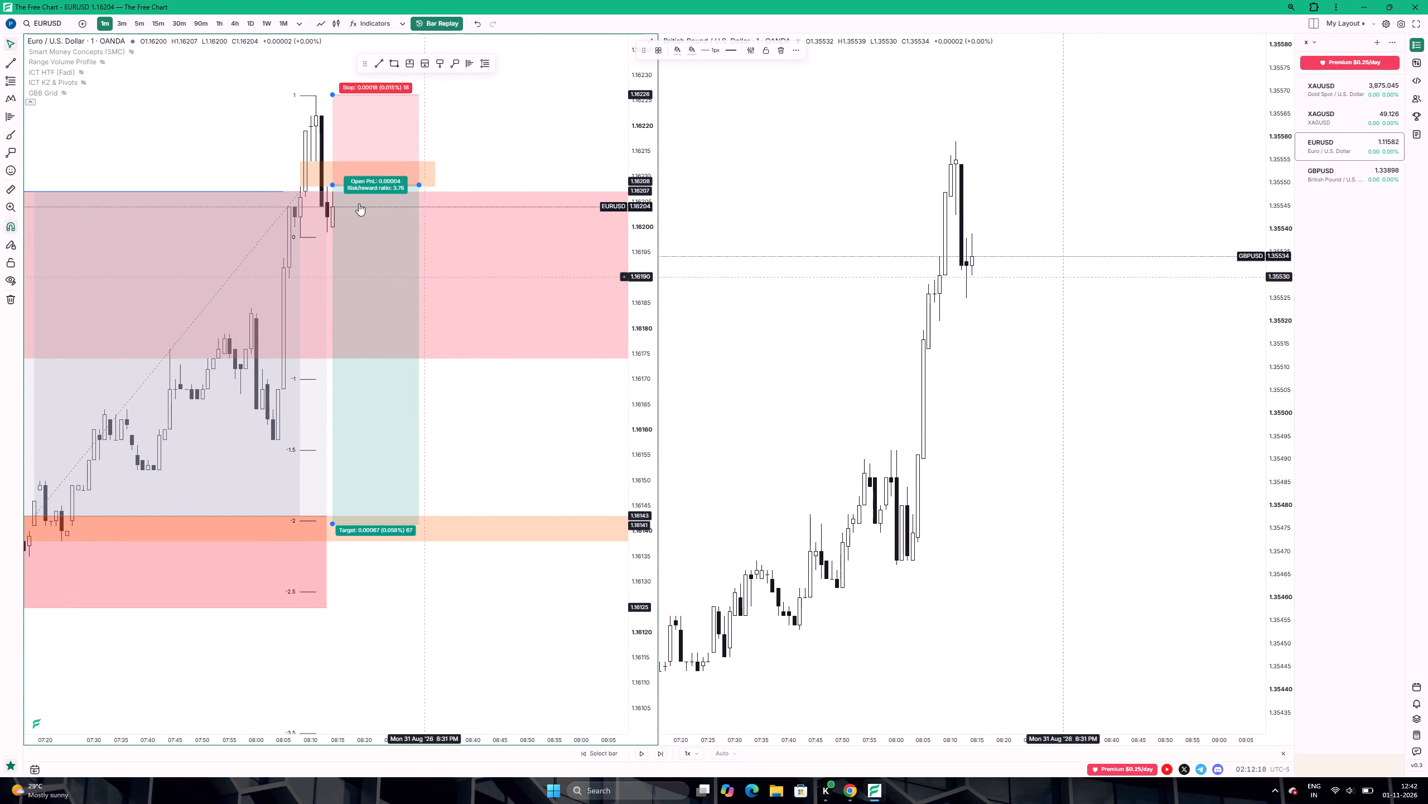
pyautogui.click(643, 757)
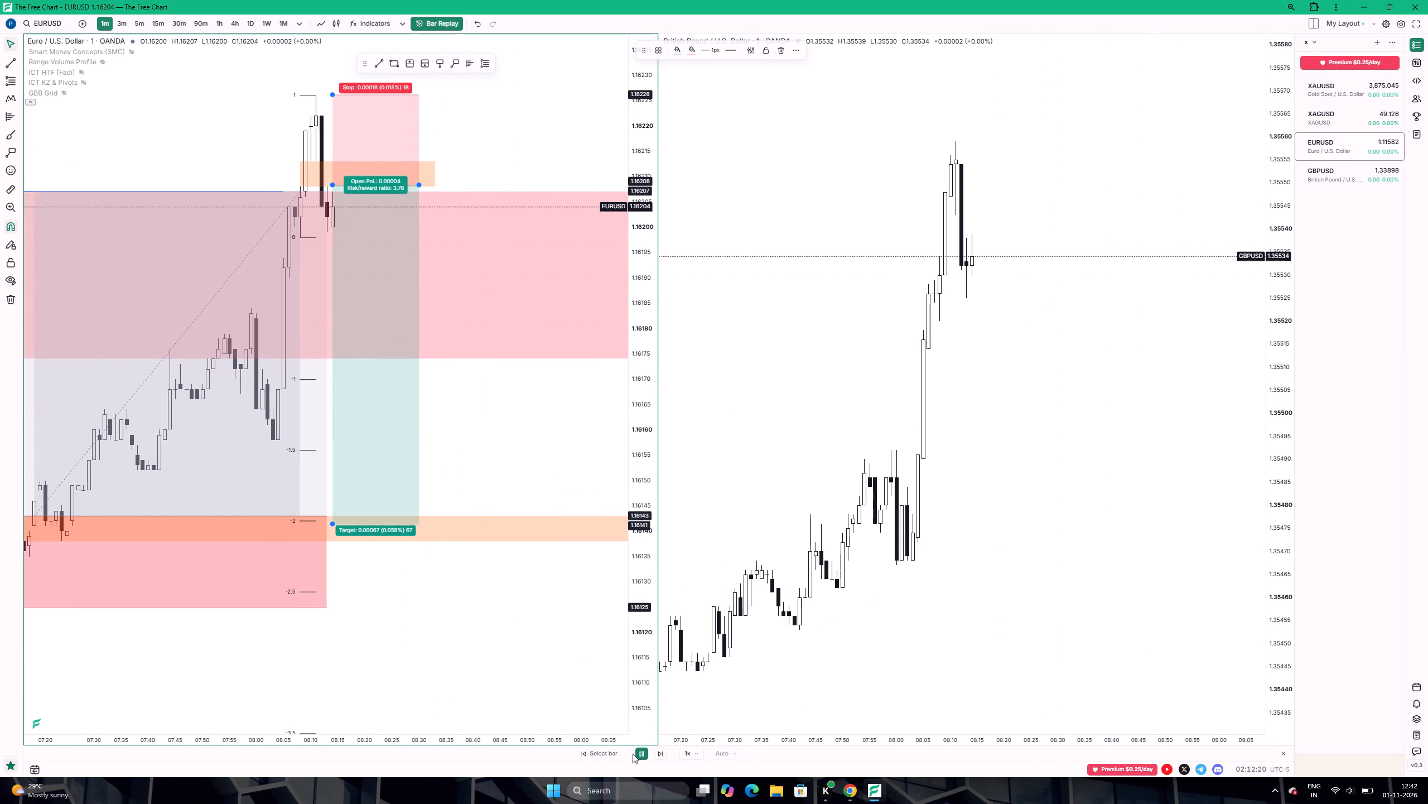
pyautogui.scroll(-2, 508, 468)
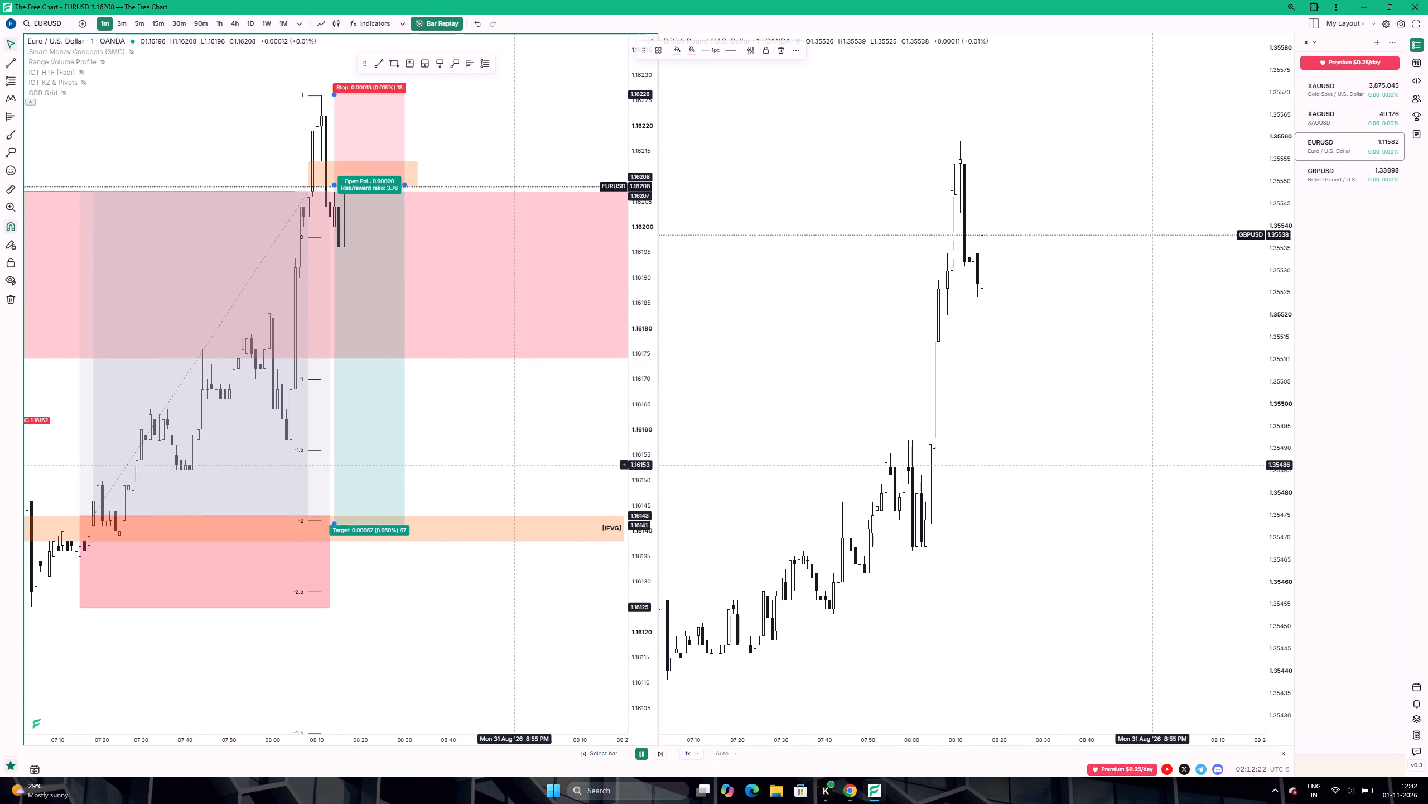
pyautogui.click(527, 456)
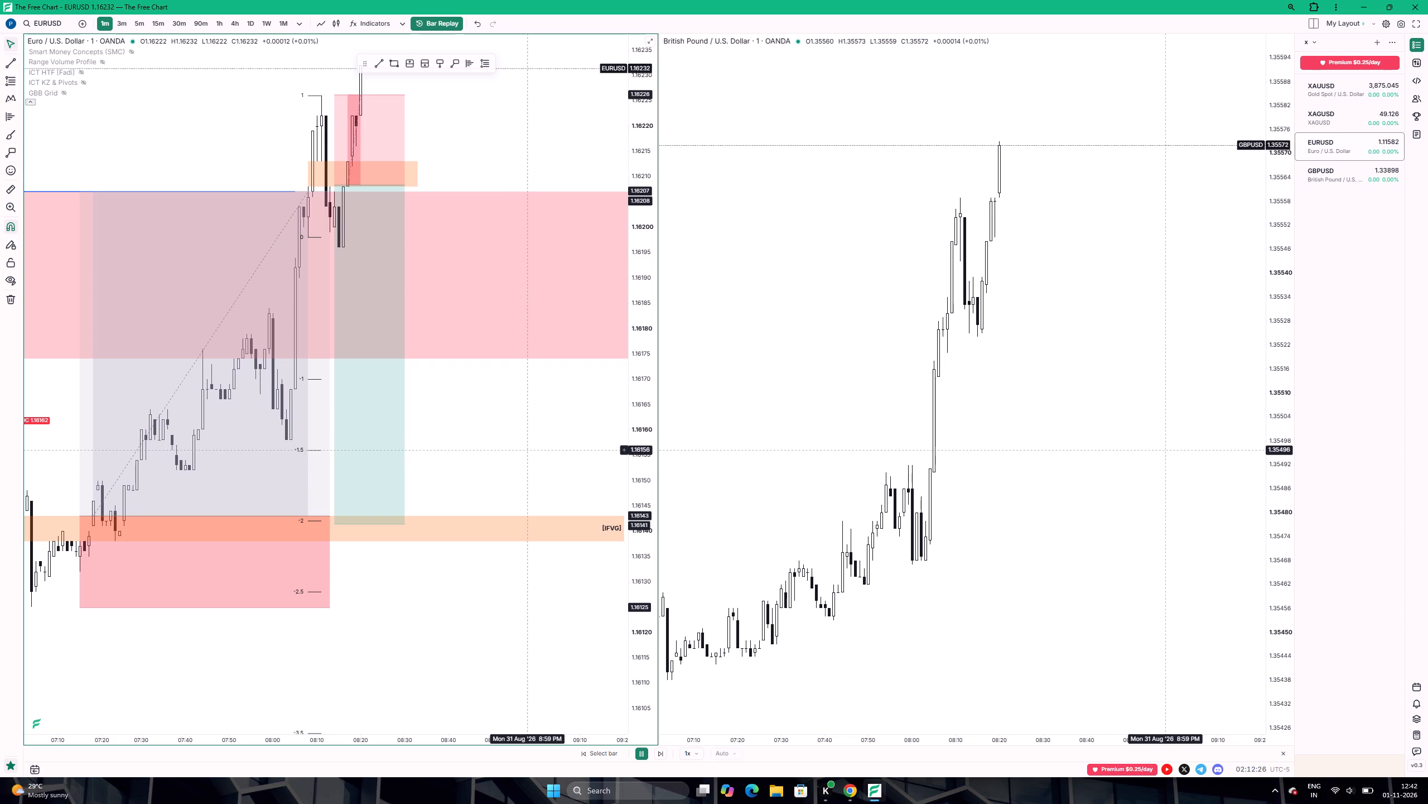
pyautogui.click(643, 752)
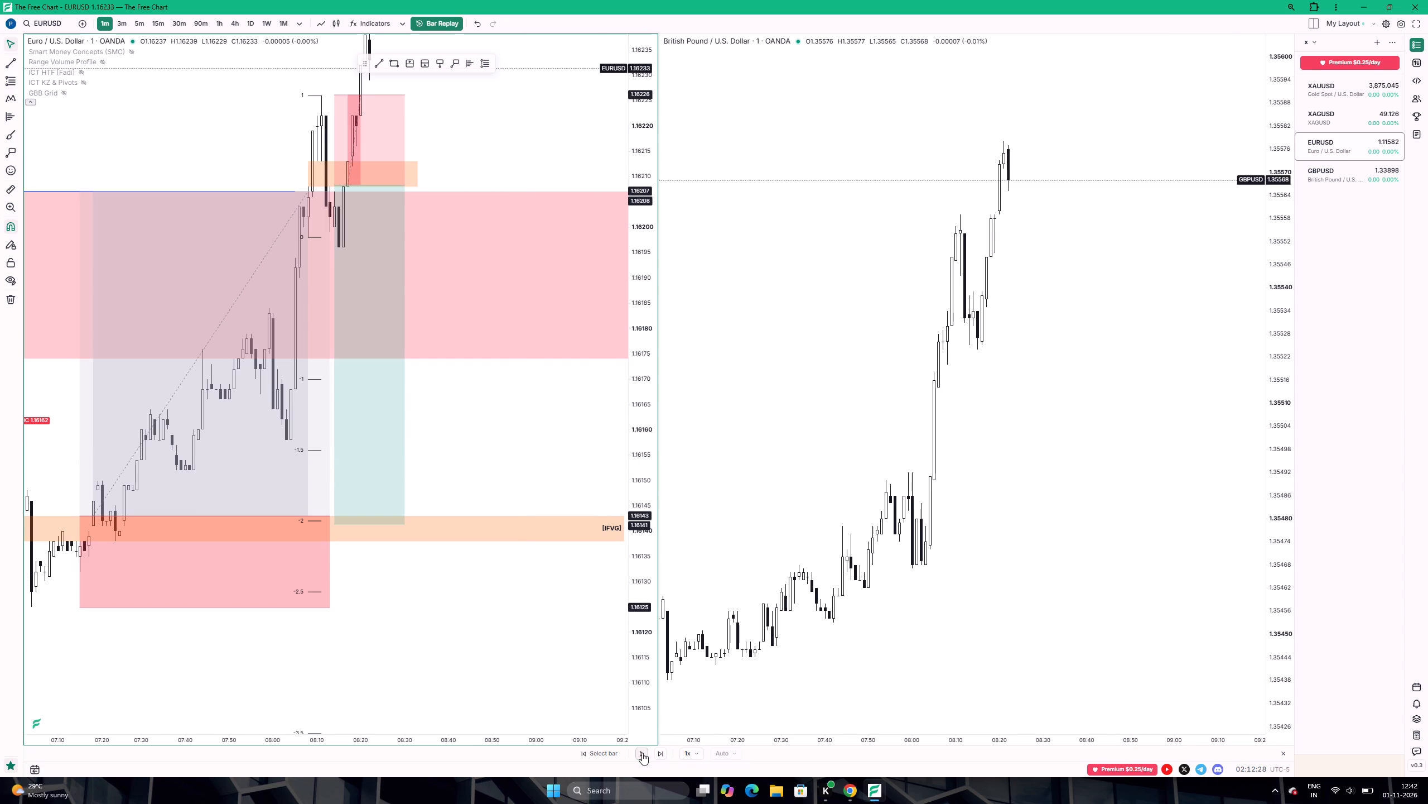
# Resume the bar replay and pause it at about the 08:30 candle.
pyautogui.scroll(-4, 527, 348)
pyautogui.scroll(-7, 500, 194)
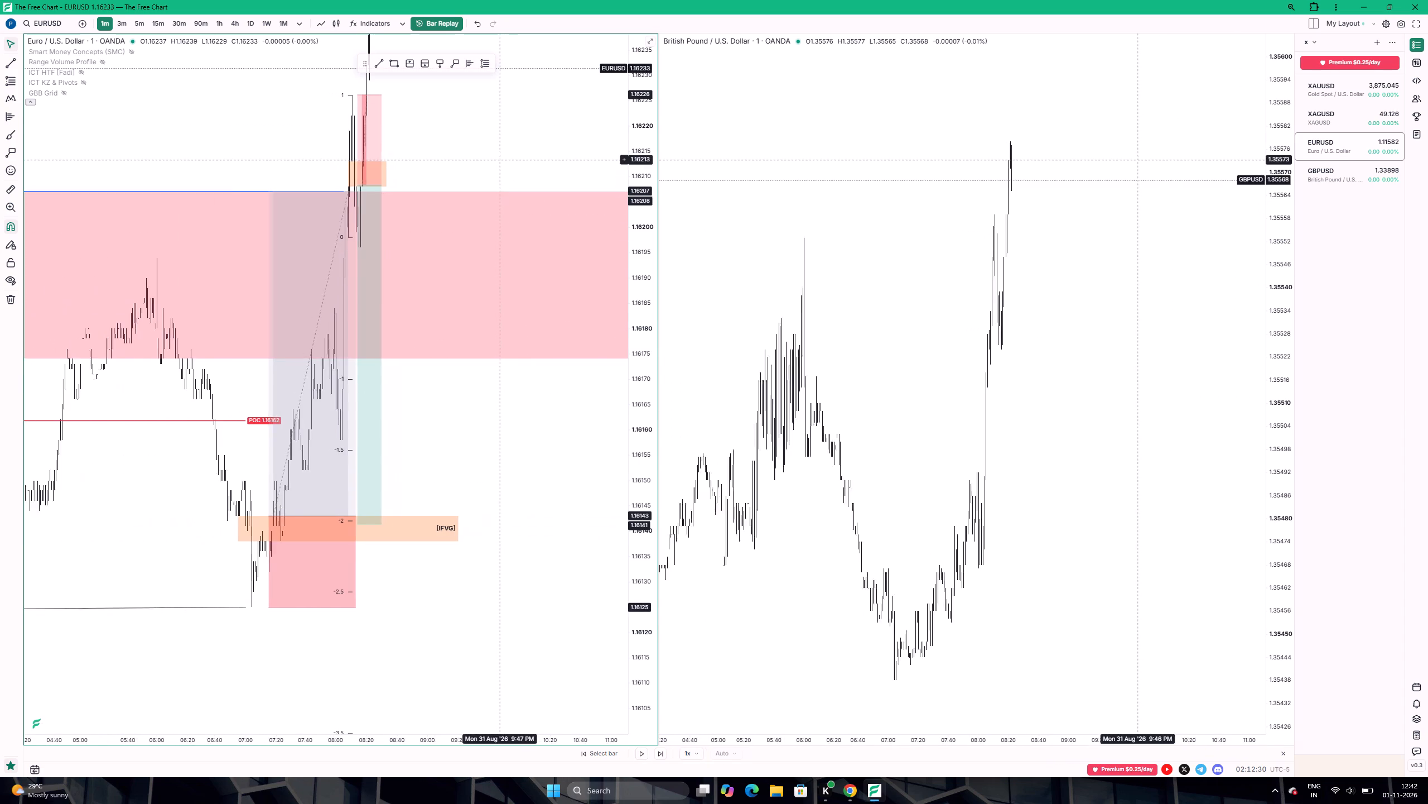
pyautogui.scroll(10, 493, 138)
pyautogui.moveTo(452, 122); pyautogui.dragTo(441, 222)
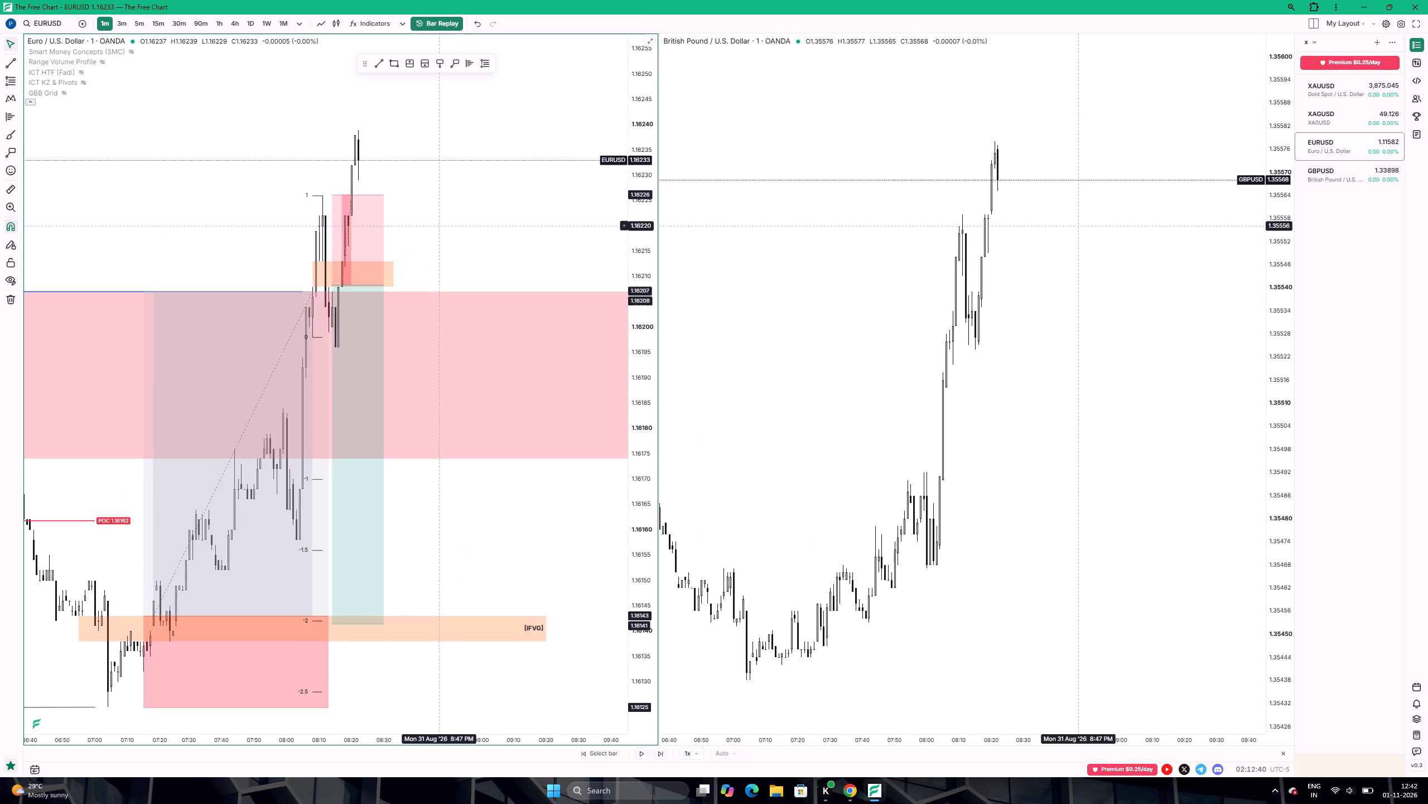
pyautogui.scroll(5, 391, 255)
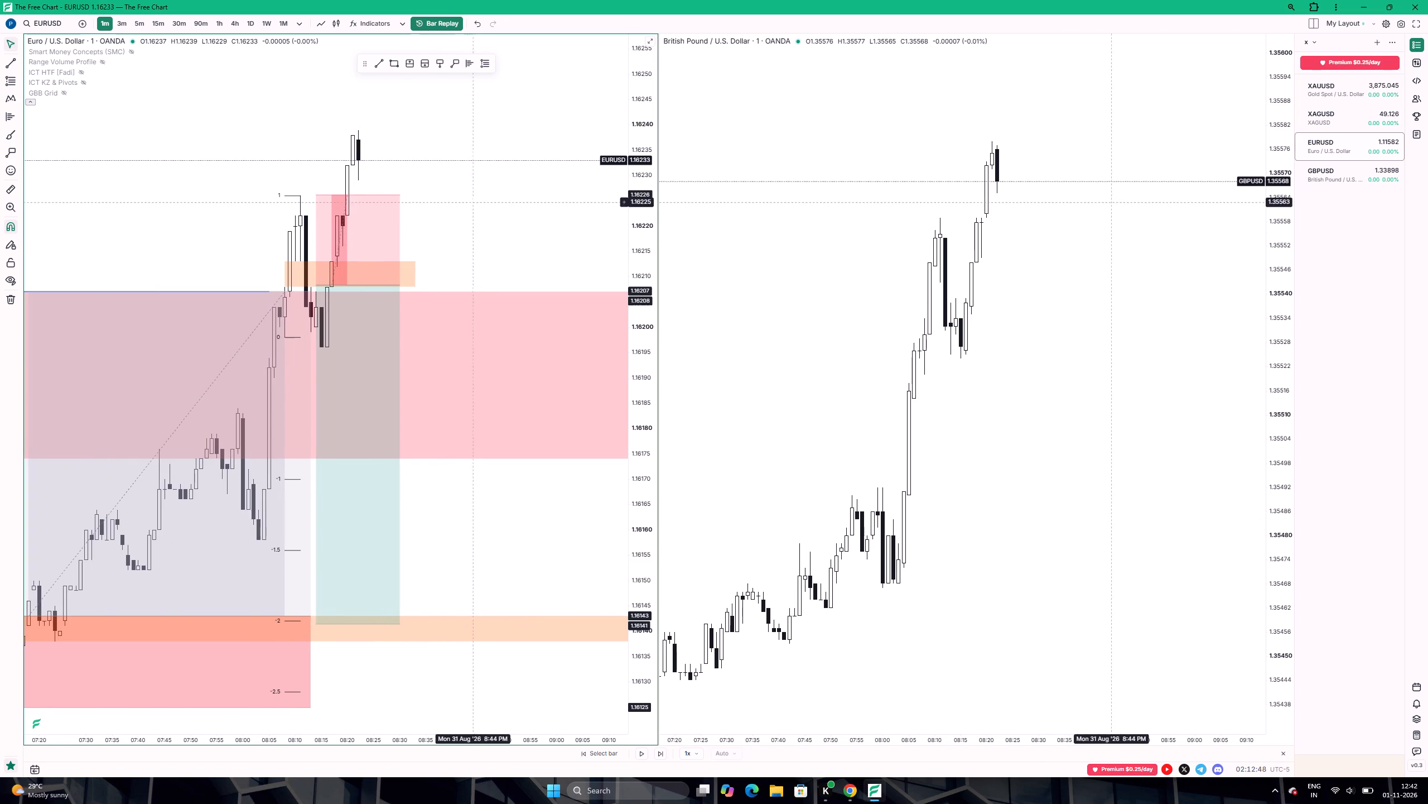
pyautogui.scroll(2, 458, 194)
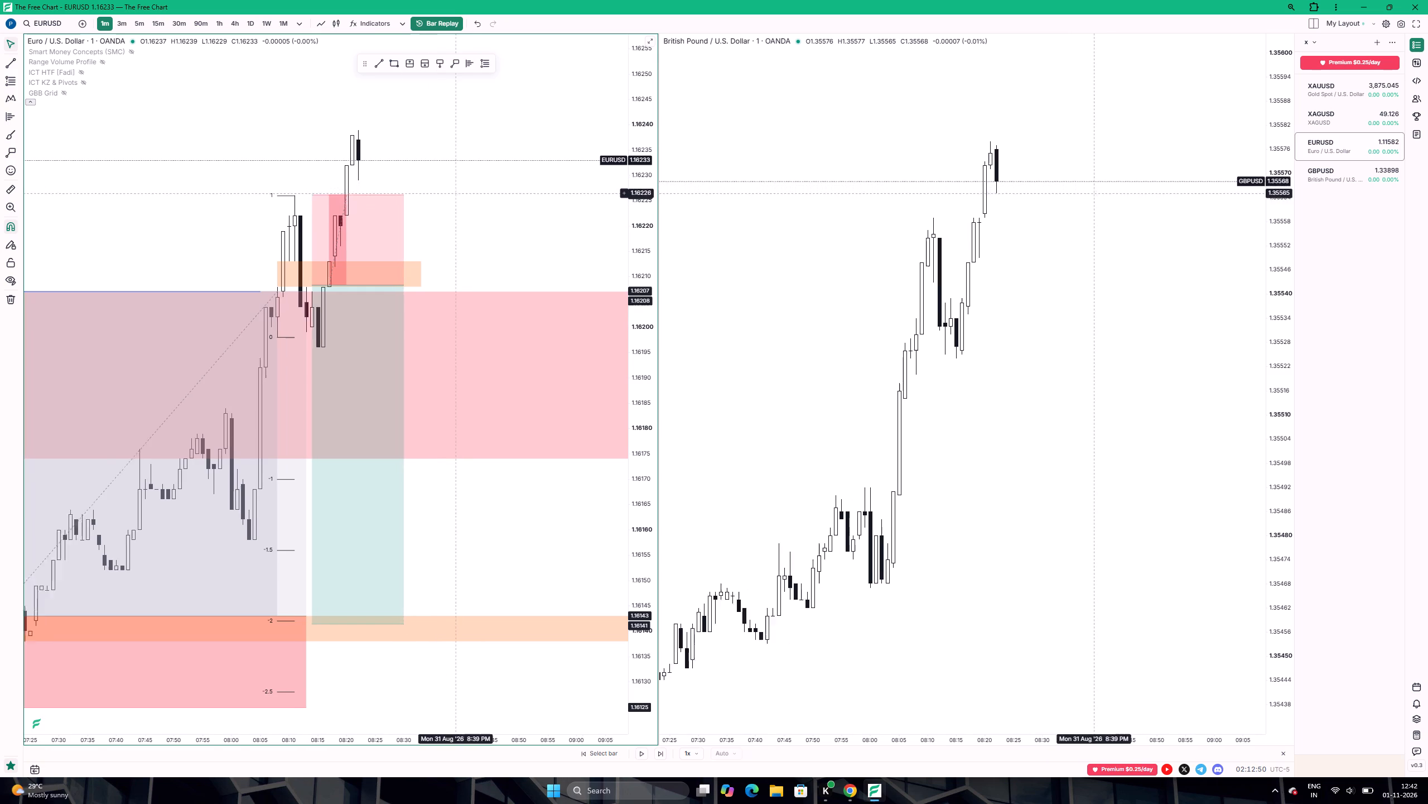
pyautogui.click(642, 754)
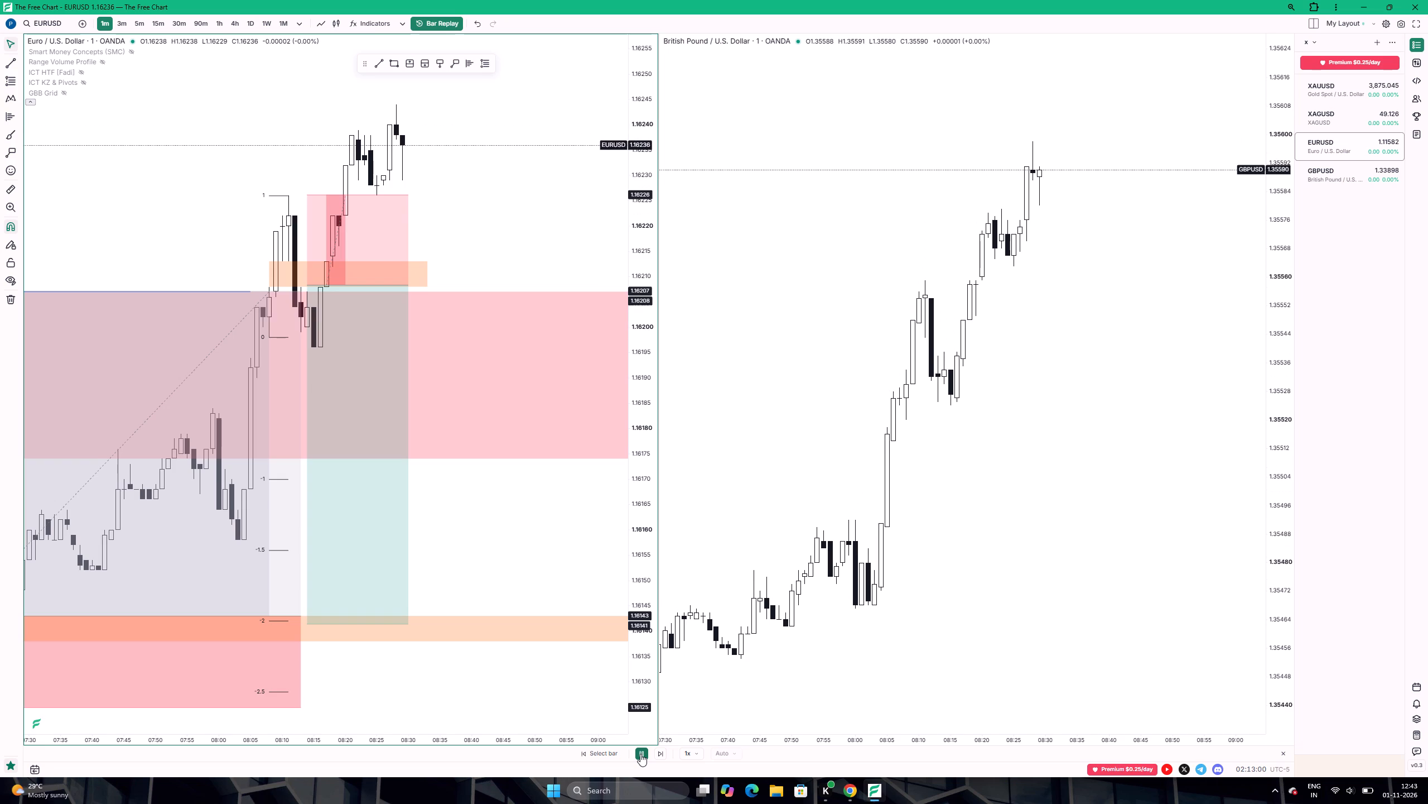
pyautogui.click(640, 754)
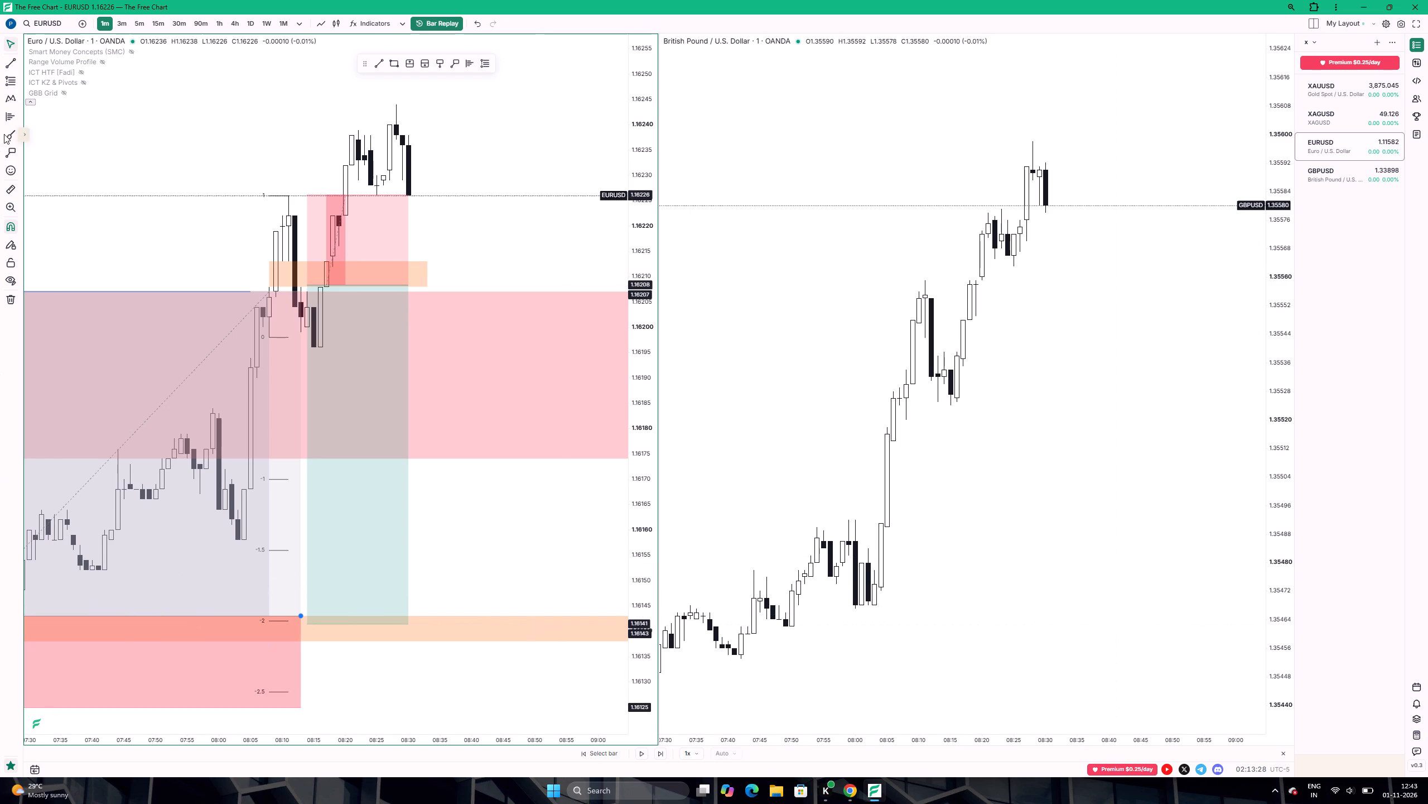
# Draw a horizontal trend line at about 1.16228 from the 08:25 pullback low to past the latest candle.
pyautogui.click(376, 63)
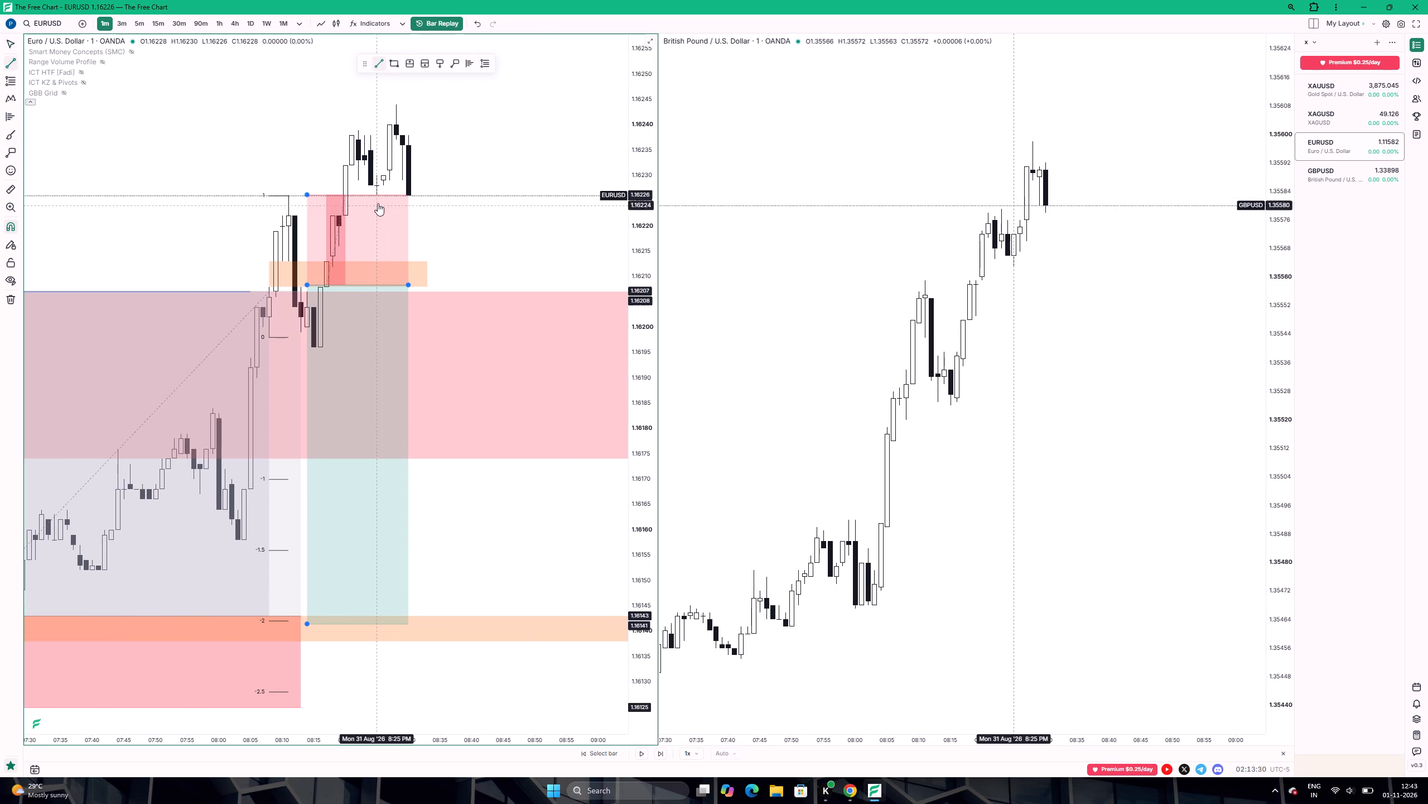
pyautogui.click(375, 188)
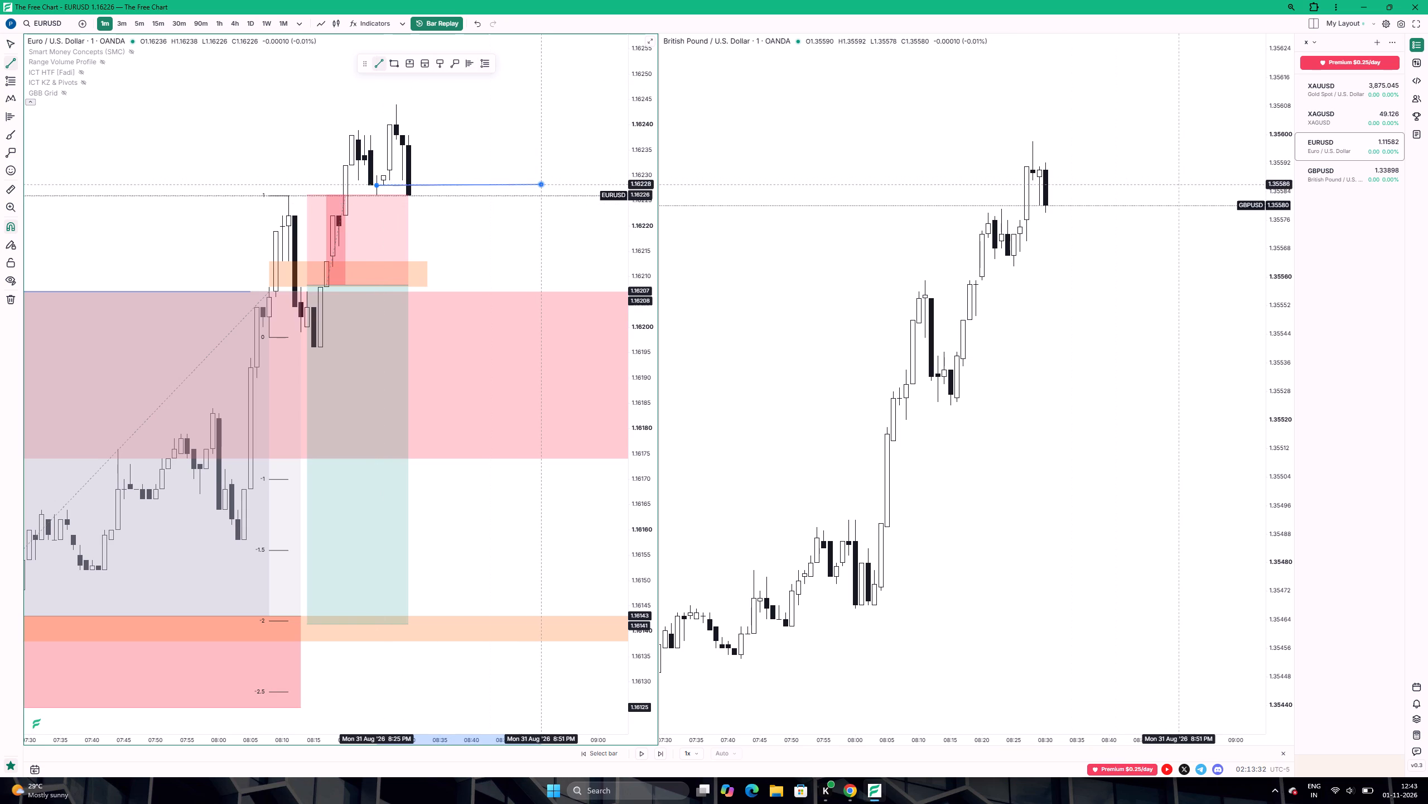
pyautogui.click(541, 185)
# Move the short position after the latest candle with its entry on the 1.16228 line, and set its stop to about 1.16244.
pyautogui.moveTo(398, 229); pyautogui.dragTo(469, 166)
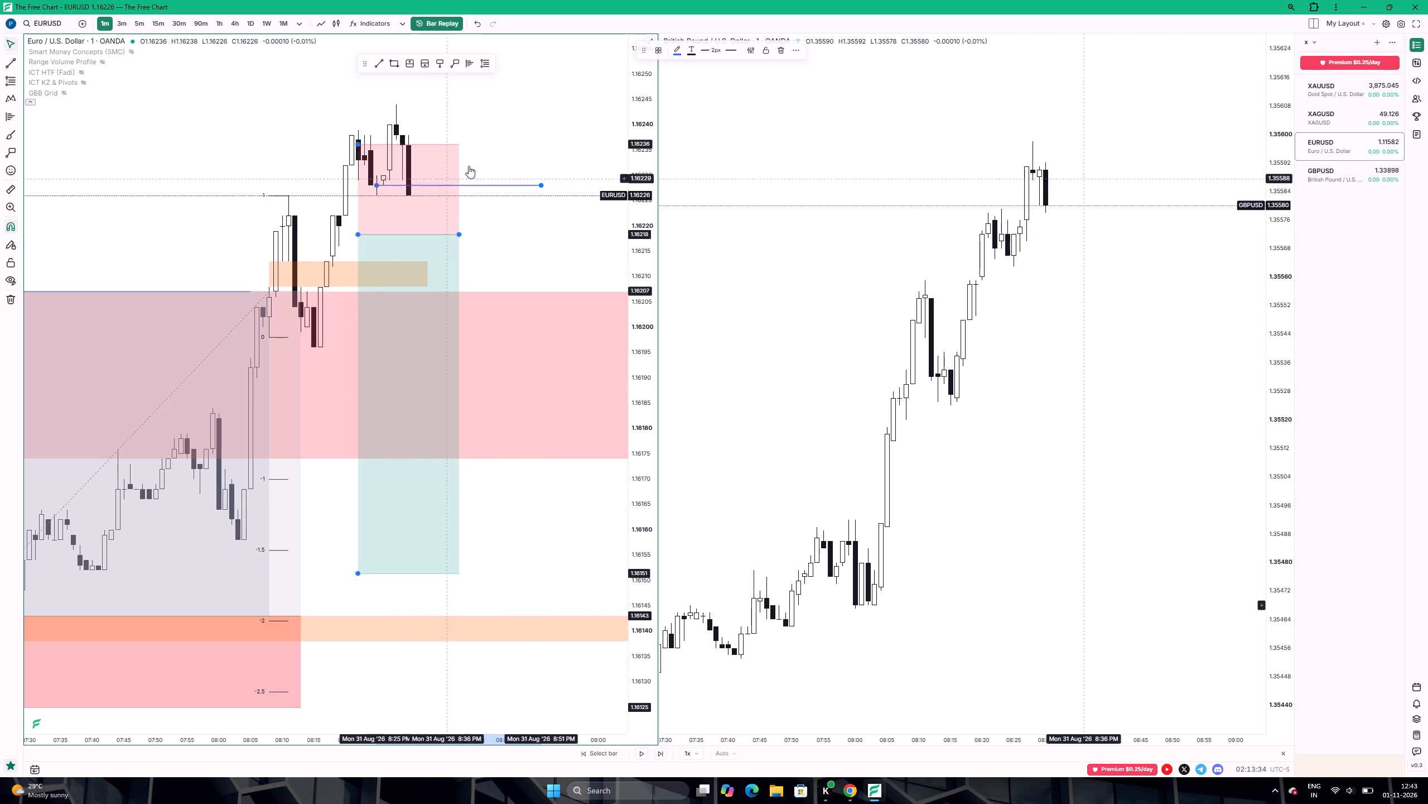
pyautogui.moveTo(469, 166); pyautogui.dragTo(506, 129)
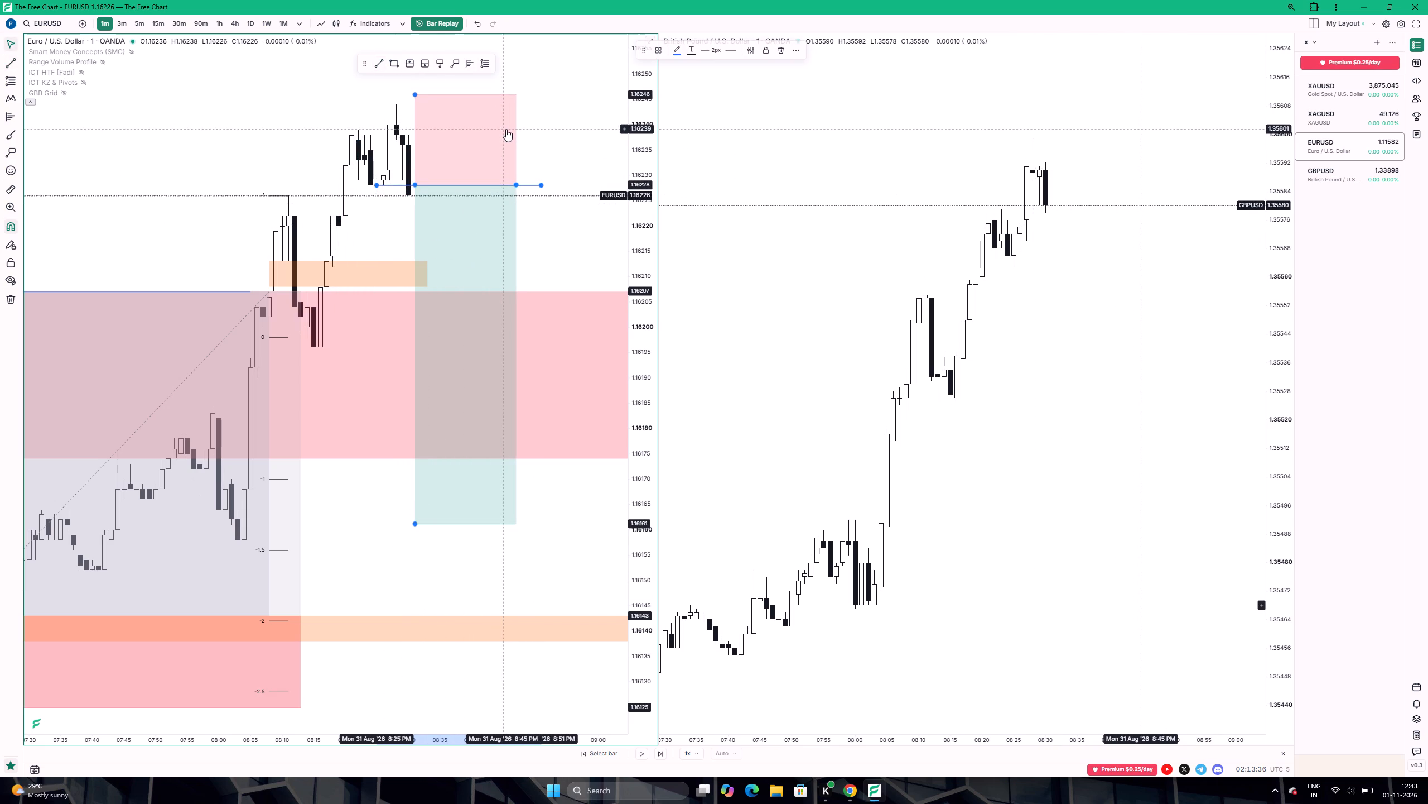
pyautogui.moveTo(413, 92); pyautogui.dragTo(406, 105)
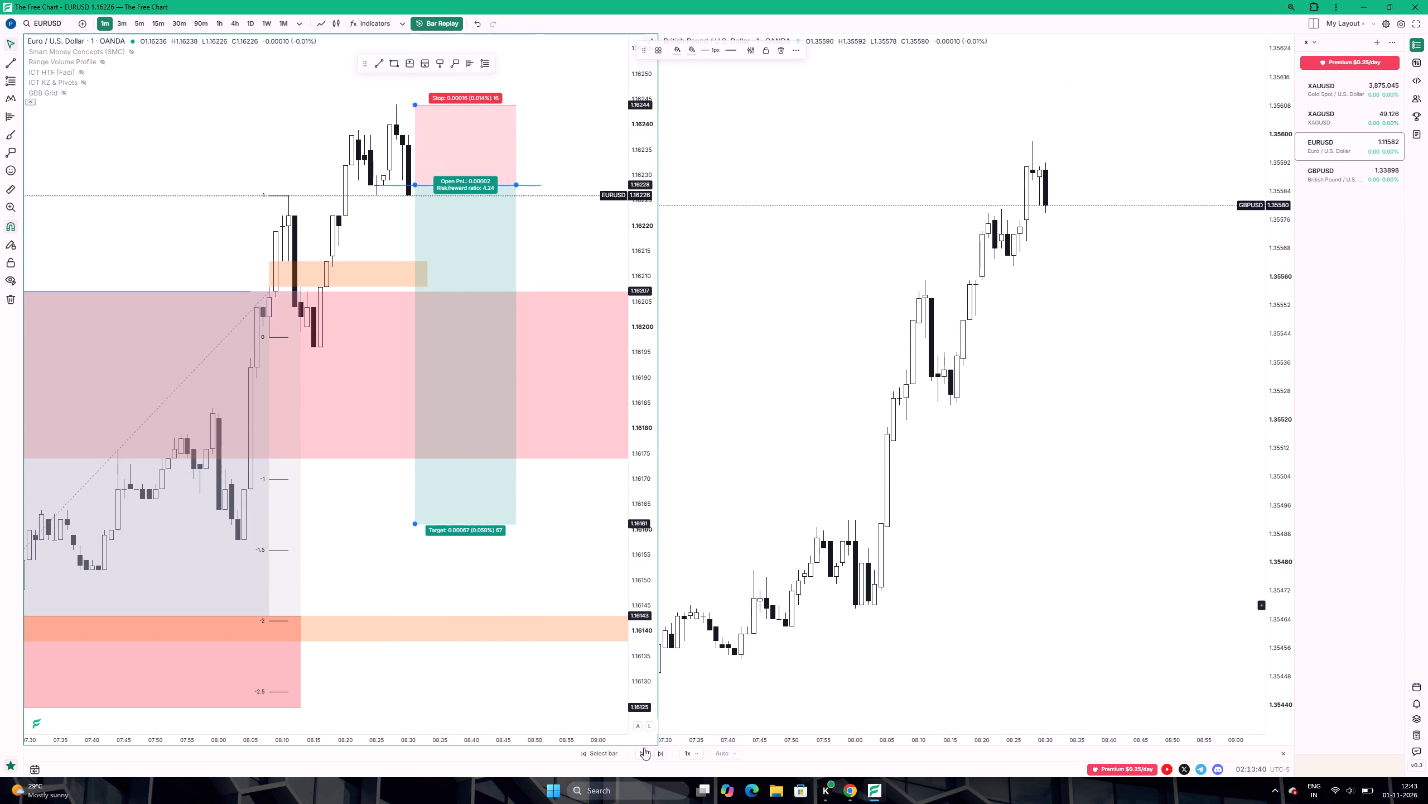
# Play the bar replay forward to about the 08:34 candle to test the moved short position, and pause it.
pyautogui.click(640, 752)
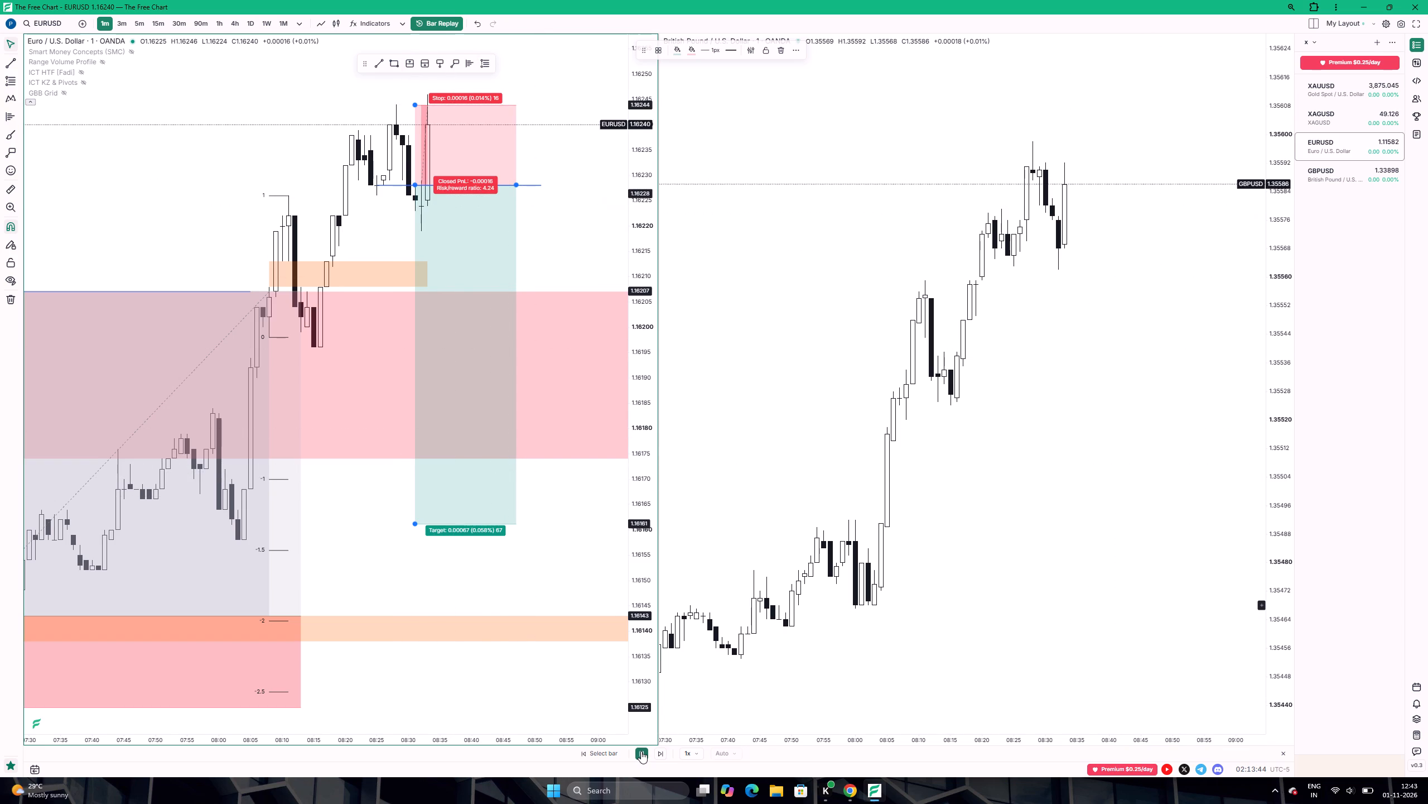
pyautogui.click(640, 751)
# Delete the short position and the 1.16228 trend line from the EURUSD chart.
pyautogui.scroll(-4, 557, 156)
pyautogui.moveTo(553, 154); pyautogui.dragTo(549, 219)
pyautogui.click(457, 208)
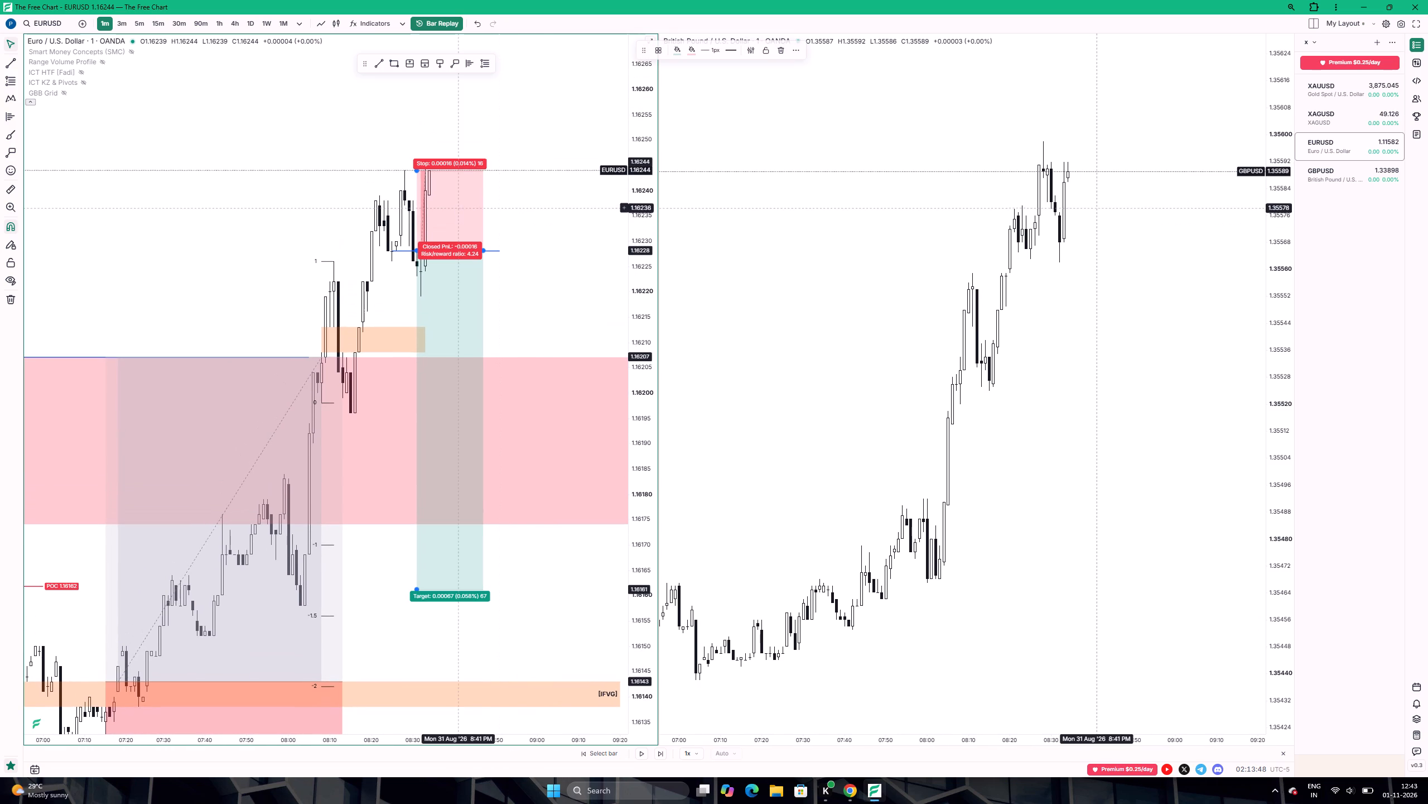
pyautogui.click(779, 52)
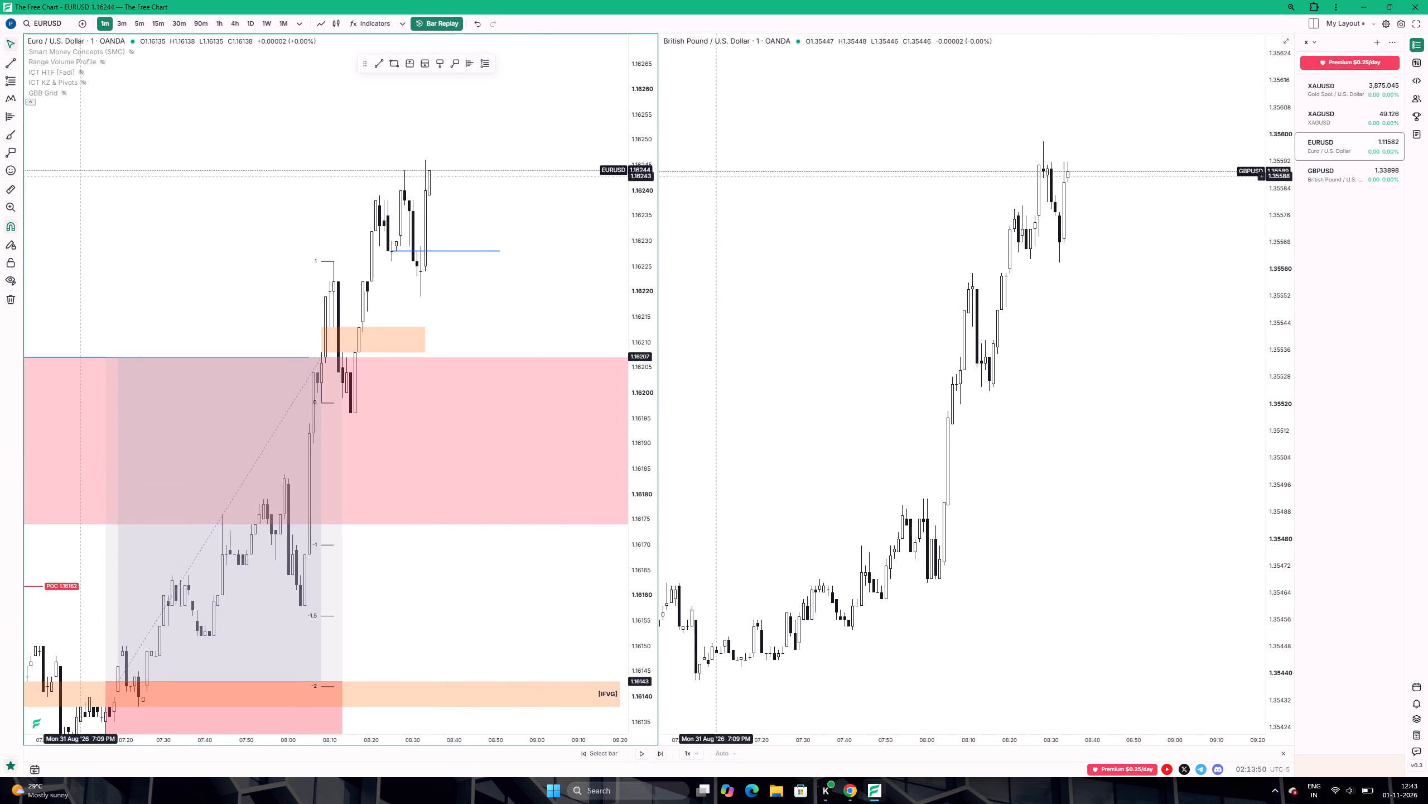
pyautogui.scroll(-6, 441, 236)
pyautogui.scroll(10, 441, 237)
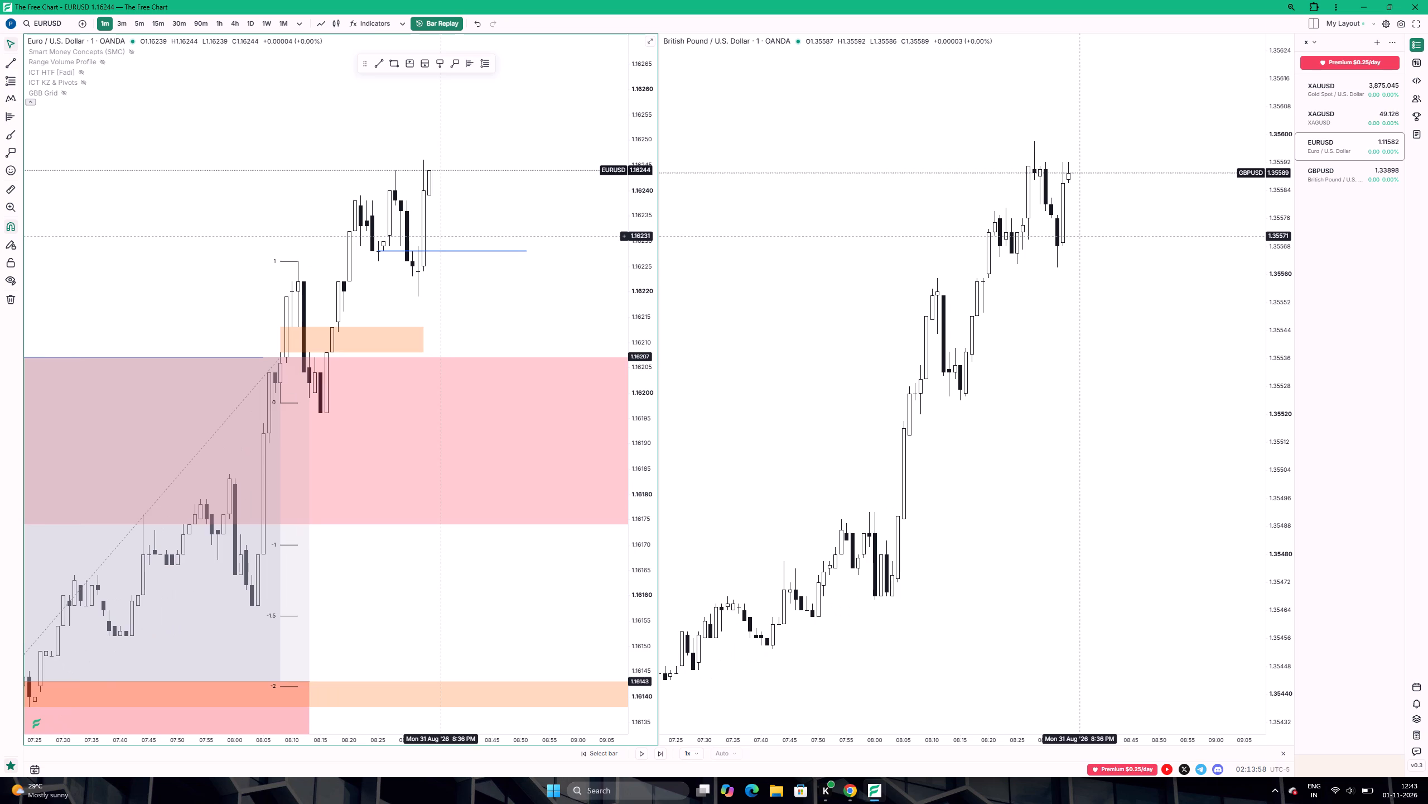
pyautogui.click(380, 250)
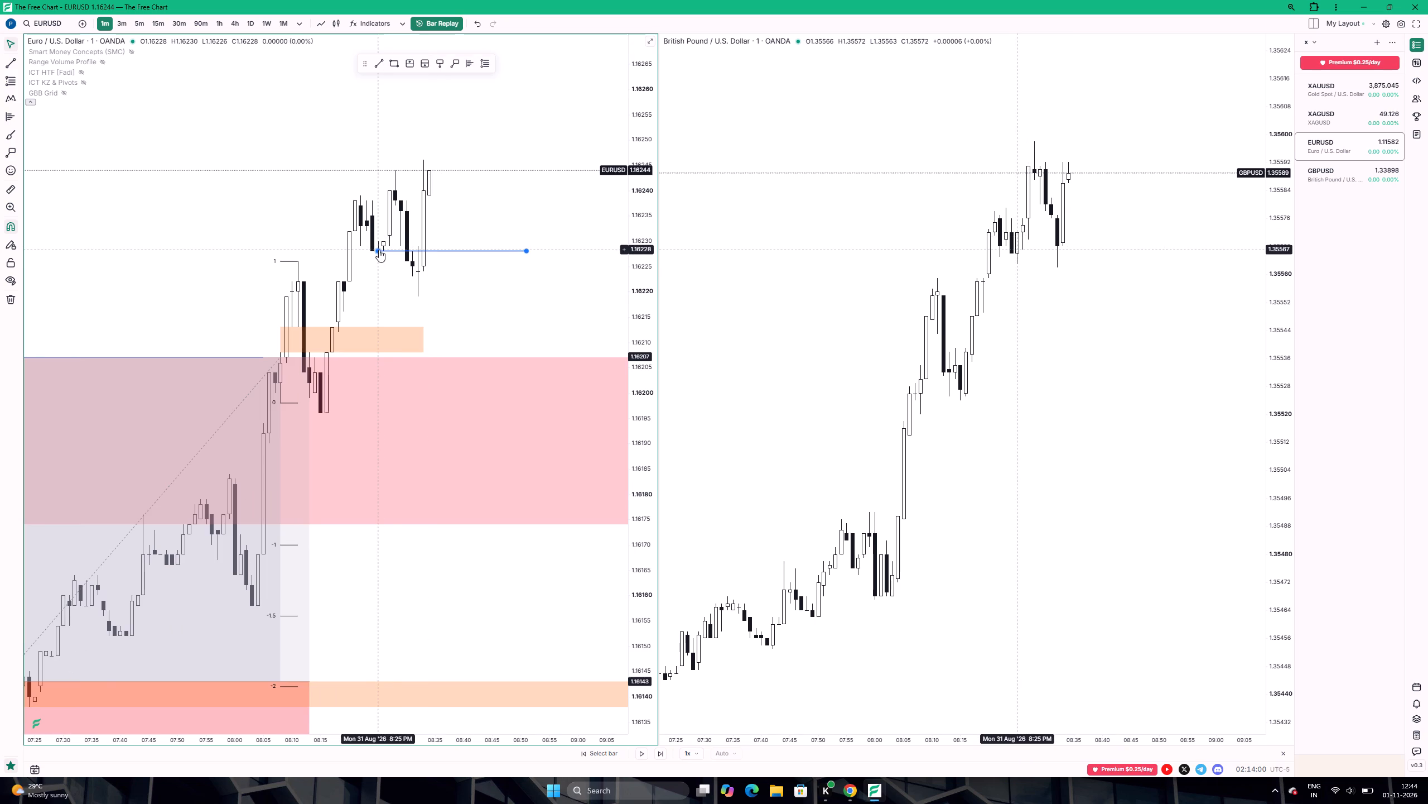
pyautogui.click(785, 50)
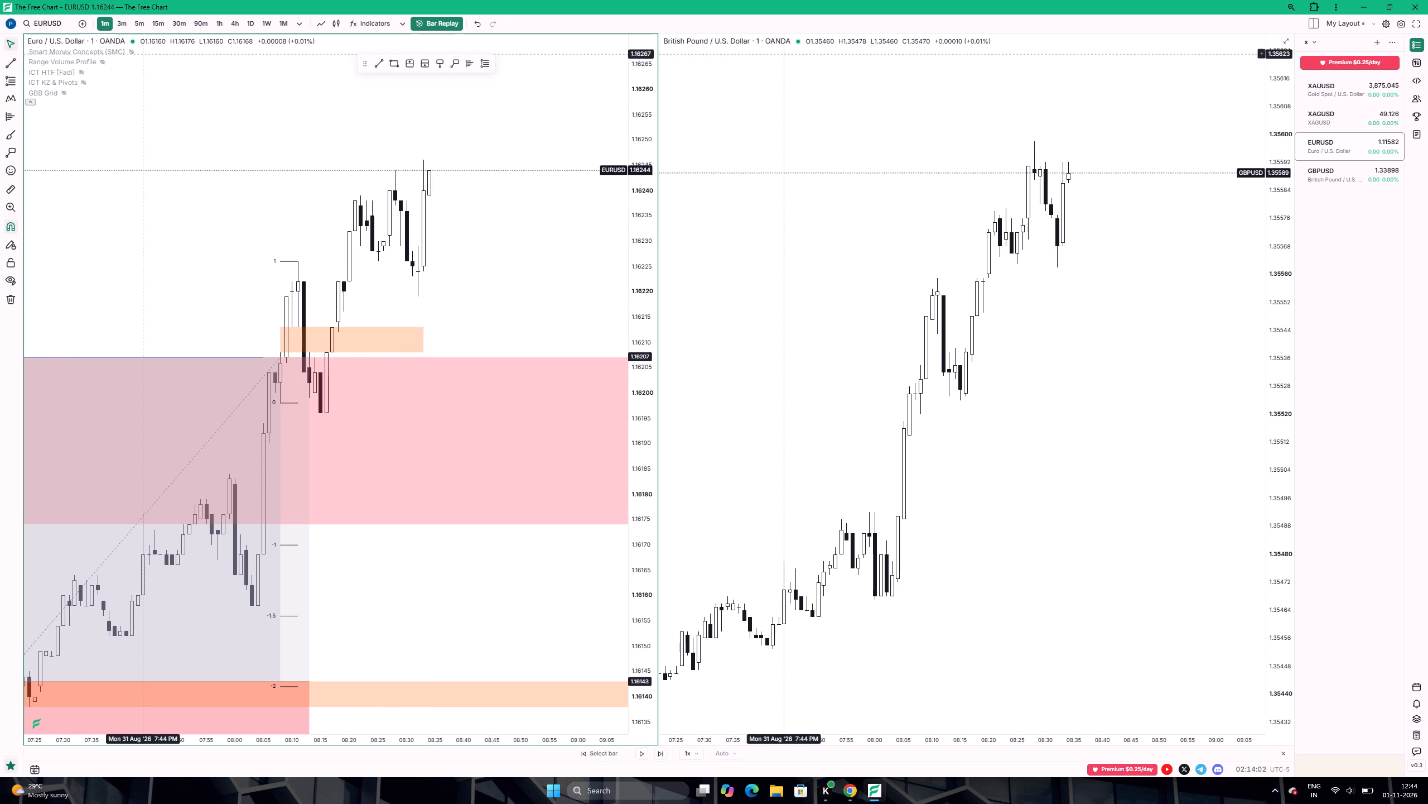
# Advance the bar replay by two candles to about 08:36 and pause it.
pyautogui.click(638, 755)
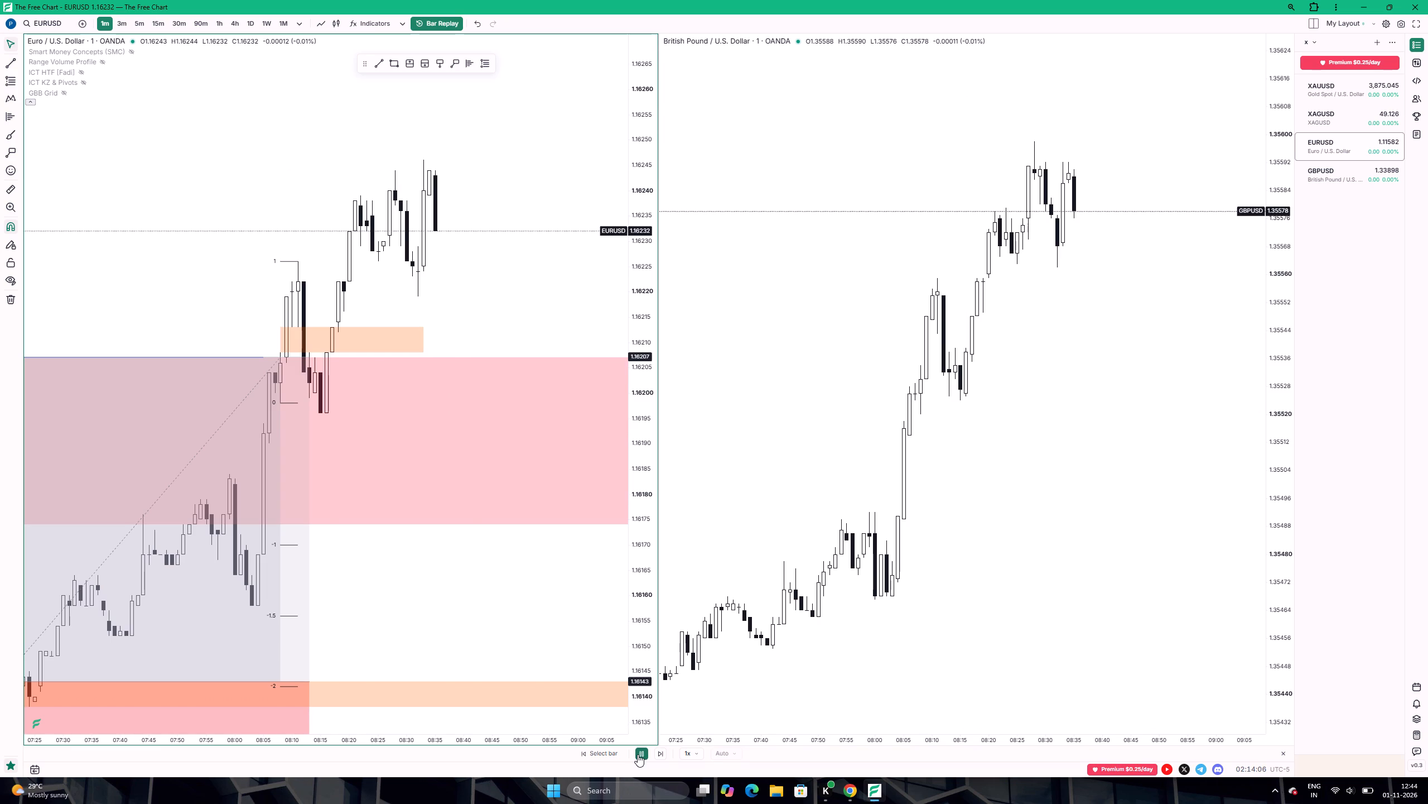
pyautogui.click(638, 754)
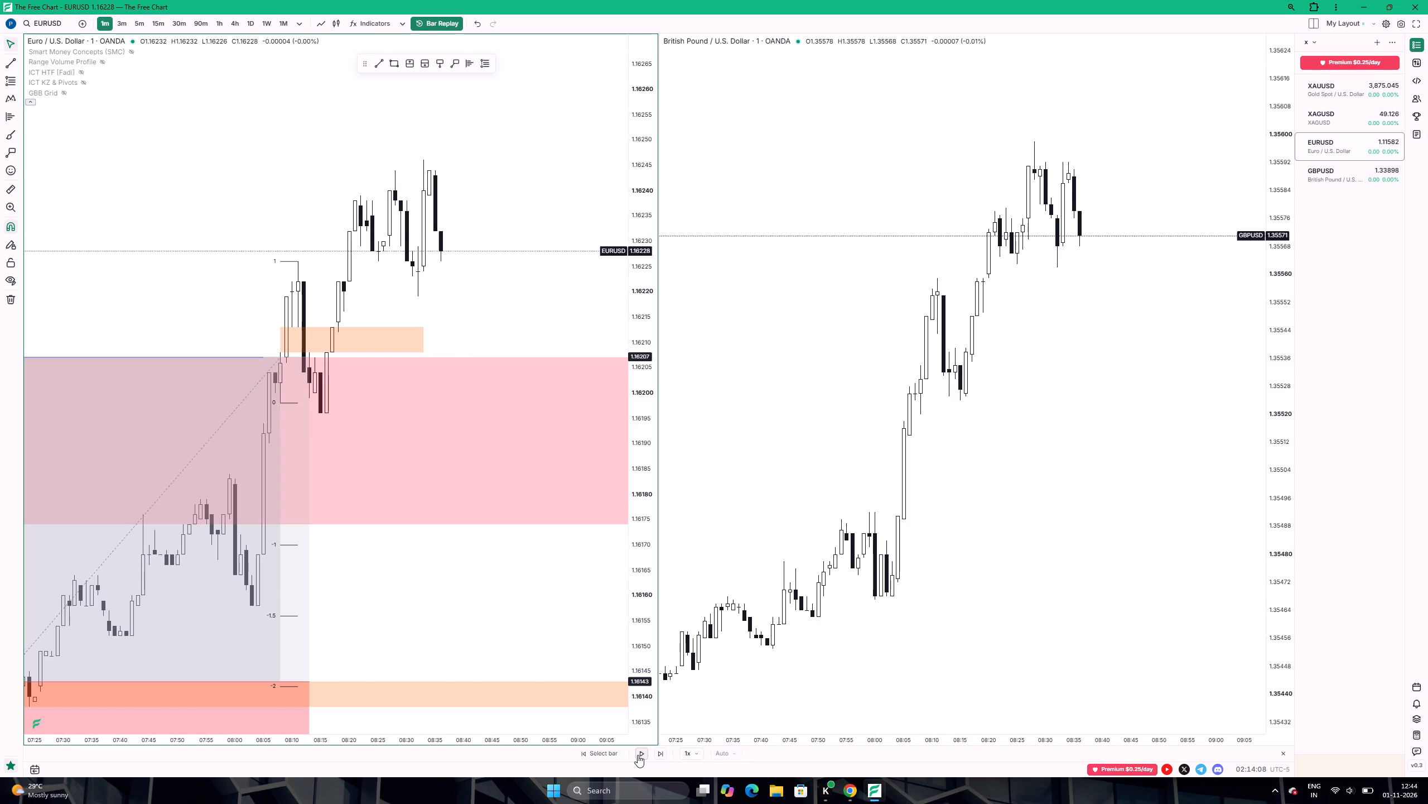
# Draw a rectangle from about 1.16229 to 1.16239 over the gap in the 08:33 up-candle and extend it past the latest candle.
pyautogui.click(395, 65)
pyautogui.click(418, 245)
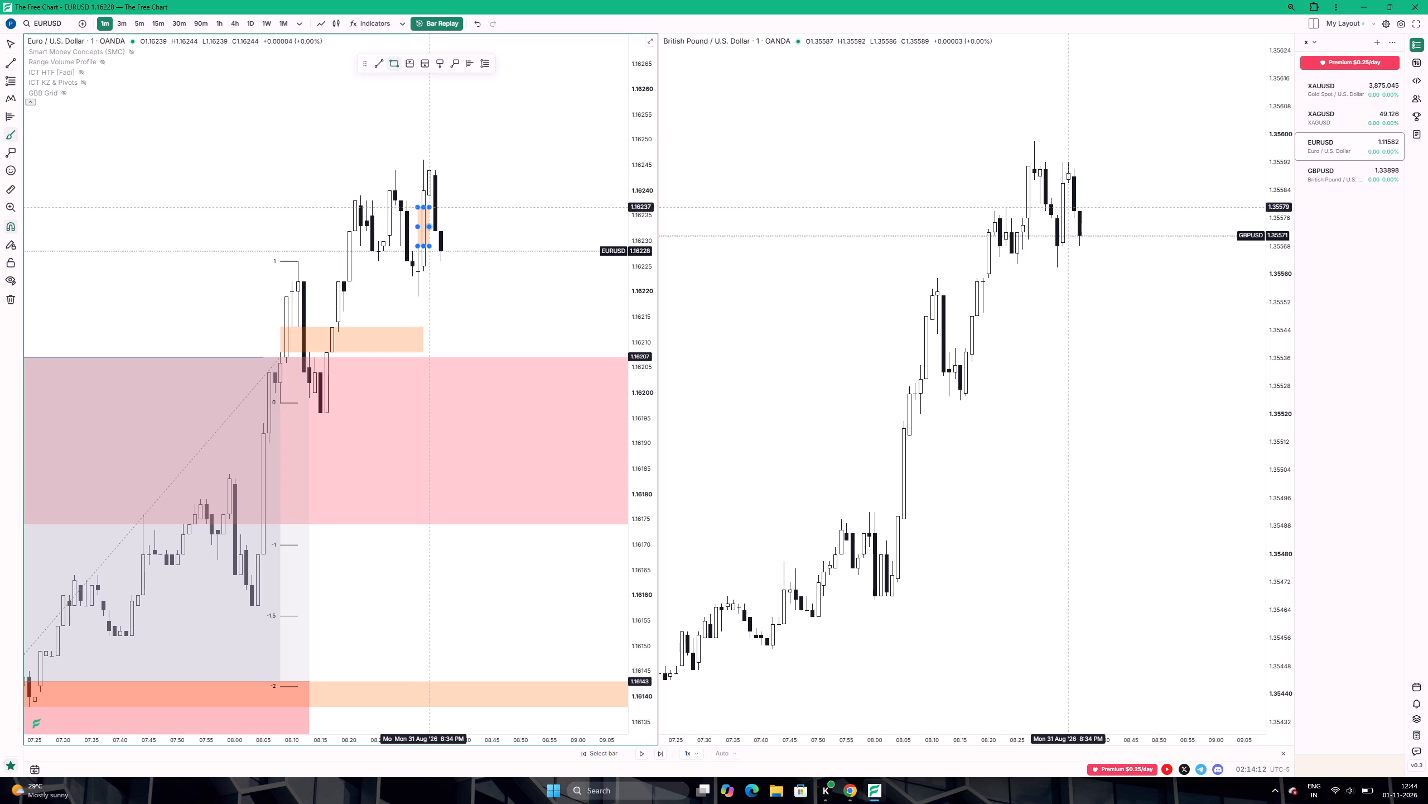
pyautogui.click(430, 198)
pyautogui.moveTo(428, 221); pyautogui.dragTo(499, 218)
pyautogui.click(516, 276)
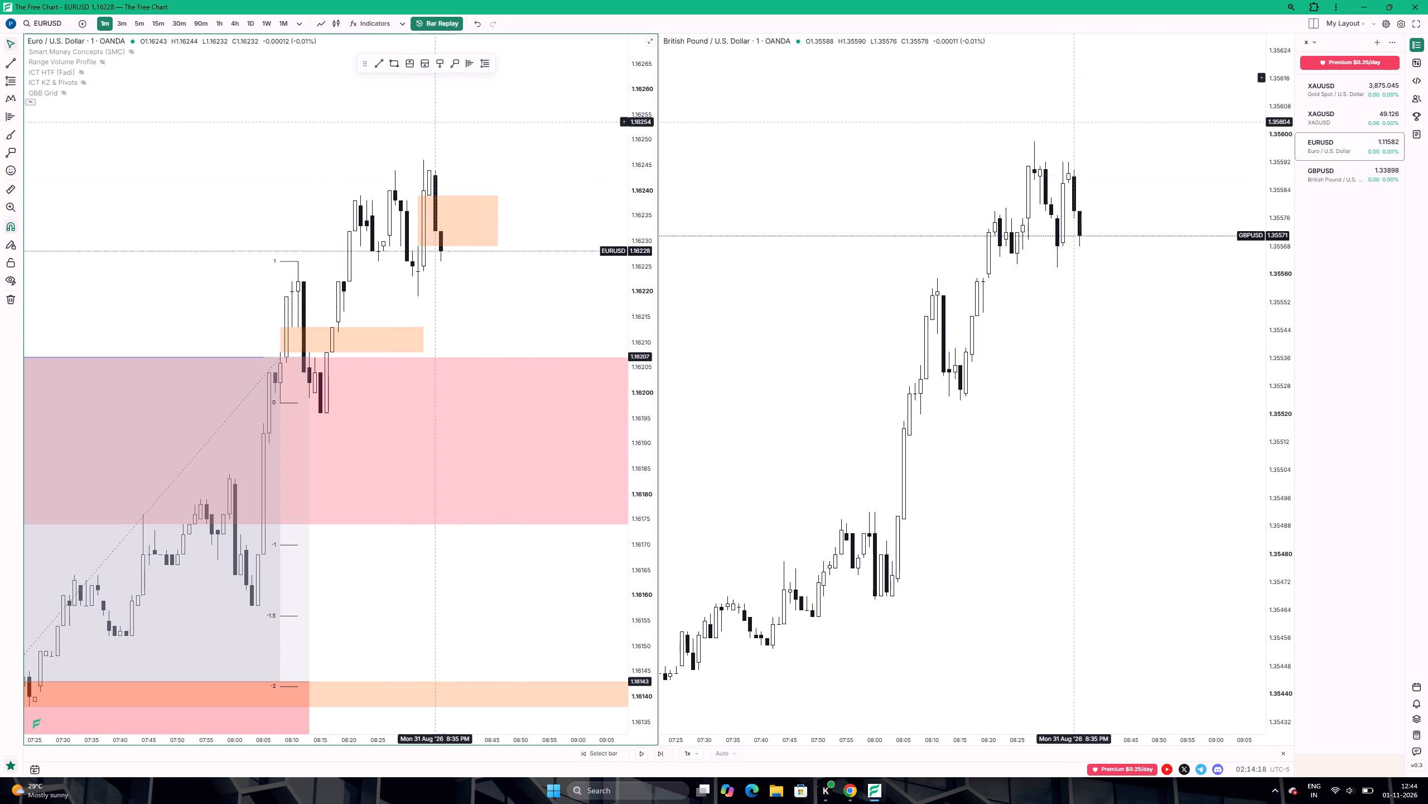
# Draw a trend line connecting the two latest EURUSD swing highs, from about 1.16244 to about 1.16246.
pyautogui.click(380, 61)
pyautogui.click(393, 164)
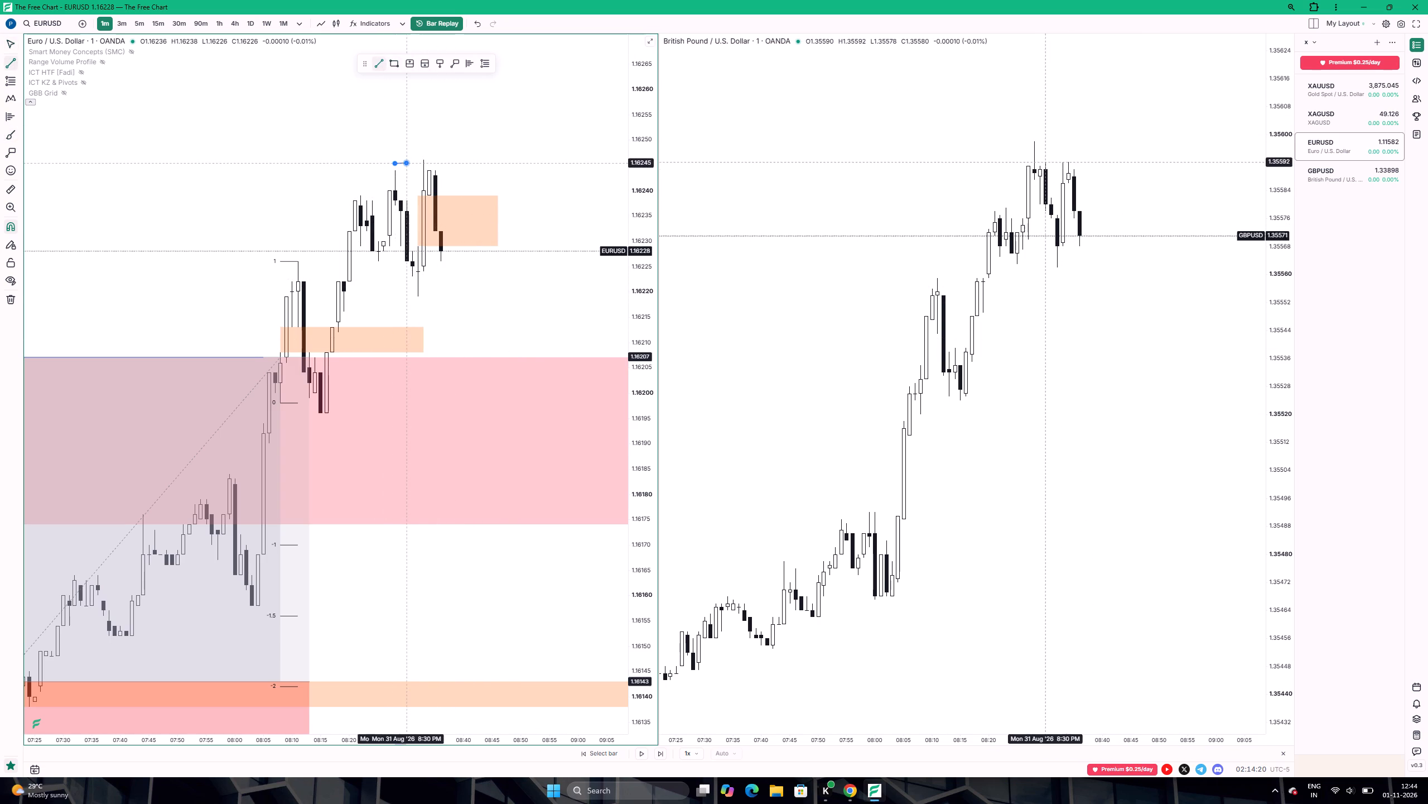
pyautogui.click(426, 164)
pyautogui.moveTo(394, 164); pyautogui.dragTo(395, 175)
pyautogui.click(398, 186)
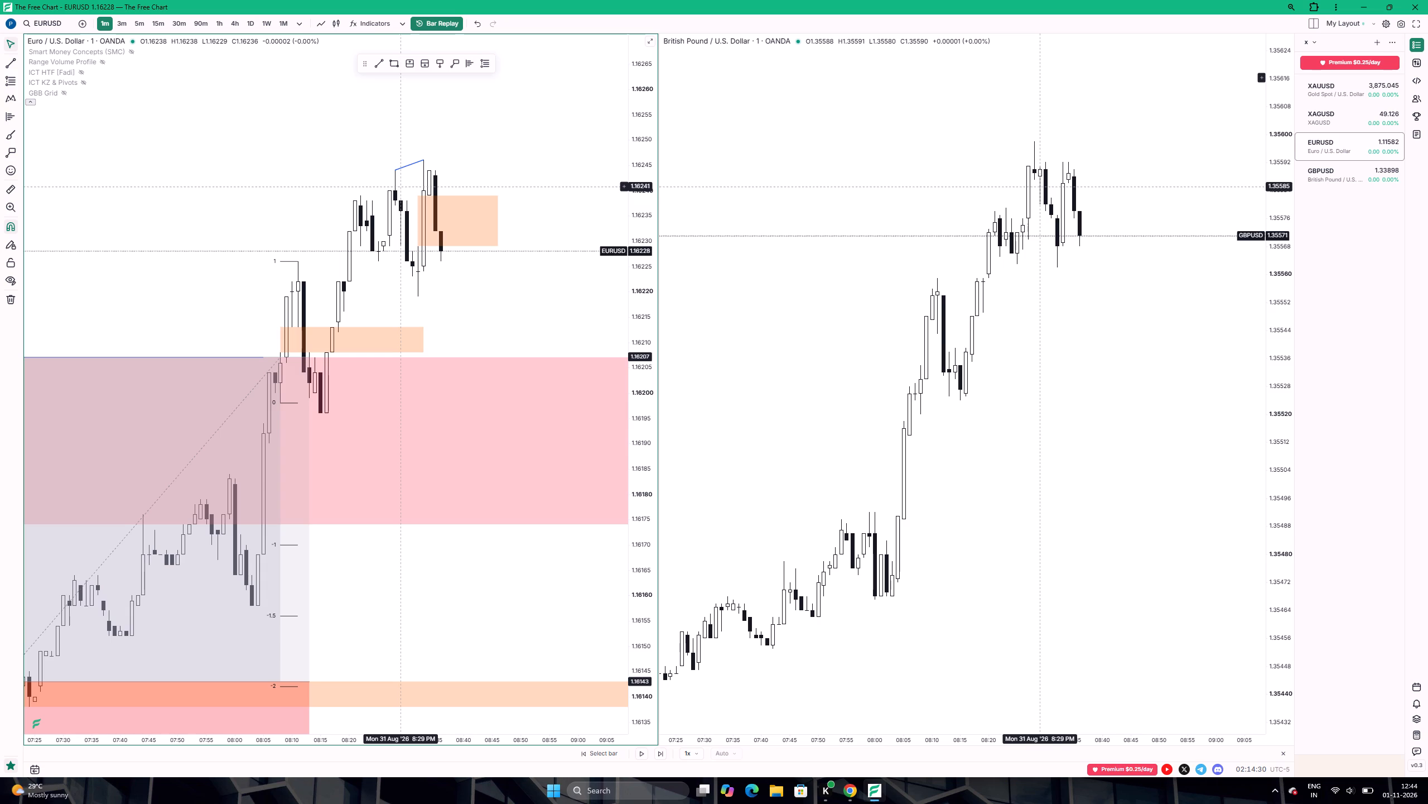
# Extend the upper gap rectangle further beyond the latest candle.
pyautogui.scroll(1, 462, 290)
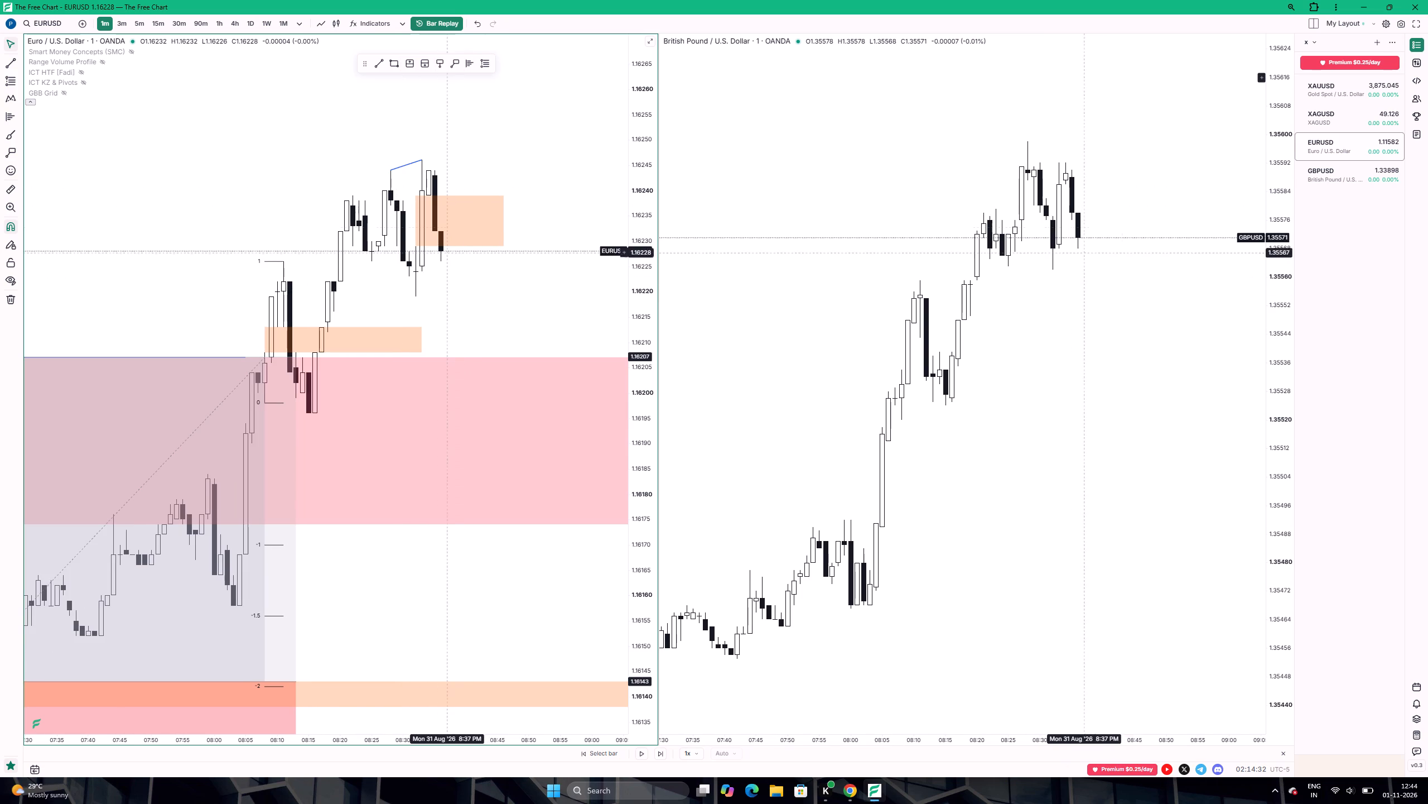
pyautogui.moveTo(503, 218); pyautogui.dragTo(557, 212)
# Place a short position at the latest EURUSD candle with entry about 1.16229, stop about 1.16246 and target about 1.16159.
pyautogui.moveTo(529, 279); pyautogui.dragTo(479, 259)
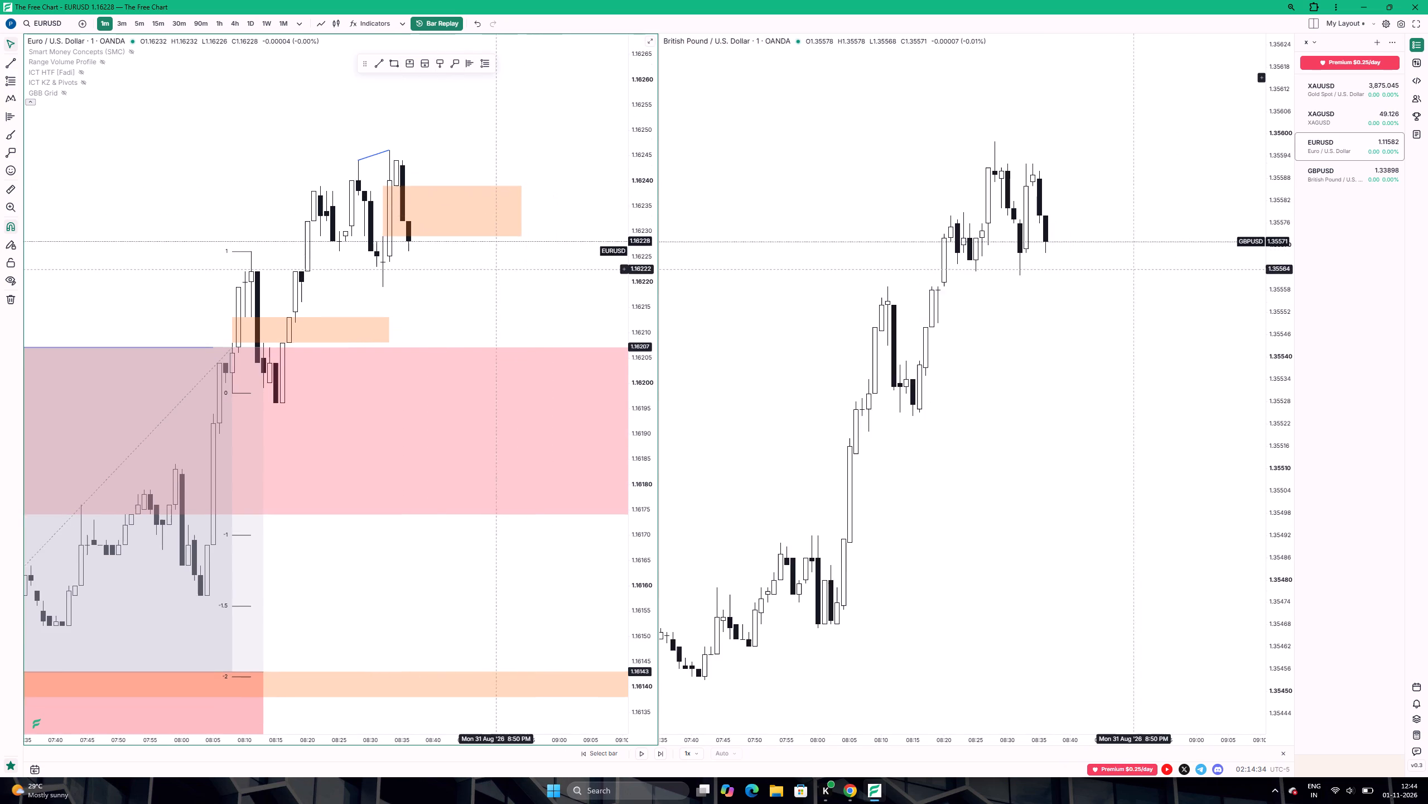
pyautogui.moveTo(479, 259); pyautogui.dragTo(446, 208)
pyautogui.click(423, 61)
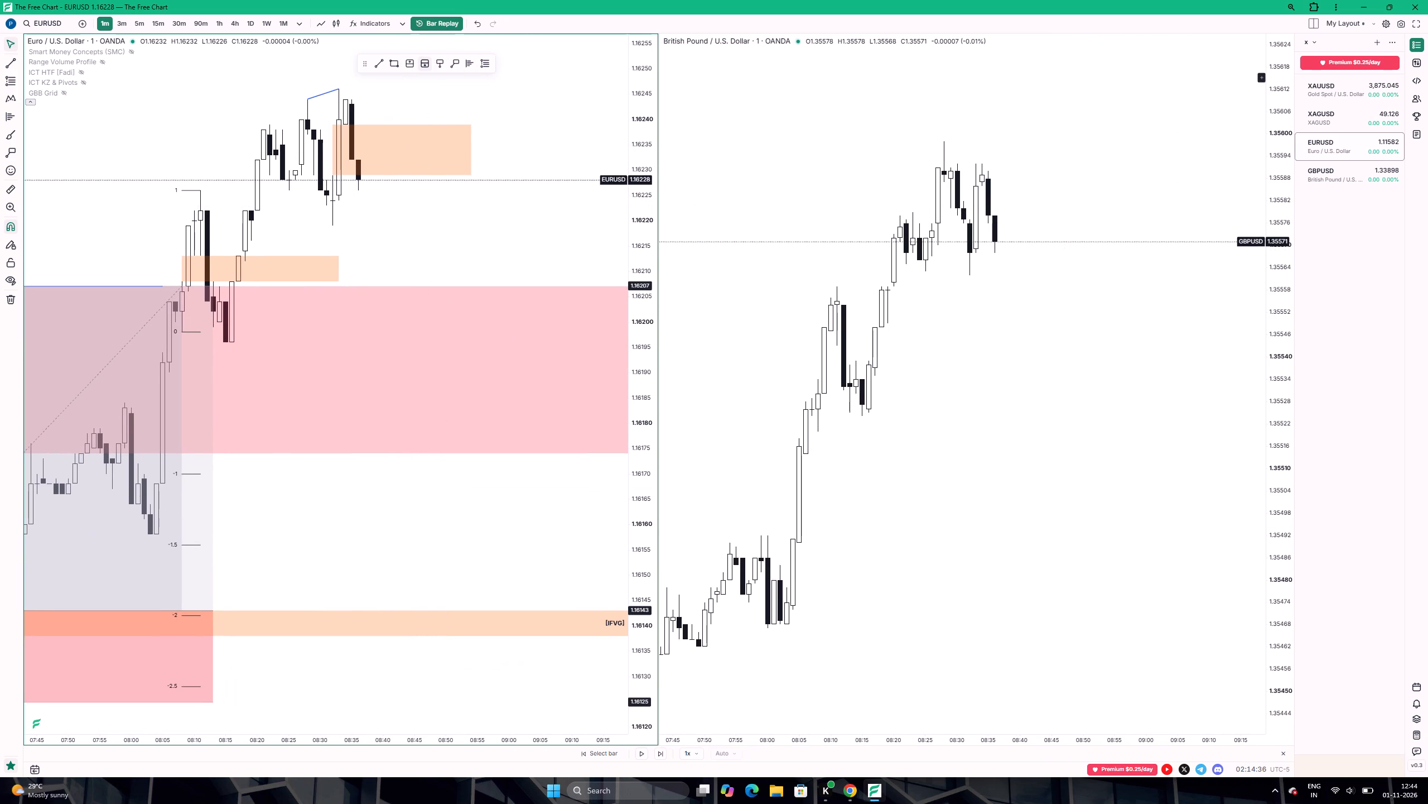
pyautogui.click(364, 173)
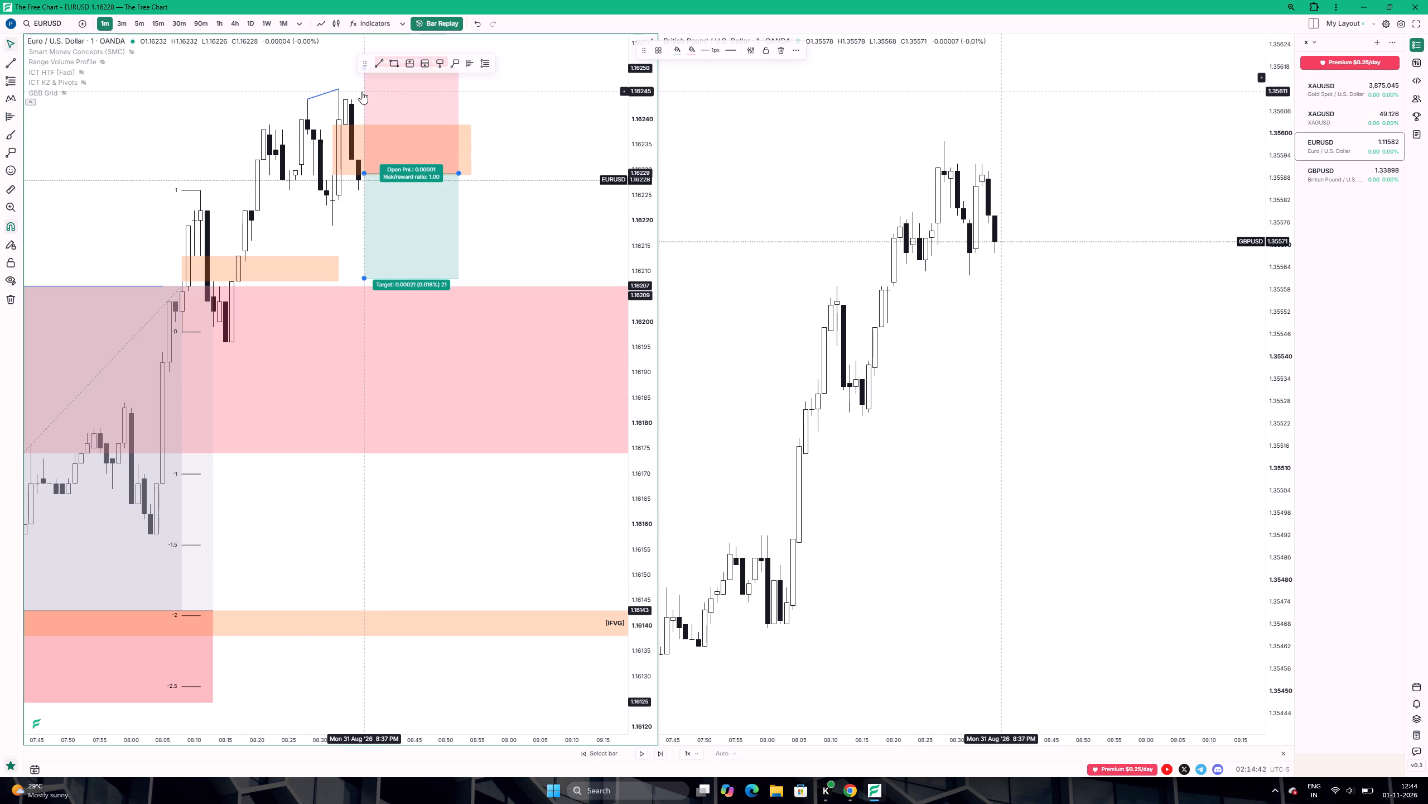
pyautogui.click(332, 67)
pyautogui.moveTo(333, 65); pyautogui.dragTo(357, 104)
pyautogui.moveTo(388, 105); pyautogui.dragTo(381, 119)
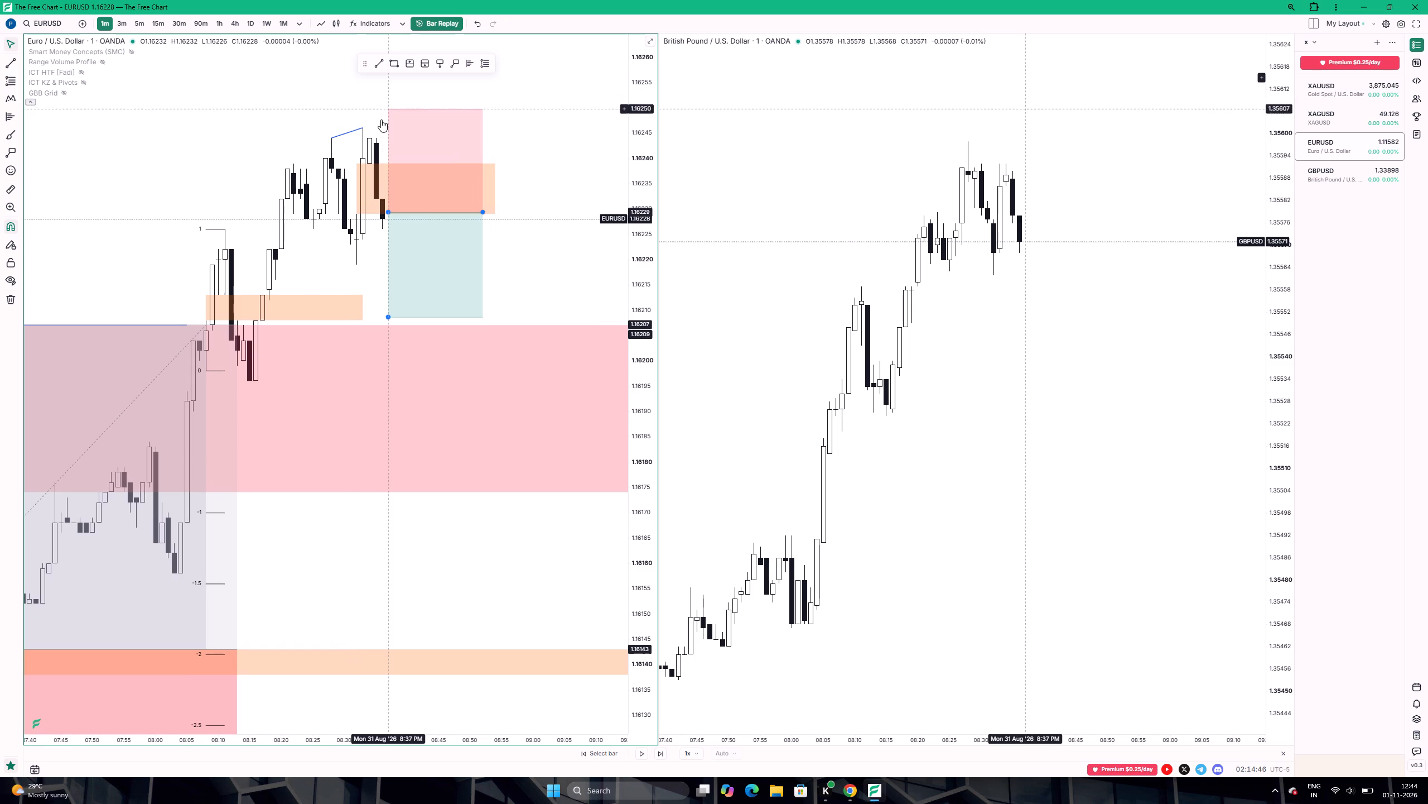
pyautogui.moveTo(381, 119); pyautogui.dragTo(367, 128)
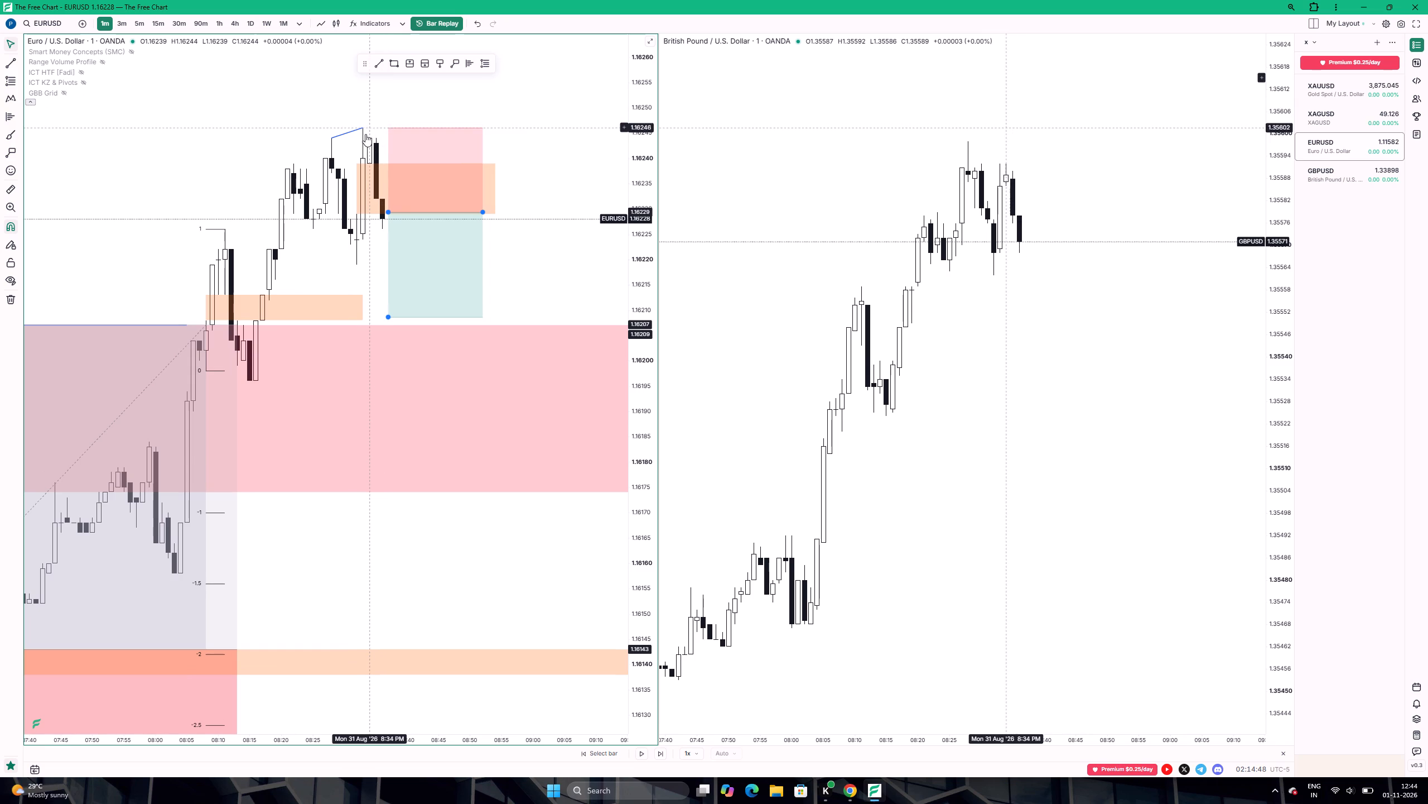
pyautogui.moveTo(339, 266); pyautogui.dragTo(314, 160)
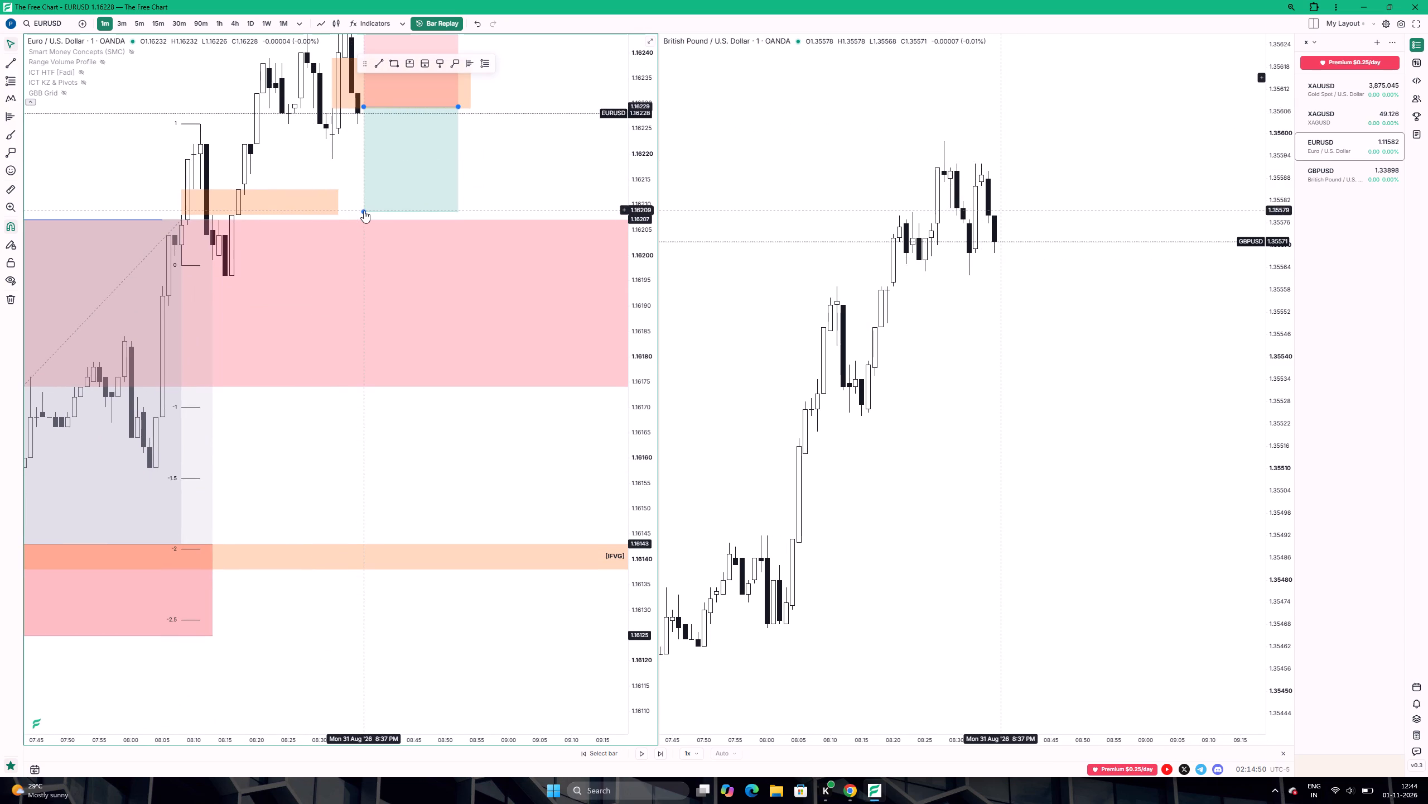
pyautogui.moveTo(364, 212); pyautogui.dragTo(351, 461)
pyautogui.moveTo(326, 429); pyautogui.dragTo(328, 434)
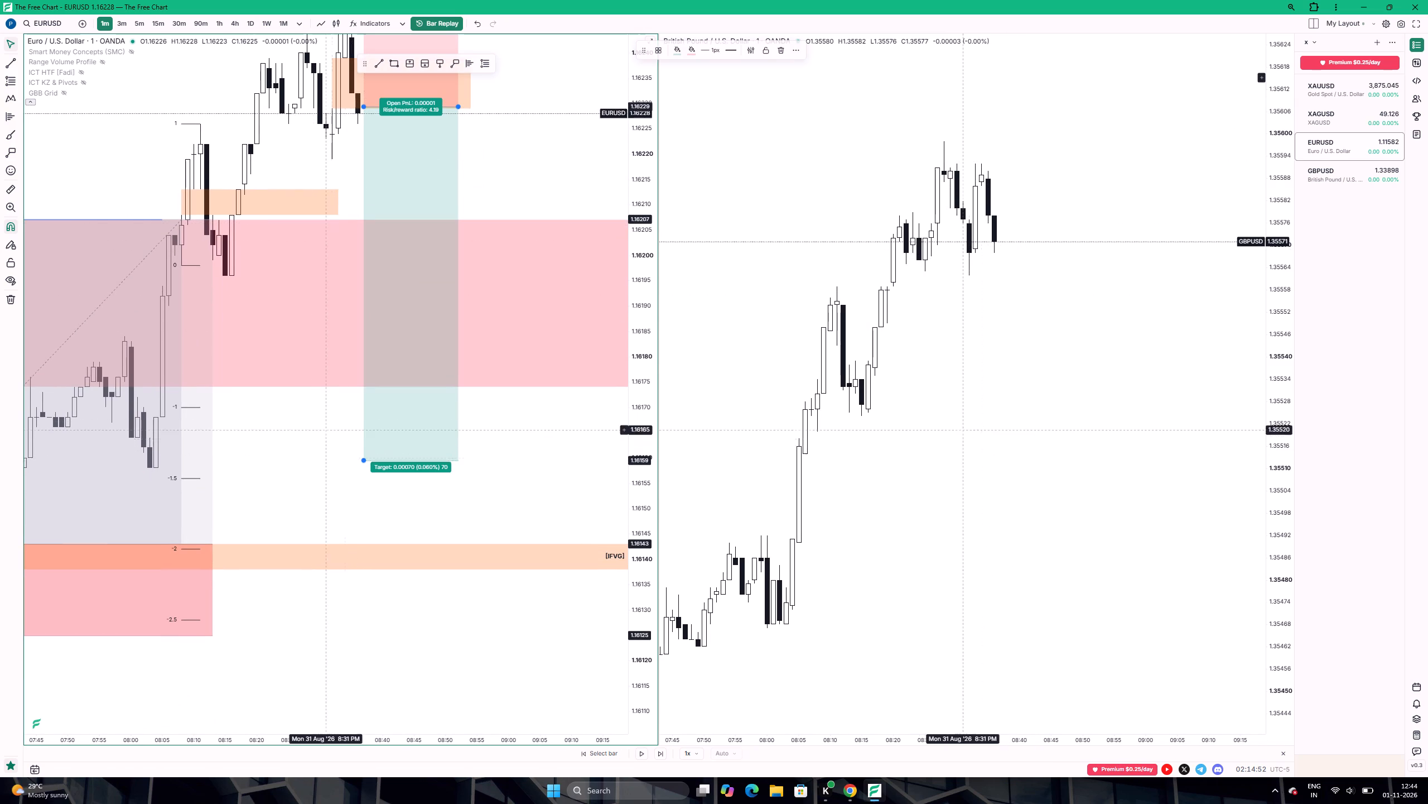
pyautogui.moveTo(328, 434); pyautogui.dragTo(312, 511)
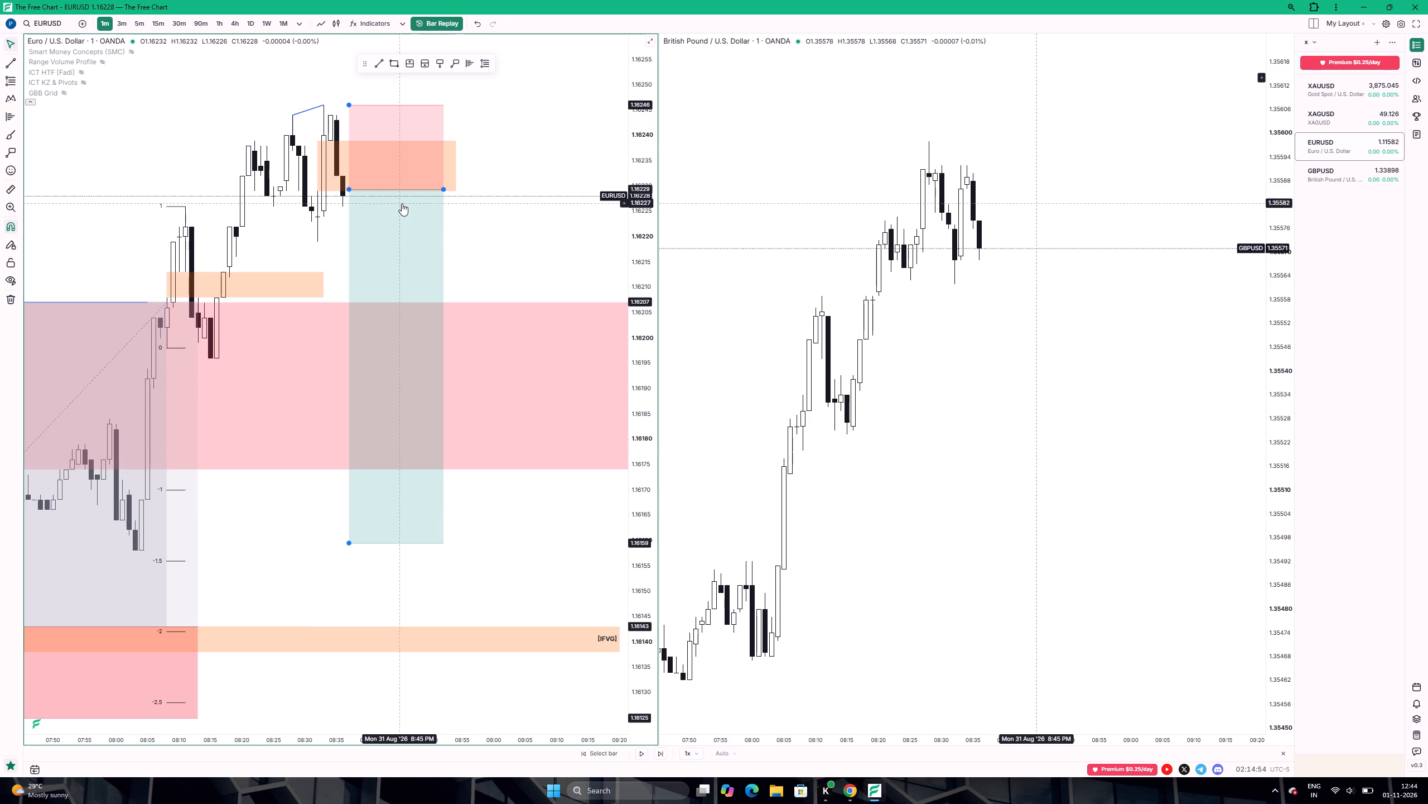
# Run the bar replay to about 08:59 and pause it, widening the short position past the latest candle along the way.
pyautogui.click(641, 753)
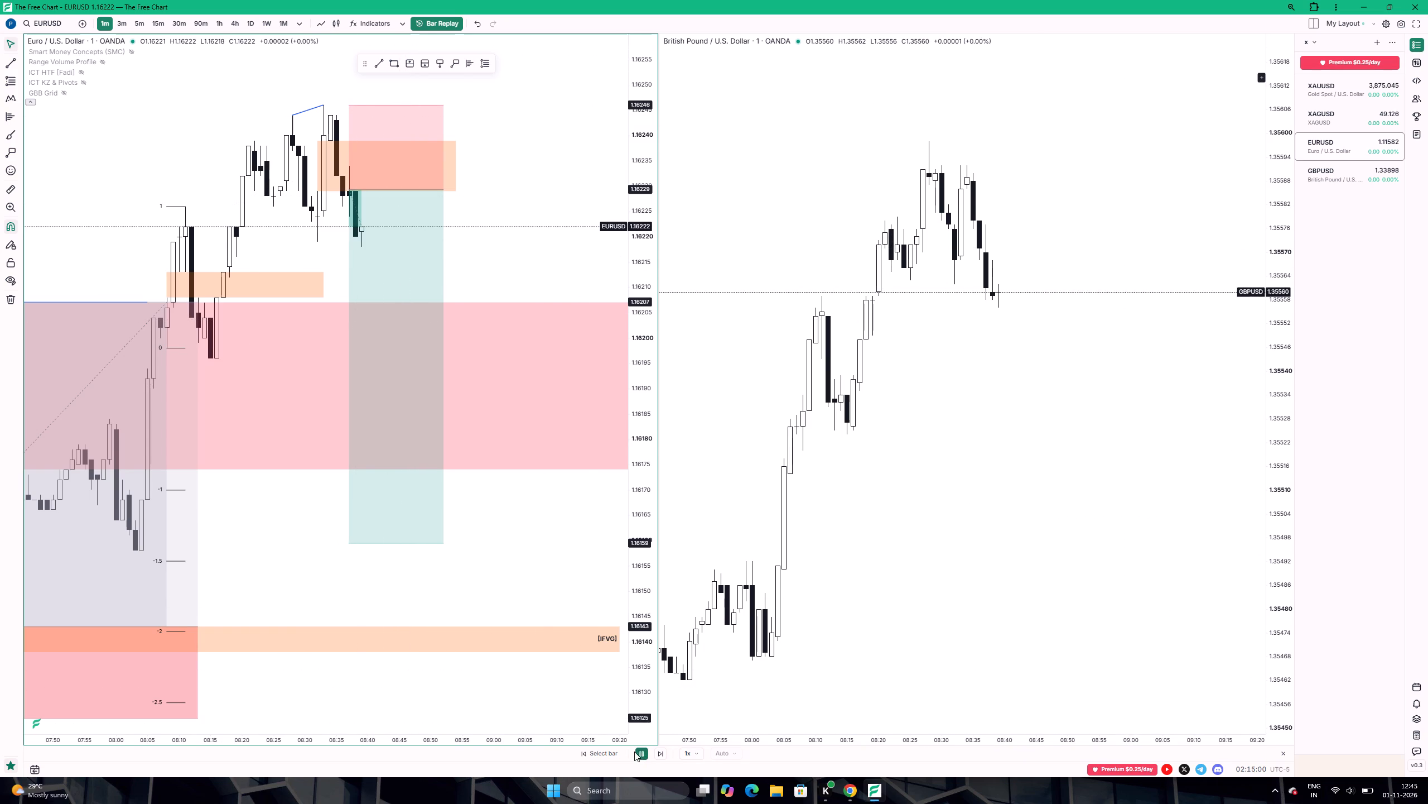
pyautogui.scroll(-3, 501, 620)
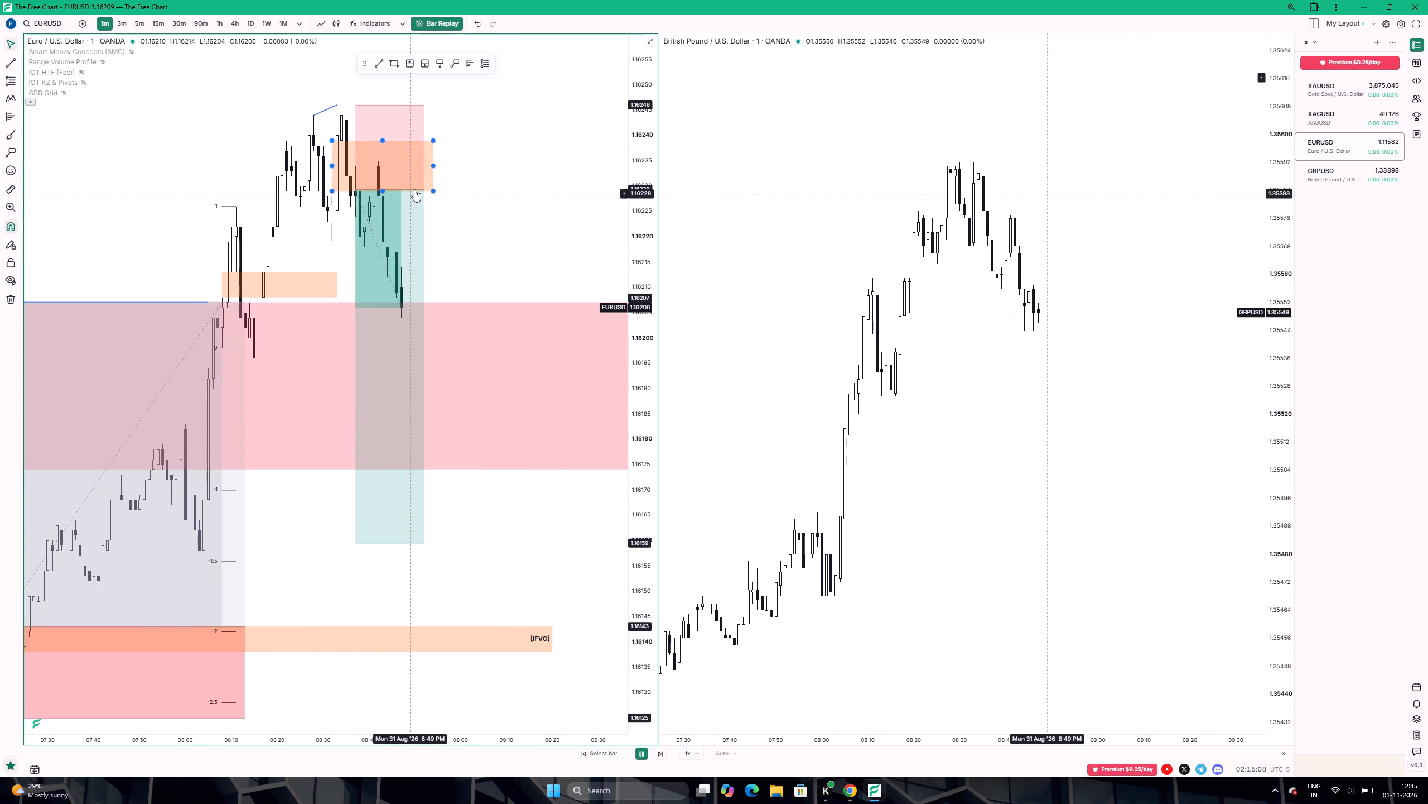
pyautogui.moveTo(423, 190); pyautogui.dragTo(481, 188)
pyautogui.click(524, 227)
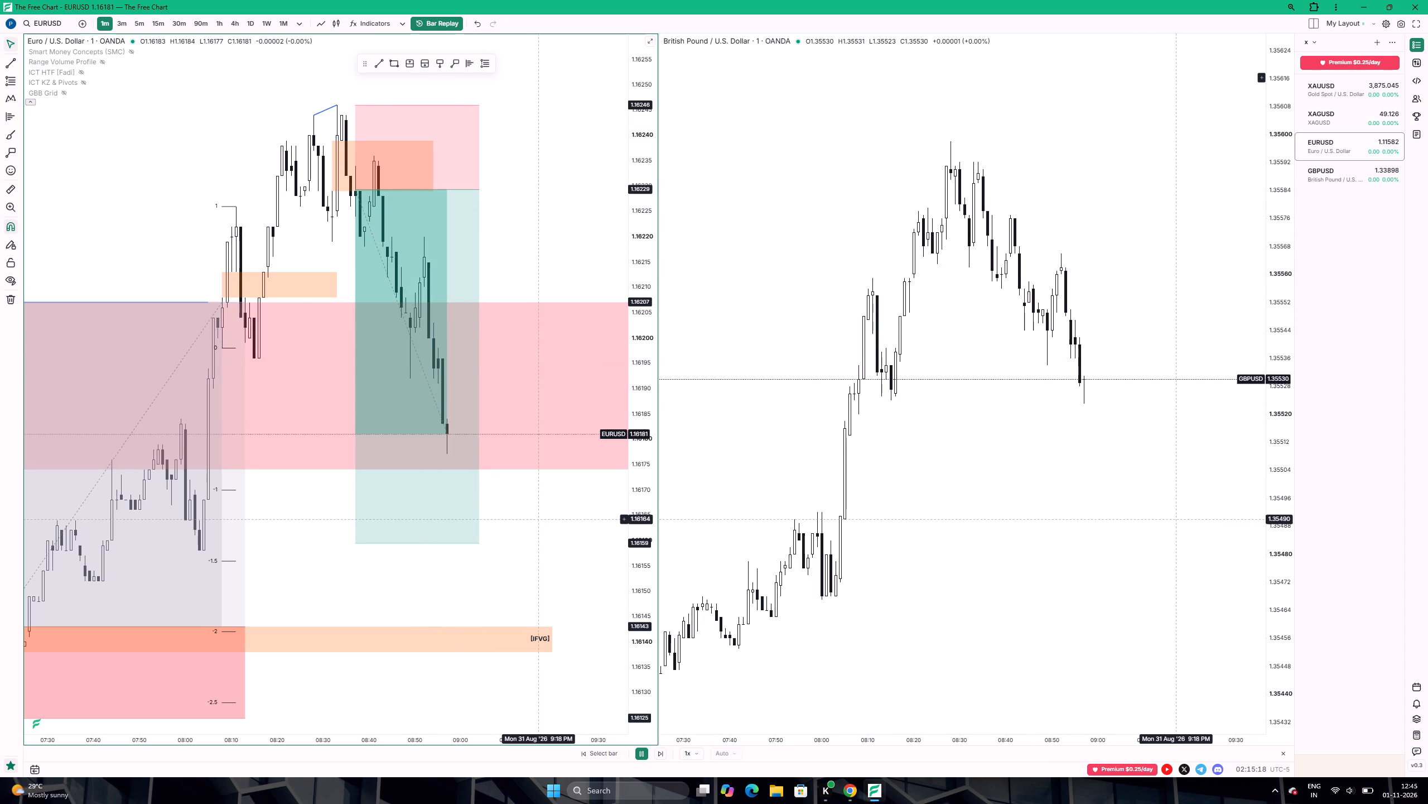
pyautogui.click(644, 753)
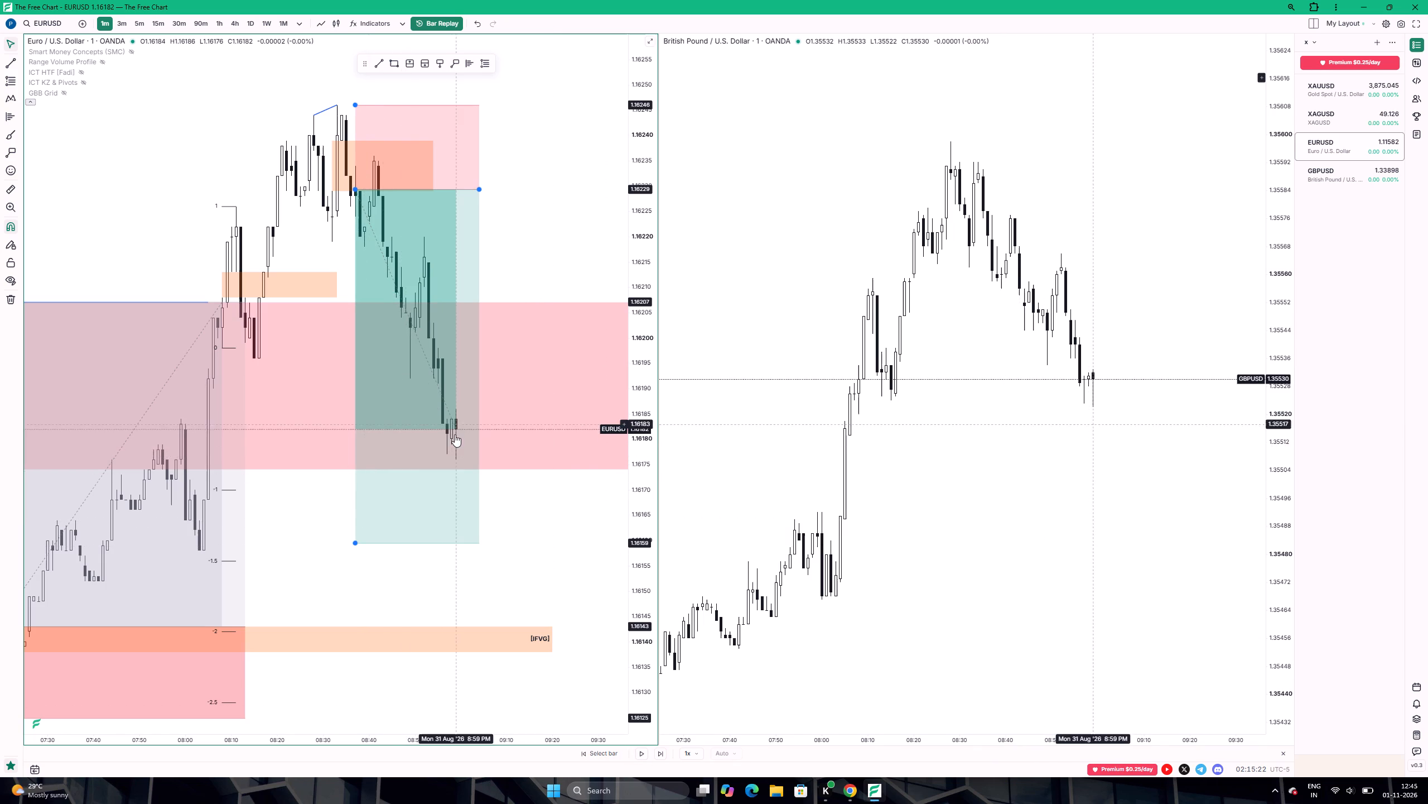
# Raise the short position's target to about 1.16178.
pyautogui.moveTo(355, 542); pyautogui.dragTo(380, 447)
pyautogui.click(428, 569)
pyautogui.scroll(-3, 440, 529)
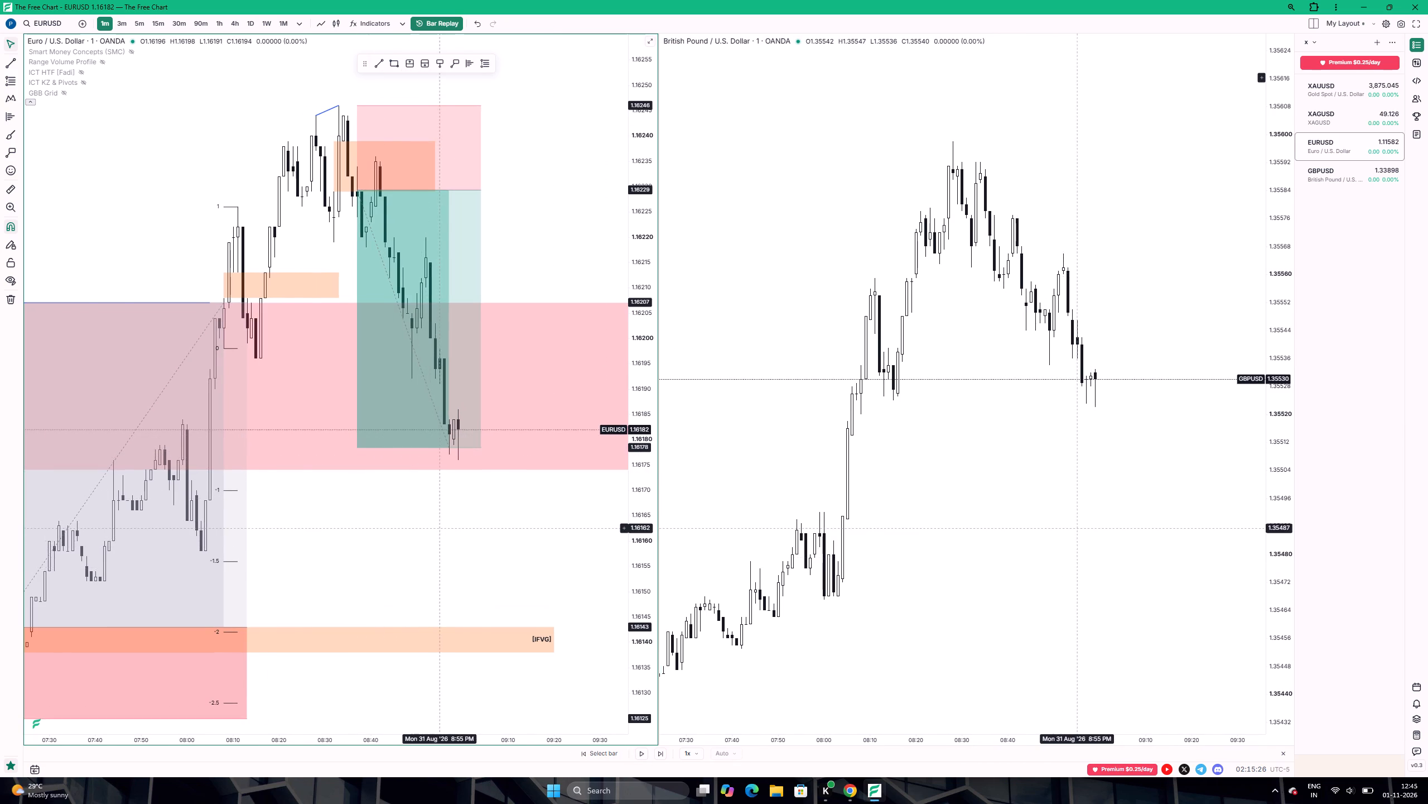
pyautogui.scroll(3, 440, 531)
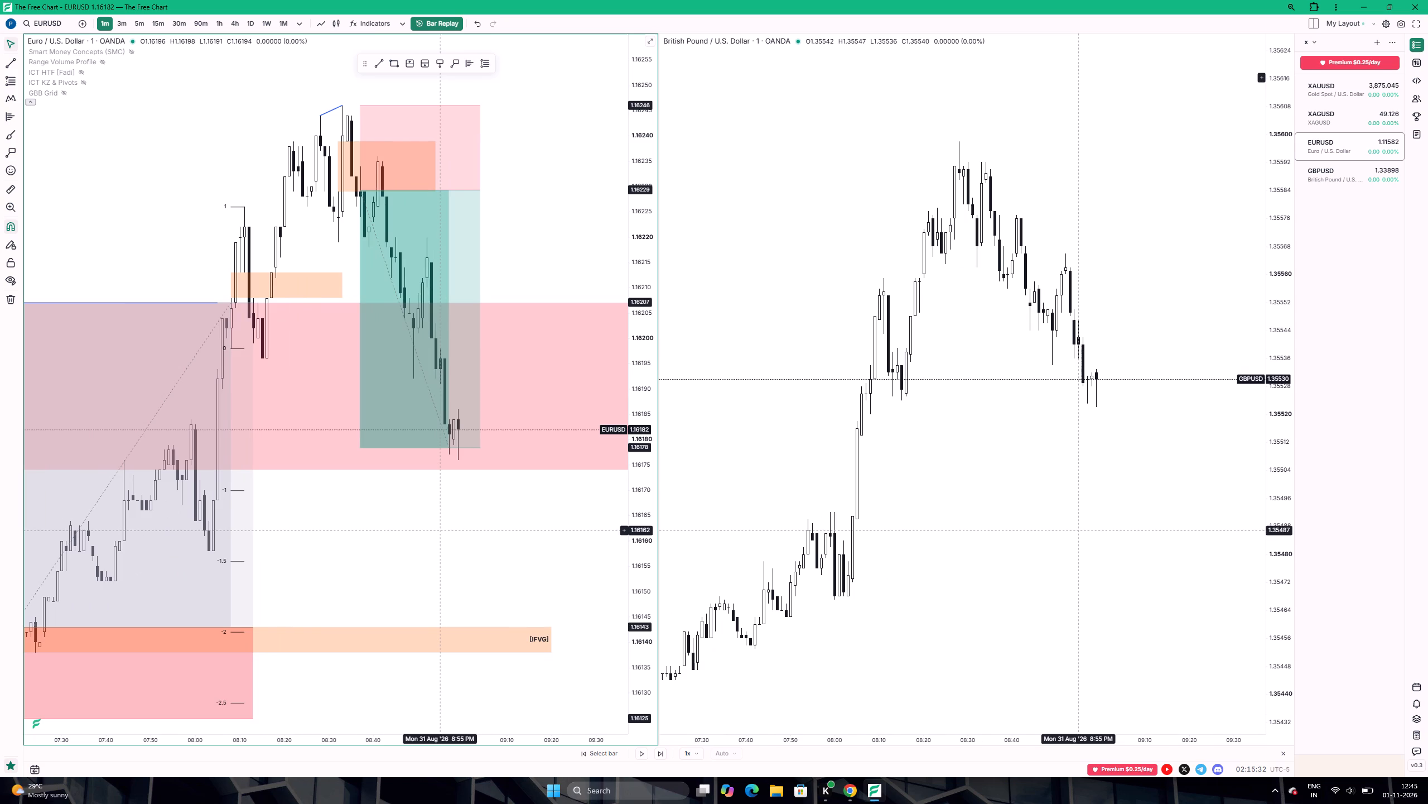
# Extend the upper gap rectangle beyond the short position and the latest candle.
pyautogui.moveTo(536, 216); pyautogui.dragTo(525, 259)
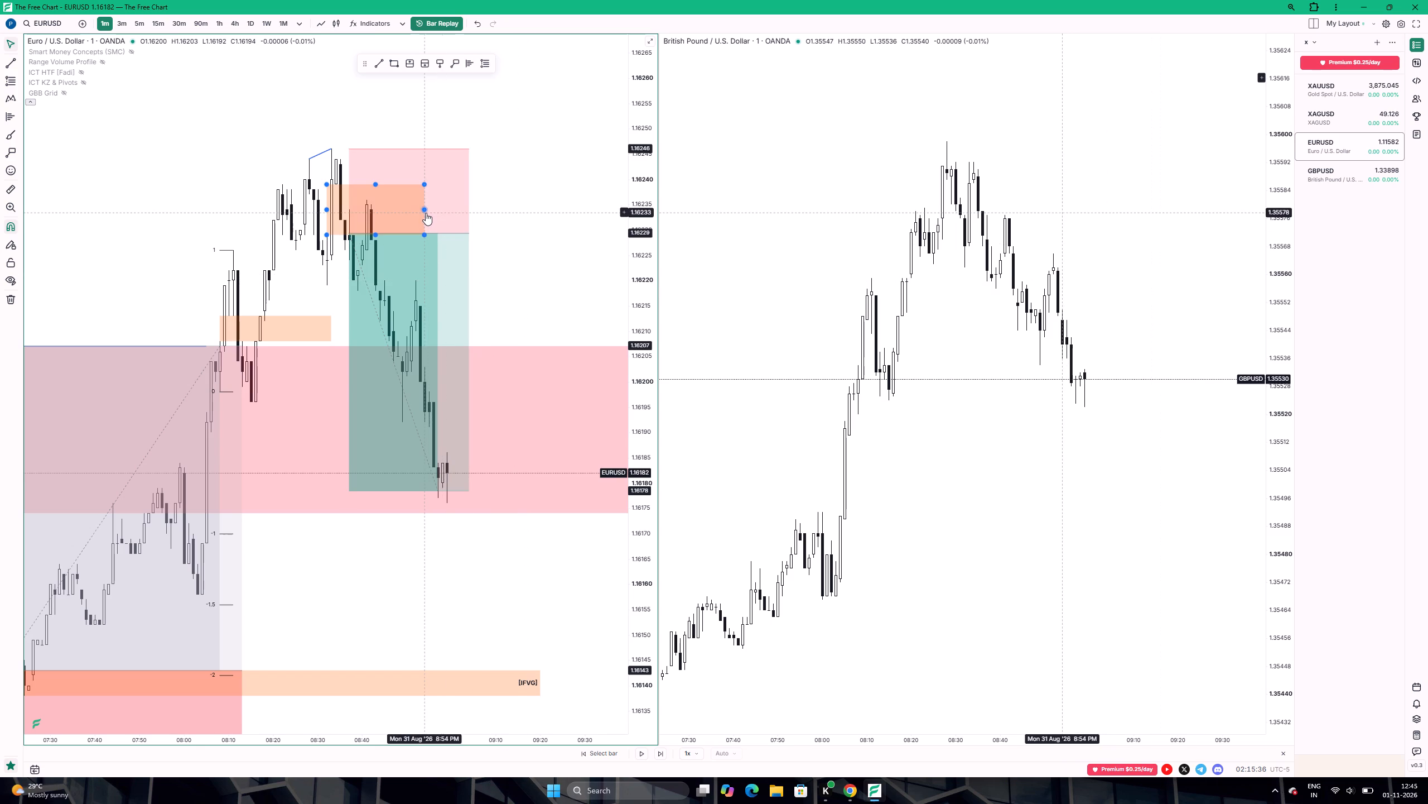
pyautogui.moveTo(424, 208); pyautogui.dragTo(509, 209)
pyautogui.click(528, 254)
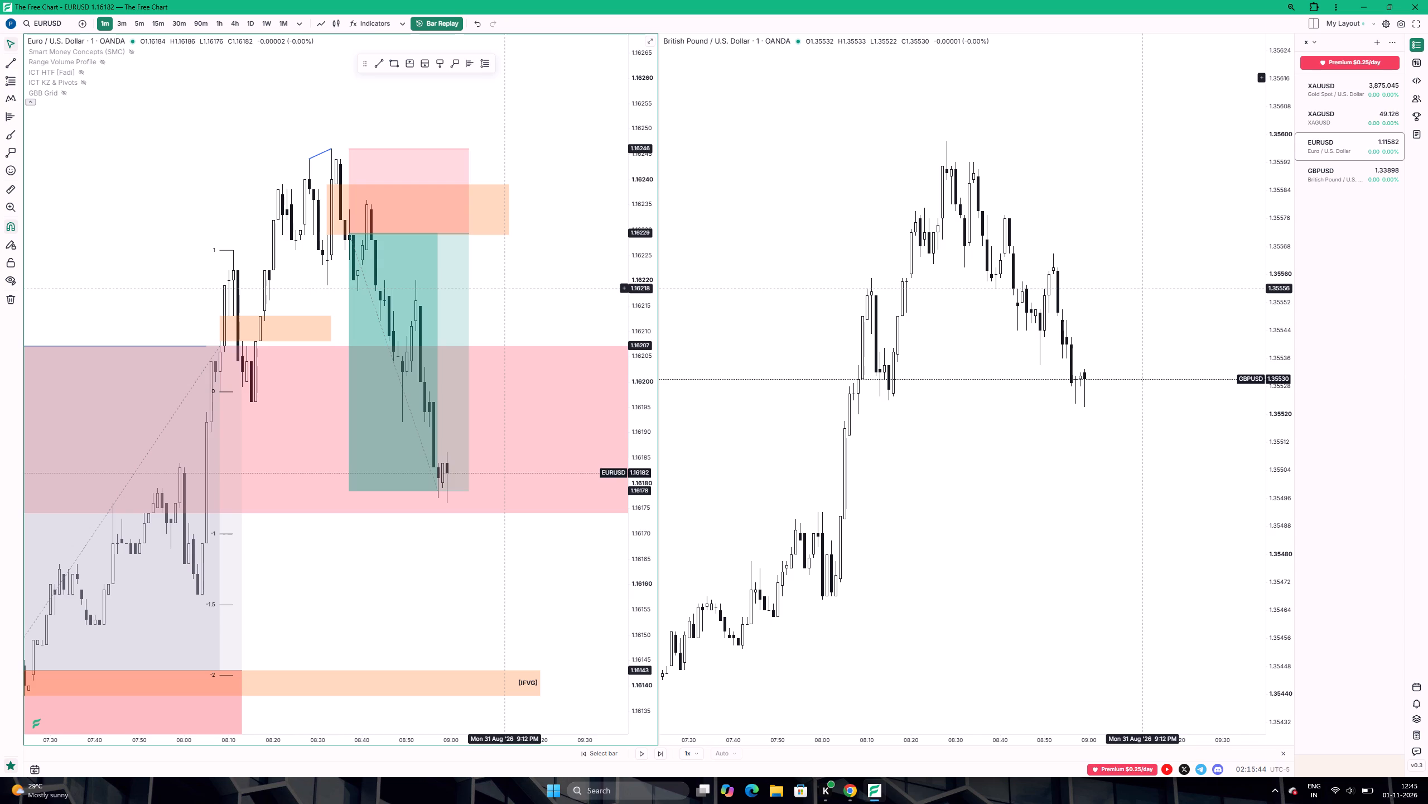
# Draw a deviation projection from the EURUSD swing high at about 1.16246 to the following swing low at about 1.16219.
pyautogui.click(324, 289)
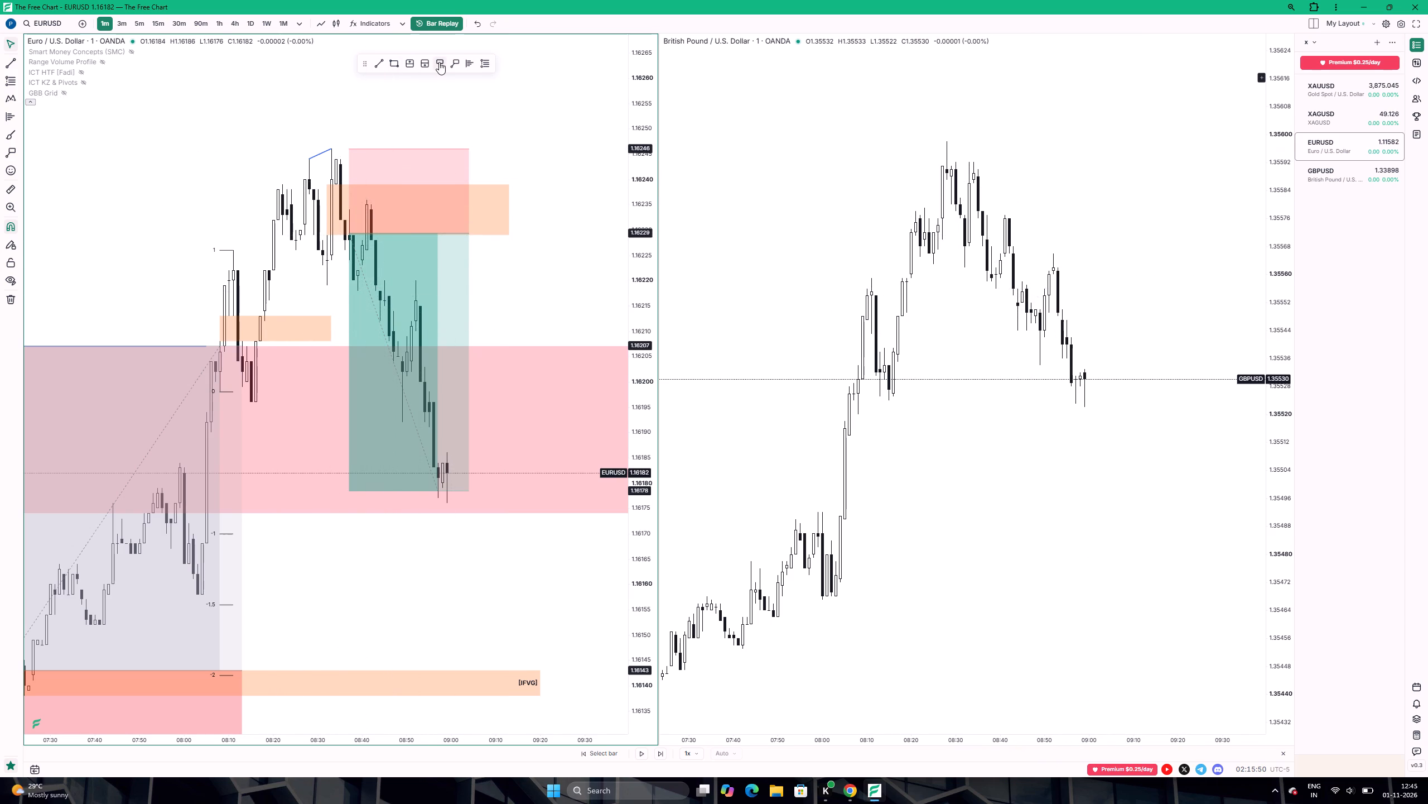
pyautogui.click(485, 67)
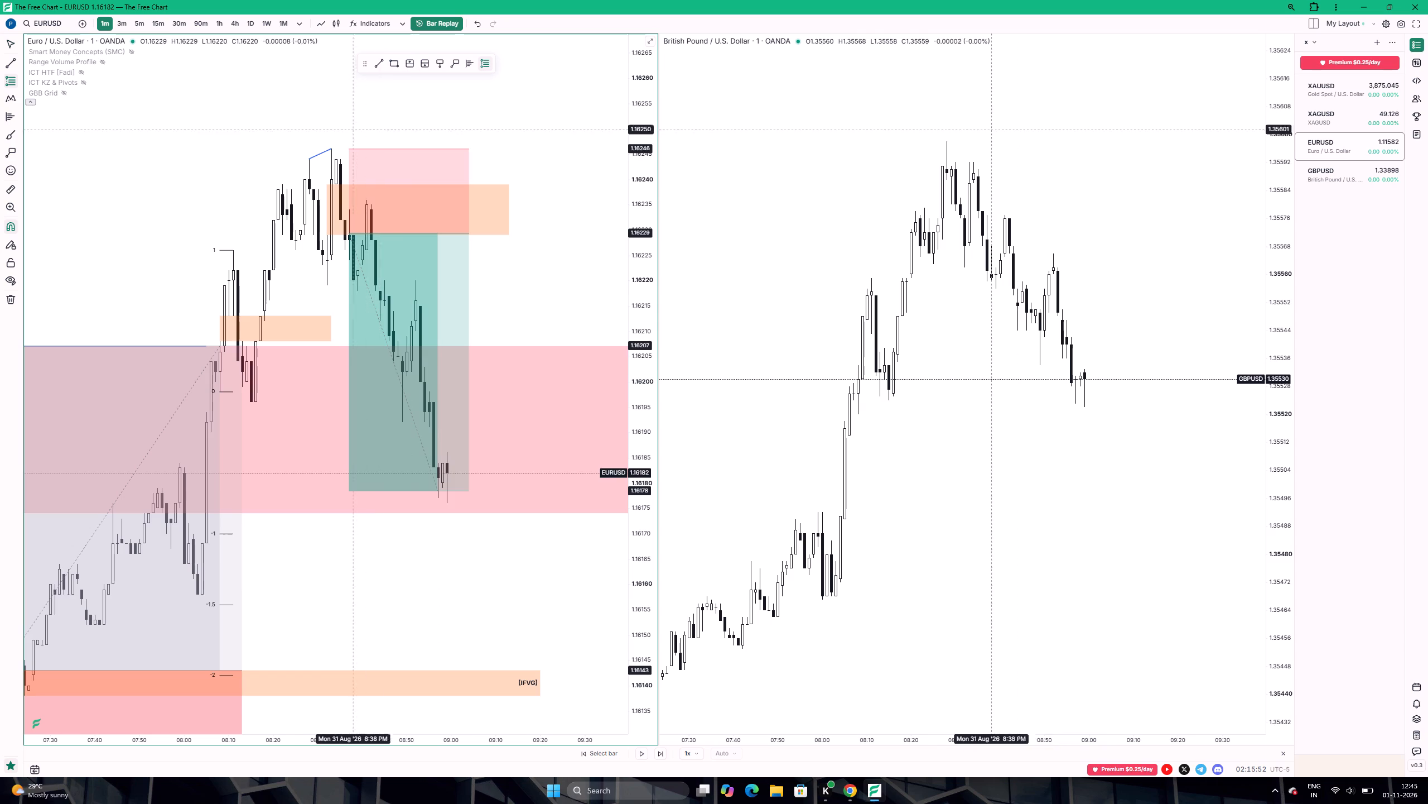
pyautogui.click(331, 149)
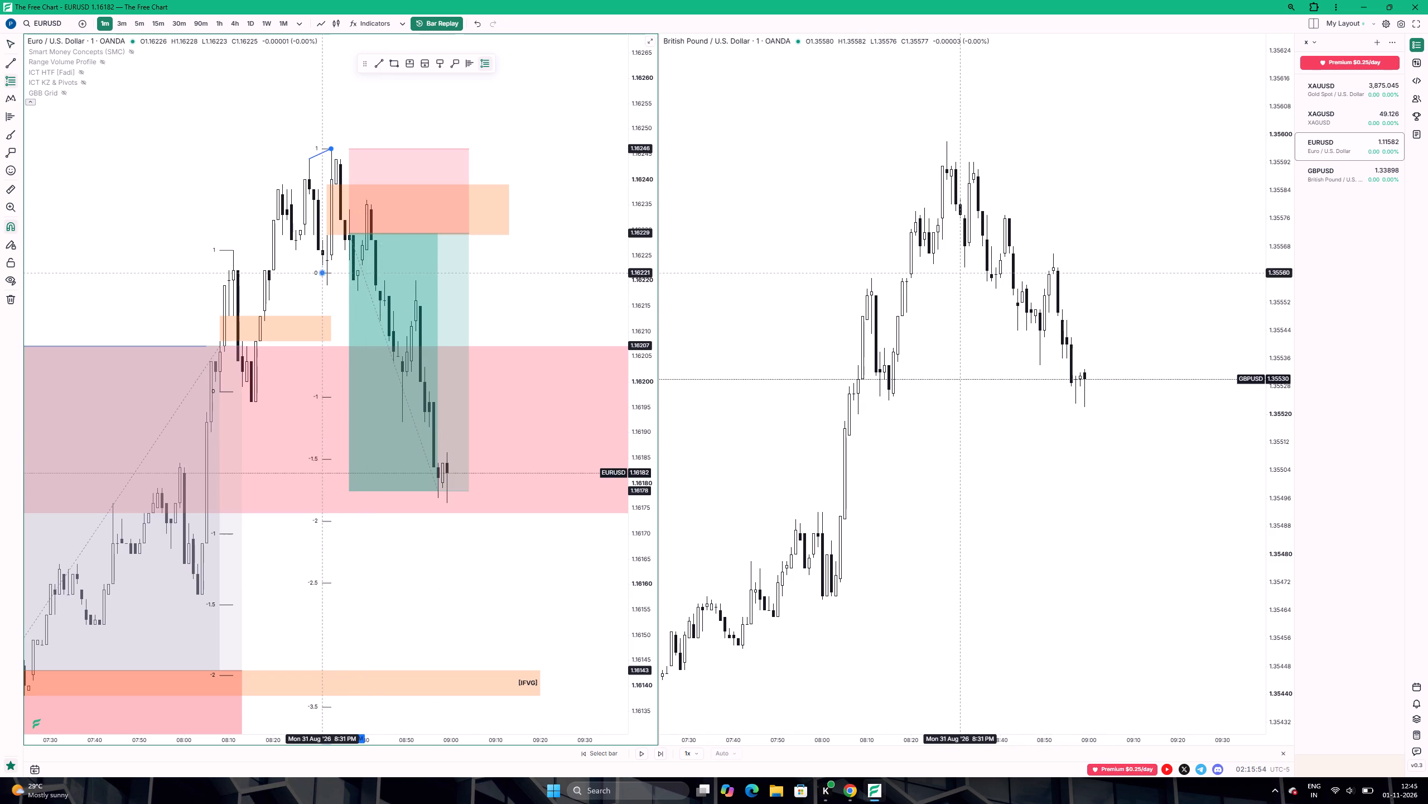
pyautogui.click(327, 277)
pyautogui.scroll(-3, 407, 547)
pyautogui.moveTo(454, 568); pyautogui.dragTo(452, 565)
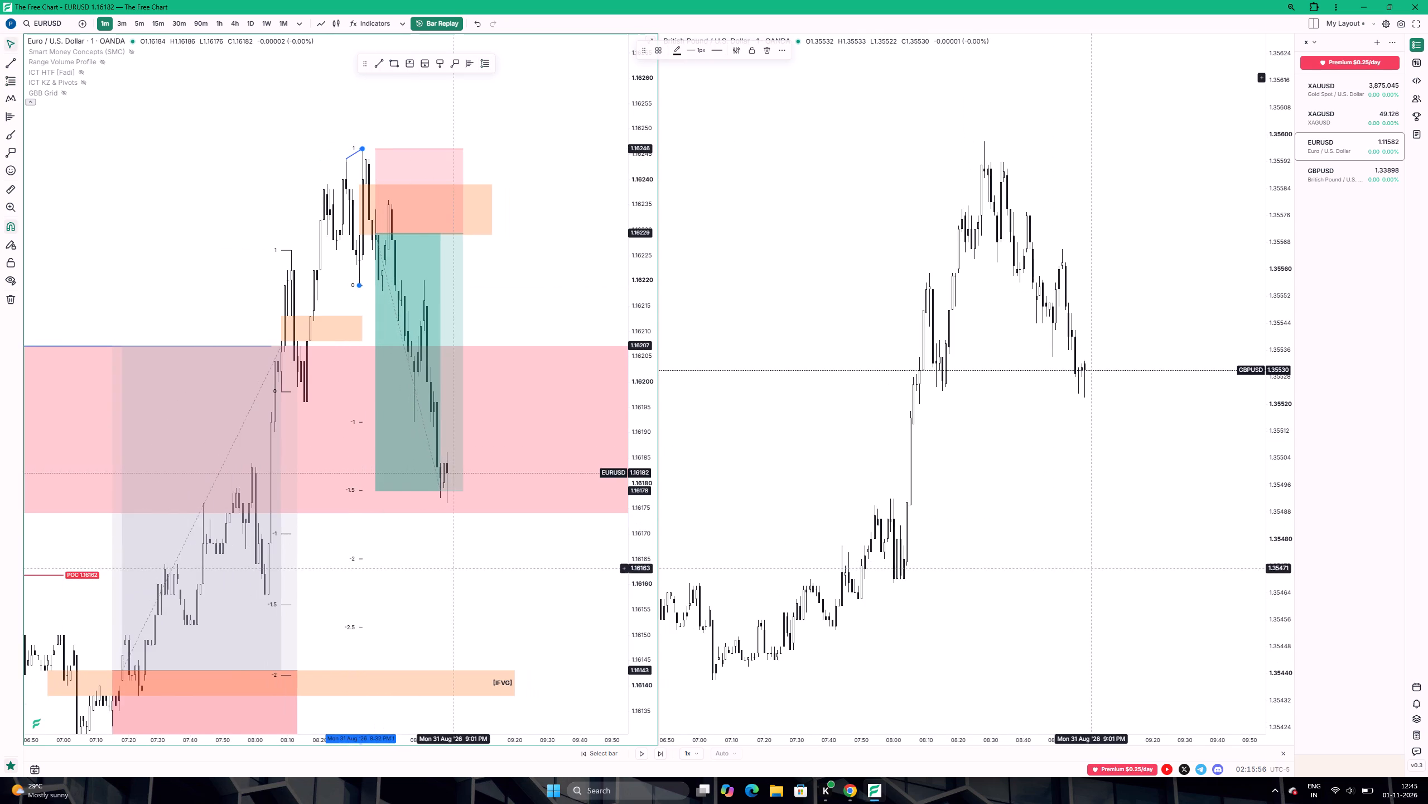
pyautogui.moveTo(452, 565); pyautogui.dragTo(441, 519)
pyautogui.scroll(-3, 425, 530)
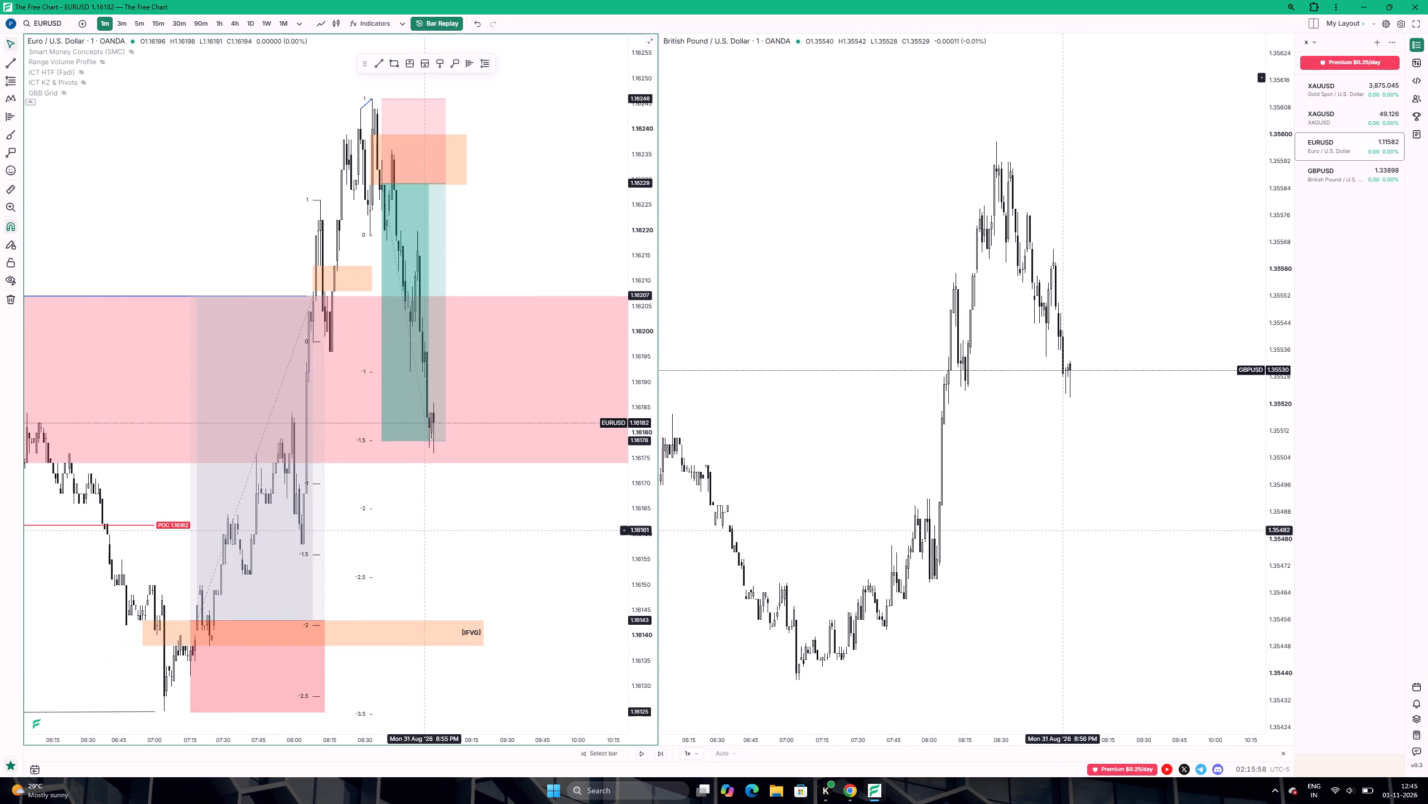
pyautogui.scroll(3, 435, 532)
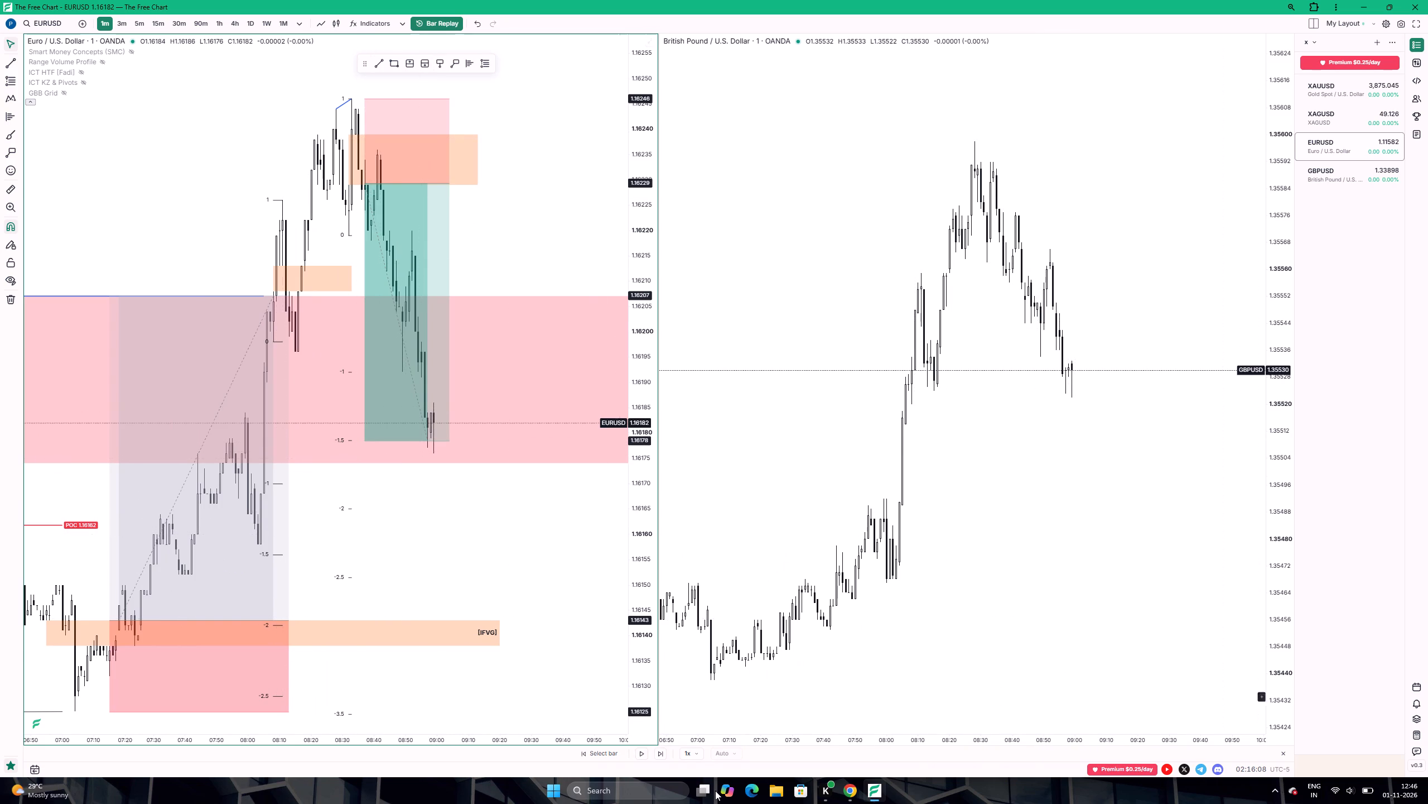
# Advance the bar replay to about 09:05 and pause it.
pyautogui.click(643, 753)
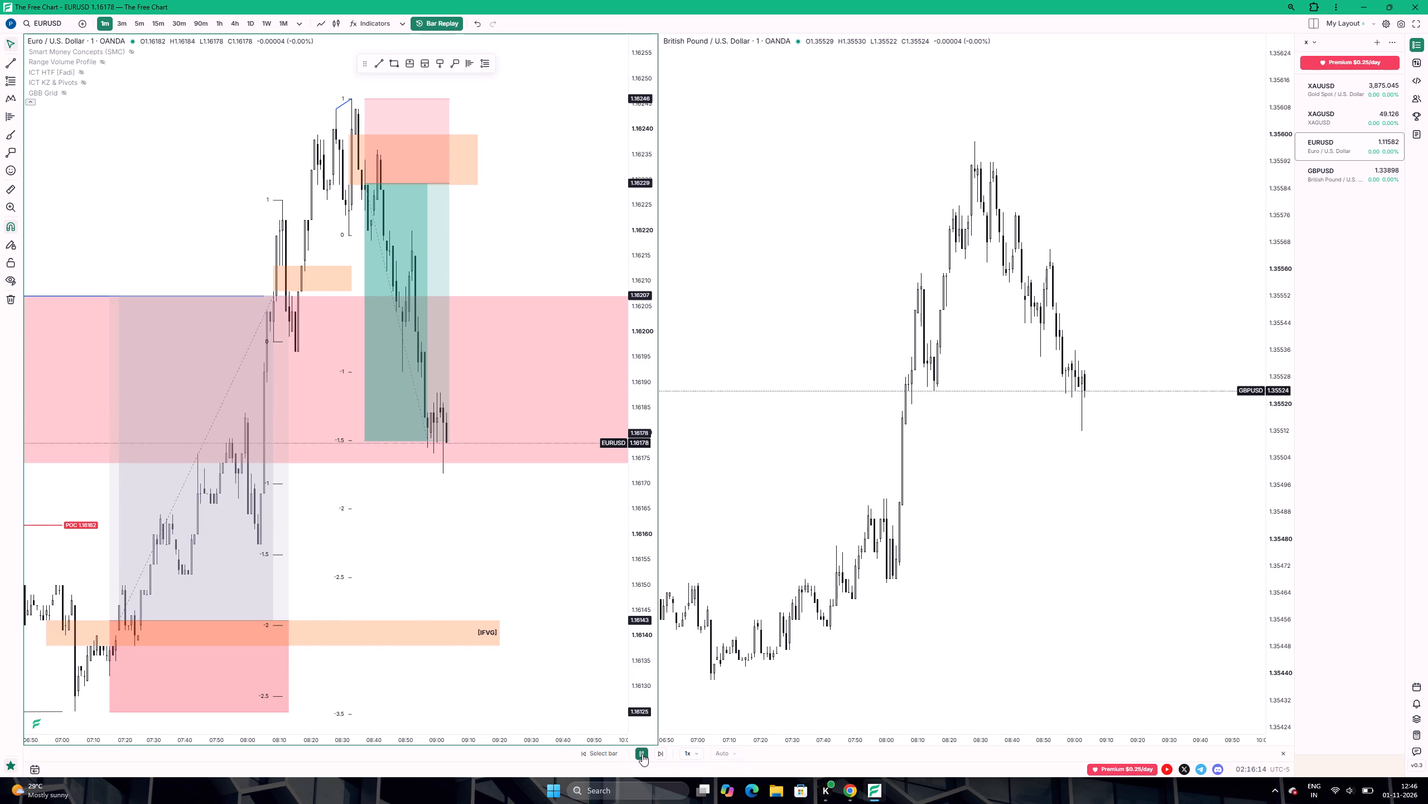
pyautogui.click(642, 754)
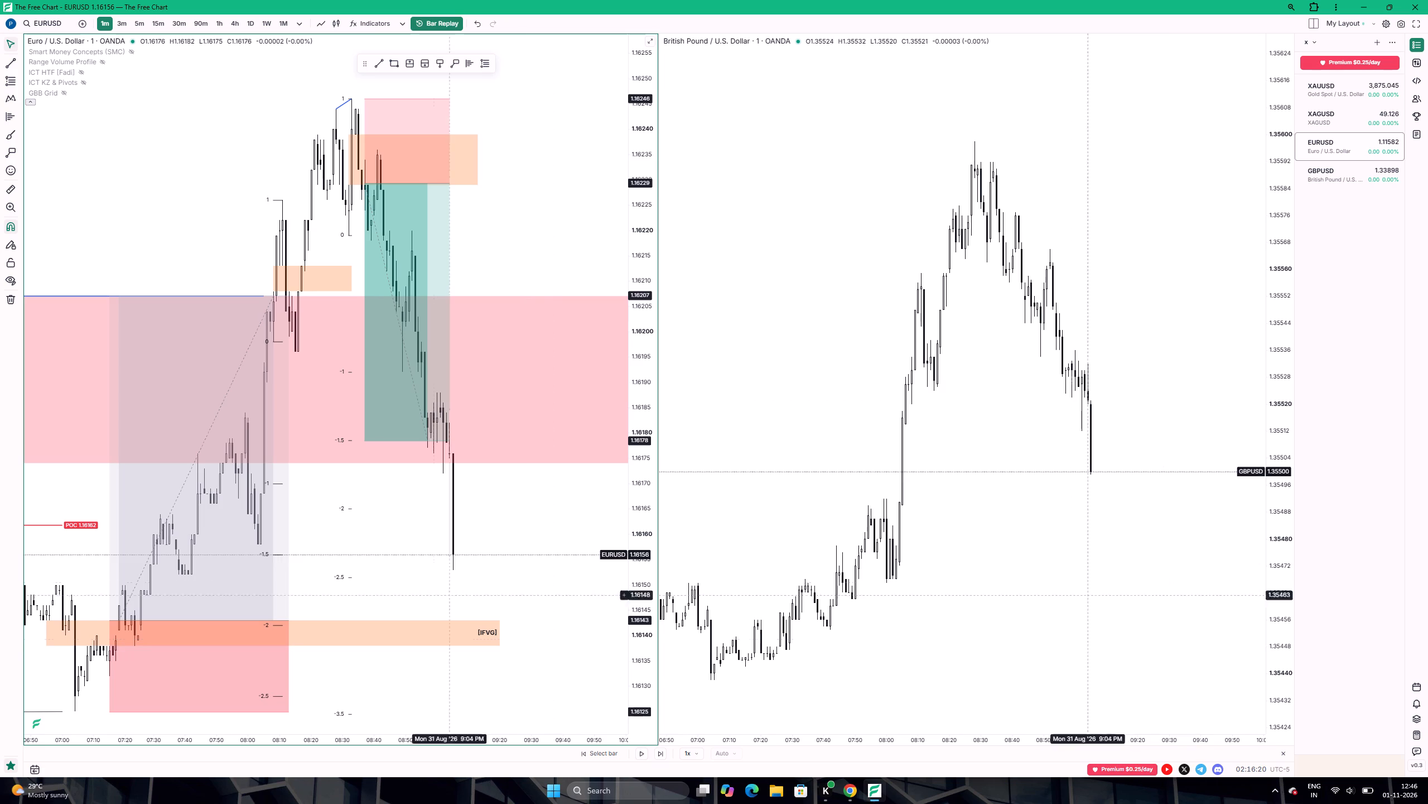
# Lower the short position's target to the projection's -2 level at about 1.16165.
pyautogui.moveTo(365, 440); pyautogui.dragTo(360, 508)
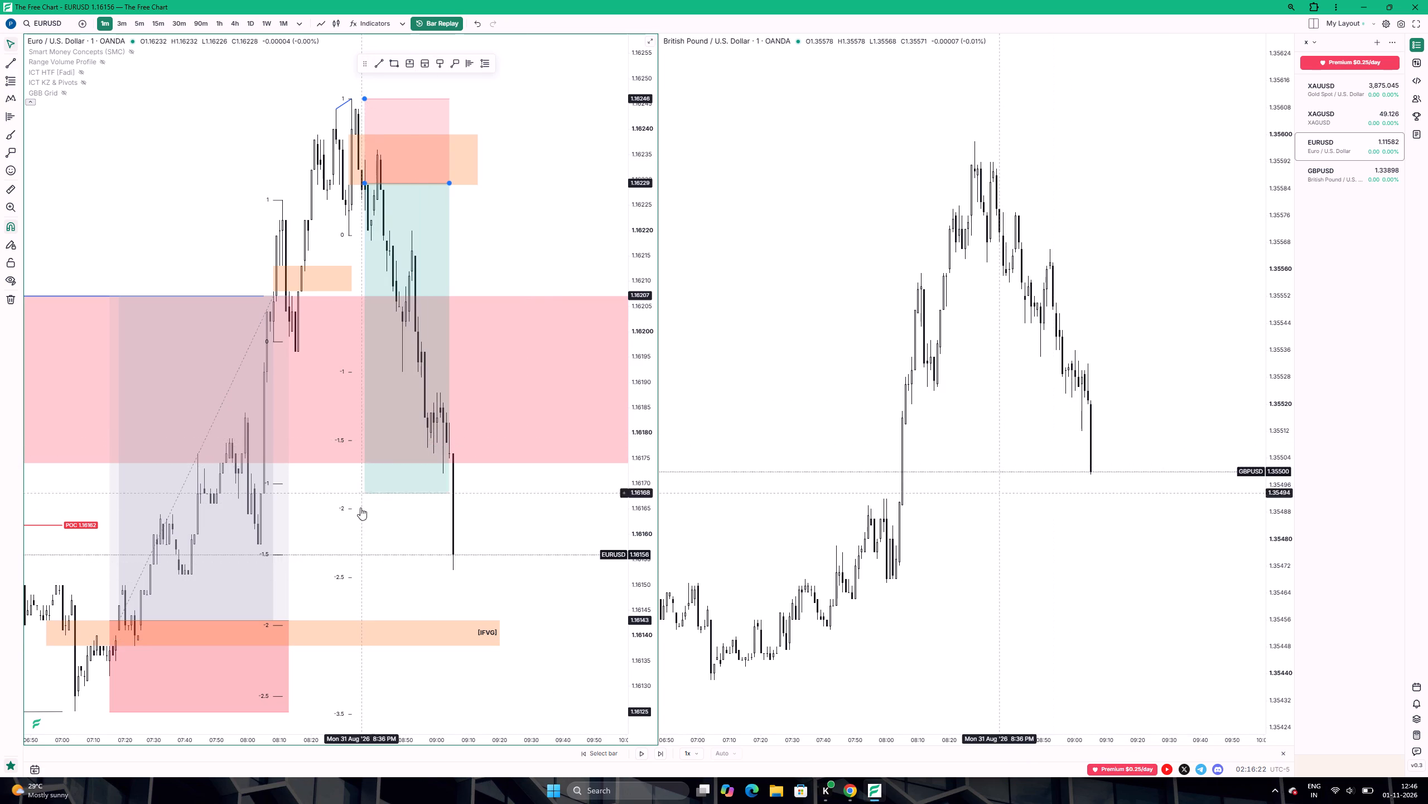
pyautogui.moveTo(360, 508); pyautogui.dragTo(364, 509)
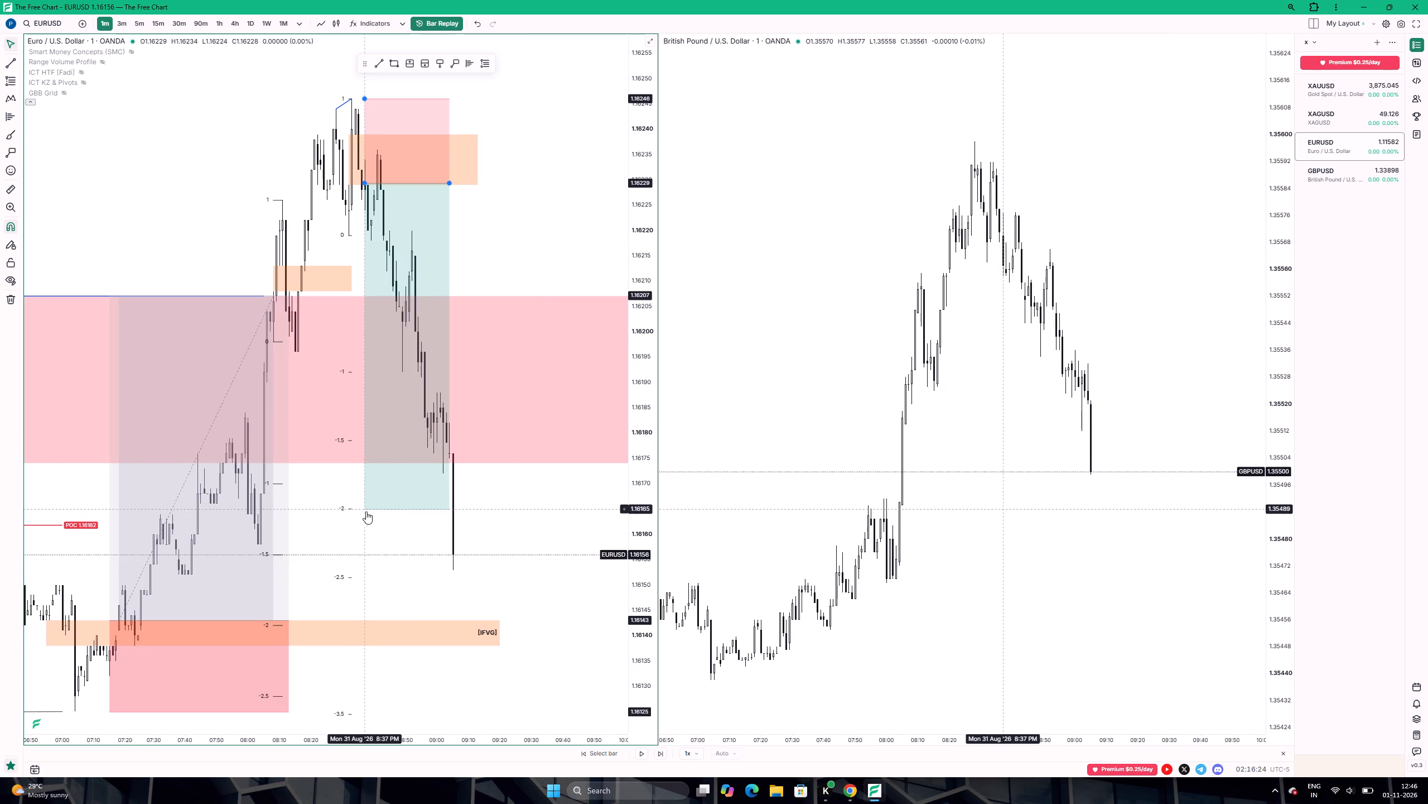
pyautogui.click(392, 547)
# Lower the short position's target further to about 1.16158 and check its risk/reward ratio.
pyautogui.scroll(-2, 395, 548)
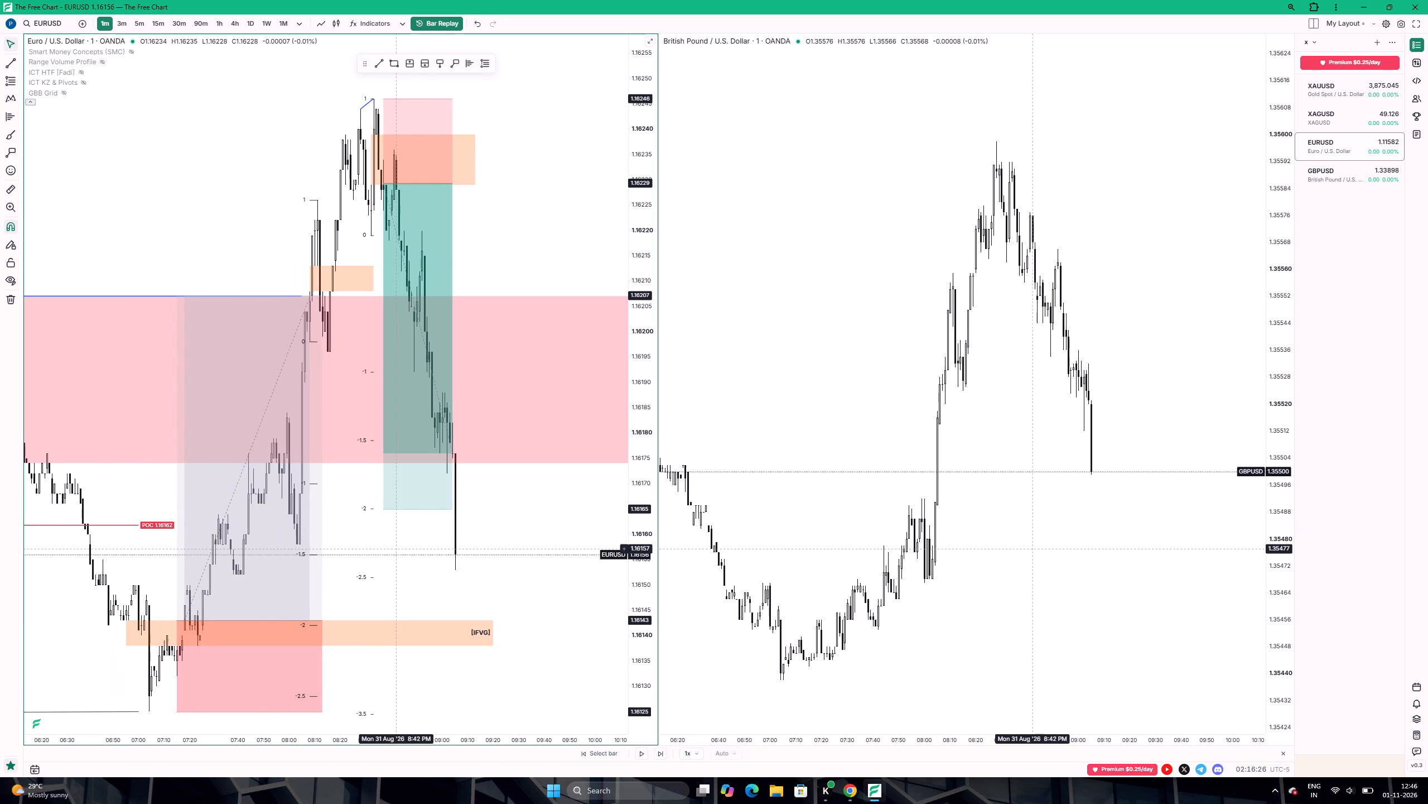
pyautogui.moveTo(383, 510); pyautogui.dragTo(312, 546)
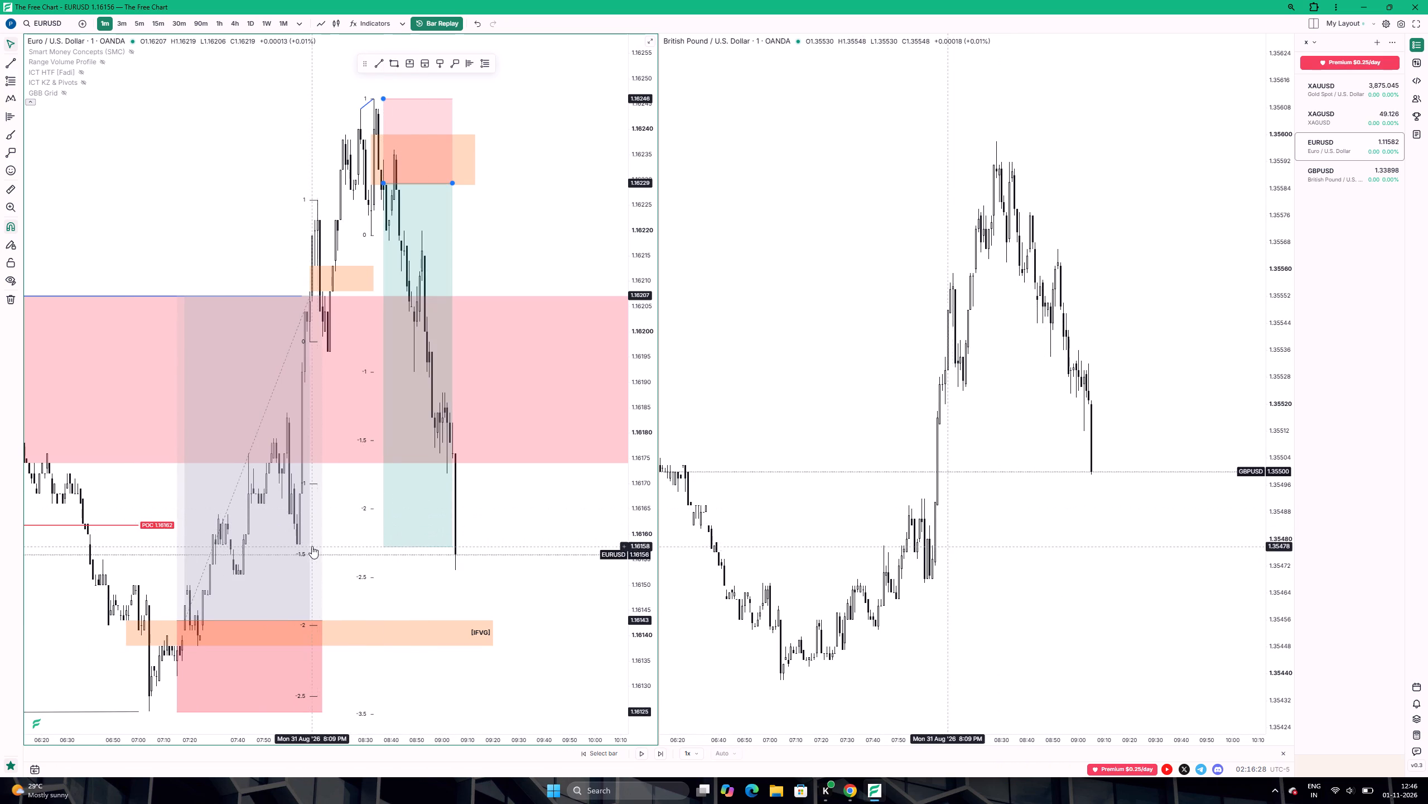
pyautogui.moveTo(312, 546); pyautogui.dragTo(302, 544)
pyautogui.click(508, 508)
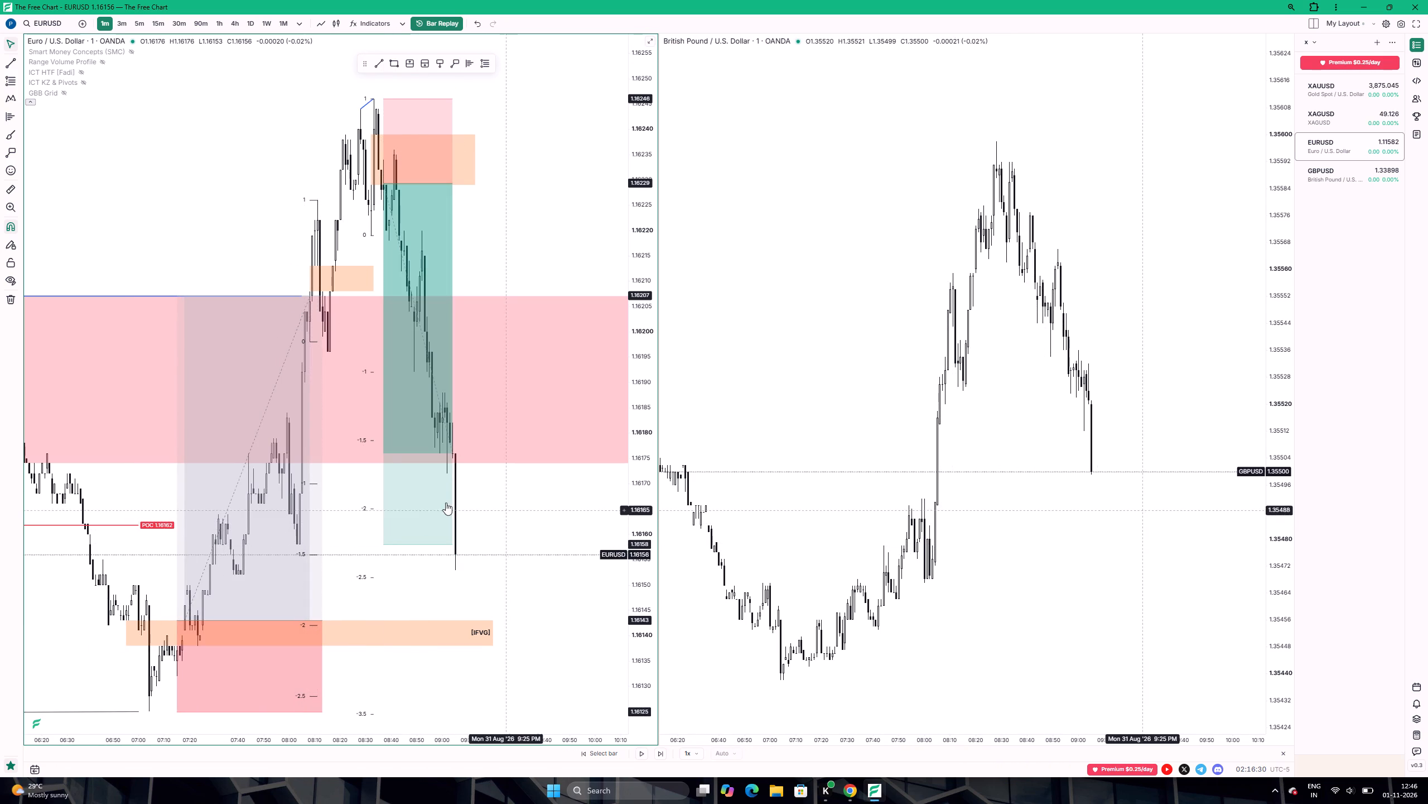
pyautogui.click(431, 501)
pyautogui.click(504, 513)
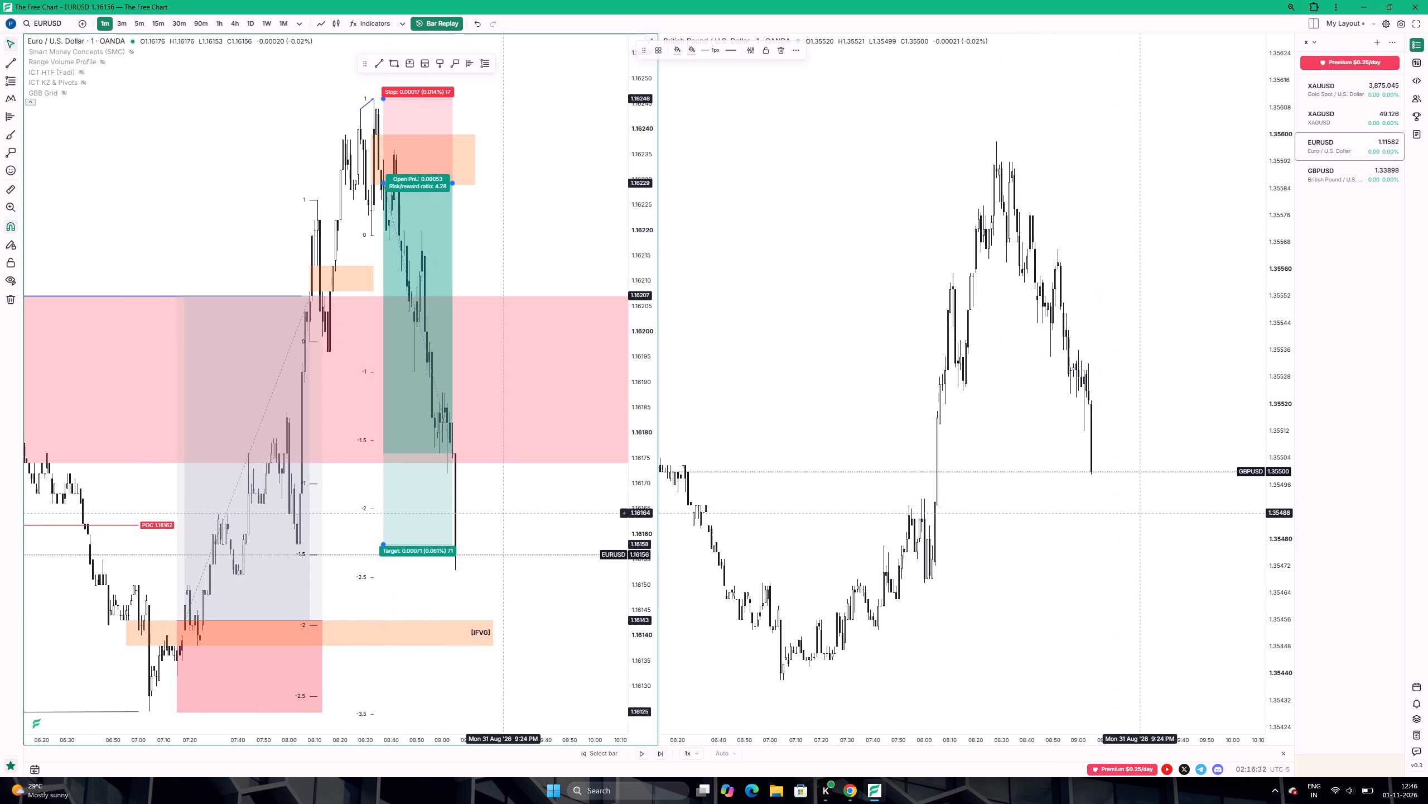
# Resume the bar replay from about 09:05.
pyautogui.scroll(-6, 504, 514)
pyautogui.scroll(8, 507, 528)
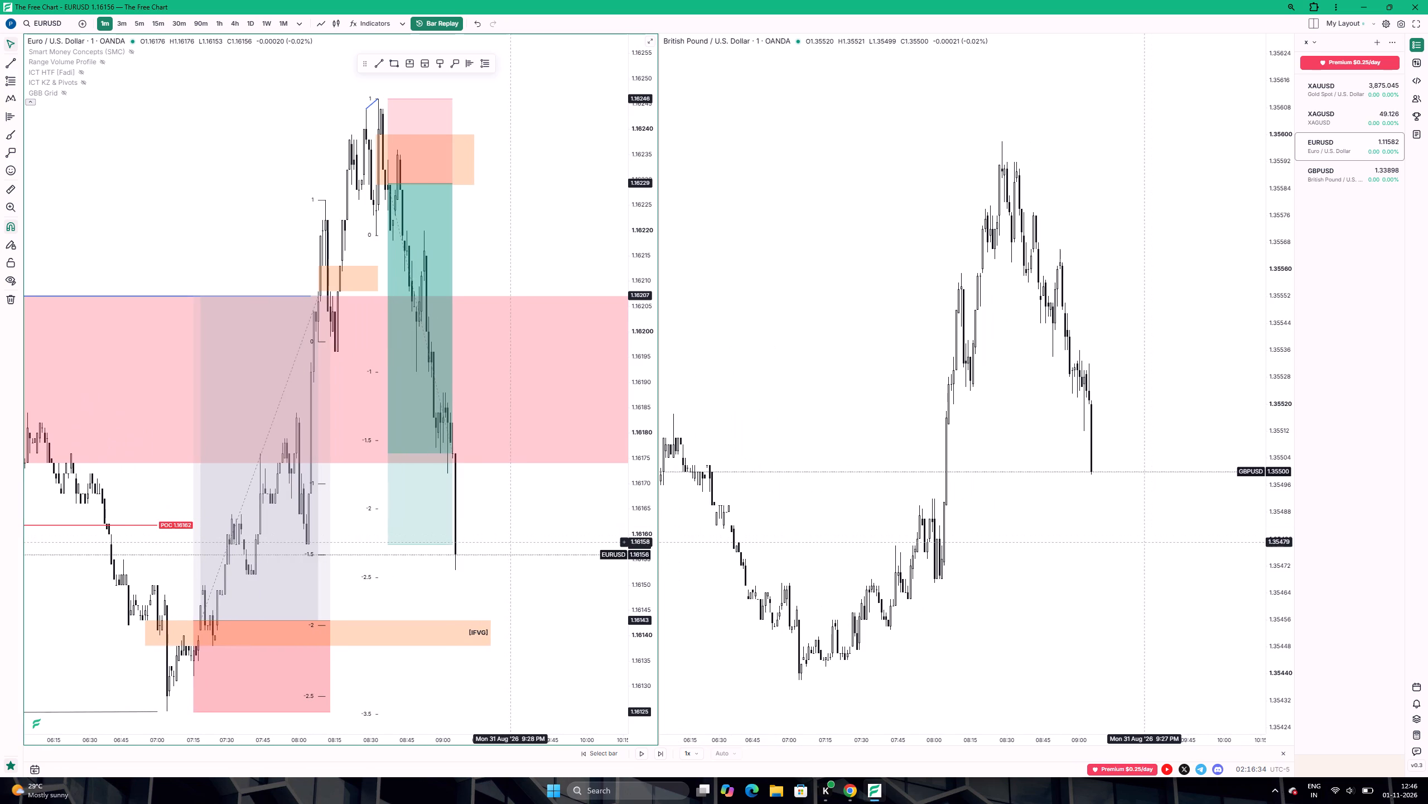
pyautogui.click(643, 752)
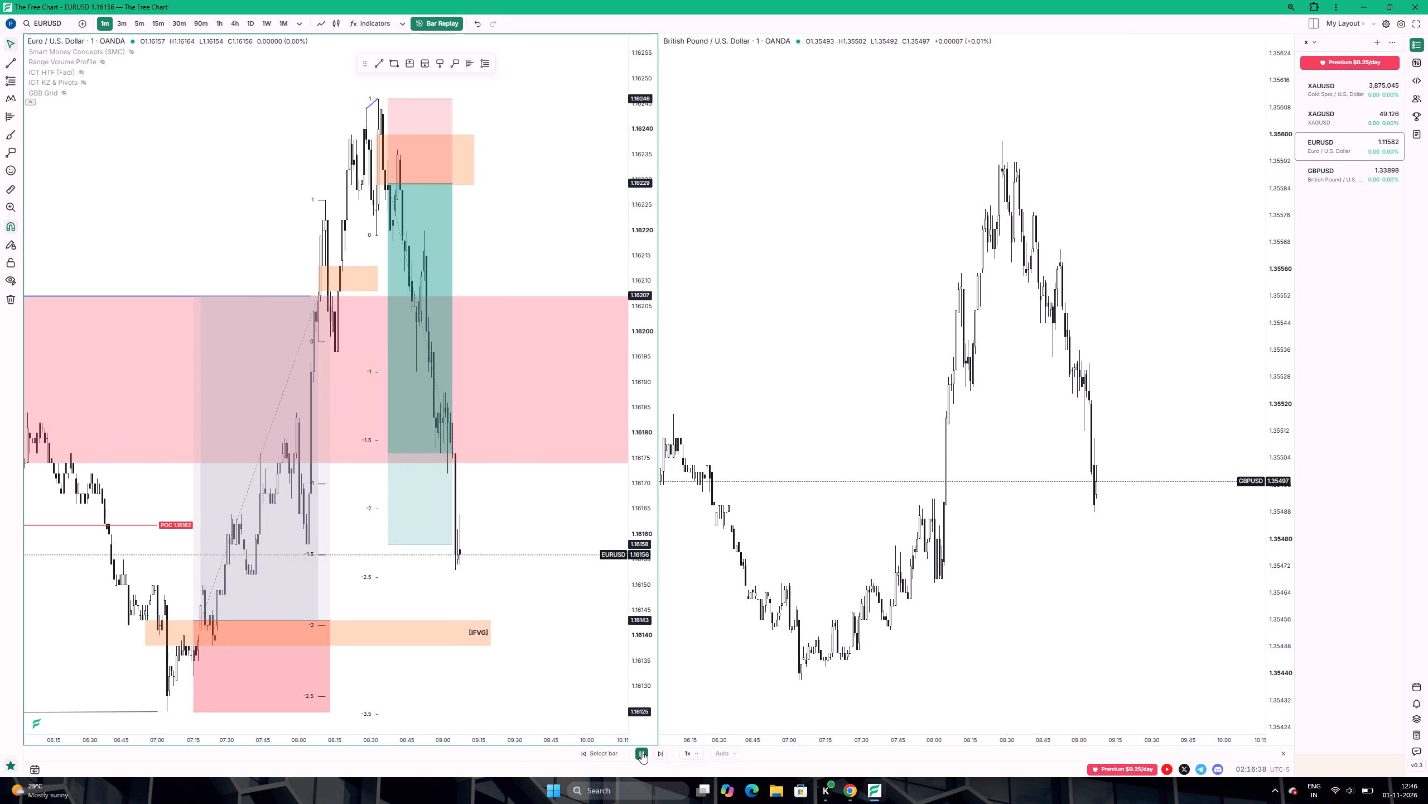
# Lower the short position's target to the earlier EURUSD low at about 1.16125 while the replay runs.
pyautogui.moveTo(546, 626); pyautogui.dragTo(522, 543)
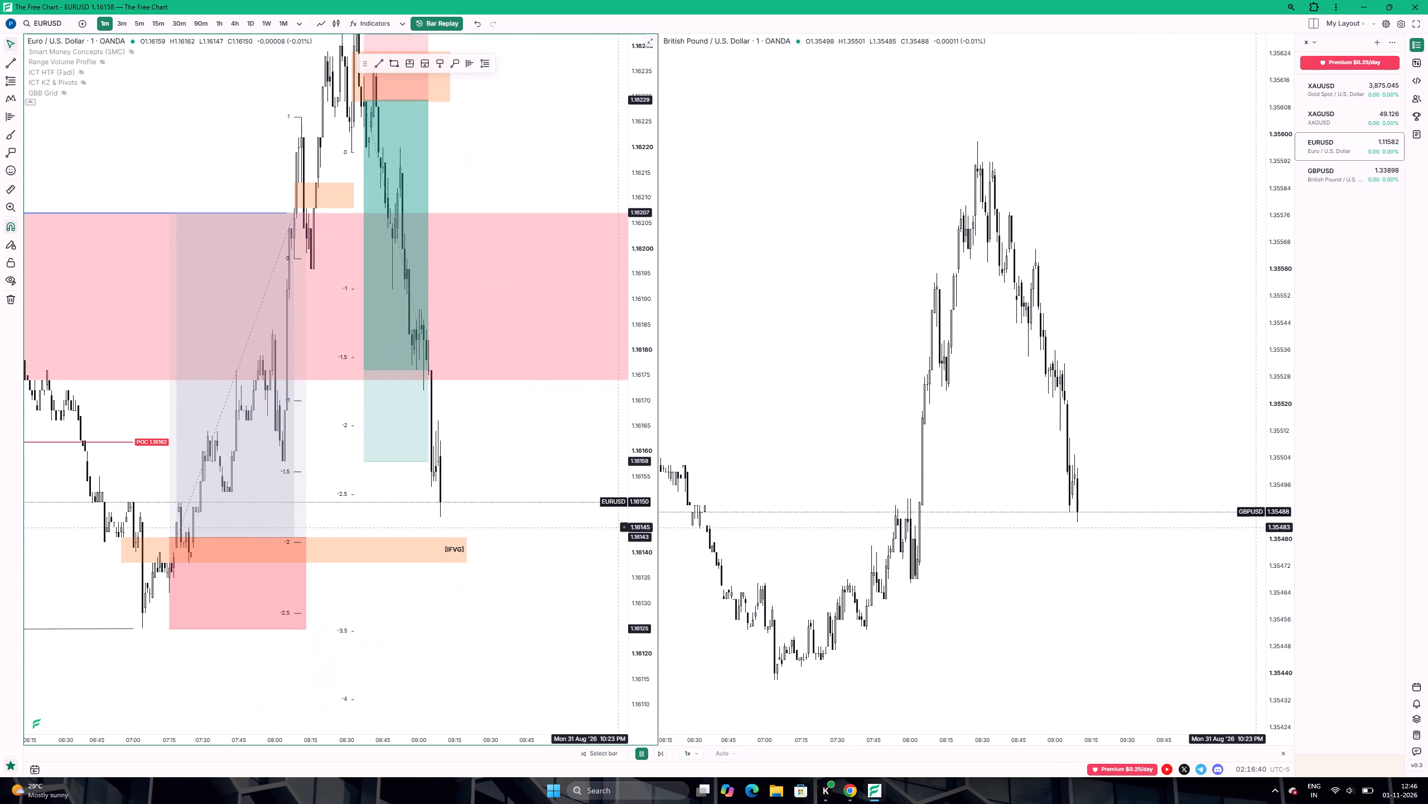
pyautogui.moveTo(620, 529); pyautogui.dragTo(630, 572)
pyautogui.moveTo(640, 559); pyautogui.dragTo(623, 714)
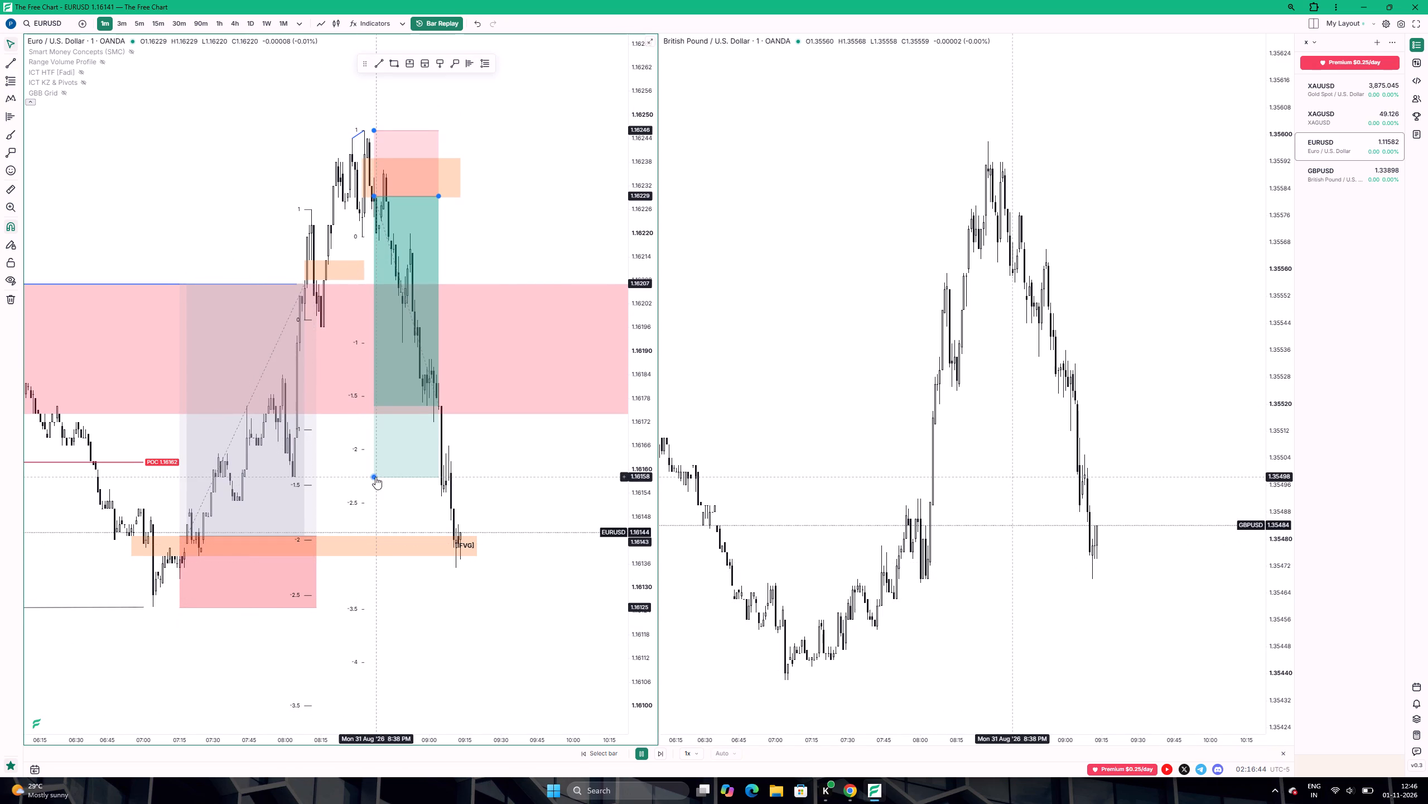
pyautogui.moveTo(374, 478); pyautogui.dragTo(389, 607)
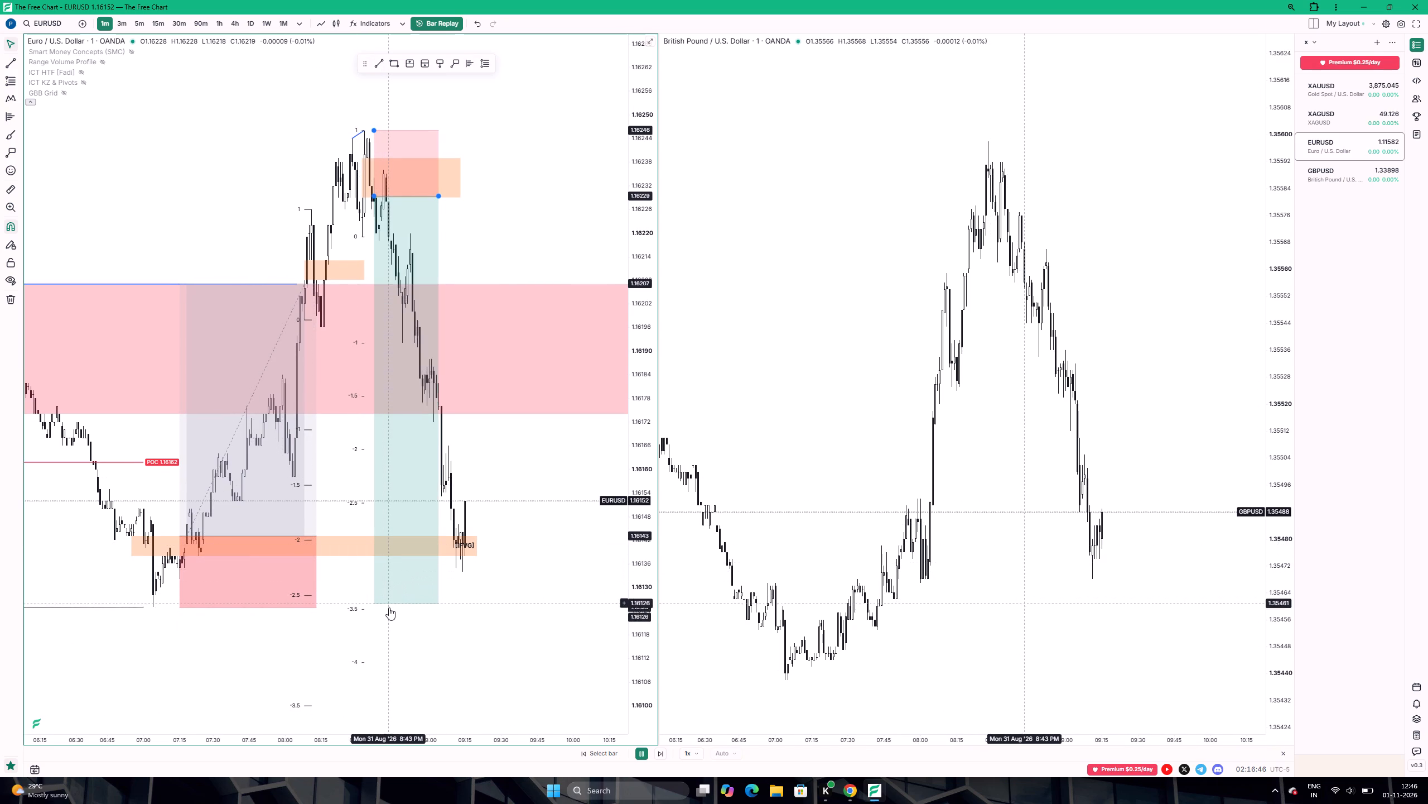
pyautogui.moveTo(389, 607); pyautogui.dragTo(389, 607)
# Let the bar replay run to about 09:22, pause it and deselect the short position.
pyautogui.scroll(-8, 390, 608)
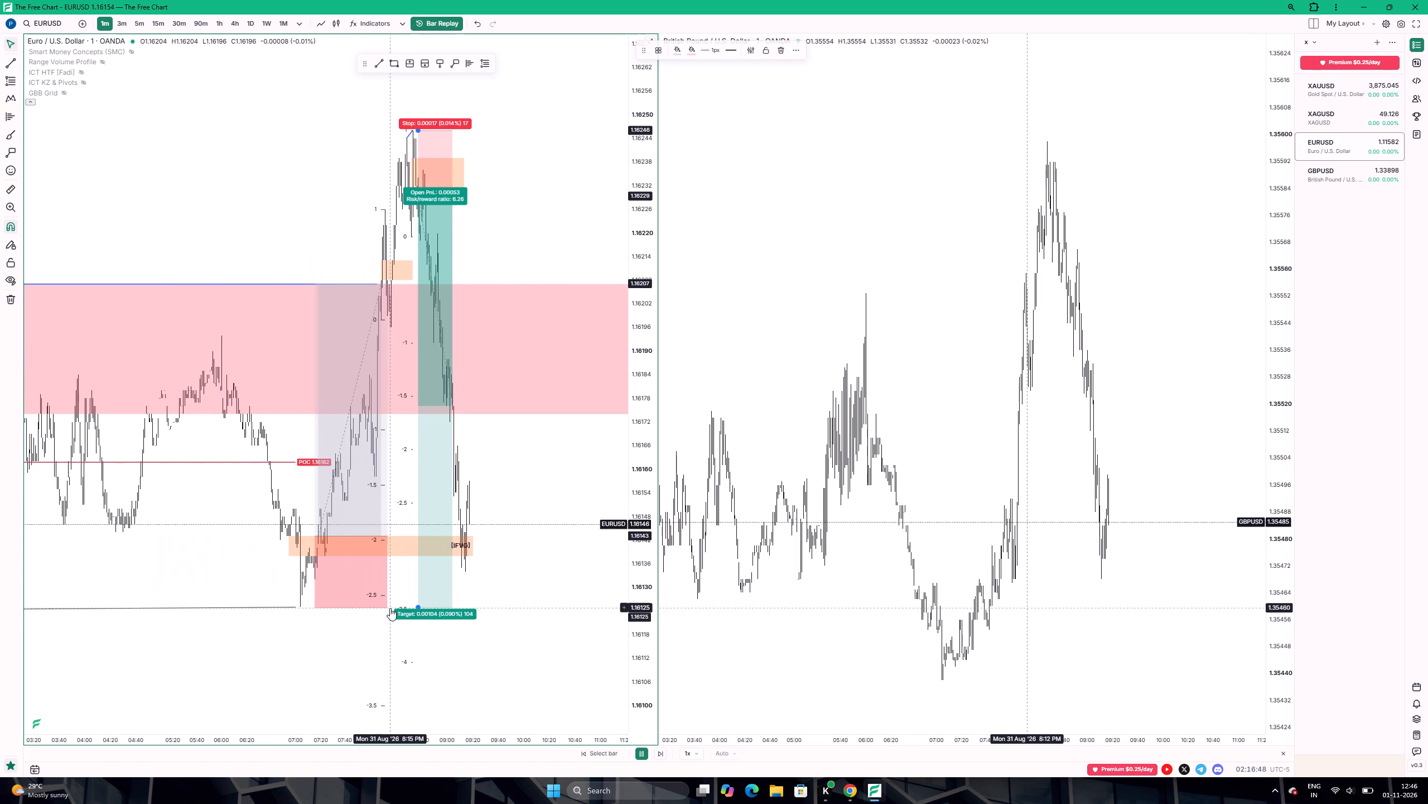
pyautogui.scroll(10, 390, 608)
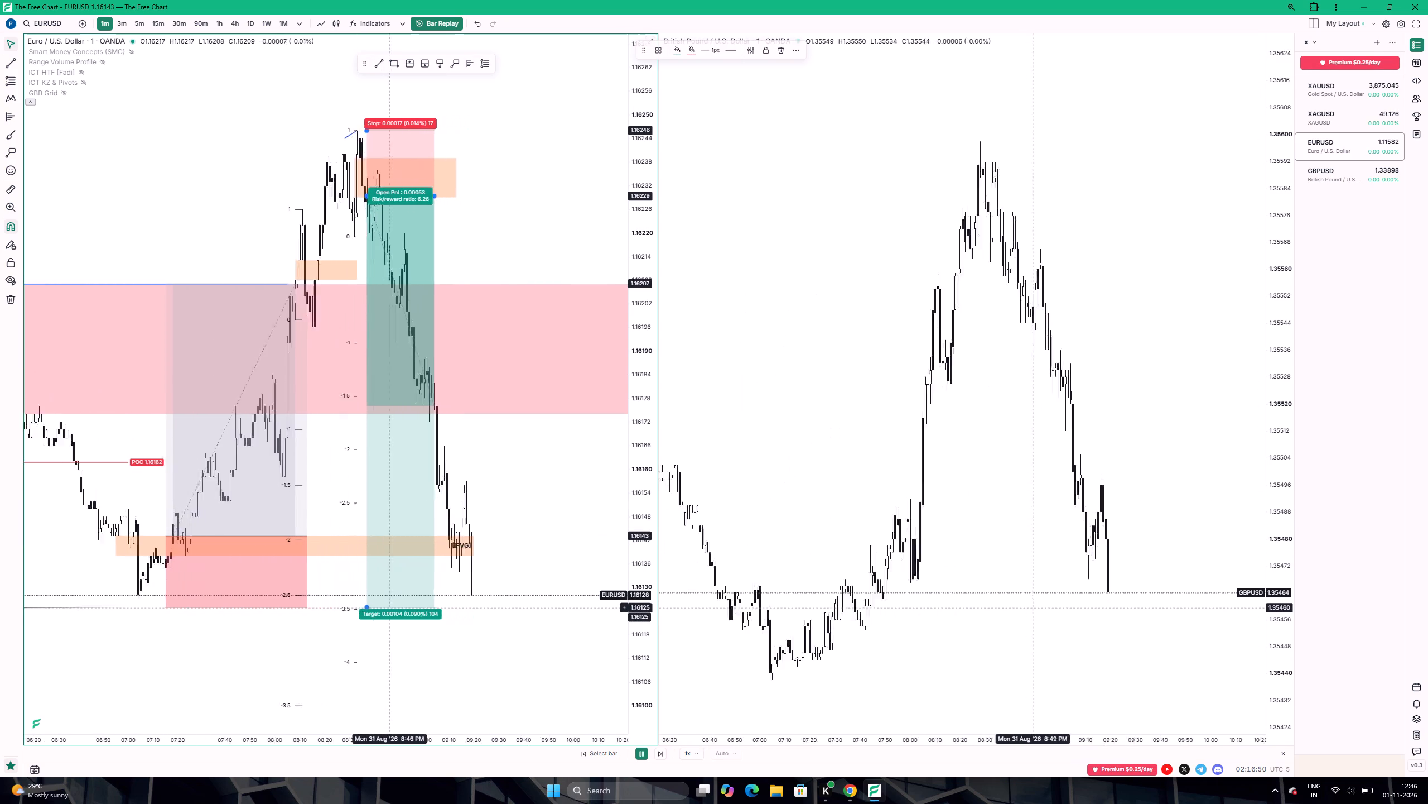
pyautogui.click(642, 752)
pyautogui.click(499, 475)
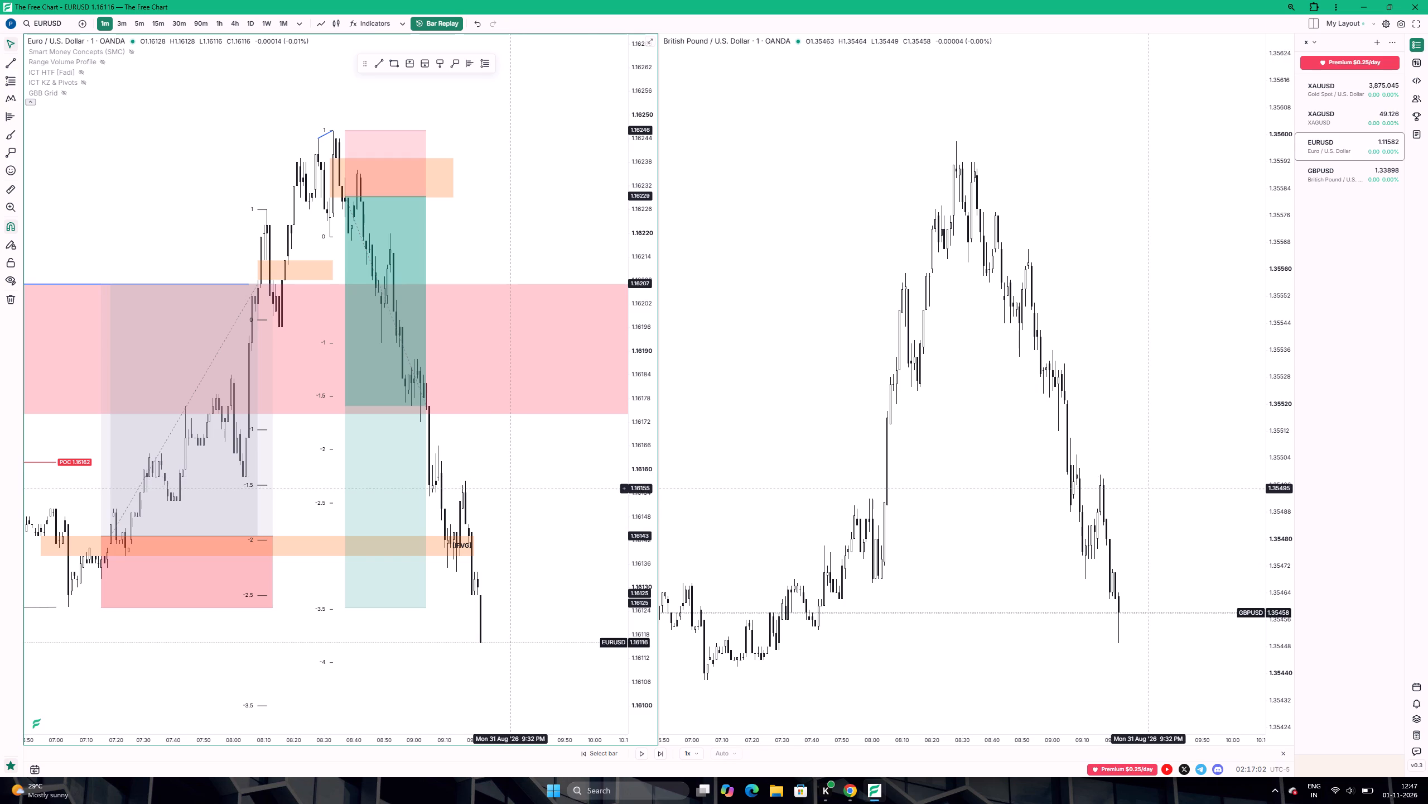
pyautogui.scroll(-5, 855, 504)
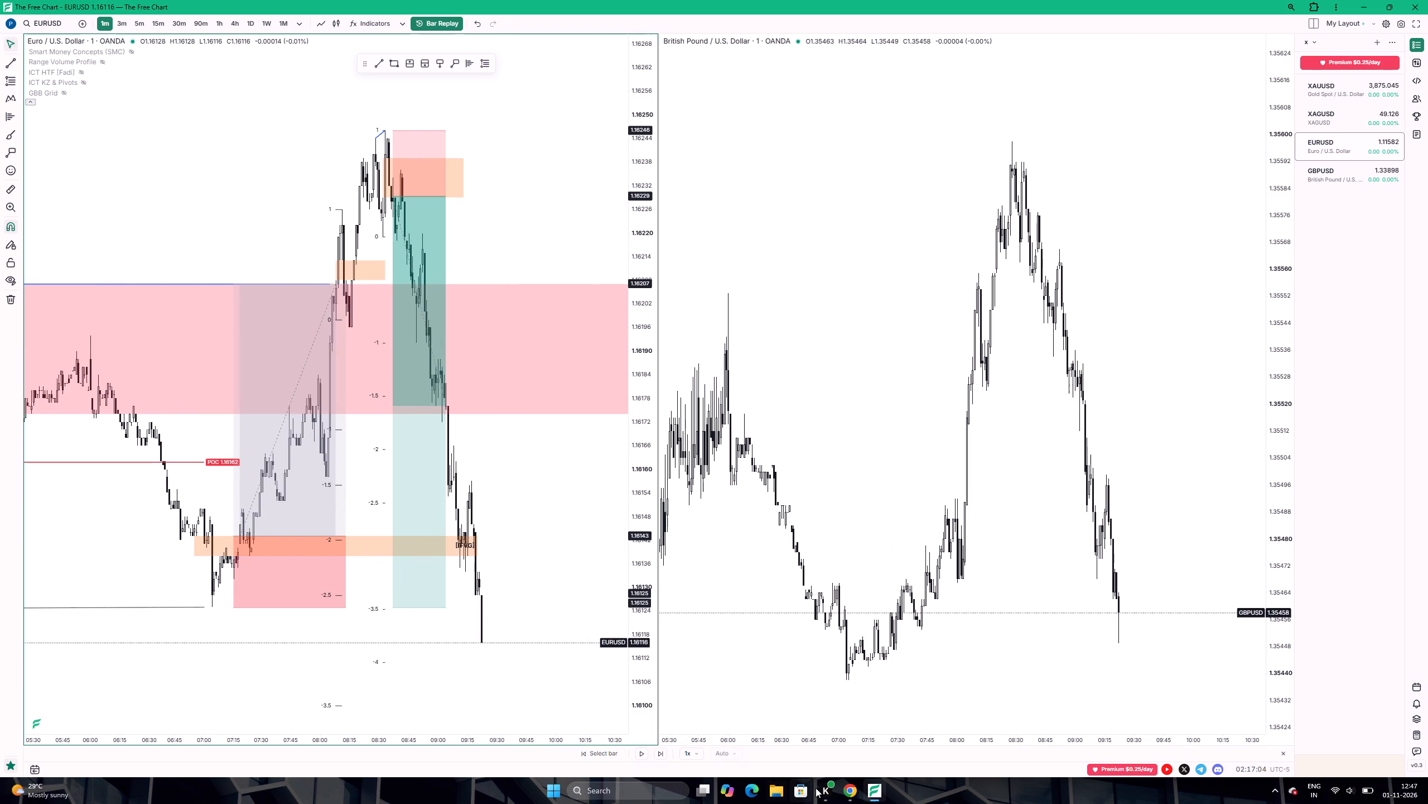
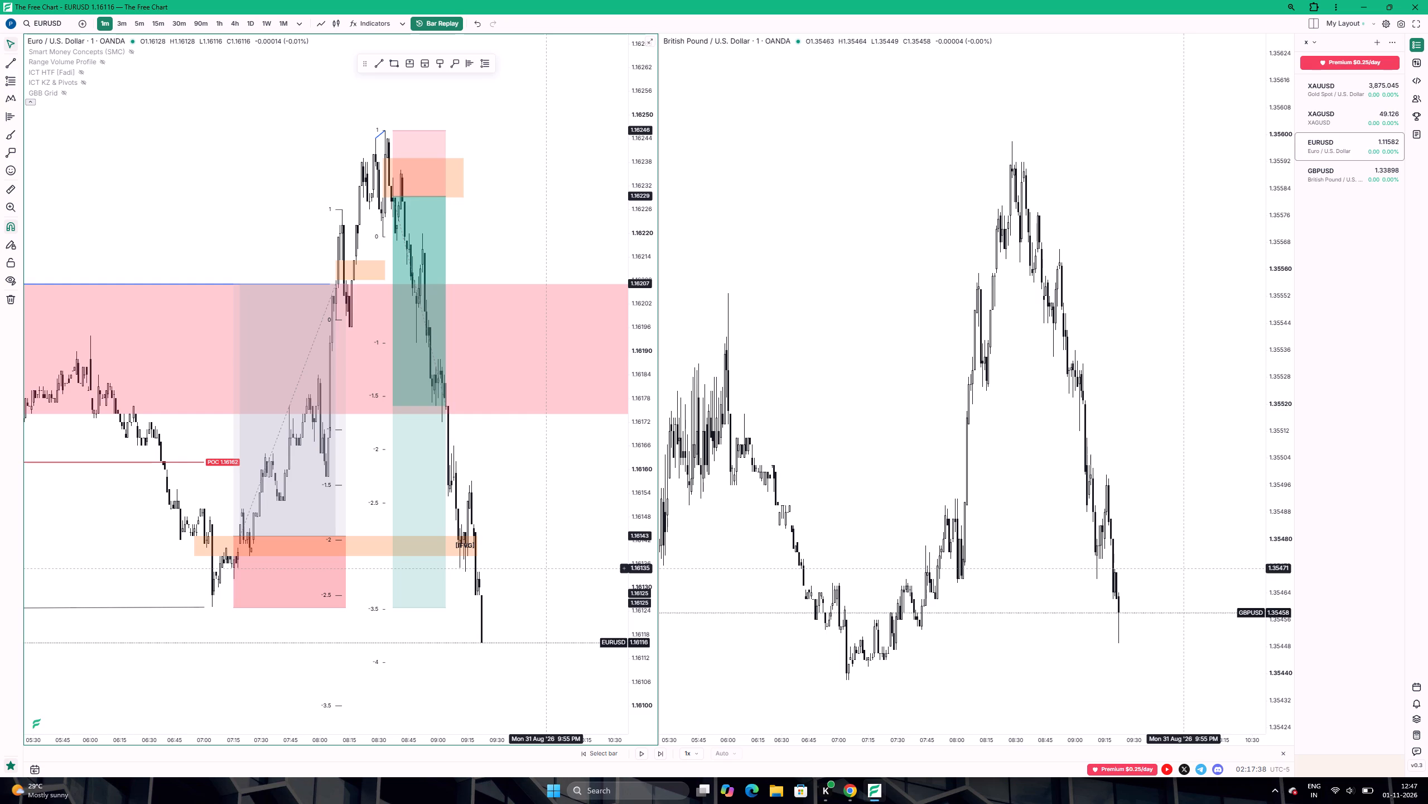
# Examine the EURUSD one-minute decline through the short position's target against the earlier range, alongside GBPUSD.
pyautogui.scroll(5, 486, 565)
pyautogui.scroll(-5, 495, 555)
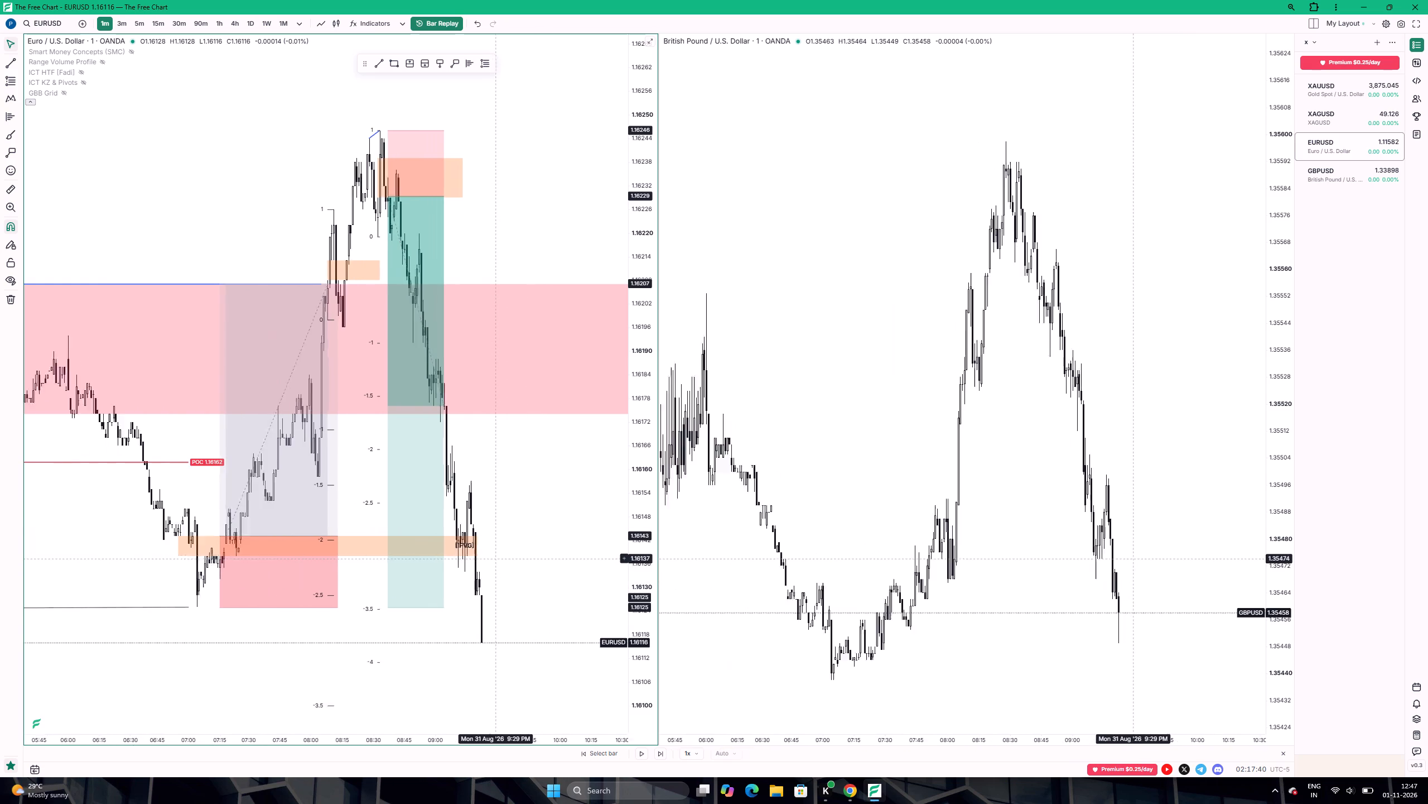
pyautogui.scroll(-15, 497, 559)
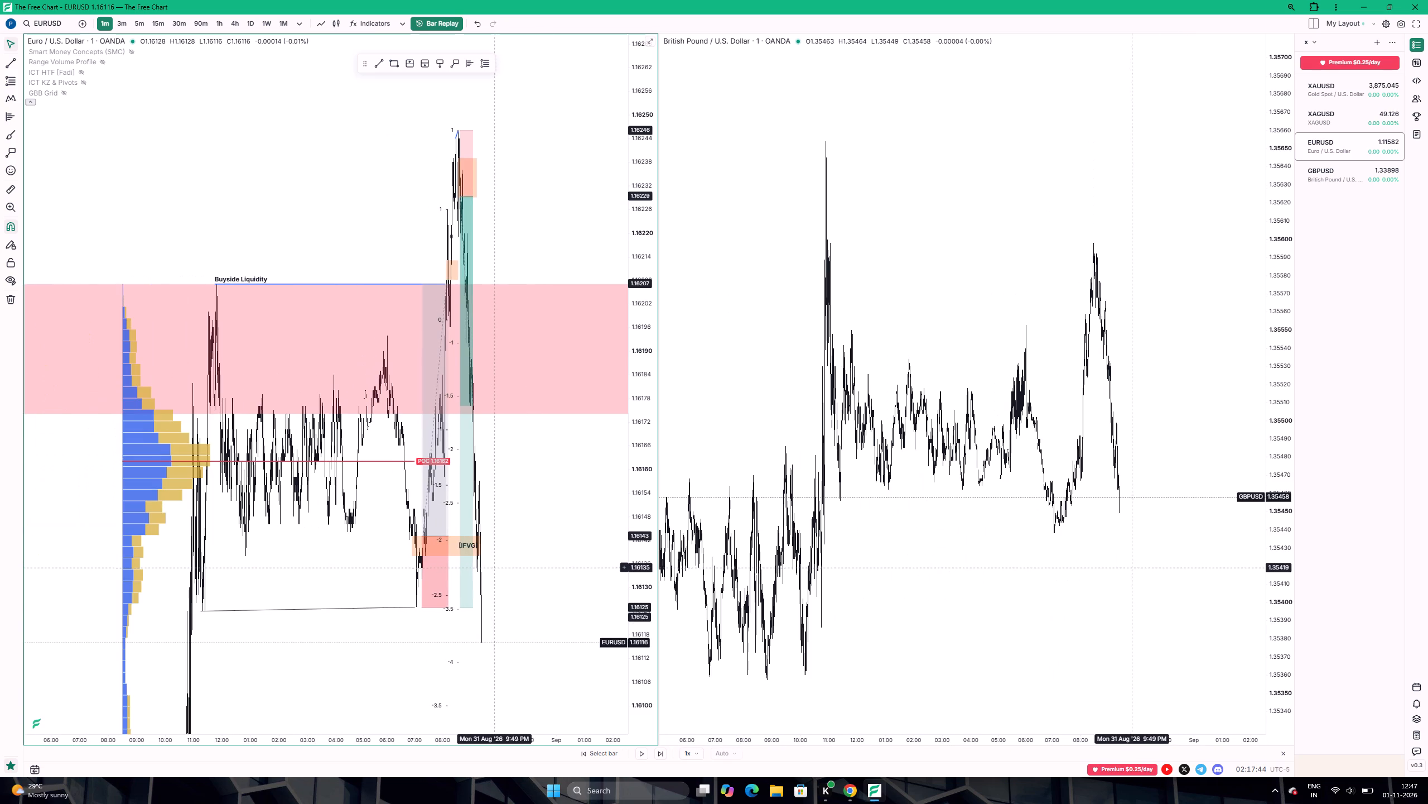
pyautogui.scroll(16, 477, 562)
pyautogui.scroll(-4, 537, 520)
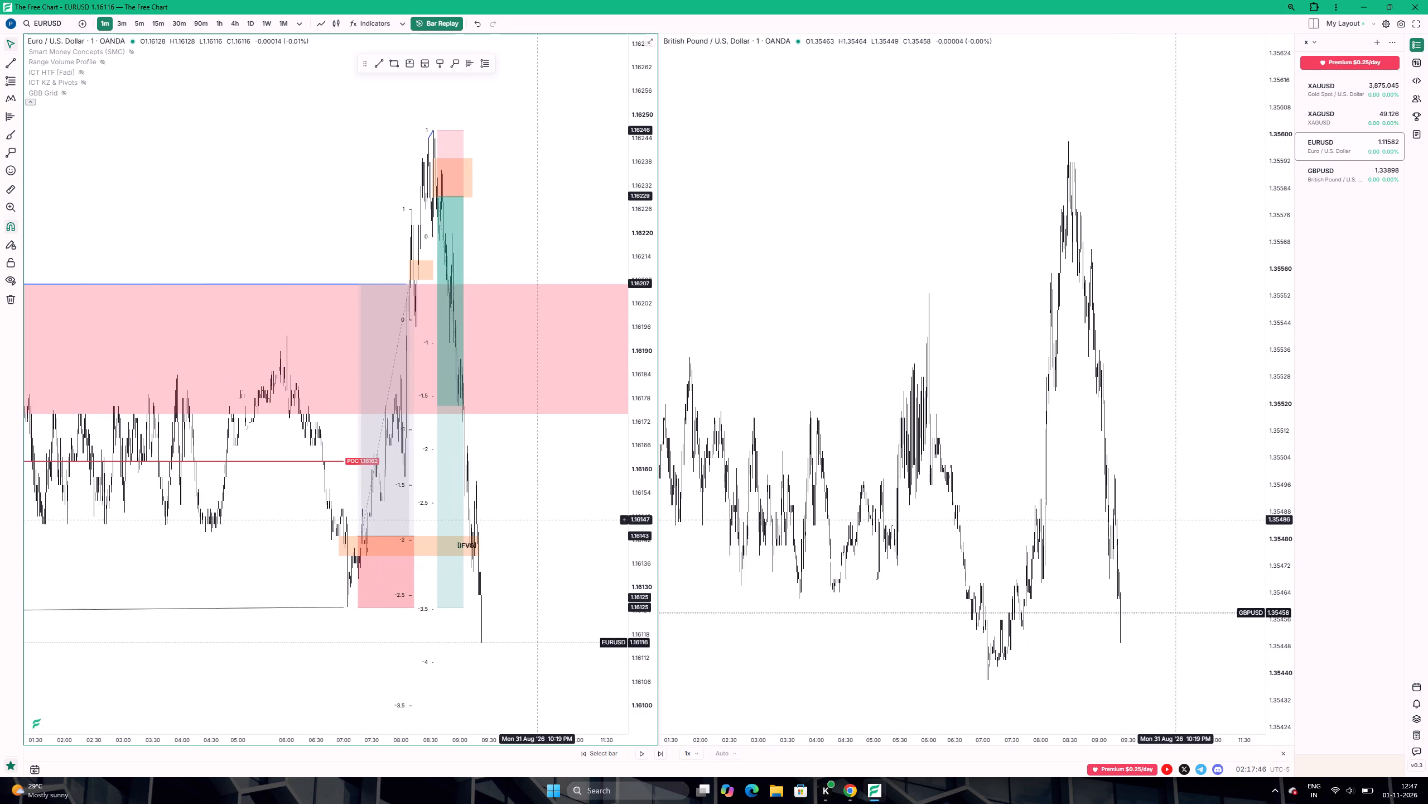
pyautogui.scroll(11, 537, 520)
pyautogui.scroll(-6, 537, 521)
pyautogui.scroll(-1, 430, 474)
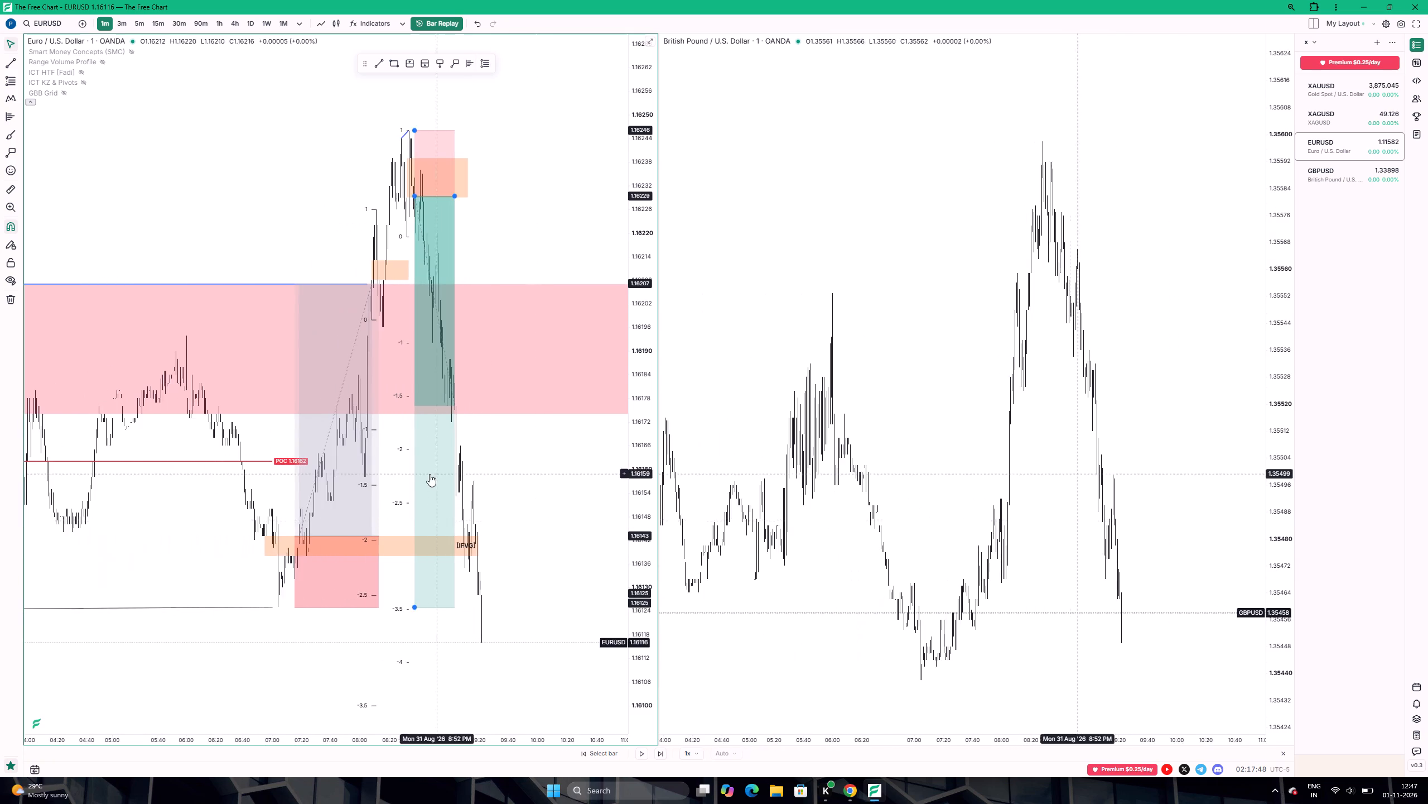
pyautogui.scroll(-13, 430, 474)
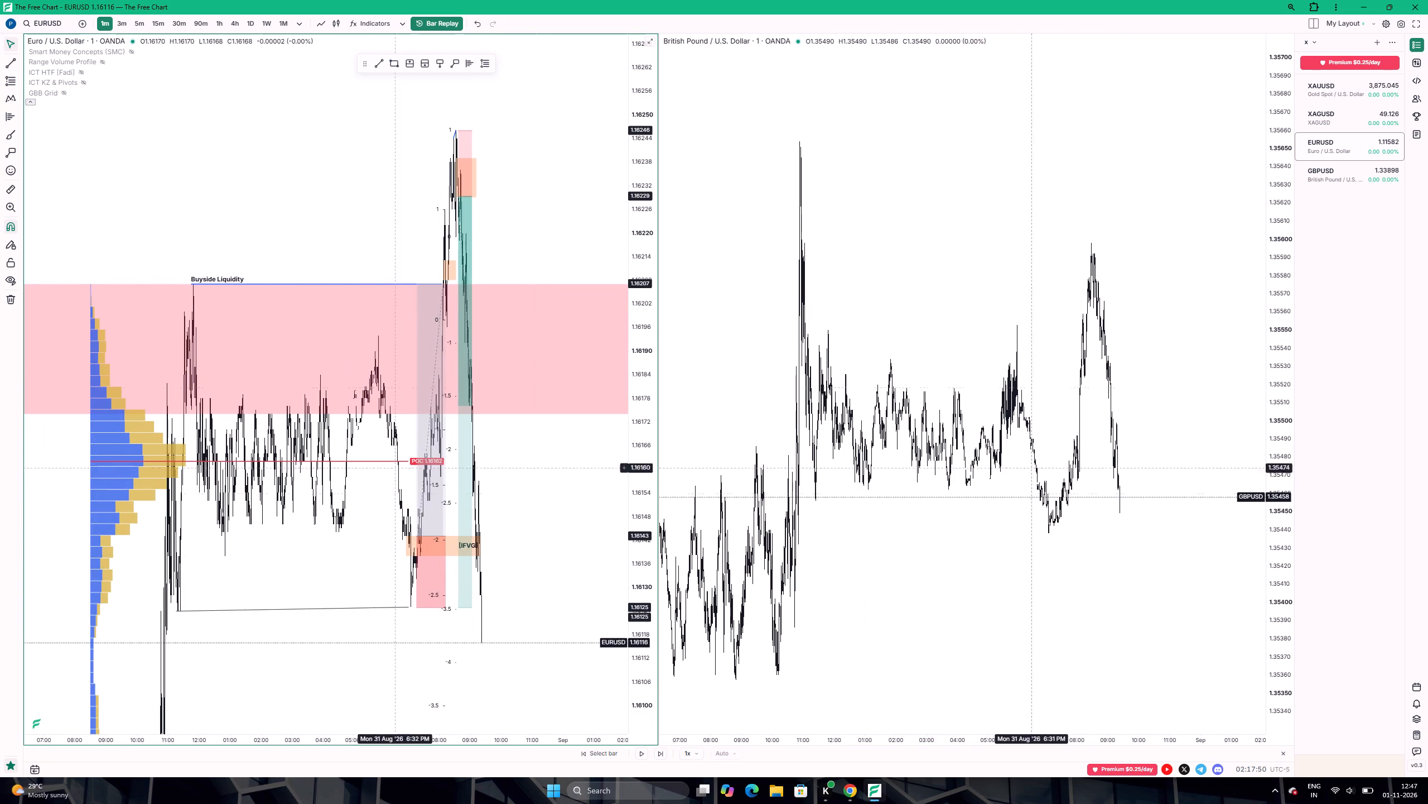
pyautogui.scroll(15, 543, 529)
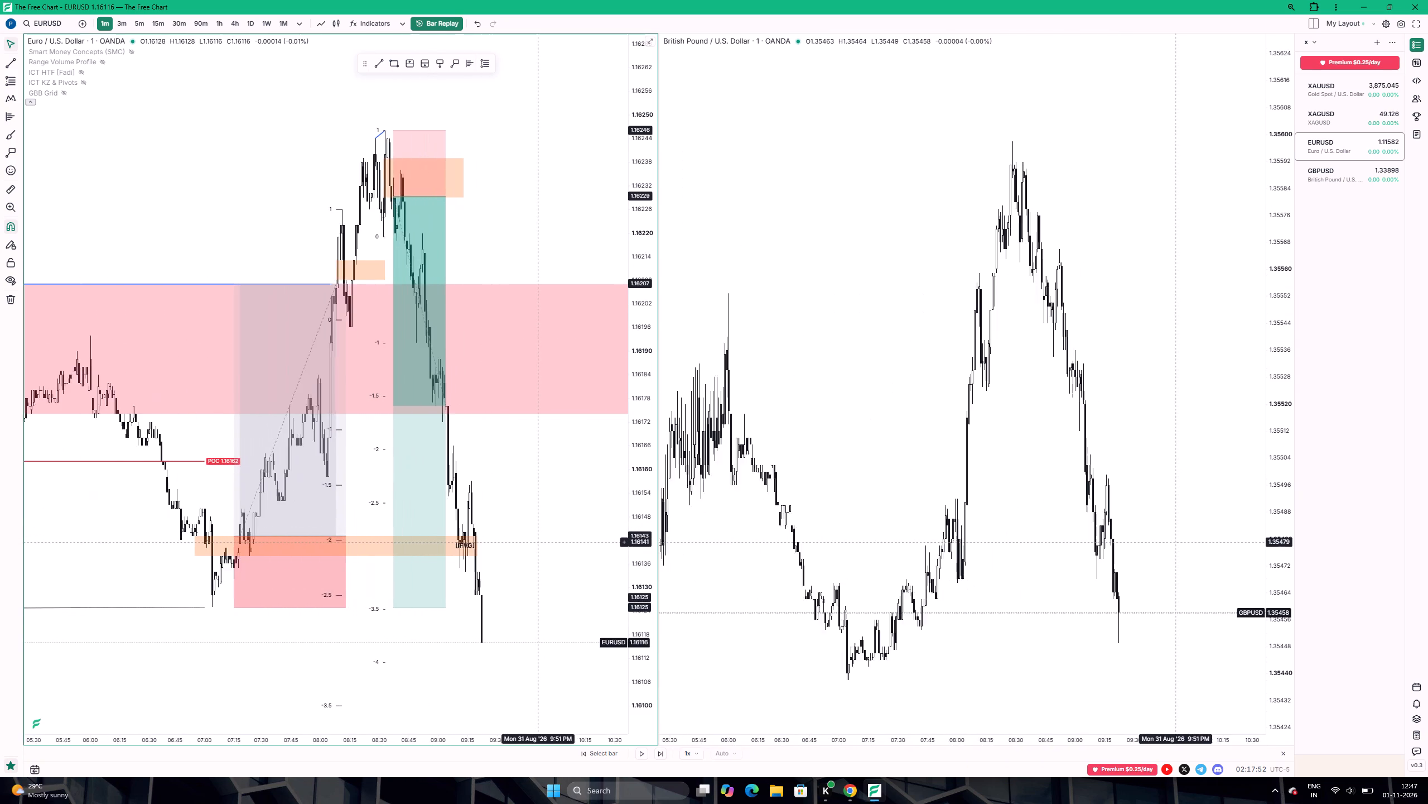
pyautogui.scroll(2, 538, 542)
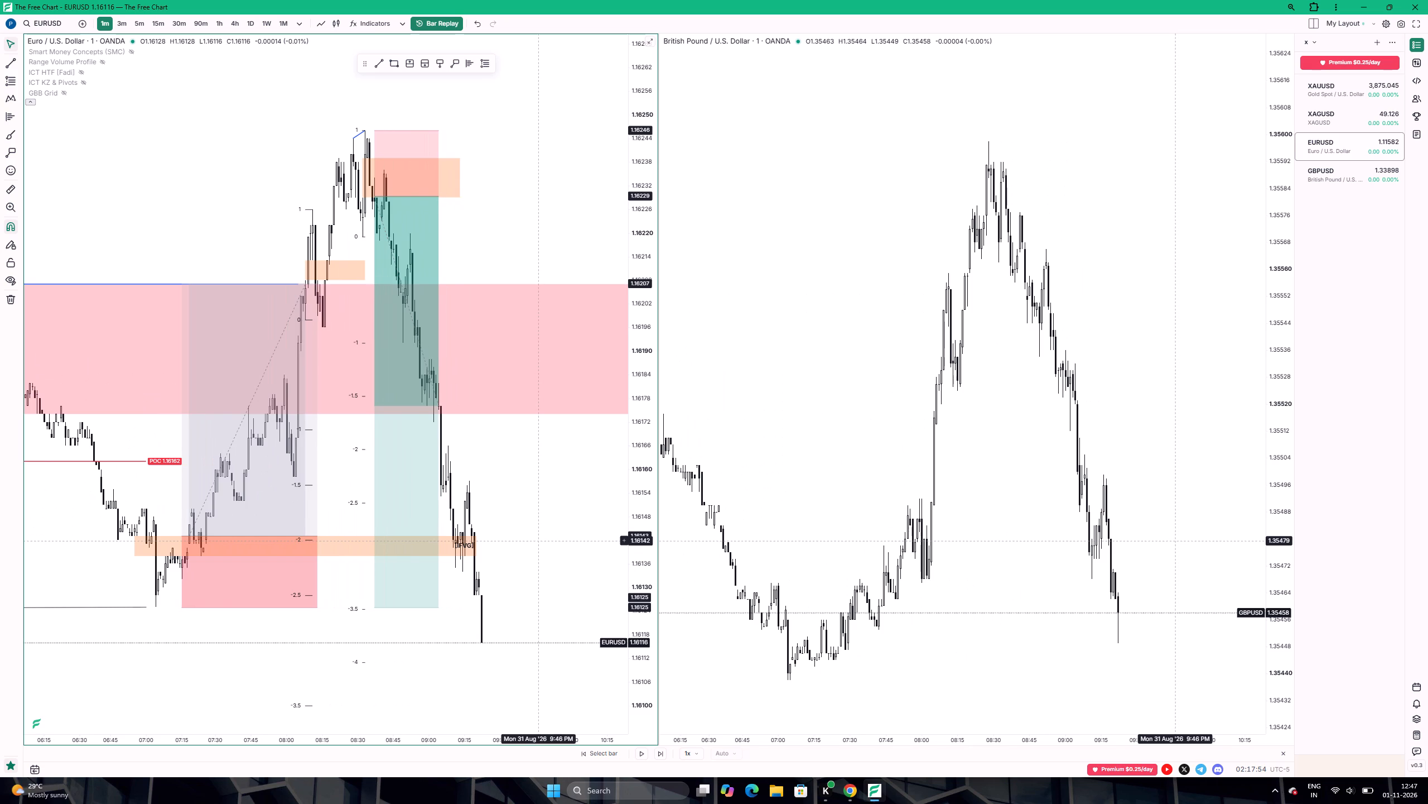
pyautogui.scroll(4, 538, 541)
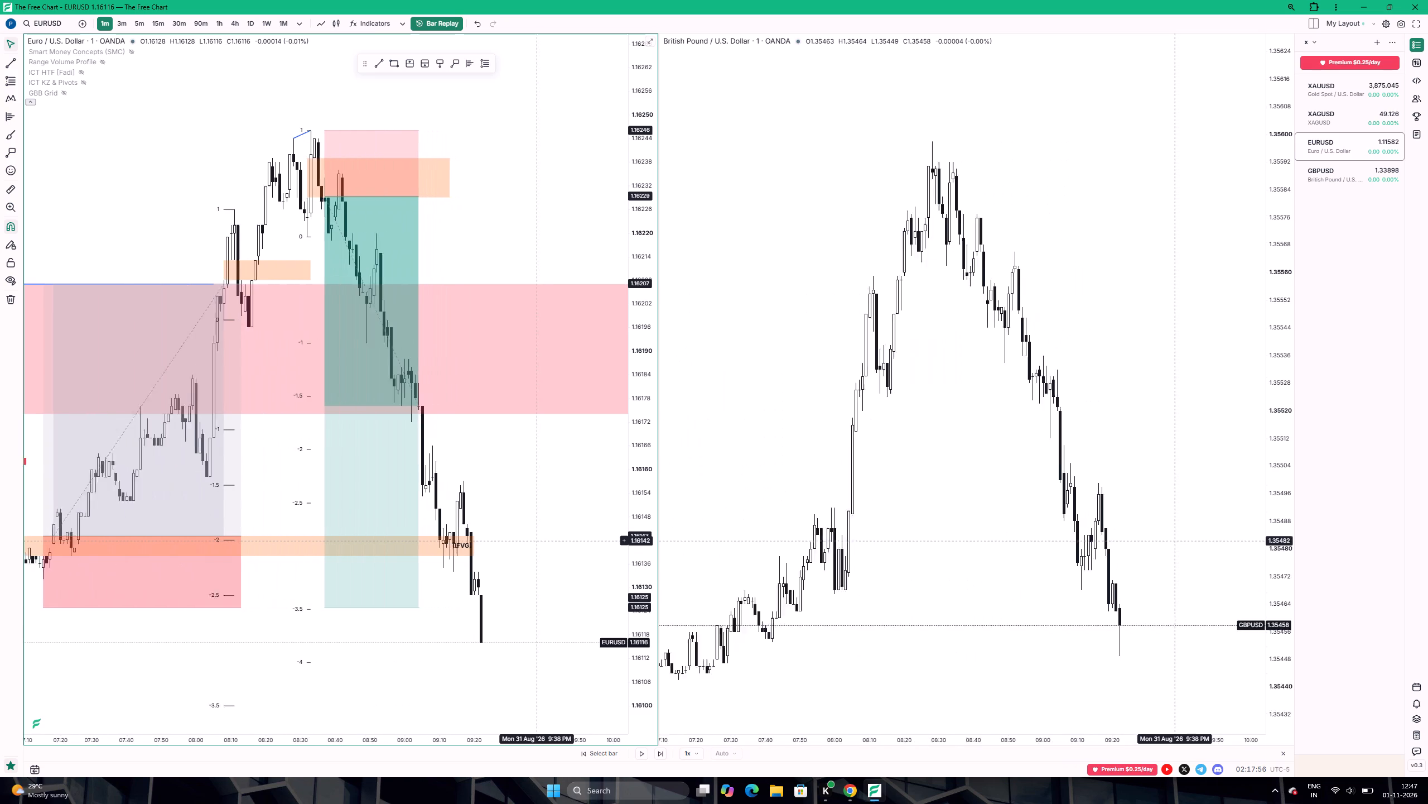
pyautogui.scroll(2, 538, 541)
pyautogui.scroll(-8, 538, 540)
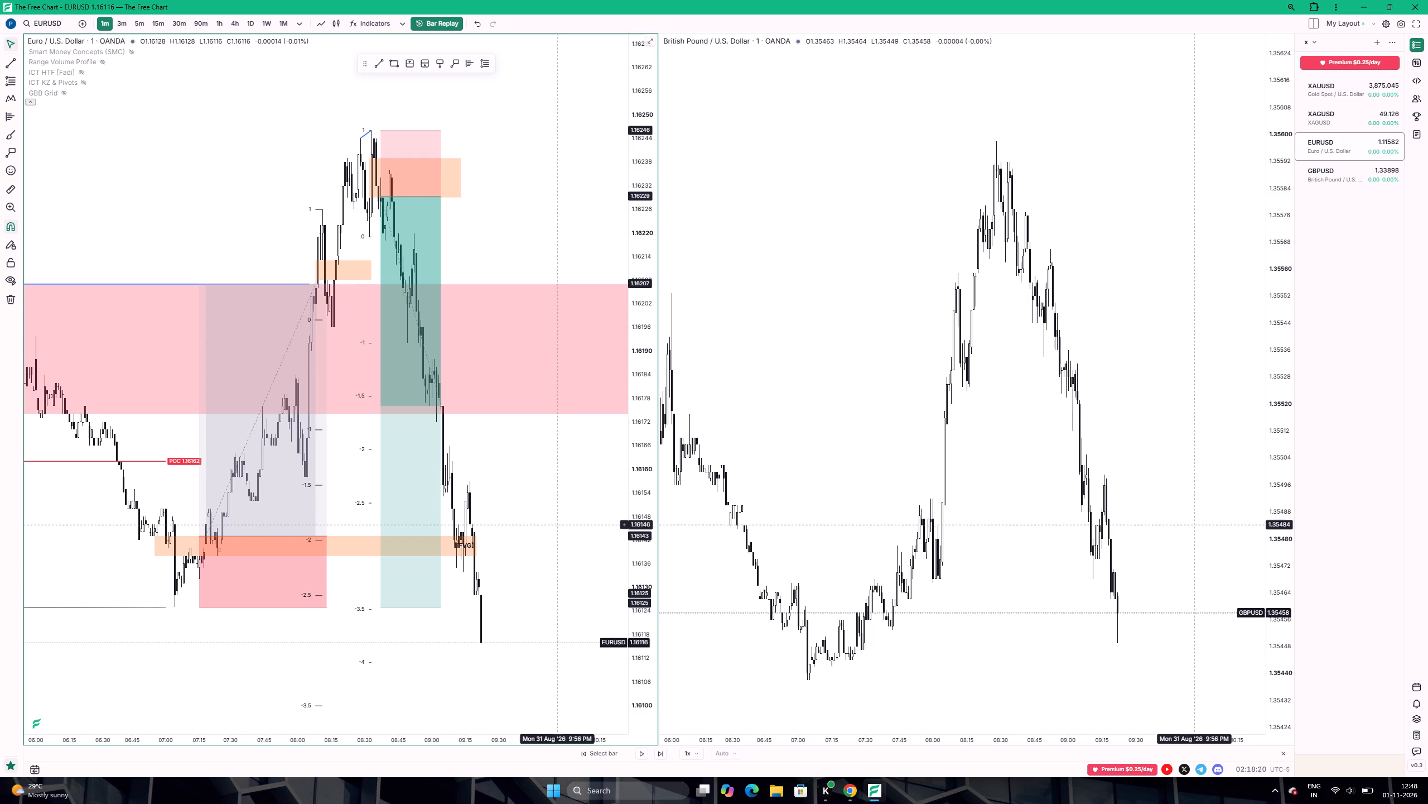
# Shorten the [IFVG] zone on EURUSD so that it ends at about 07:50, and deselect it.
pyautogui.scroll(-2, 556, 524)
pyautogui.scroll(6, 575, 537)
pyautogui.scroll(-5, 566, 534)
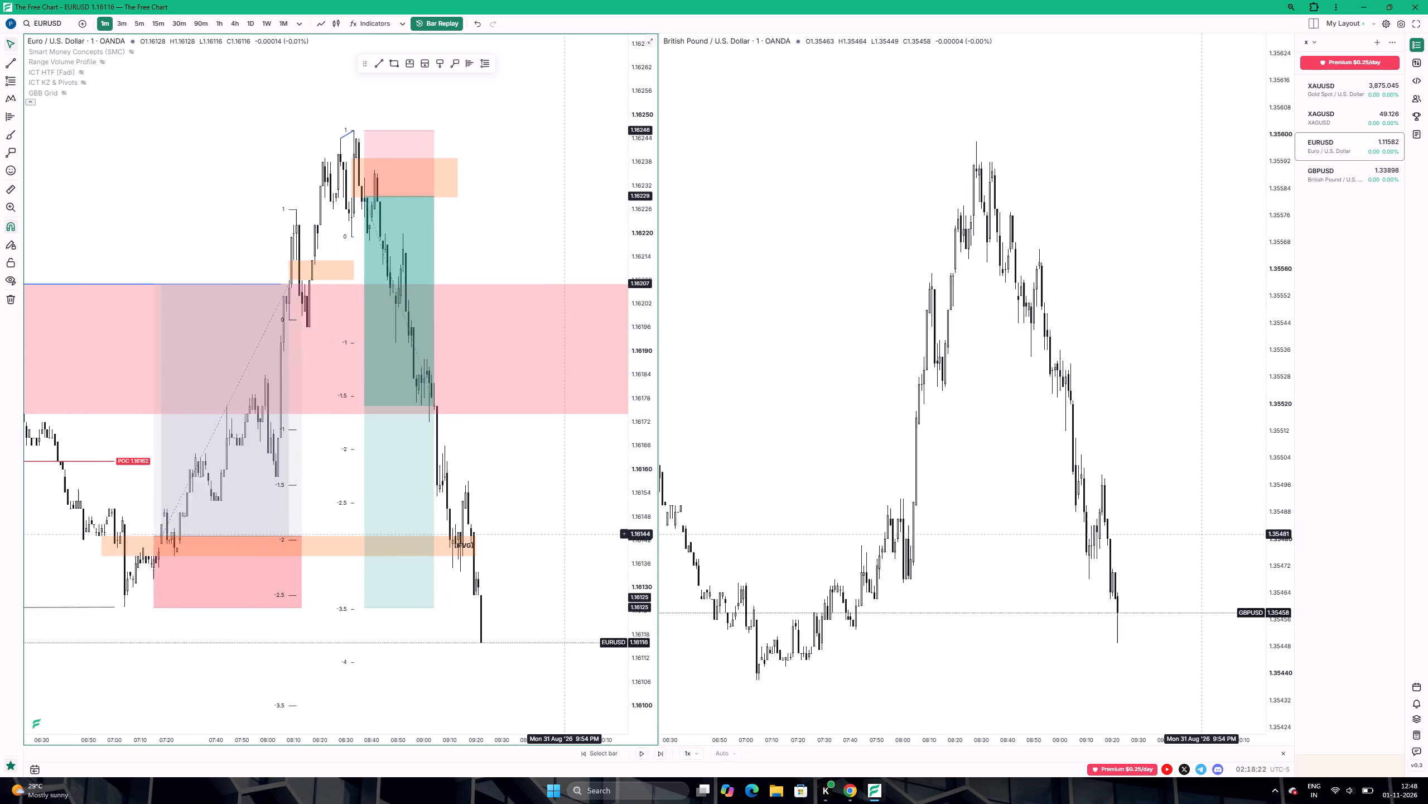
pyautogui.moveTo(476, 546); pyautogui.dragTo(296, 547)
pyautogui.click(466, 544)
# Compare the EURUSD and GBPUSD one-minute swings from the earlier range to the latest replay bar.
pyautogui.scroll(-5, 472, 552)
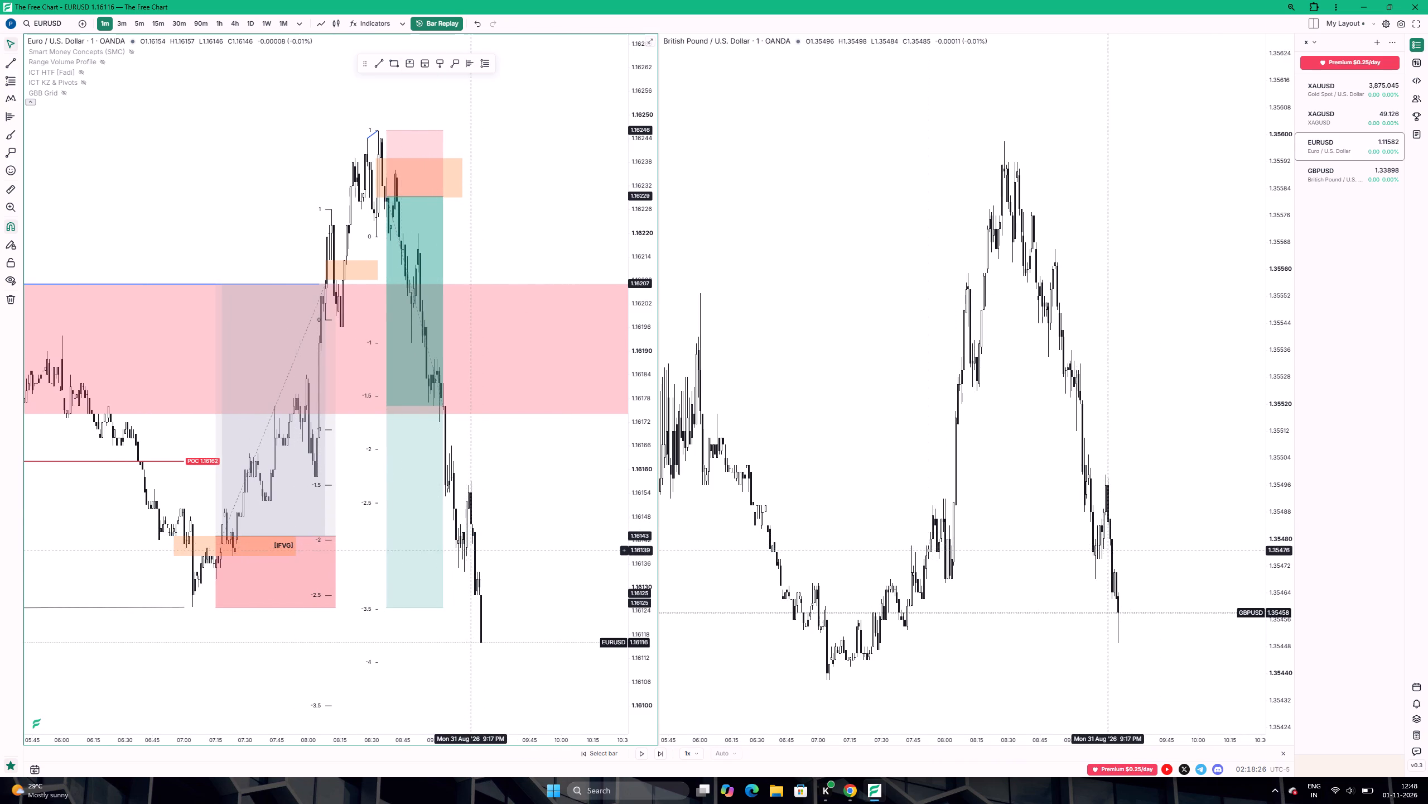
pyautogui.scroll(-4, 483, 554)
pyautogui.scroll(11, 526, 576)
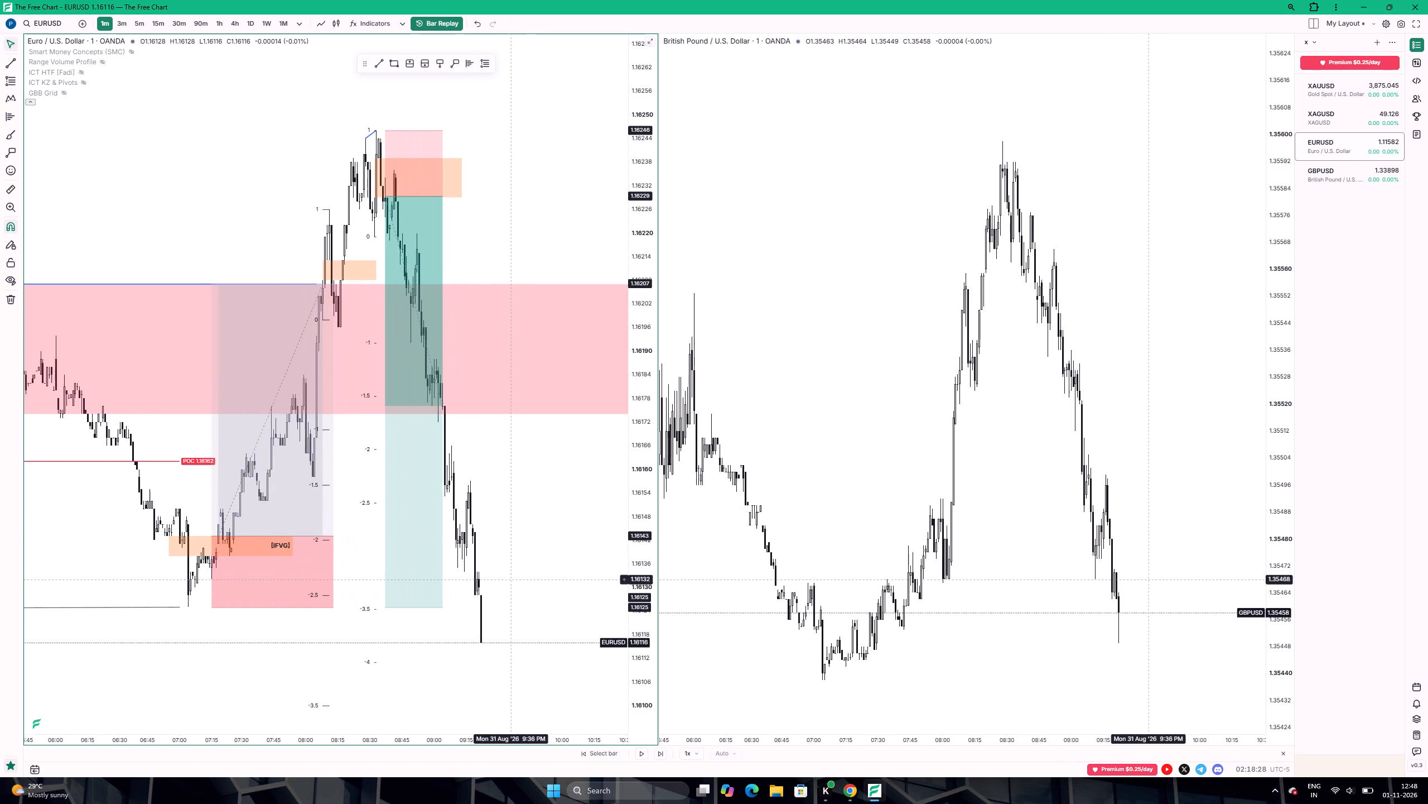
pyautogui.scroll(-1, 522, 585)
pyautogui.scroll(-3, 865, 542)
pyautogui.scroll(-2, 922, 524)
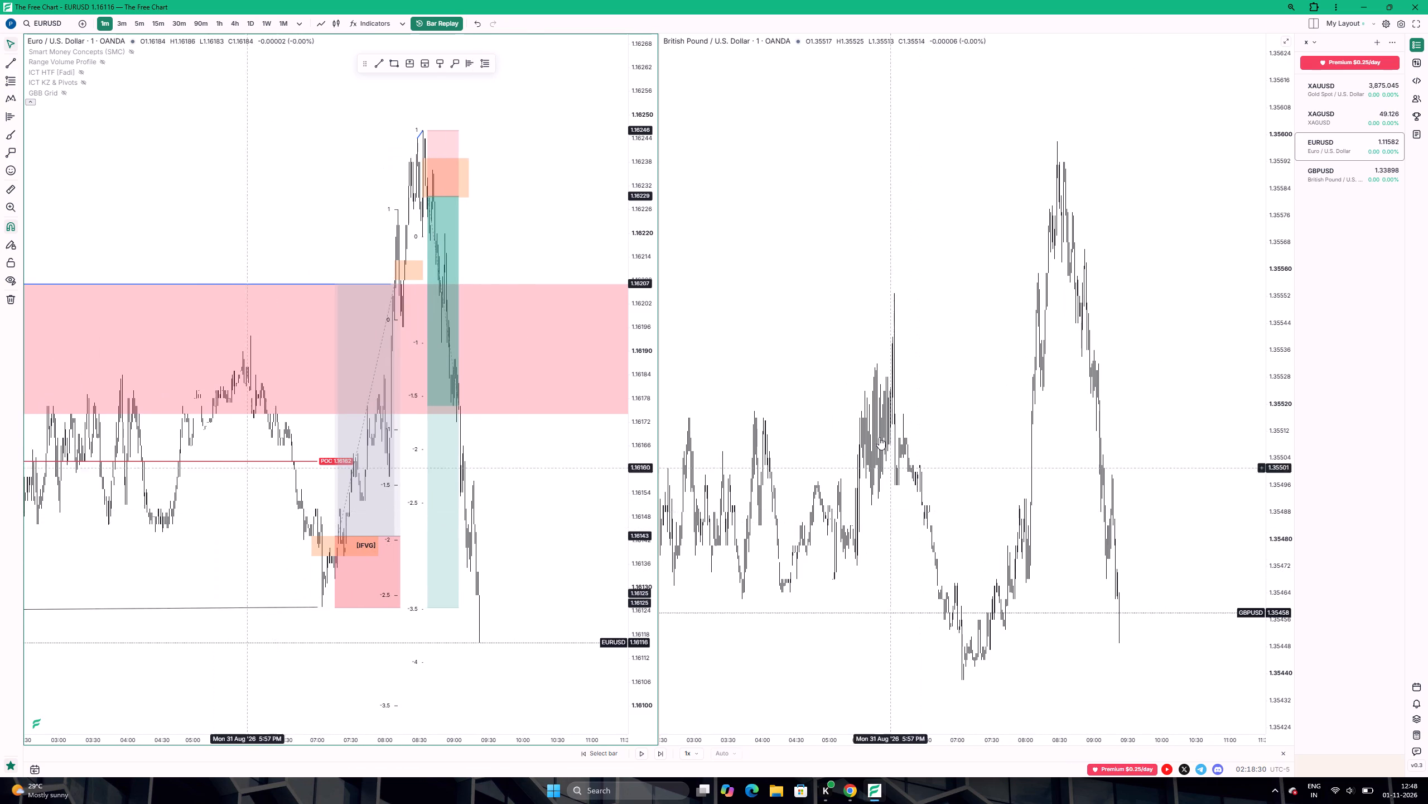
pyautogui.rightClick(896, 444)
pyautogui.click(890, 342)
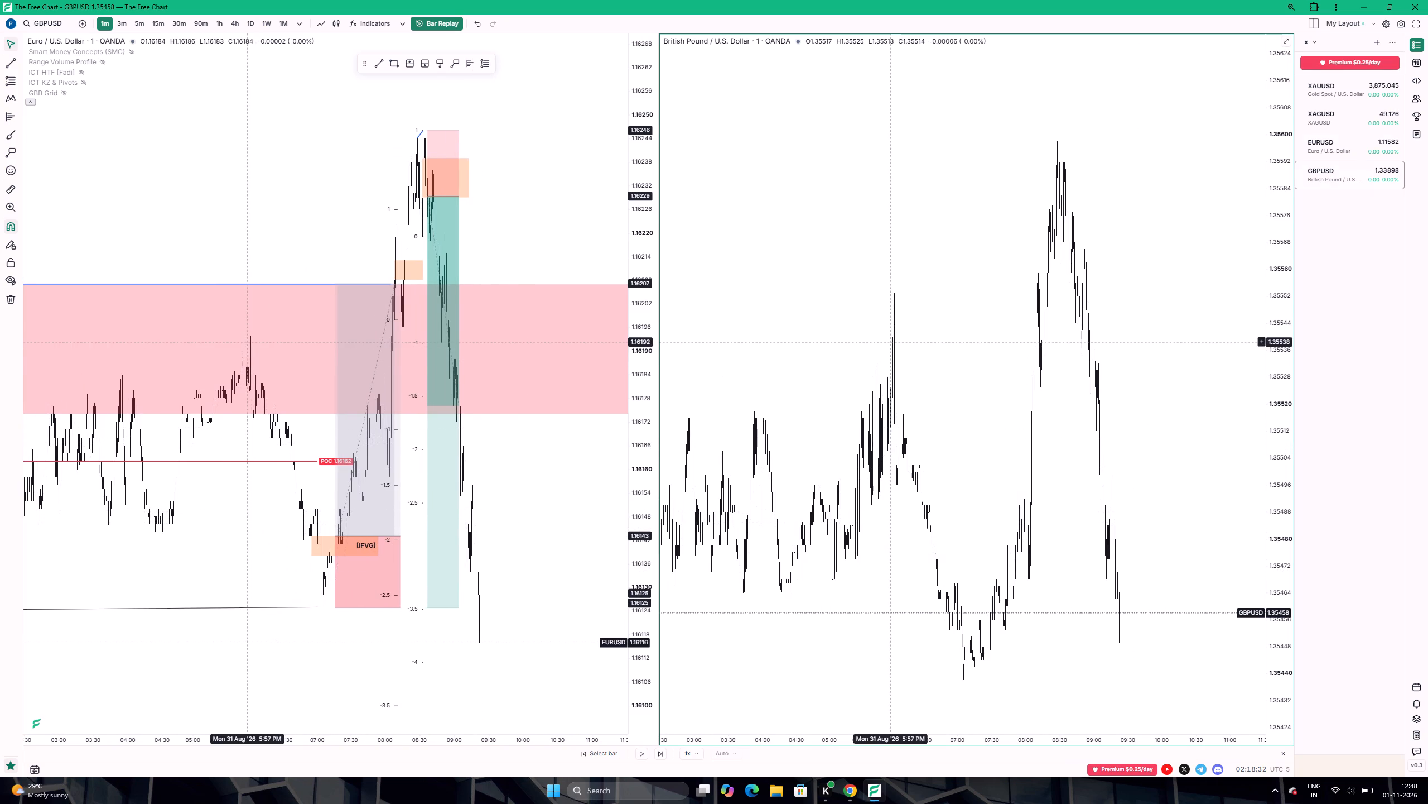
pyautogui.scroll(-6, 899, 368)
pyautogui.scroll(1, 899, 370)
pyautogui.scroll(-5, 899, 372)
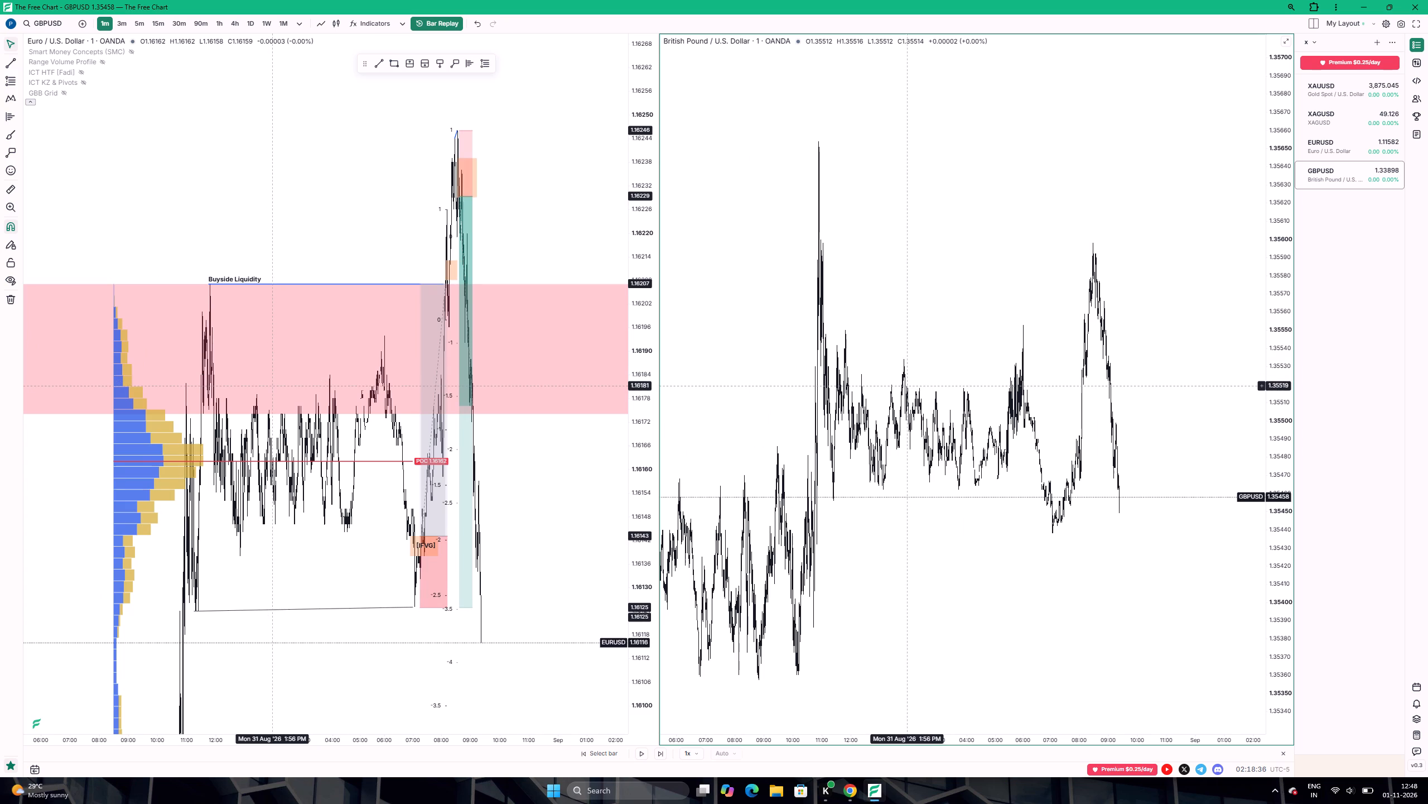
pyautogui.scroll(3, 566, 196)
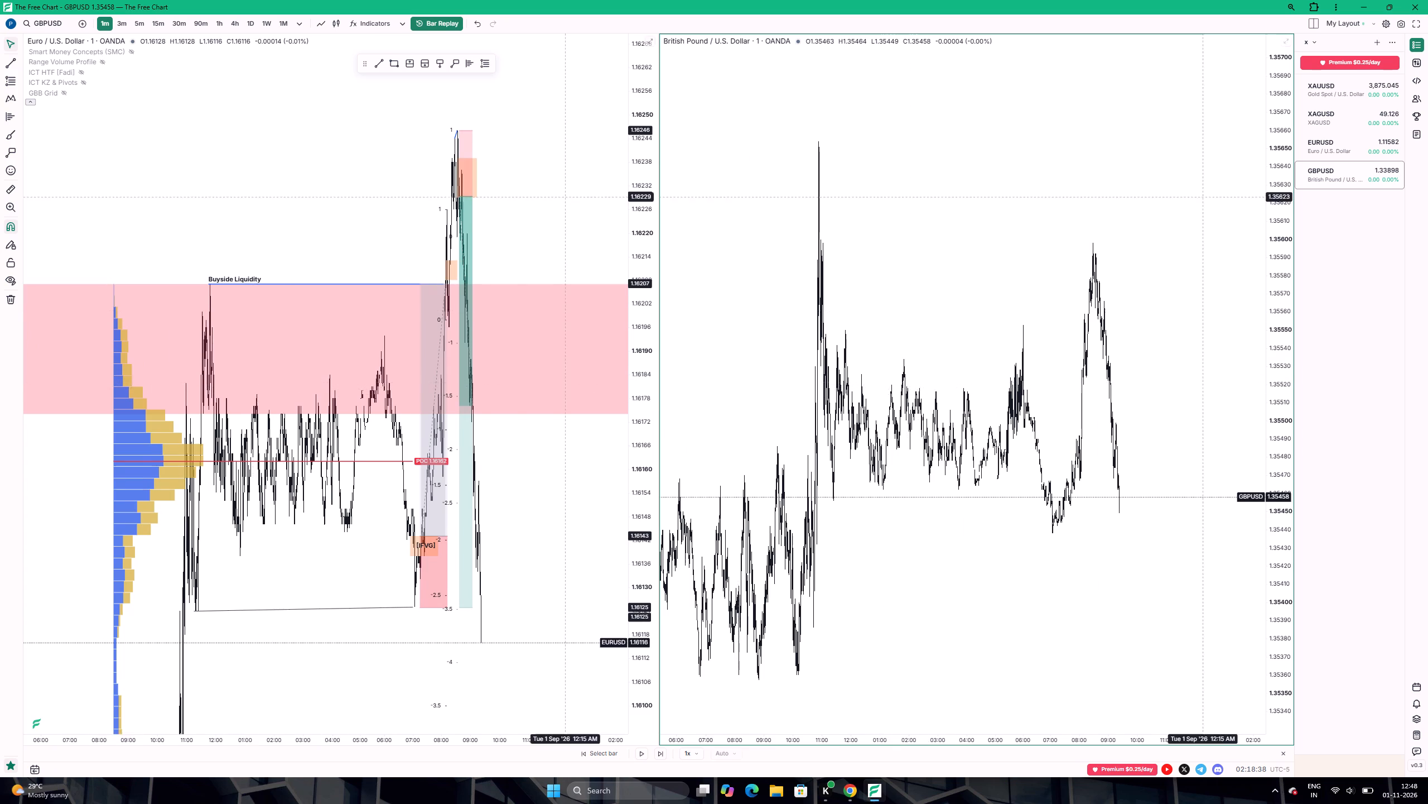
pyautogui.scroll(1, 567, 185)
# Draw a range volume profile on EURUSD from the low at about 11:15 to the swing high near 08:30.
pyautogui.moveTo(519, 211); pyautogui.dragTo(529, 208)
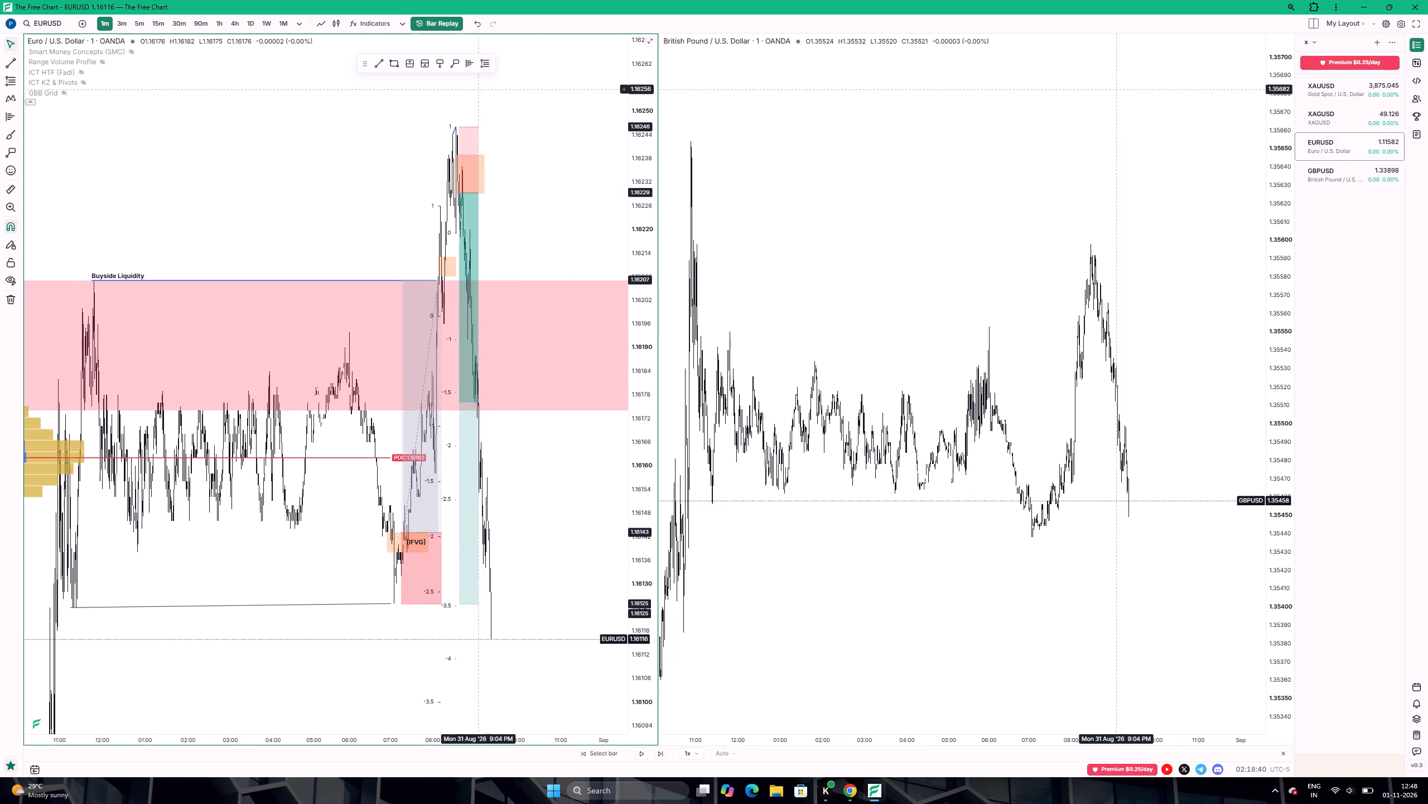
pyautogui.click(470, 65)
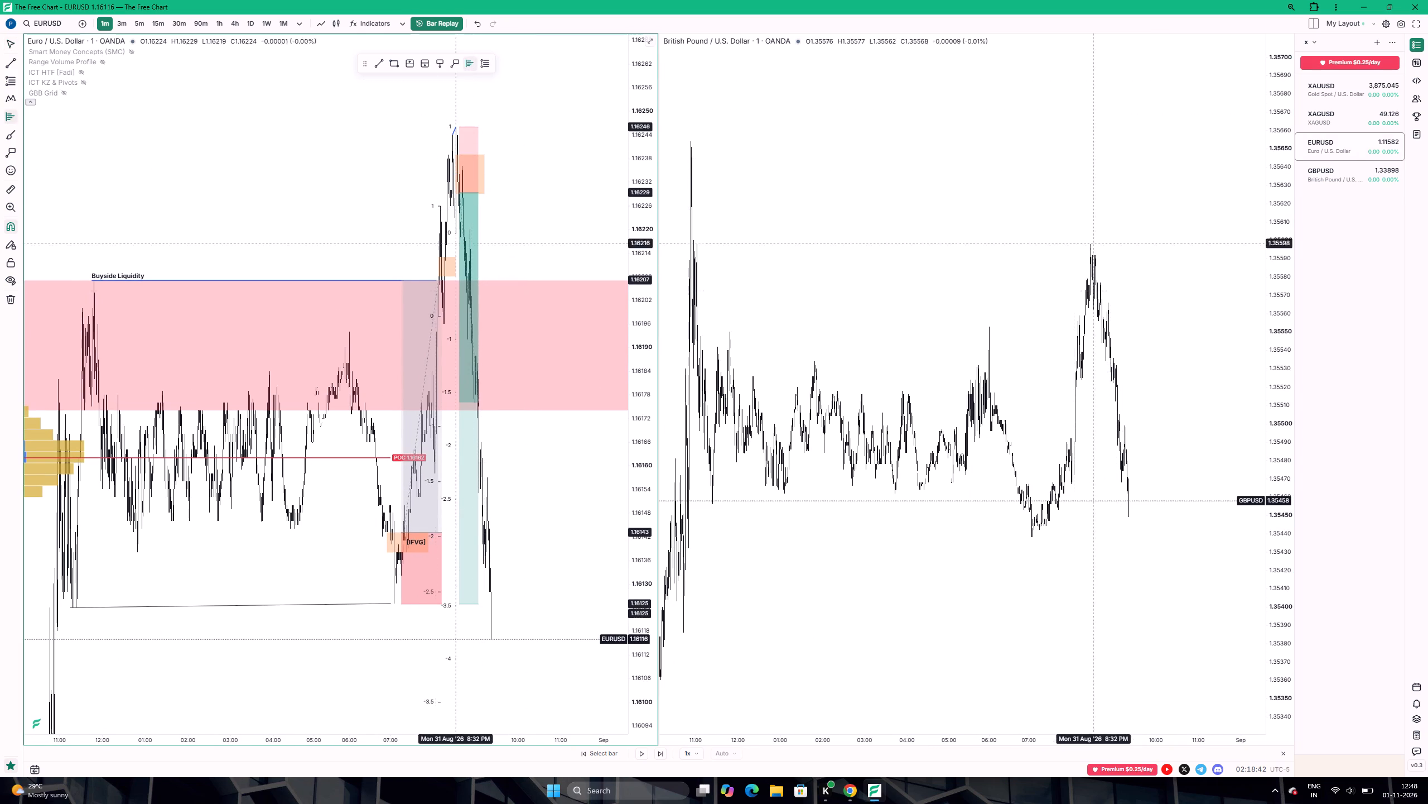
pyautogui.click(71, 604)
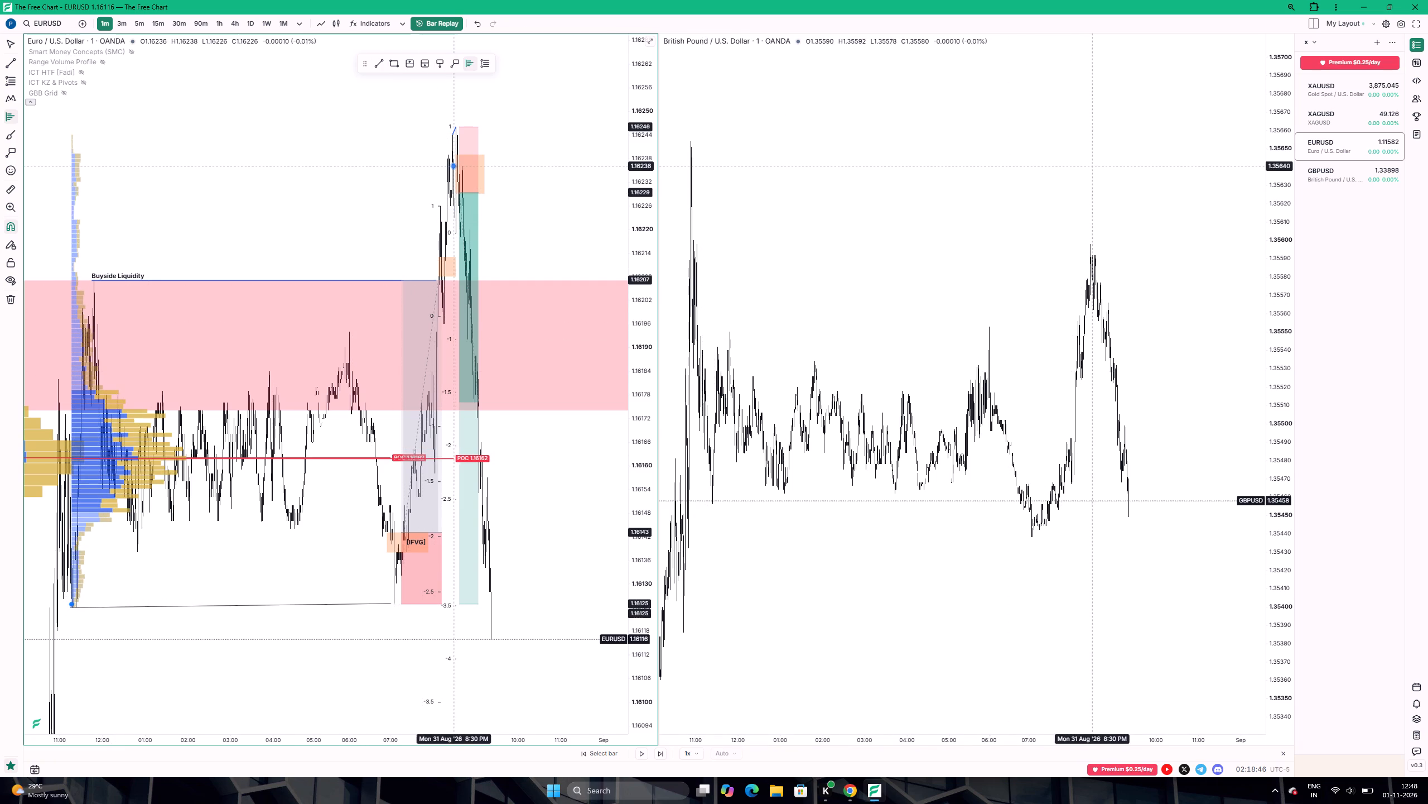
pyautogui.click(456, 133)
pyautogui.click(529, 284)
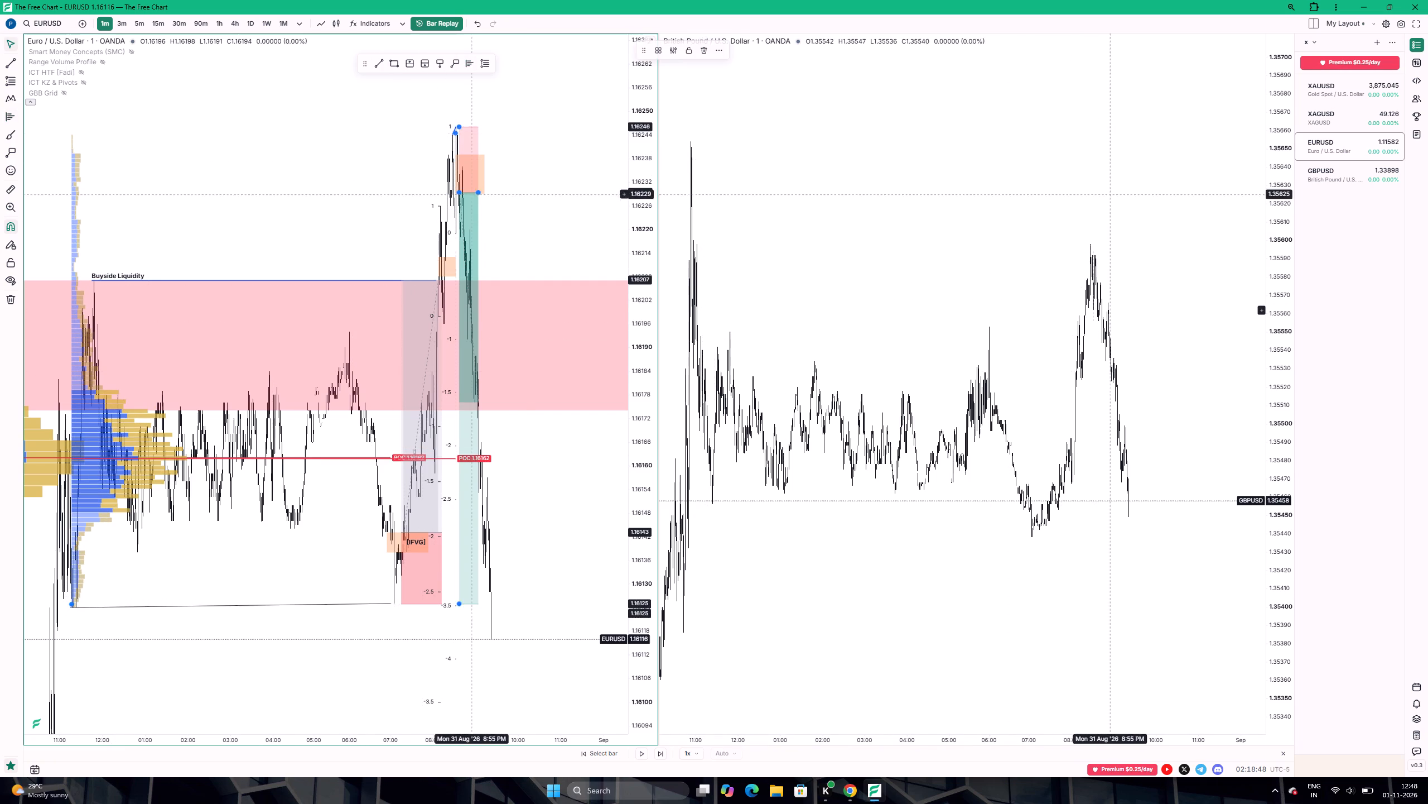
# Move the new volume profile's start to about 04:35 and pull its end anchor onto the swing high near 08:30.
pyautogui.scroll(-5, 542, 300)
pyautogui.scroll(5, 544, 309)
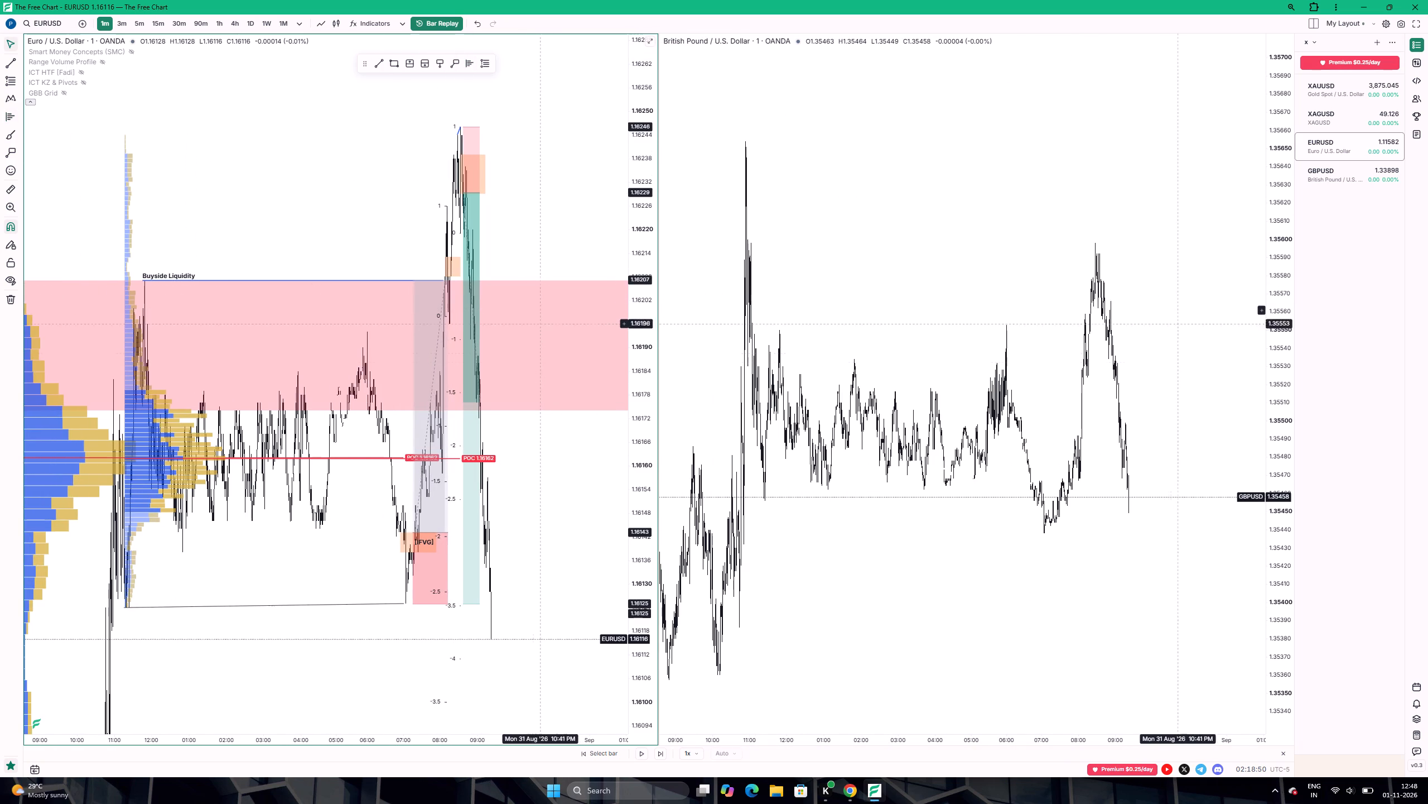
pyautogui.moveTo(142, 383); pyautogui.dragTo(229, 392)
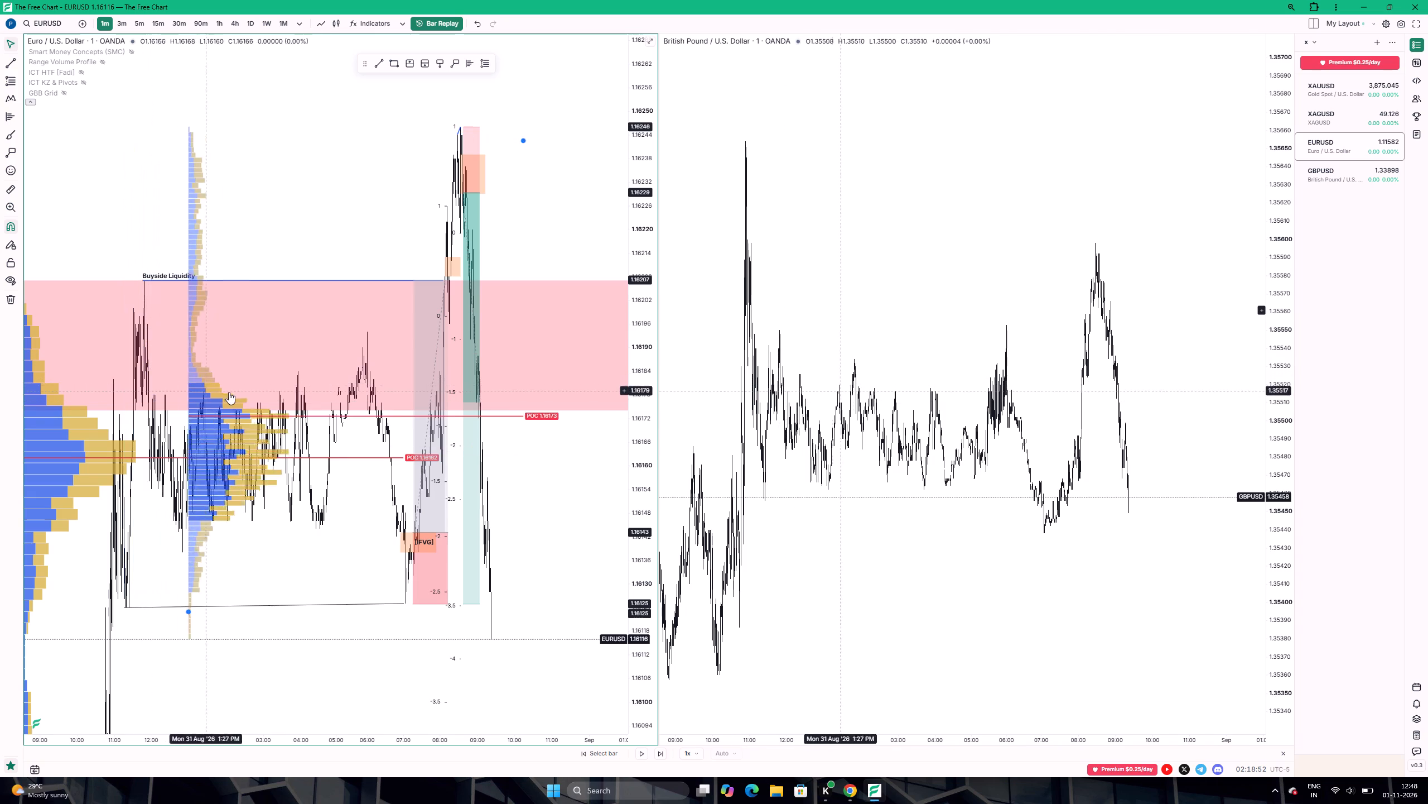
pyautogui.moveTo(229, 392); pyautogui.dragTo(343, 392)
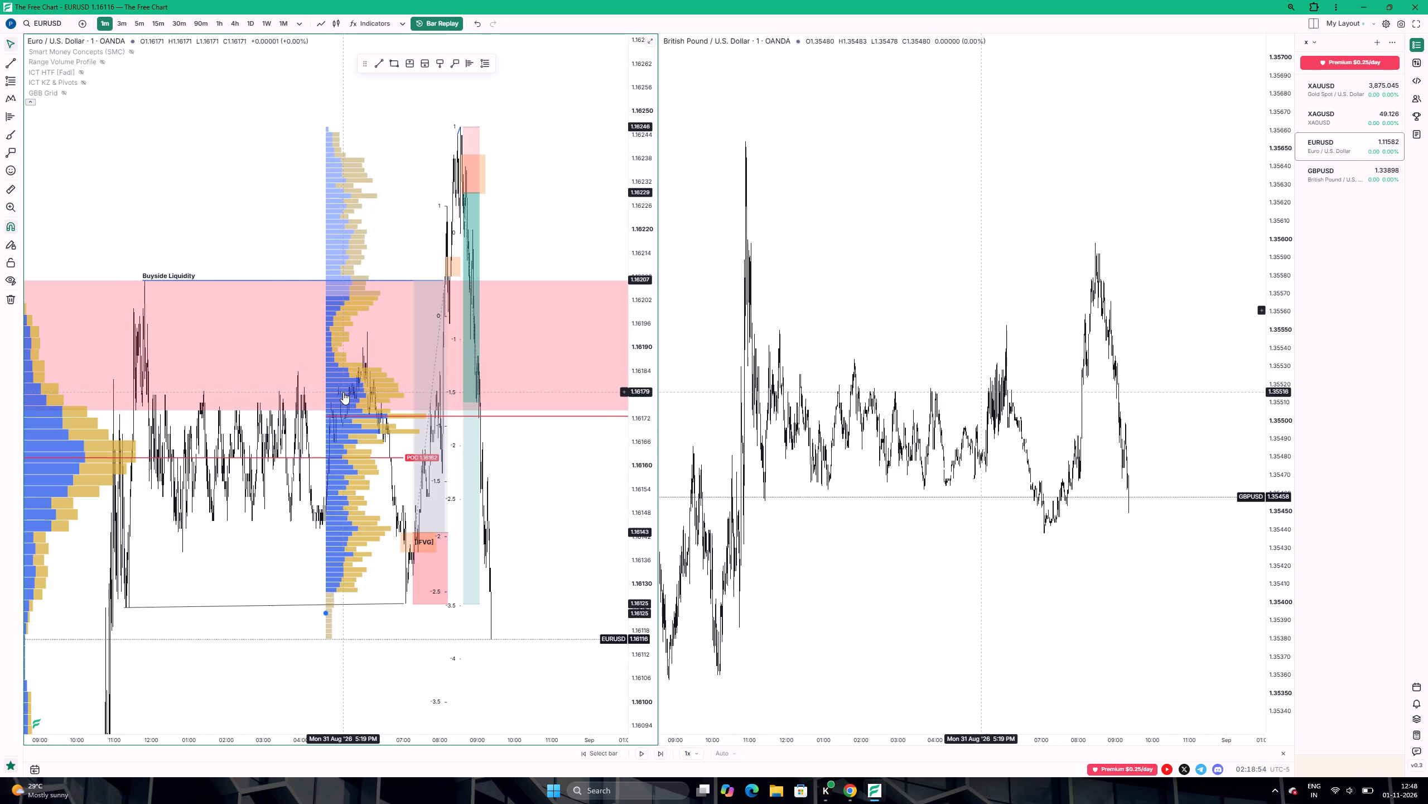
pyautogui.moveTo(343, 392); pyautogui.dragTo(396, 396)
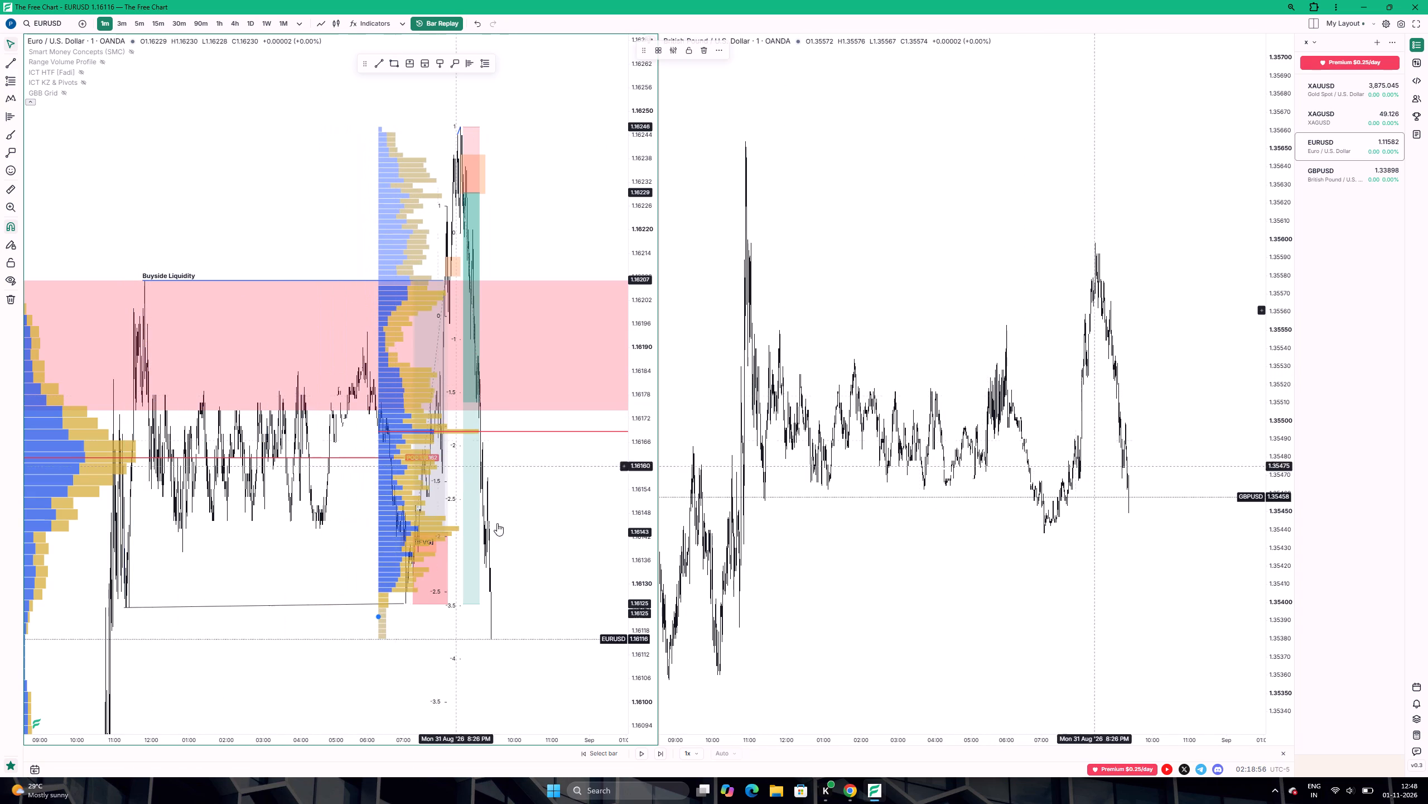
pyautogui.moveTo(558, 521); pyautogui.dragTo(351, 475)
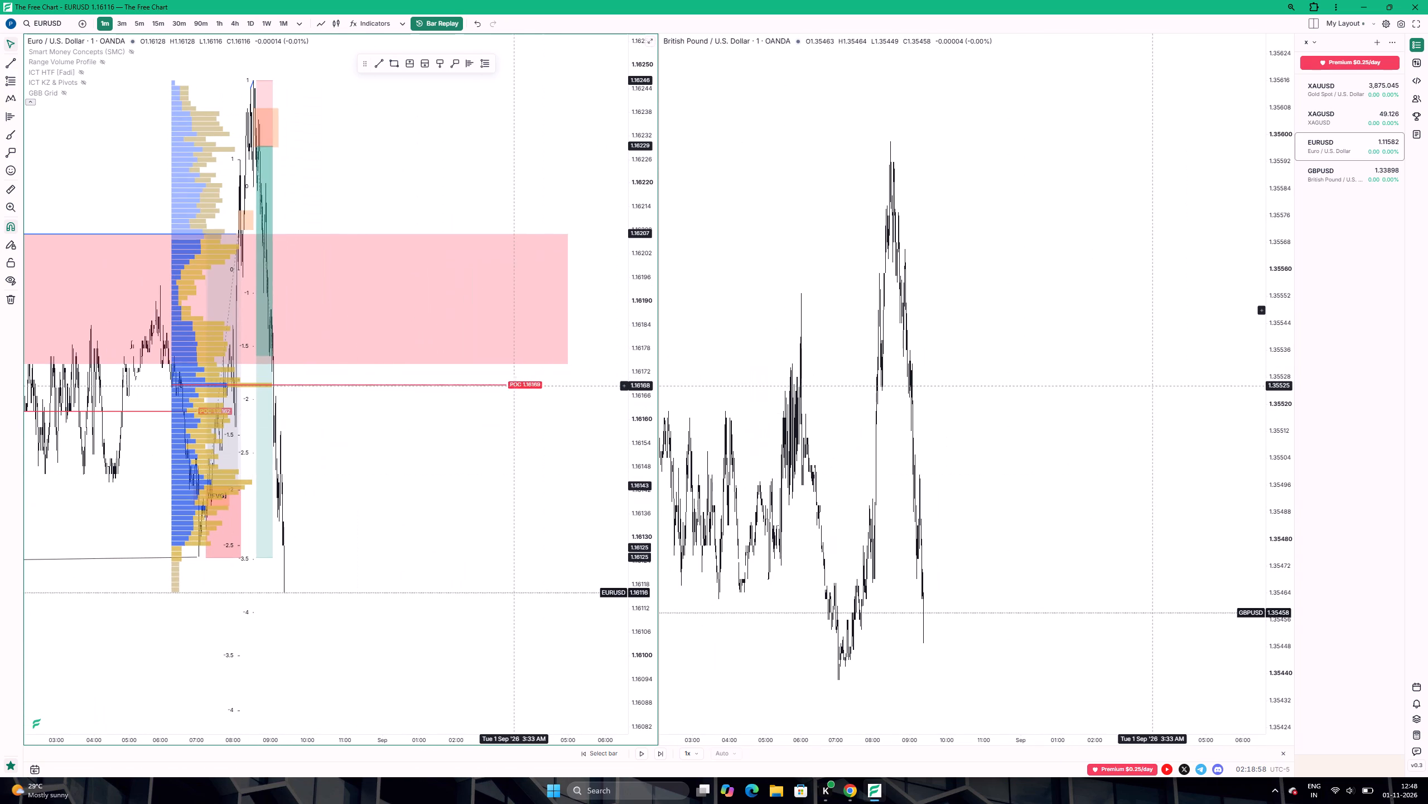
pyautogui.click(514, 386)
pyautogui.moveTo(489, 386); pyautogui.dragTo(432, 382)
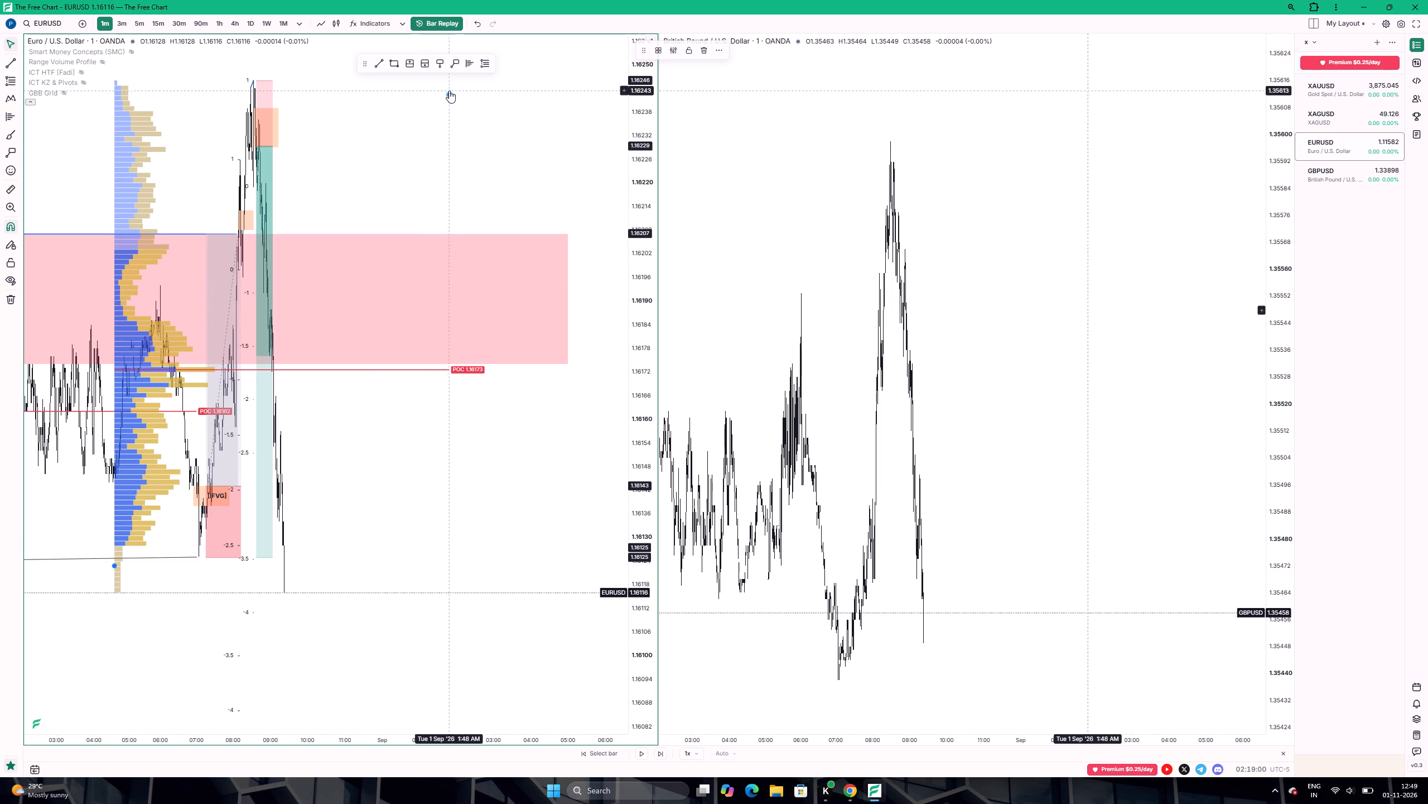
pyautogui.moveTo(449, 92); pyautogui.dragTo(253, 117)
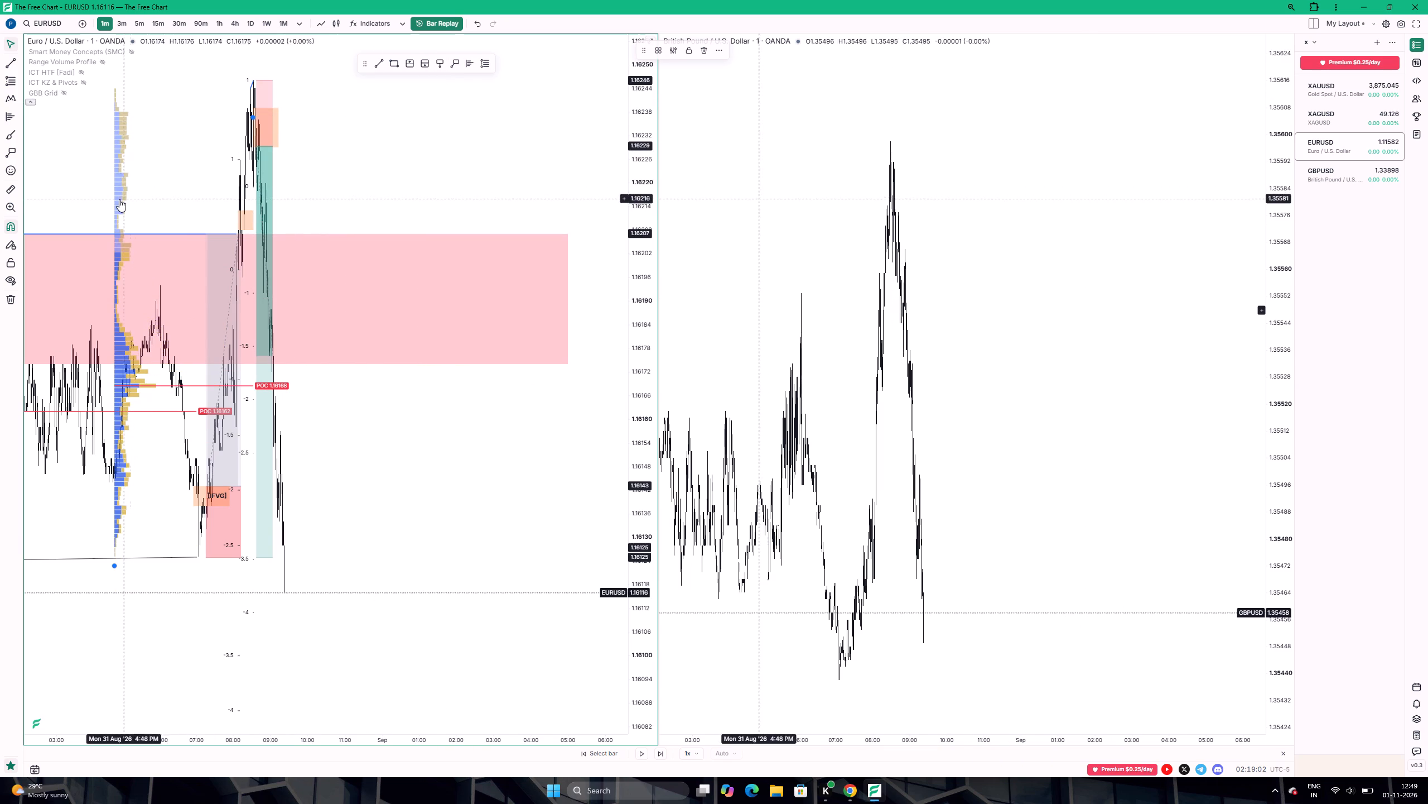
# Move the whole volume profile later so that it starts at about 06:45.
pyautogui.moveTo(119, 200); pyautogui.dragTo(204, 209)
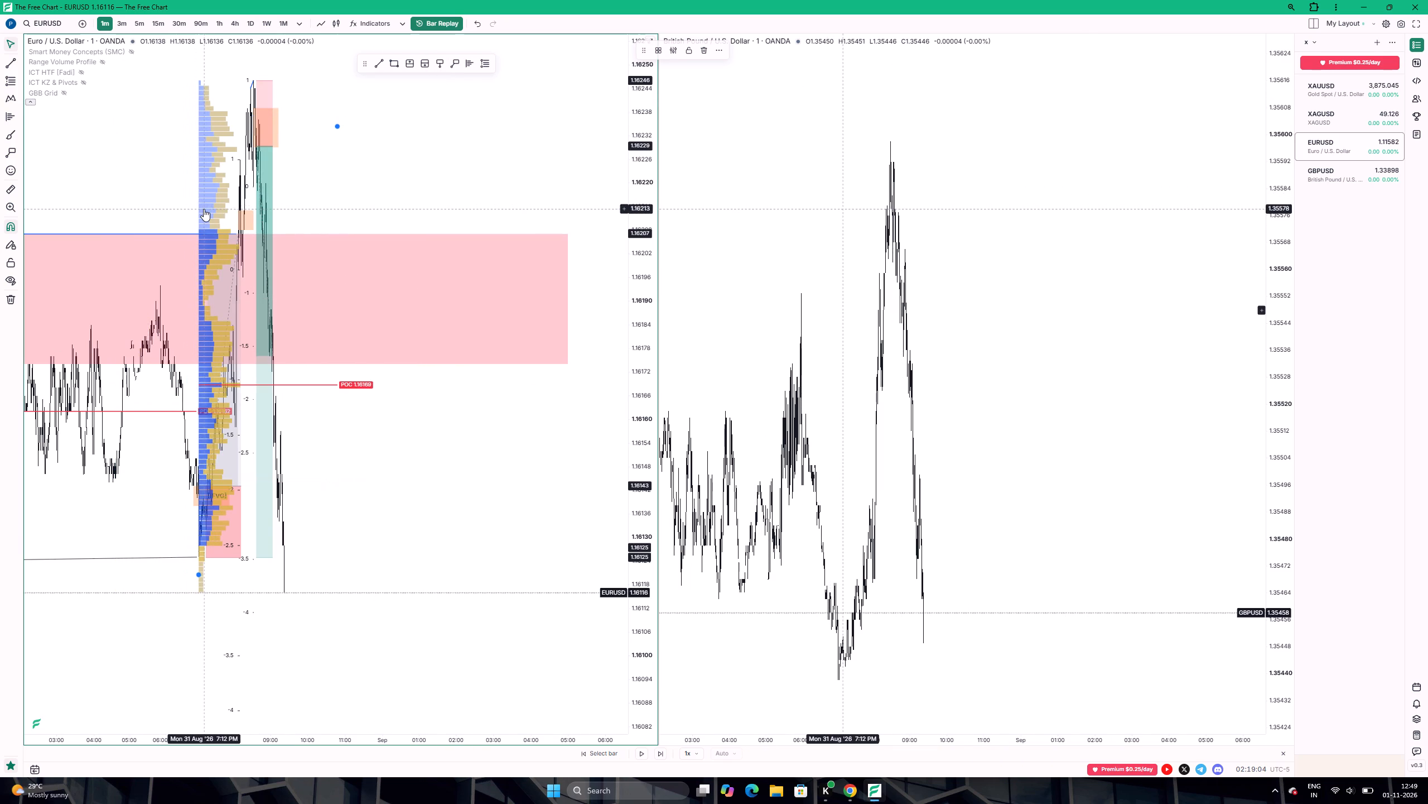
pyautogui.moveTo(204, 209); pyautogui.dragTo(193, 212)
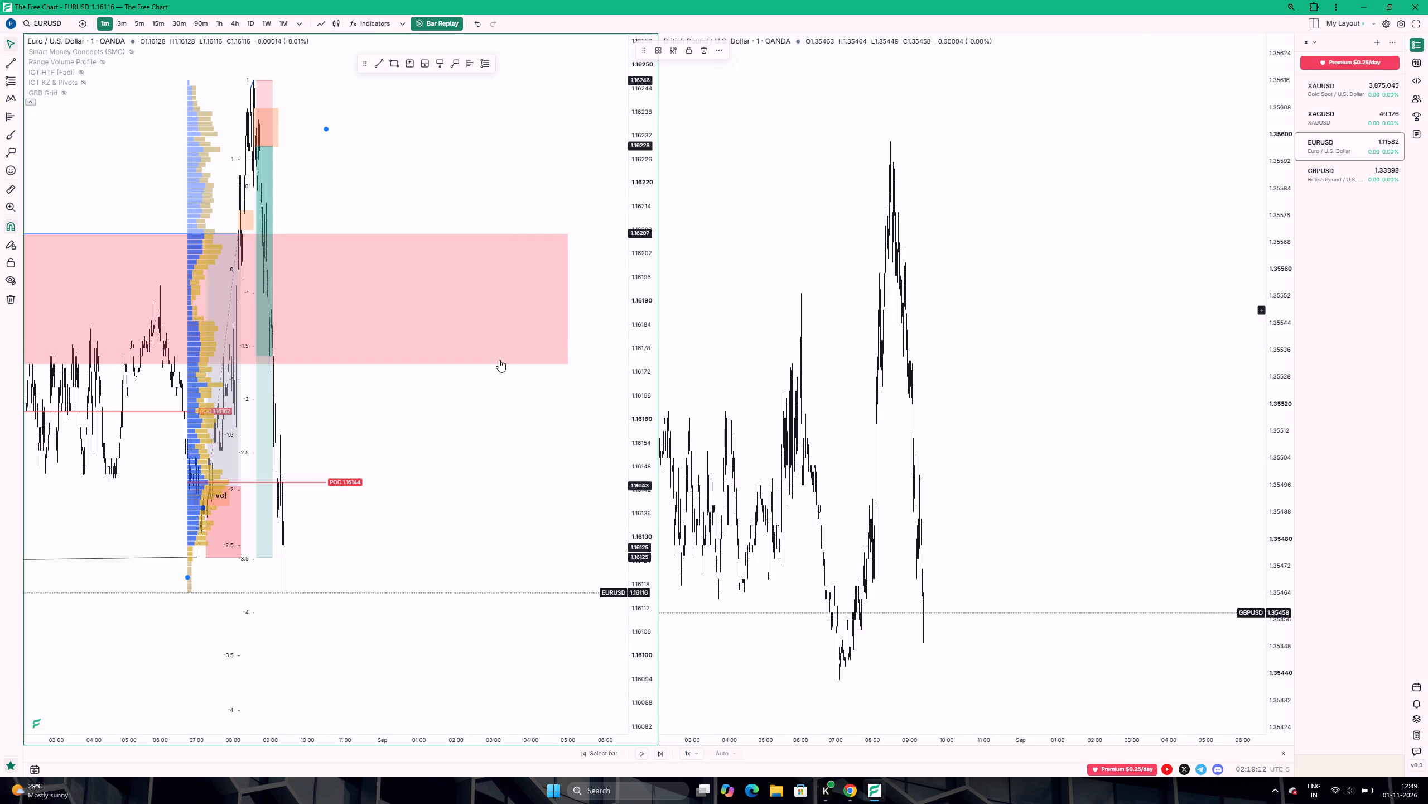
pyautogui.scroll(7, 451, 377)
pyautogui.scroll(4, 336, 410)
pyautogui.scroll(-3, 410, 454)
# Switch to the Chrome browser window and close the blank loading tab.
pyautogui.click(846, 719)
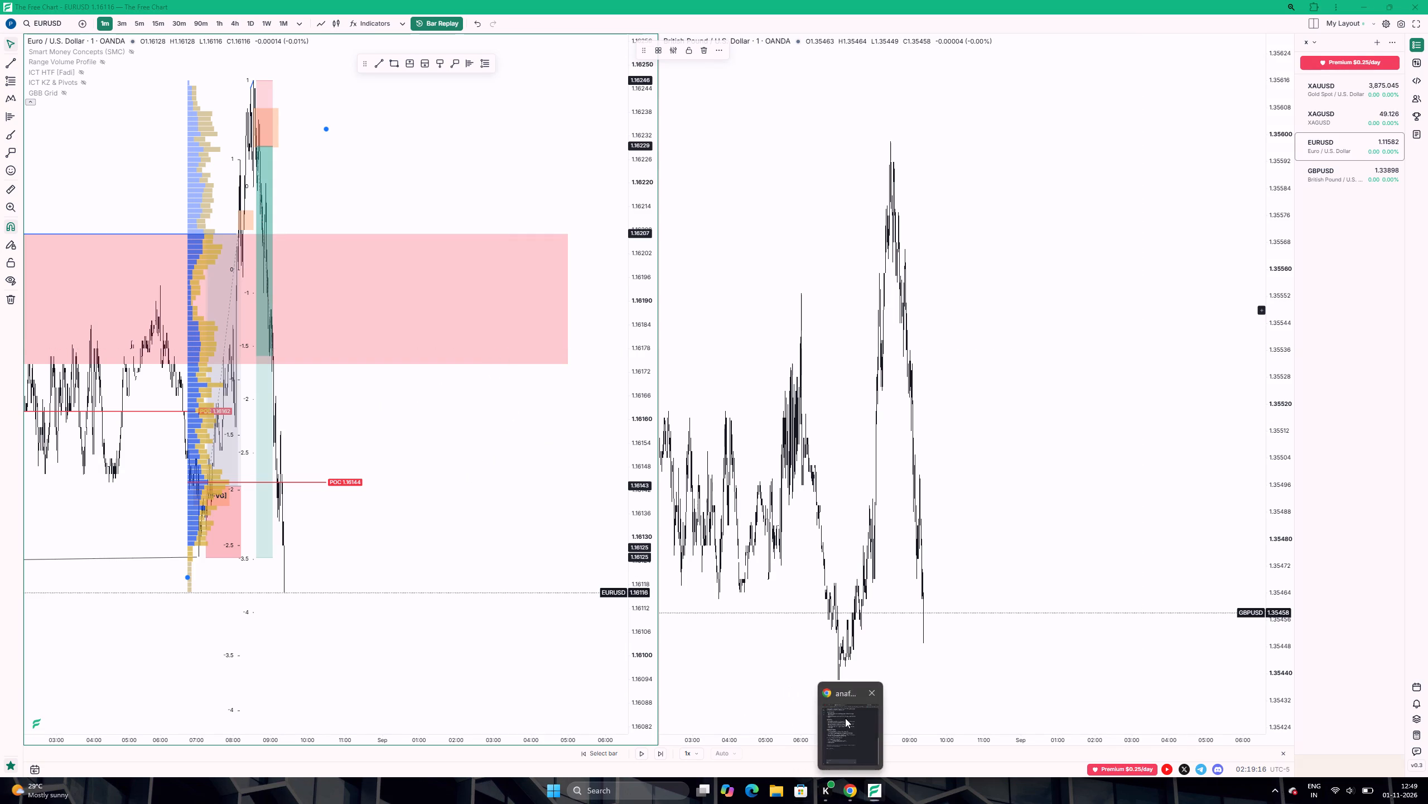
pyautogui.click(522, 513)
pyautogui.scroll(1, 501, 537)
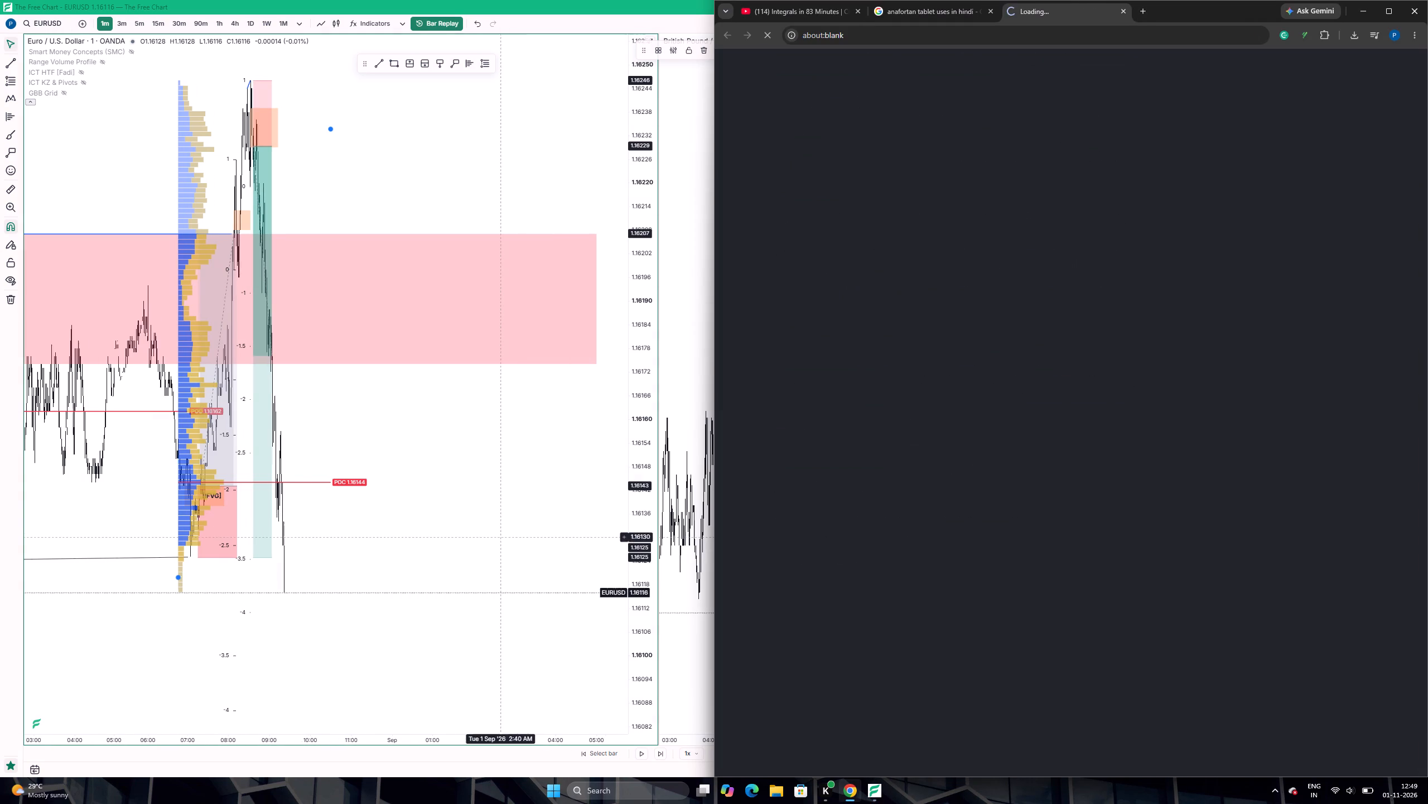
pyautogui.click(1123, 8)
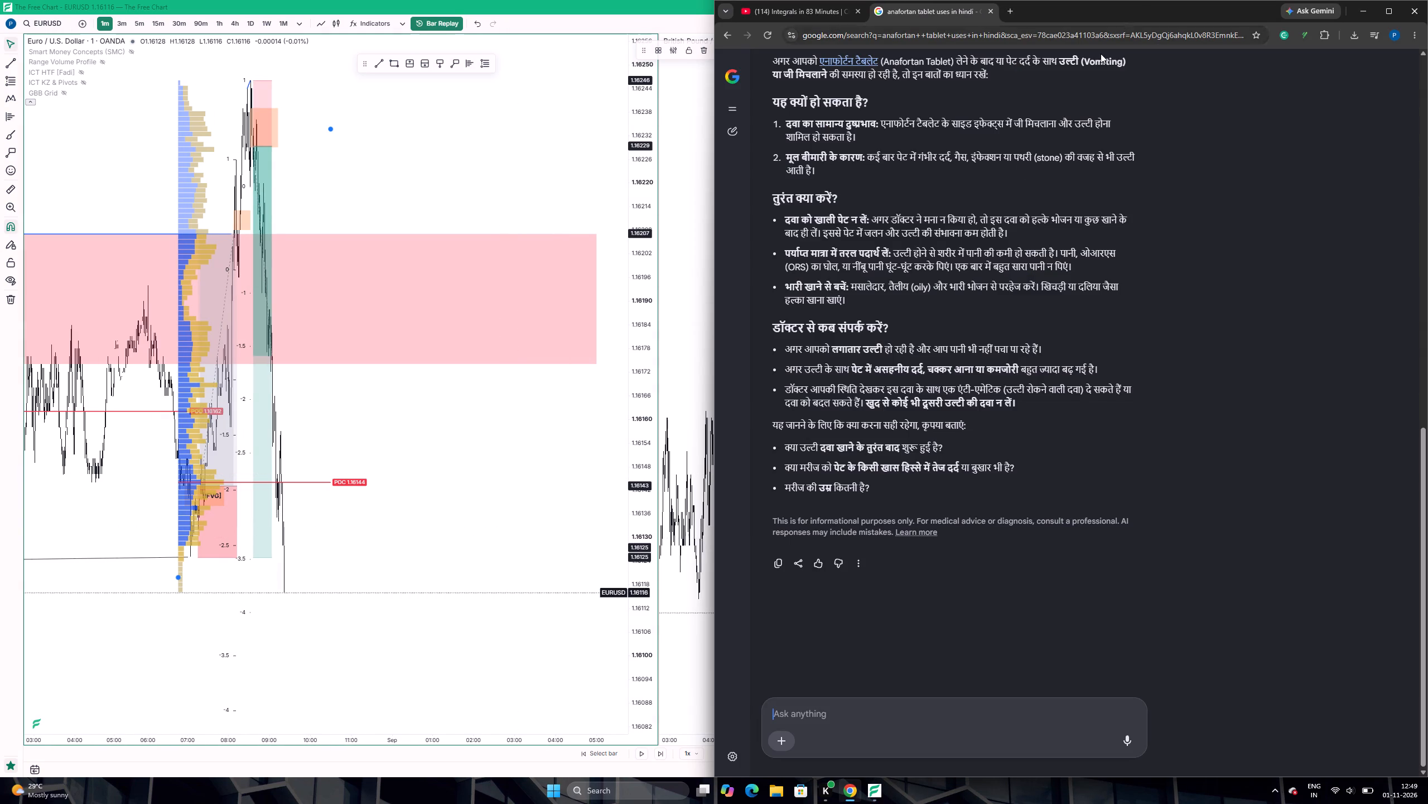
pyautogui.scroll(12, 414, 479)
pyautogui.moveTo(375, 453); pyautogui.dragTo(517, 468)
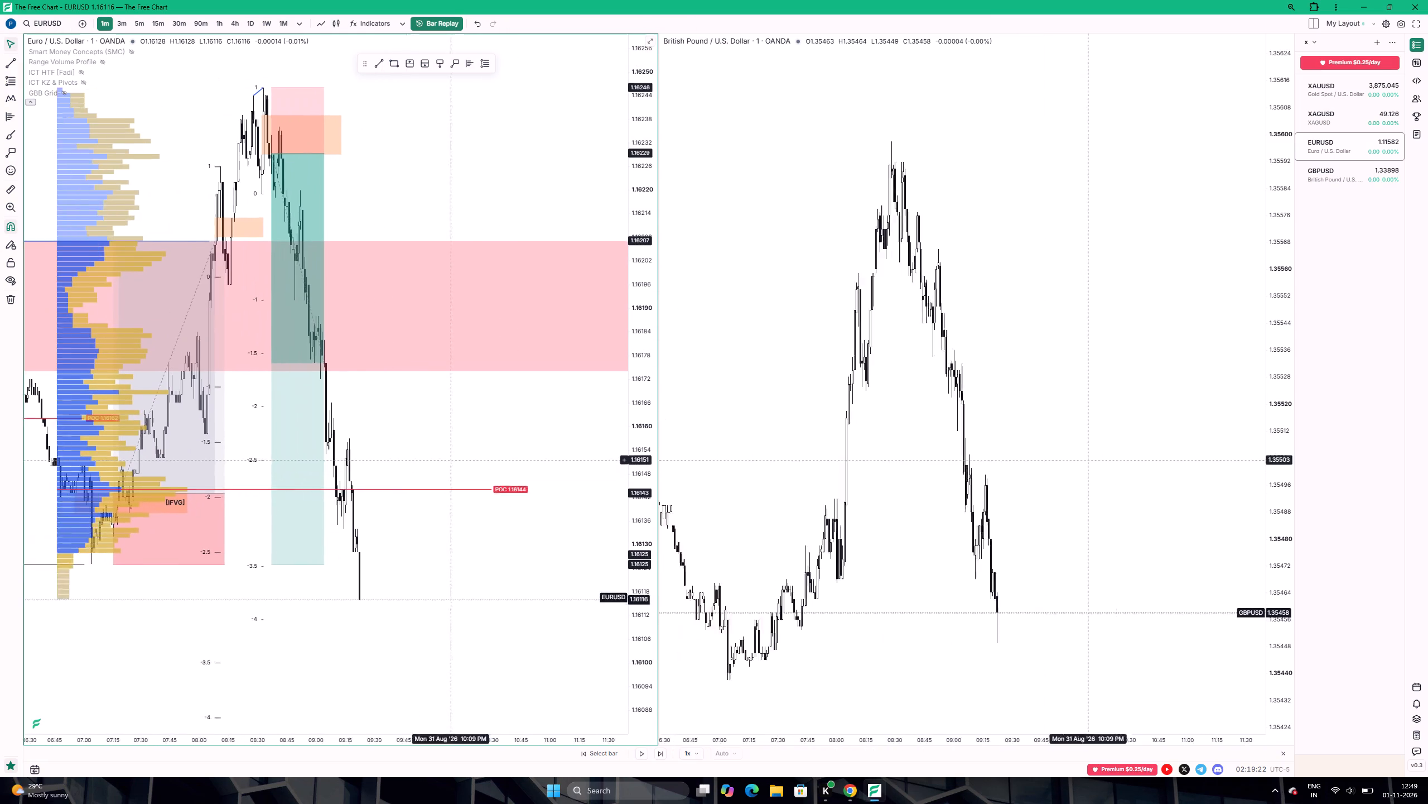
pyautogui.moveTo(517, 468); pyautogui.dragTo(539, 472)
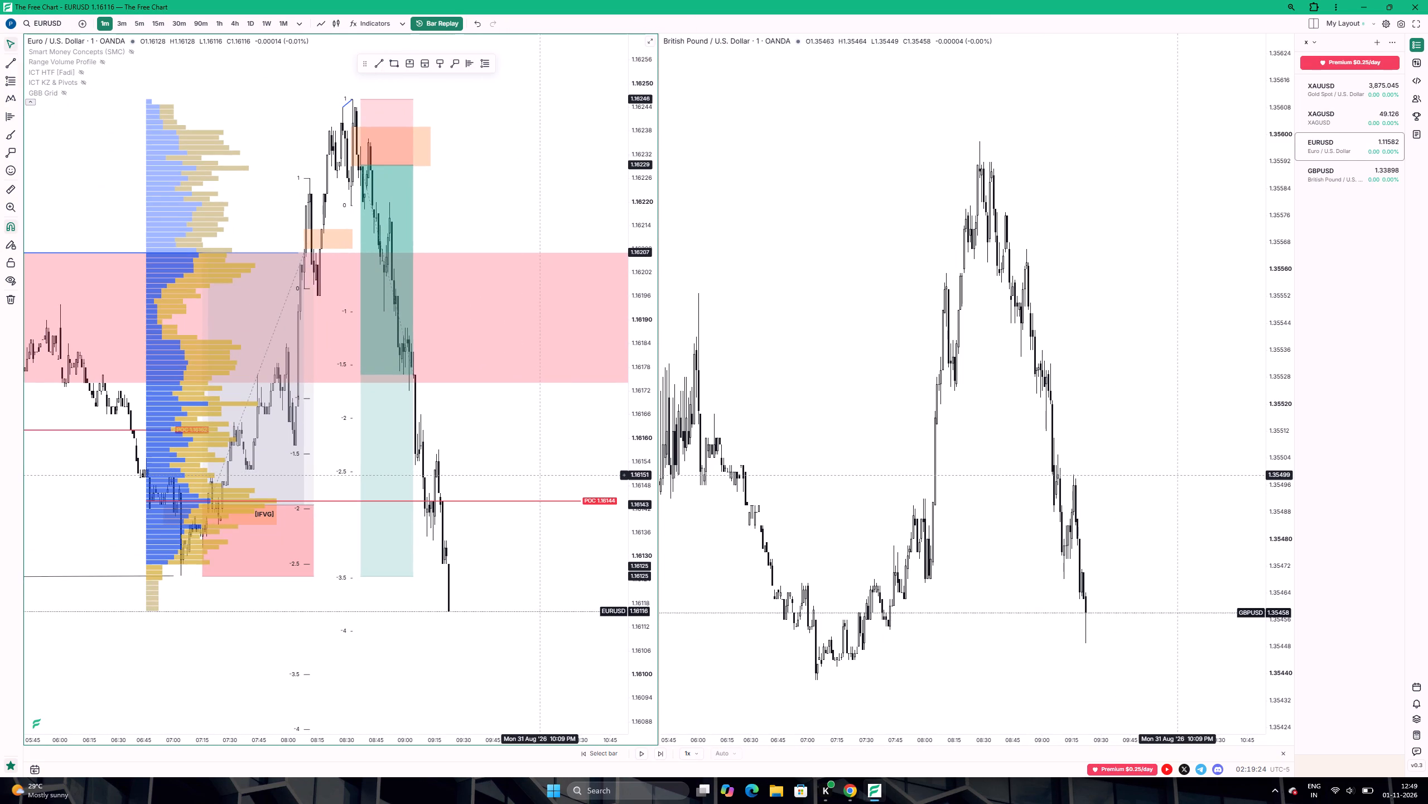
# Examine the EURUSD decline from the swing high against the volume profile, deviation levels and short position, comparing it with GBPUSD.
pyautogui.scroll(7, 552, 477)
pyautogui.scroll(-5, 551, 480)
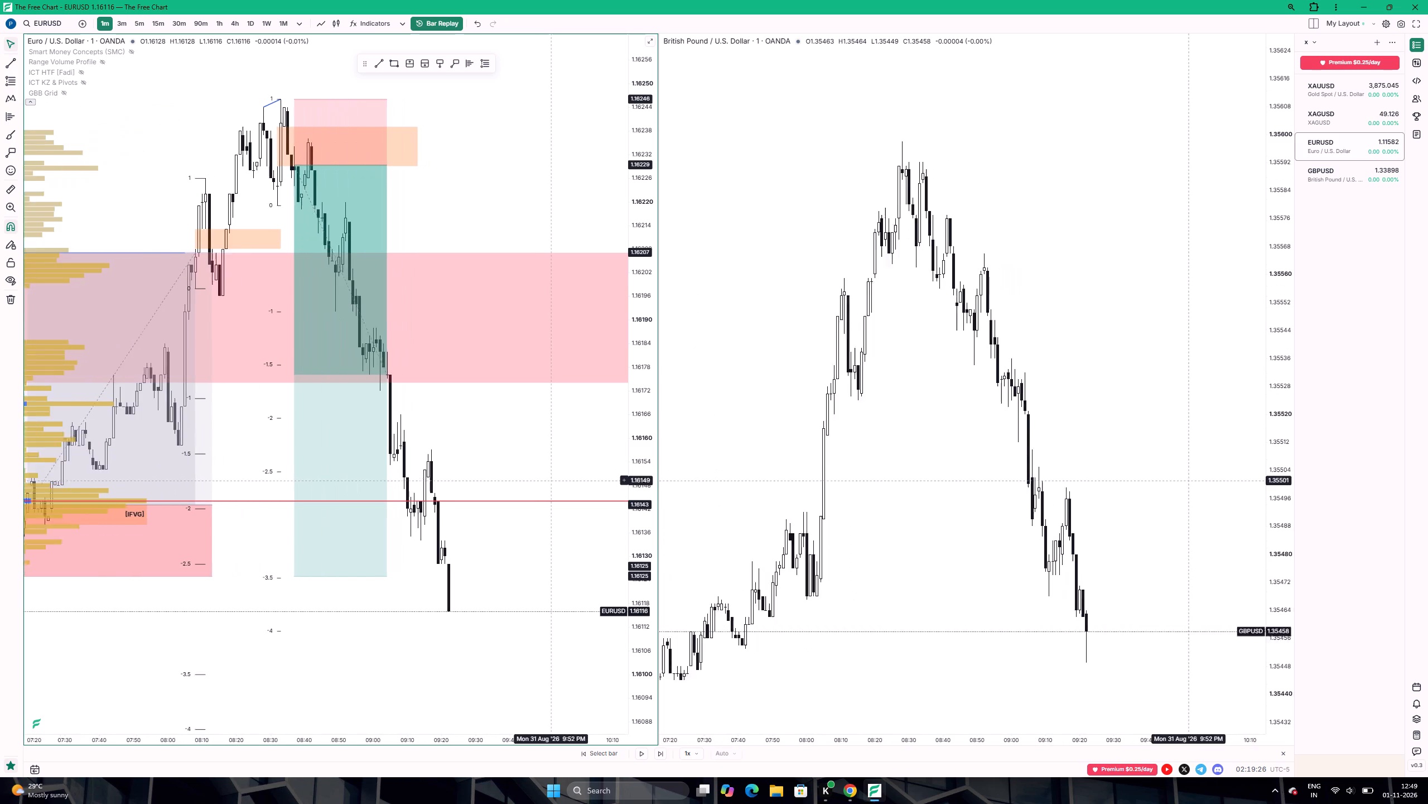
pyautogui.scroll(-8, 553, 483)
pyautogui.scroll(6, 561, 493)
pyautogui.scroll(-2, 531, 568)
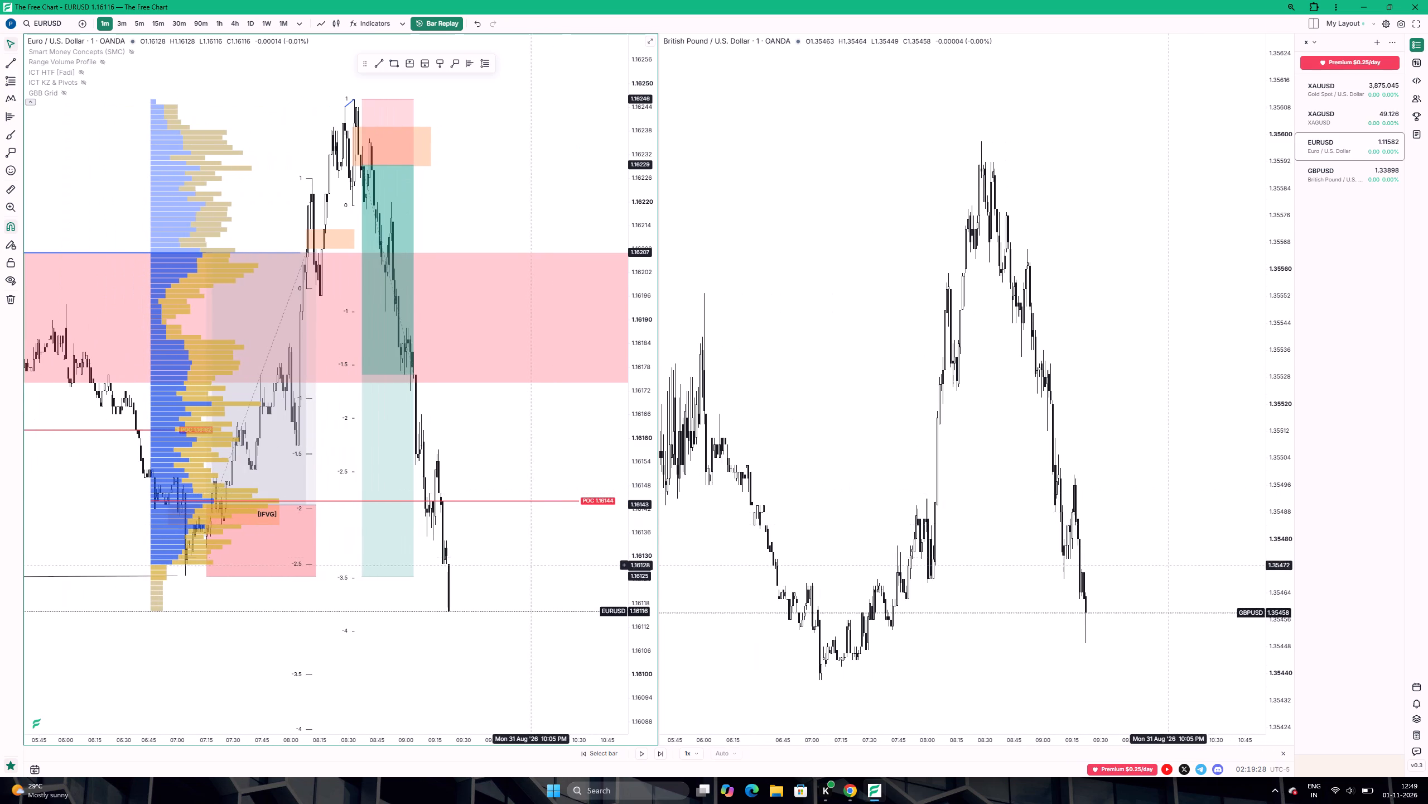
pyautogui.scroll(-3, 531, 568)
pyautogui.scroll(10, 530, 567)
pyautogui.scroll(-2, 529, 568)
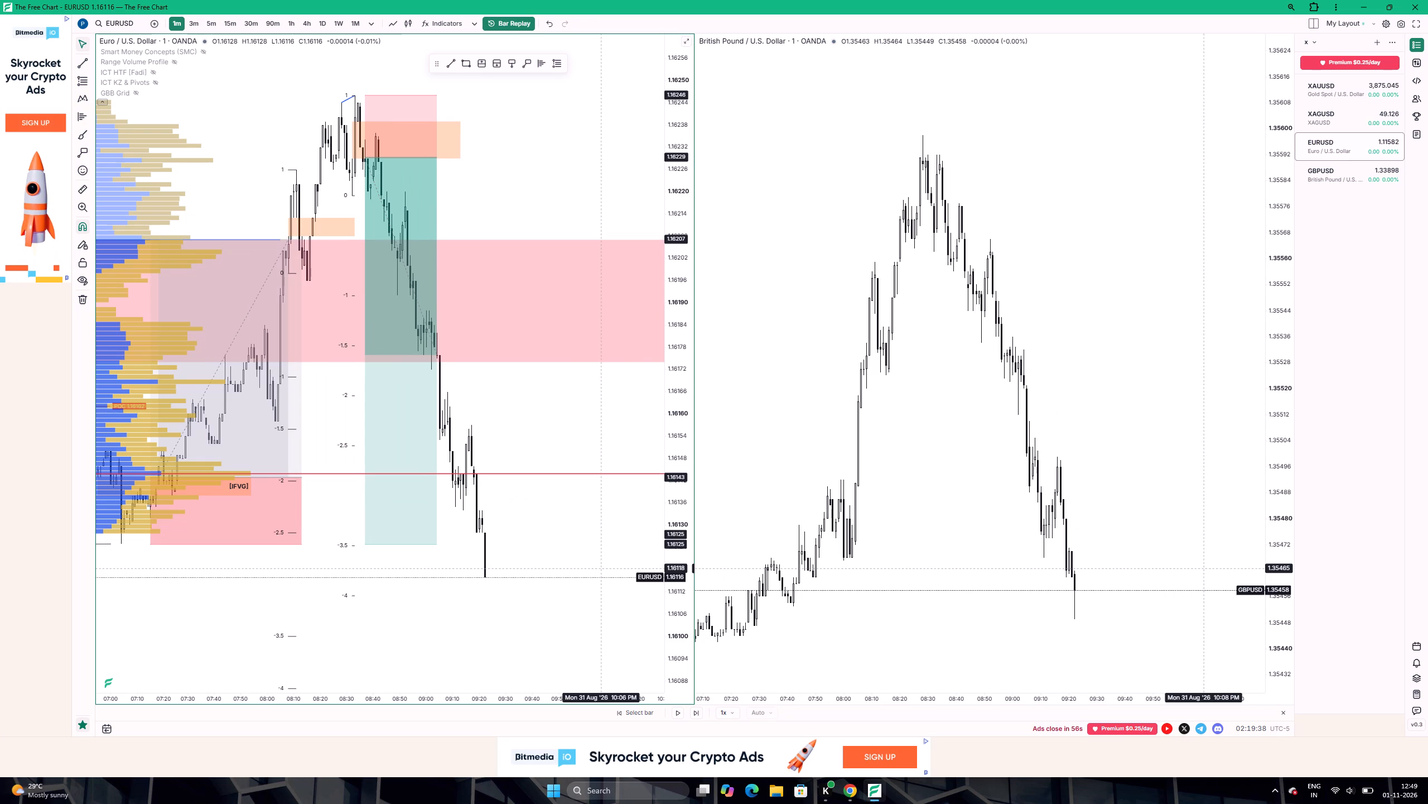
pyautogui.scroll(-2, 514, 566)
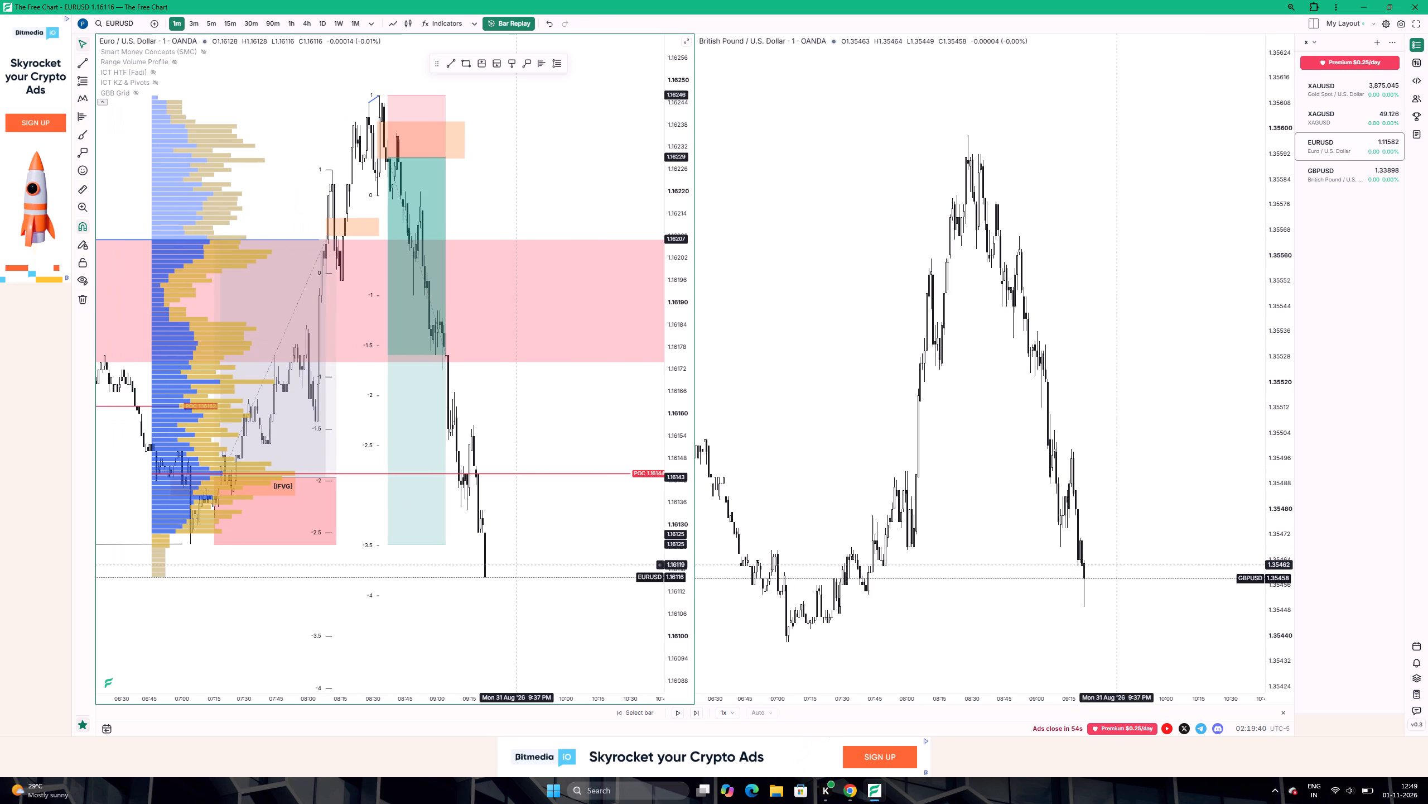
pyautogui.moveTo(513, 565); pyautogui.dragTo(533, 577)
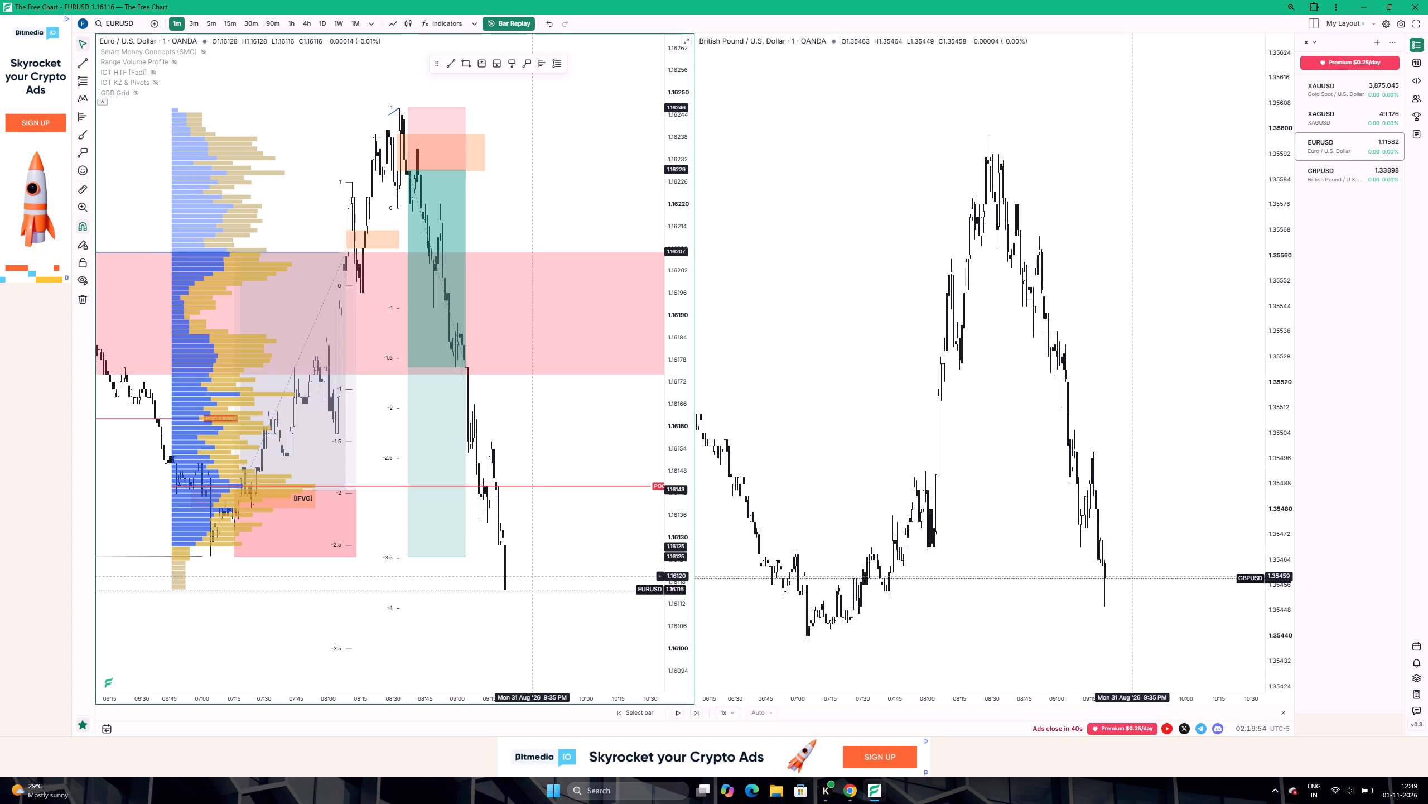
pyautogui.scroll(-6, 461, 592)
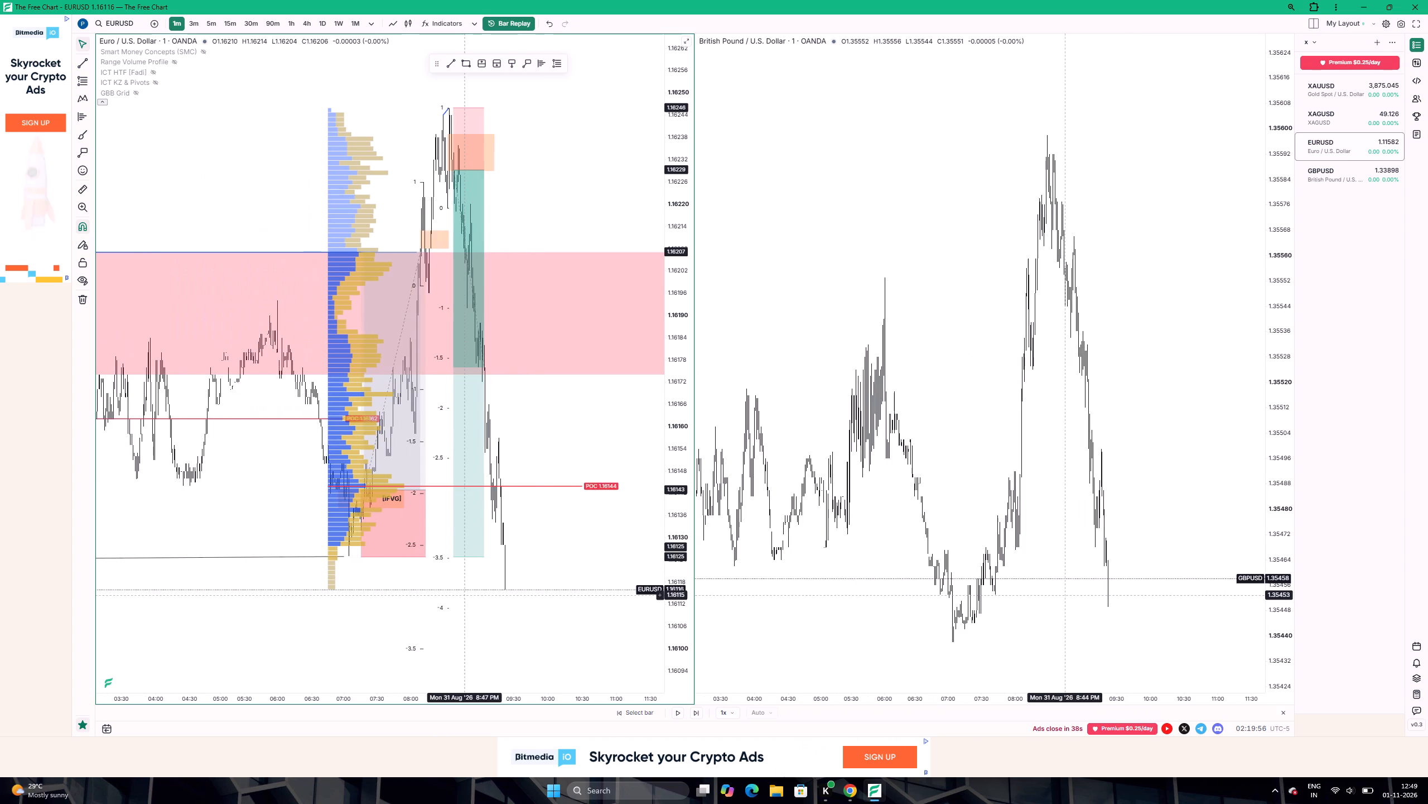
pyautogui.scroll(-10, 464, 595)
pyautogui.scroll(16, 464, 594)
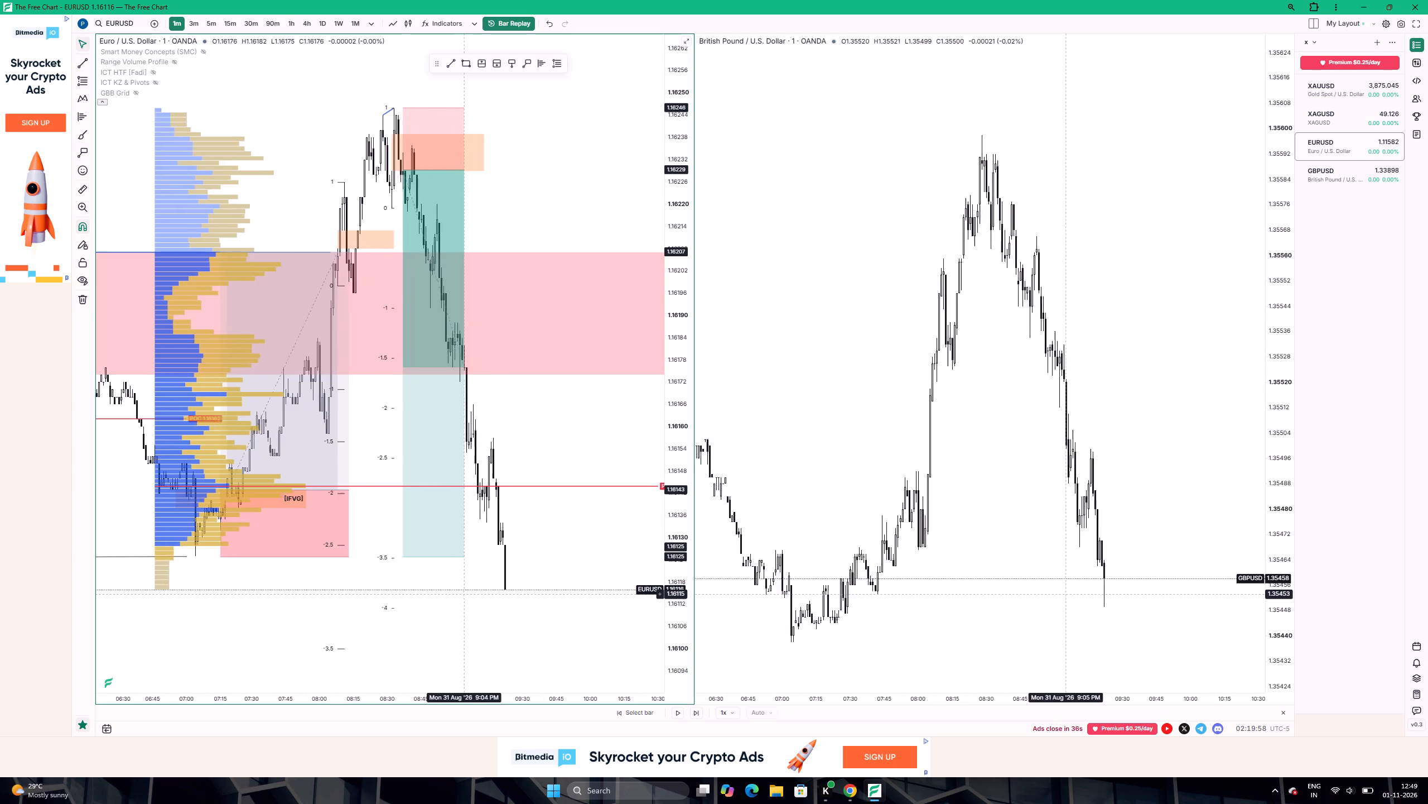
pyautogui.scroll(8, 464, 595)
pyautogui.scroll(-4, 464, 595)
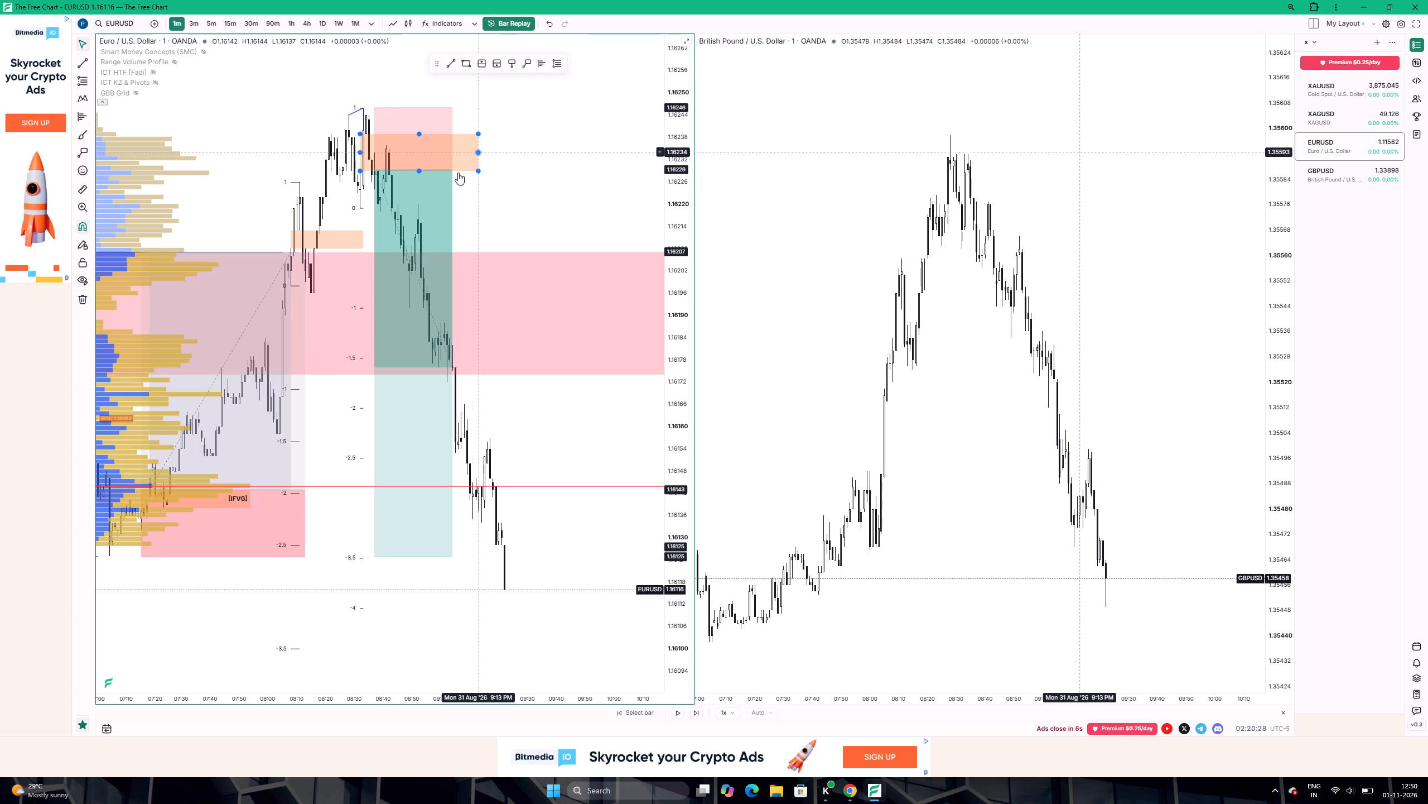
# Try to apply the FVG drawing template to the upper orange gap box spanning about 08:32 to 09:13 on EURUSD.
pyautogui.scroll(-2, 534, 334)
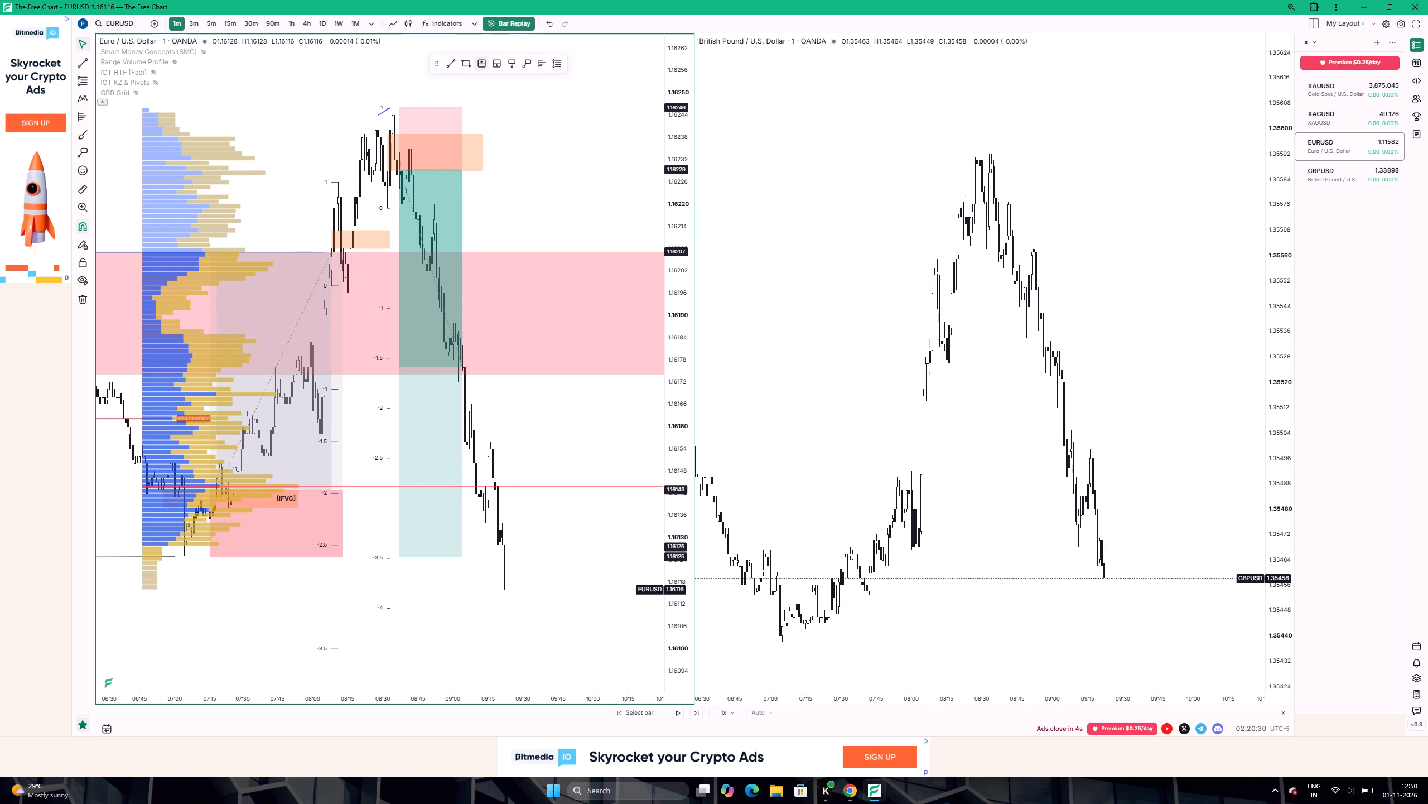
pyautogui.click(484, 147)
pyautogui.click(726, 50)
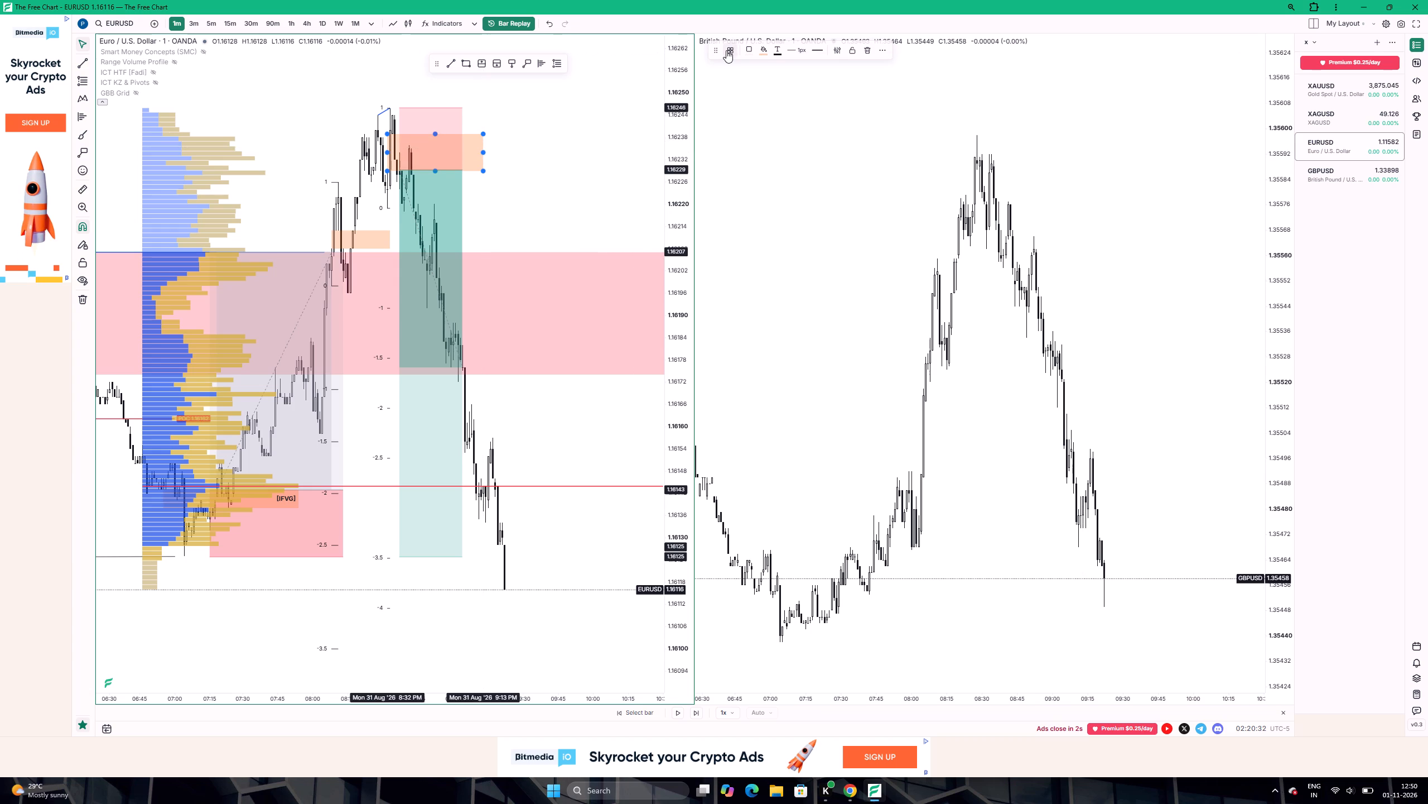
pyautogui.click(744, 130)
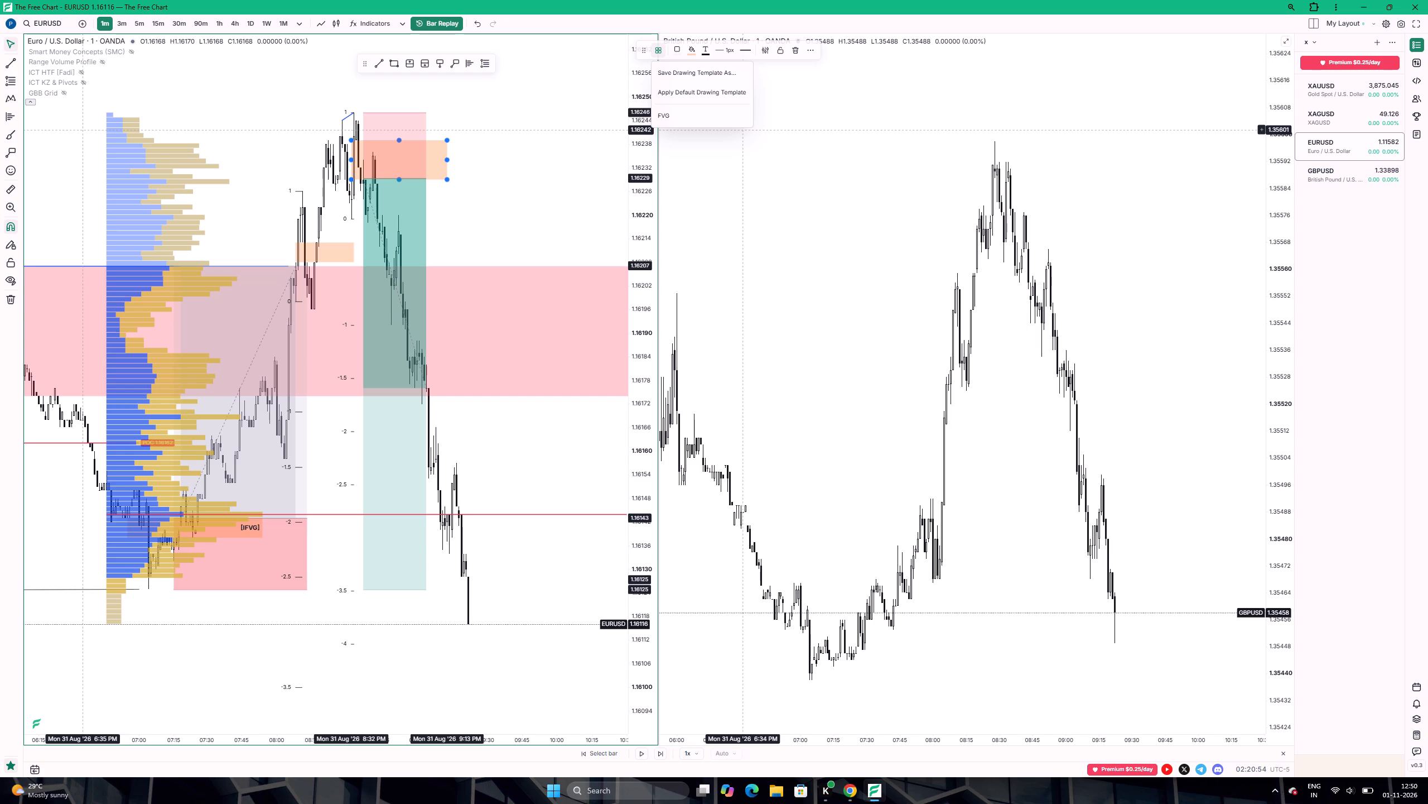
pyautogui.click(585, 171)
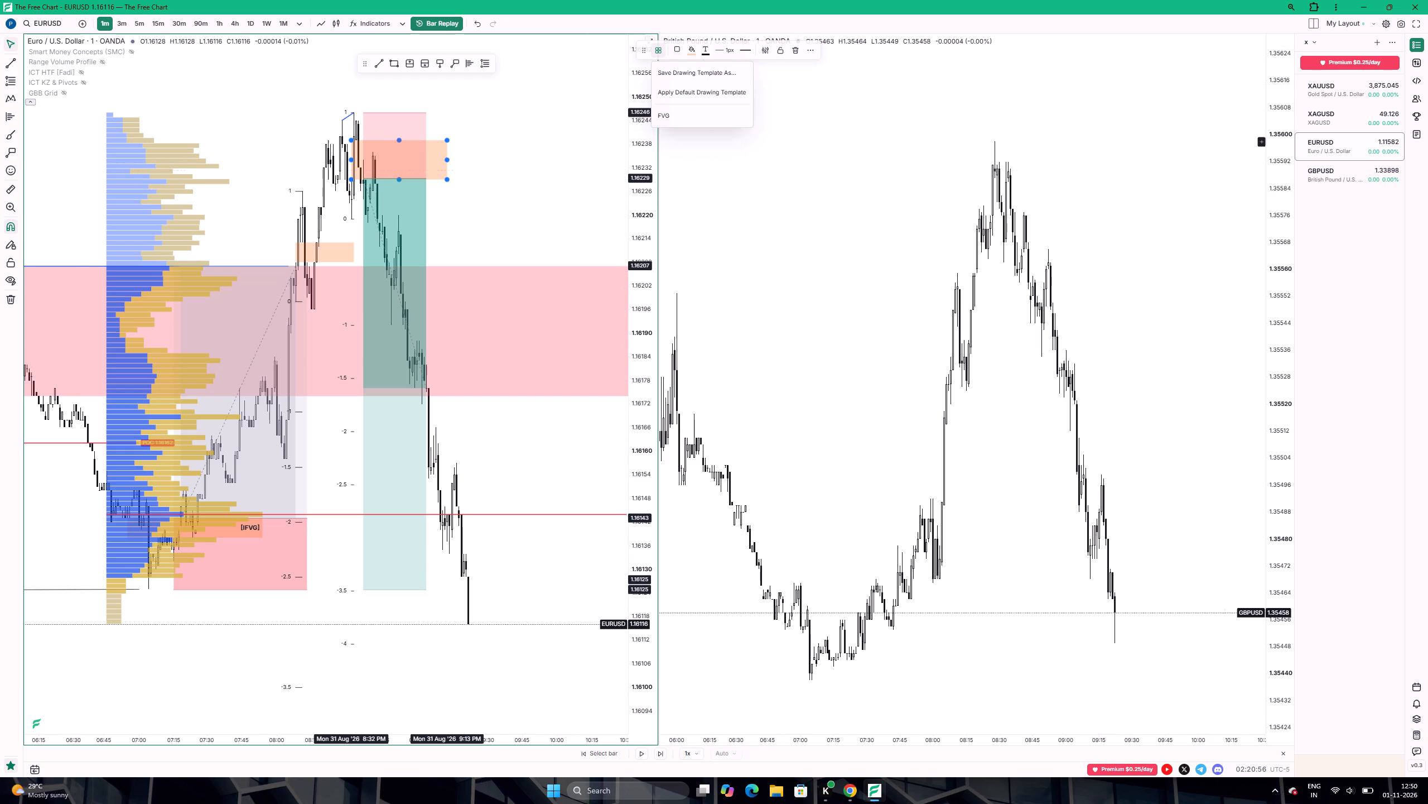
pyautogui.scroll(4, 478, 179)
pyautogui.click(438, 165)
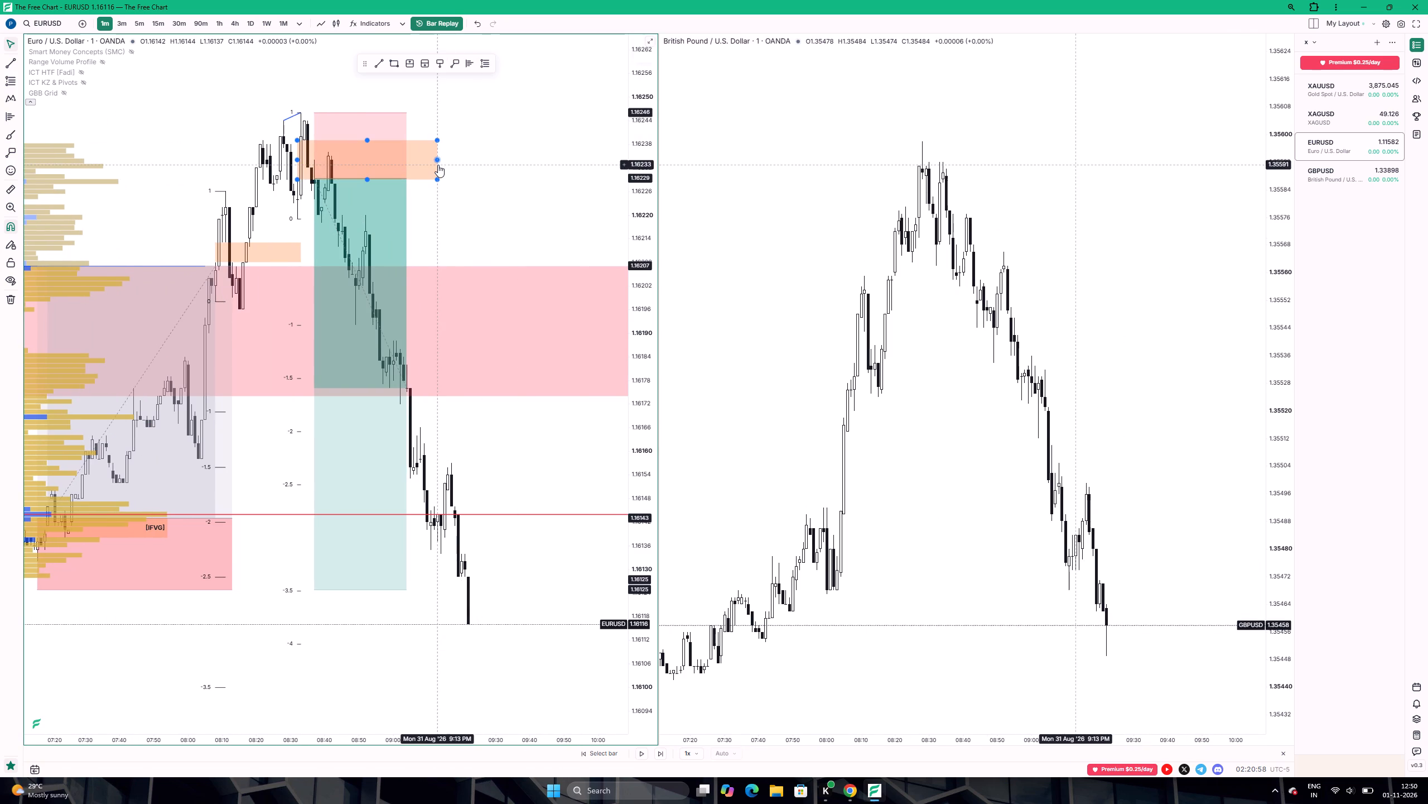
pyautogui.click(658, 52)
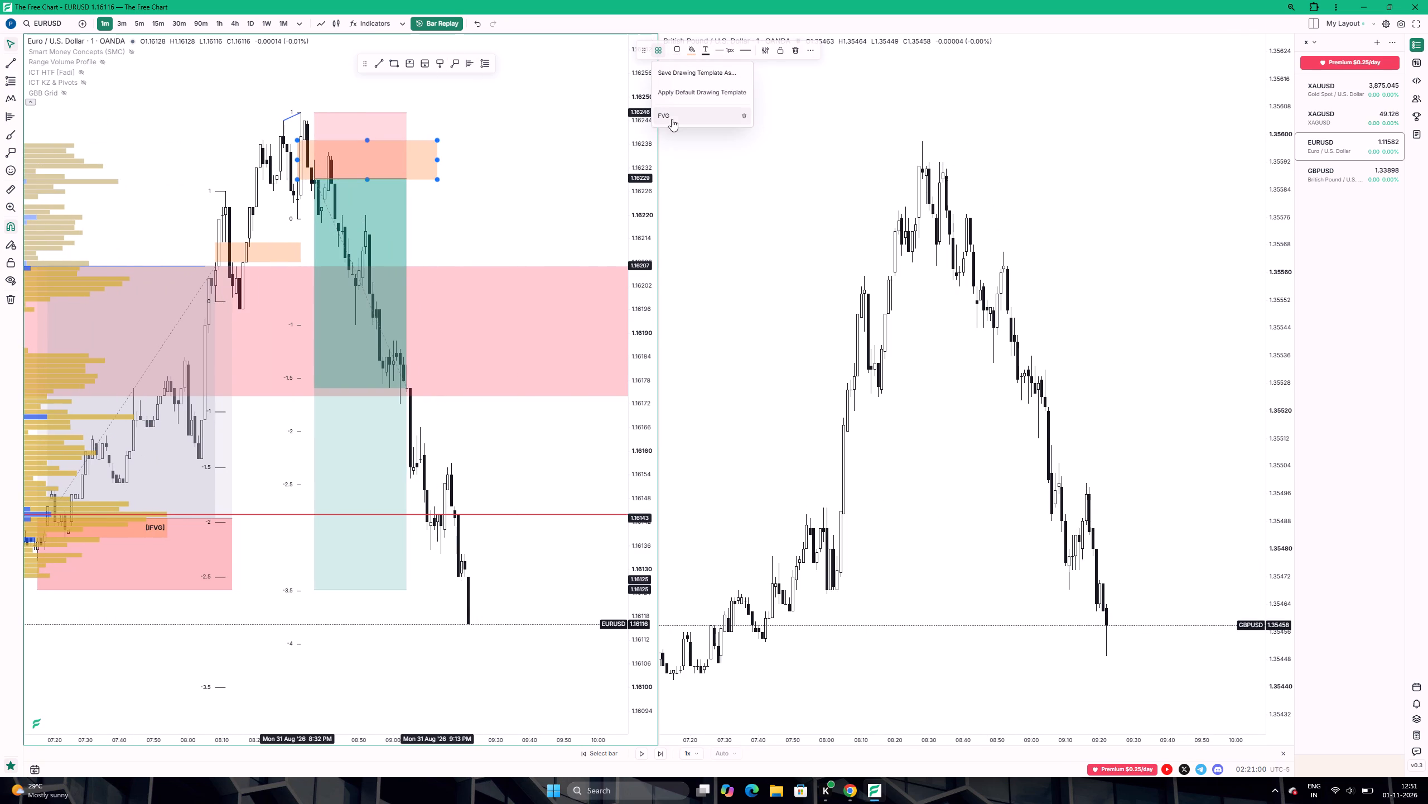
# Undo the last three EURUSD drawing changes, including the volume profile's move to a start of about 06:45.
pyautogui.click(475, 27)
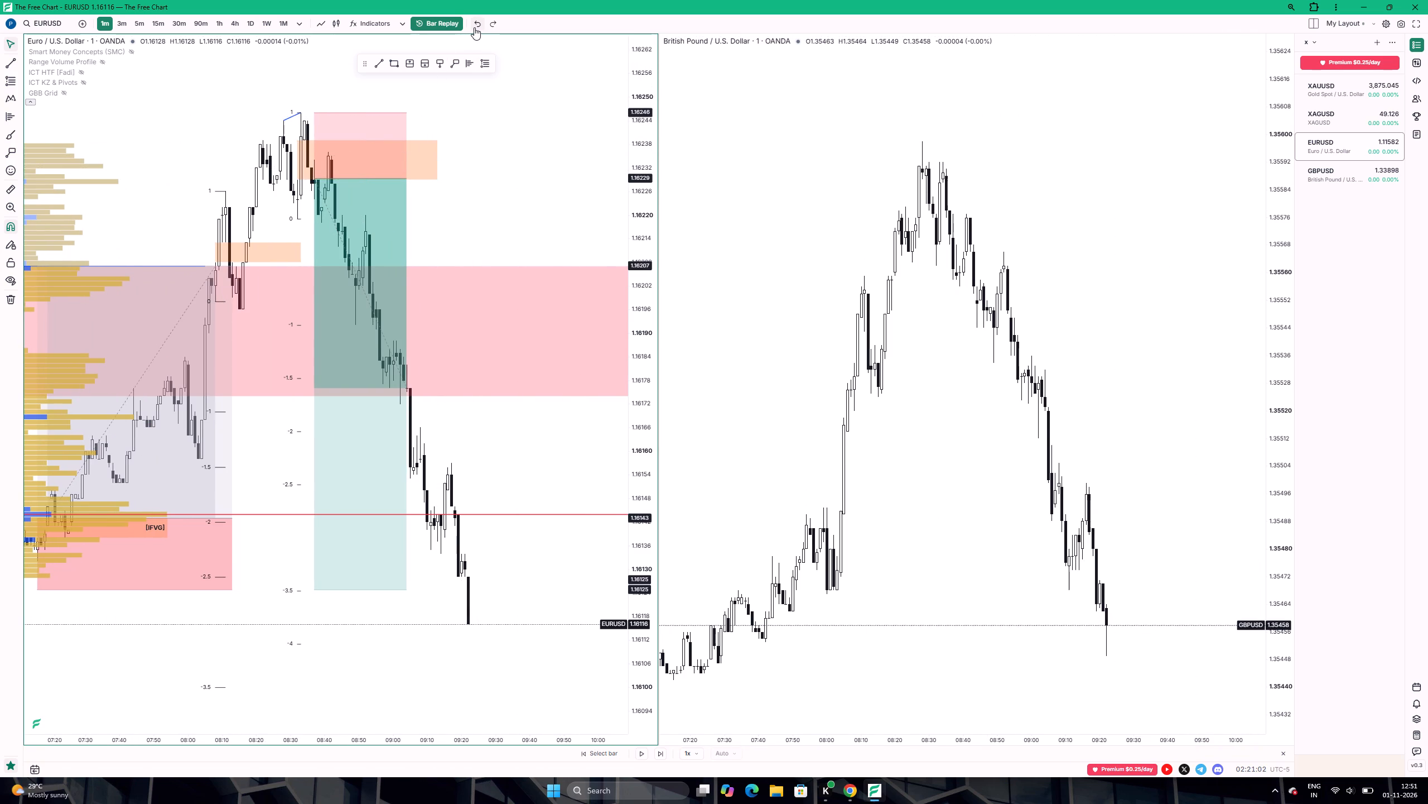
pyautogui.click(474, 27)
pyautogui.click(474, 28)
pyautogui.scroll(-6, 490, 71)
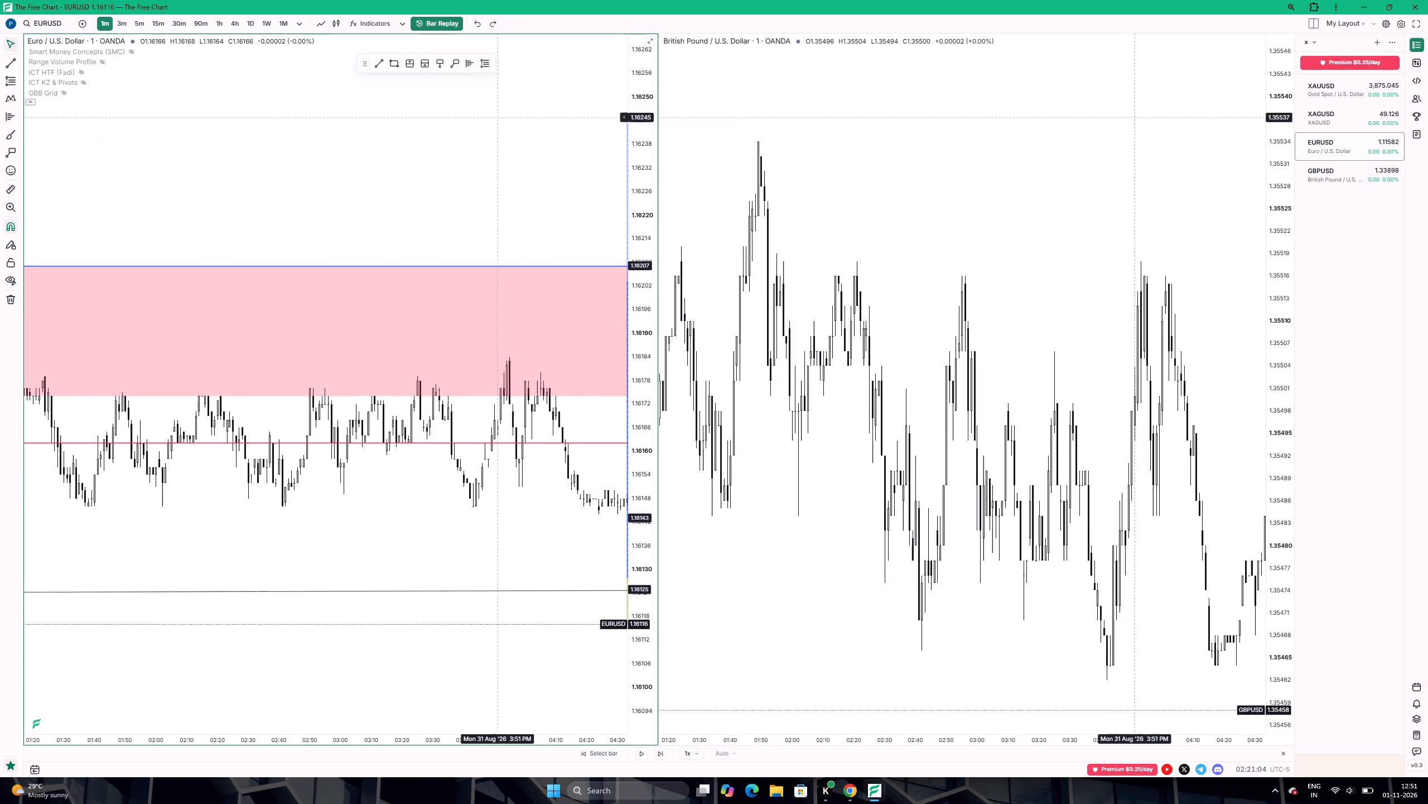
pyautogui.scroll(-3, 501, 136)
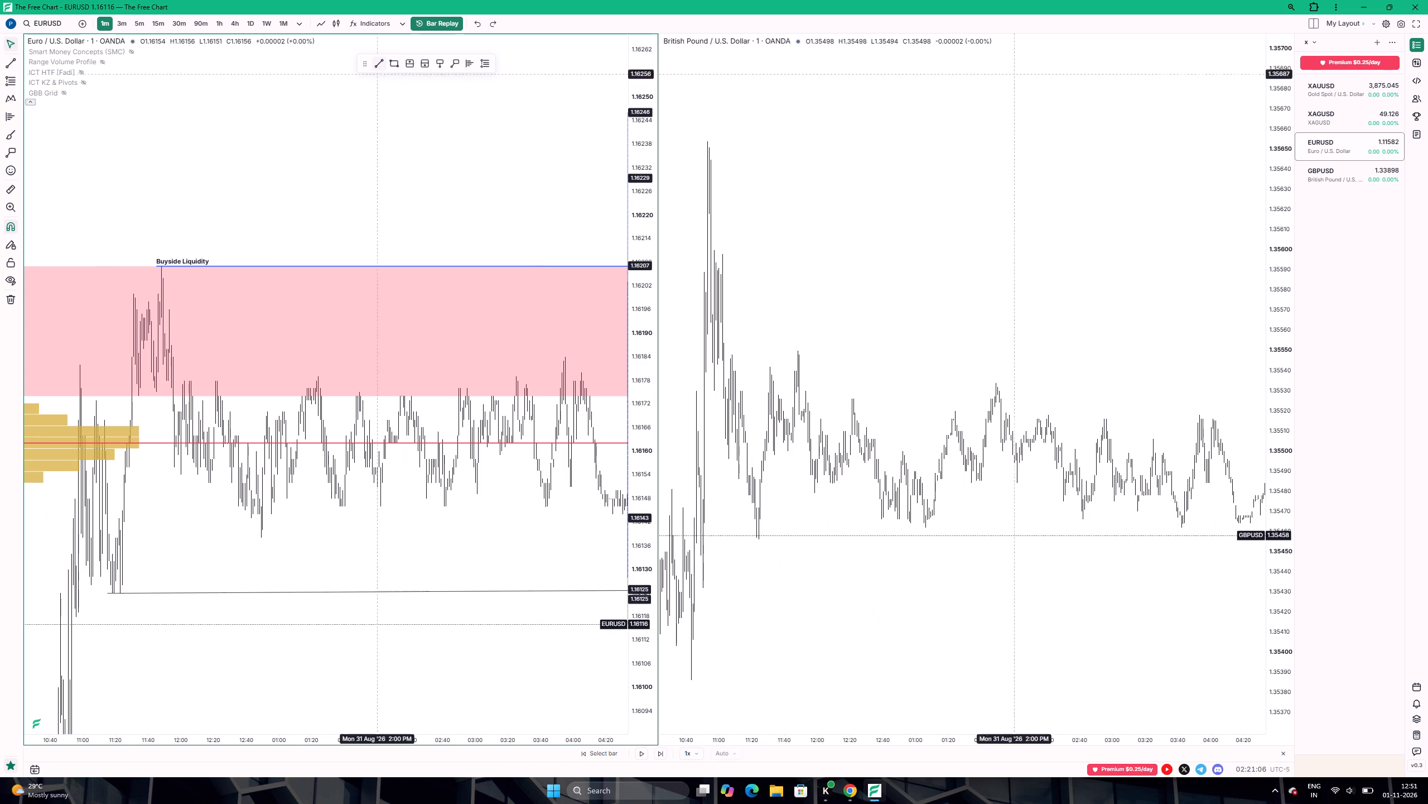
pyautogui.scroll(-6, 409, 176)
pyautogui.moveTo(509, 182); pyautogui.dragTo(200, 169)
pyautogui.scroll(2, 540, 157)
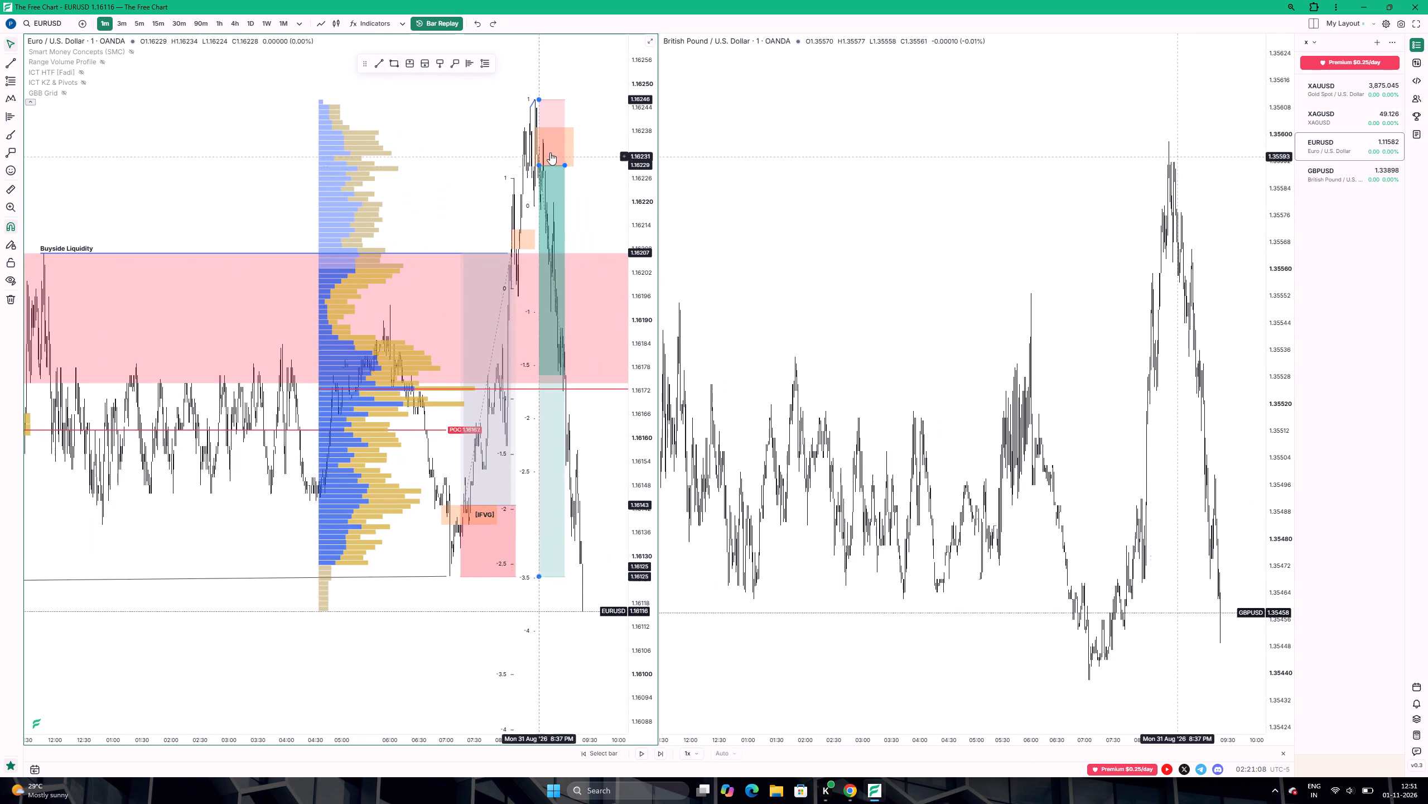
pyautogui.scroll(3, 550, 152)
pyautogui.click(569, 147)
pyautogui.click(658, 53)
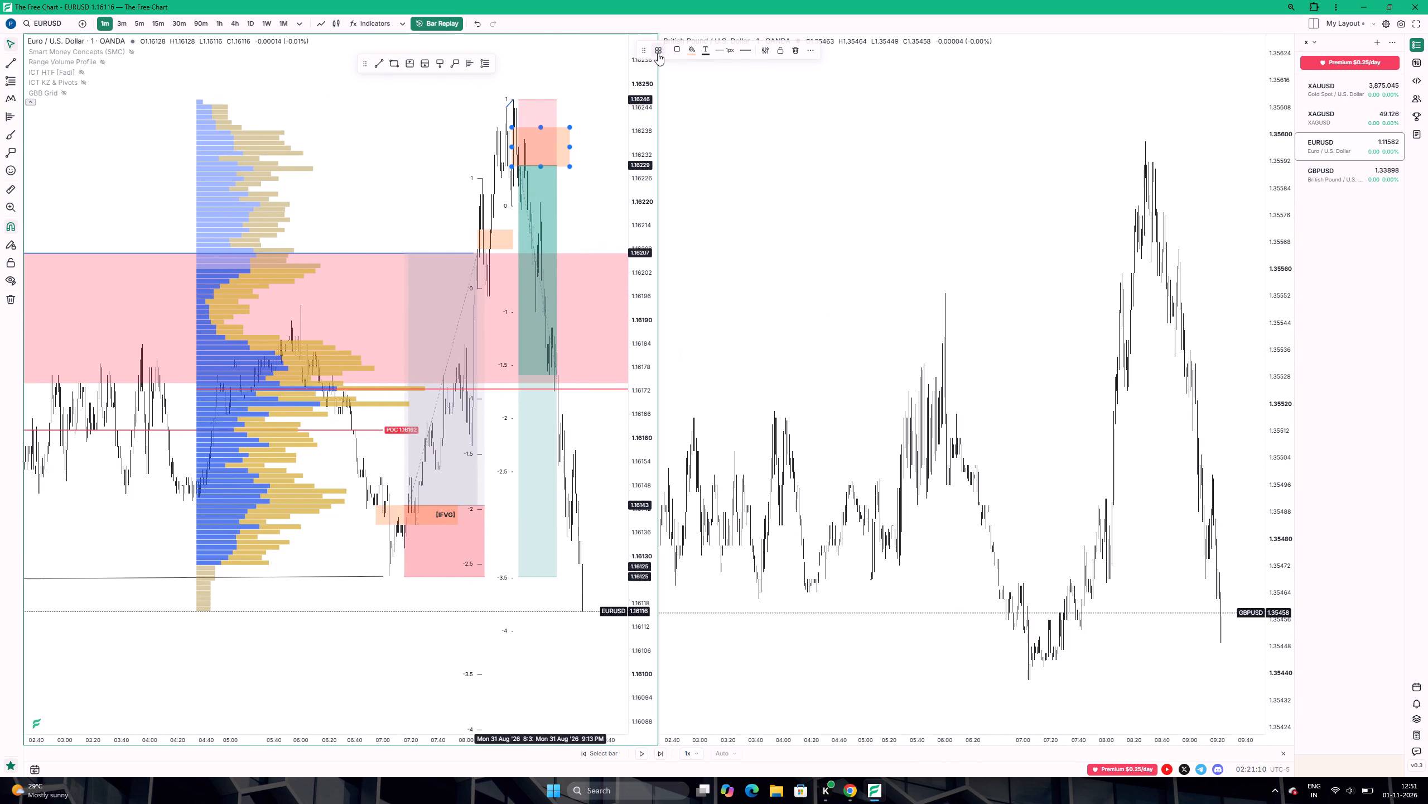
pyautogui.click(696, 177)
# Examine the one-minute EURUSD rise and sell-off against the restored volume profile, gap boxes and buyside liquidity level, alongside GBPUSD.
pyautogui.scroll(9, 562, 192)
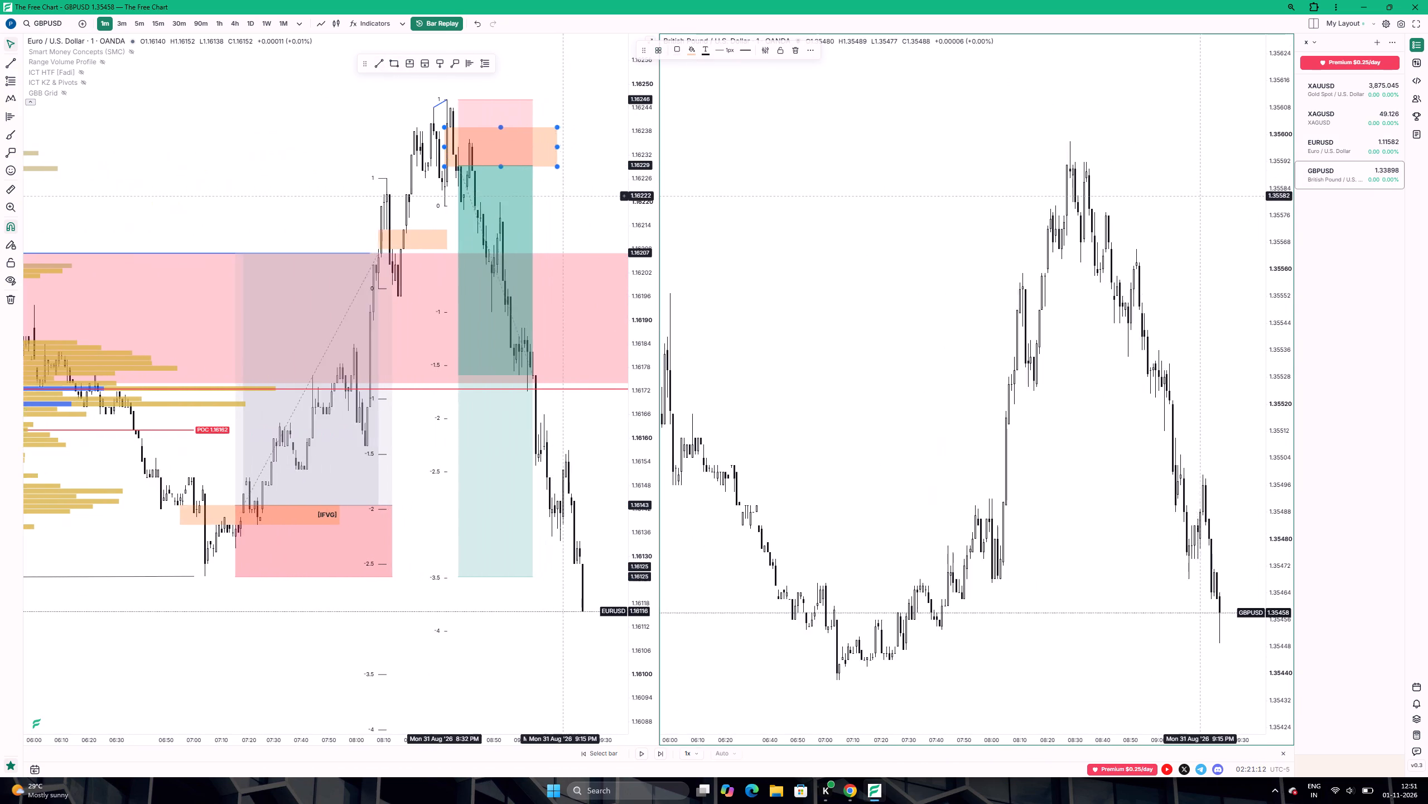
pyautogui.moveTo(563, 198); pyautogui.dragTo(534, 202)
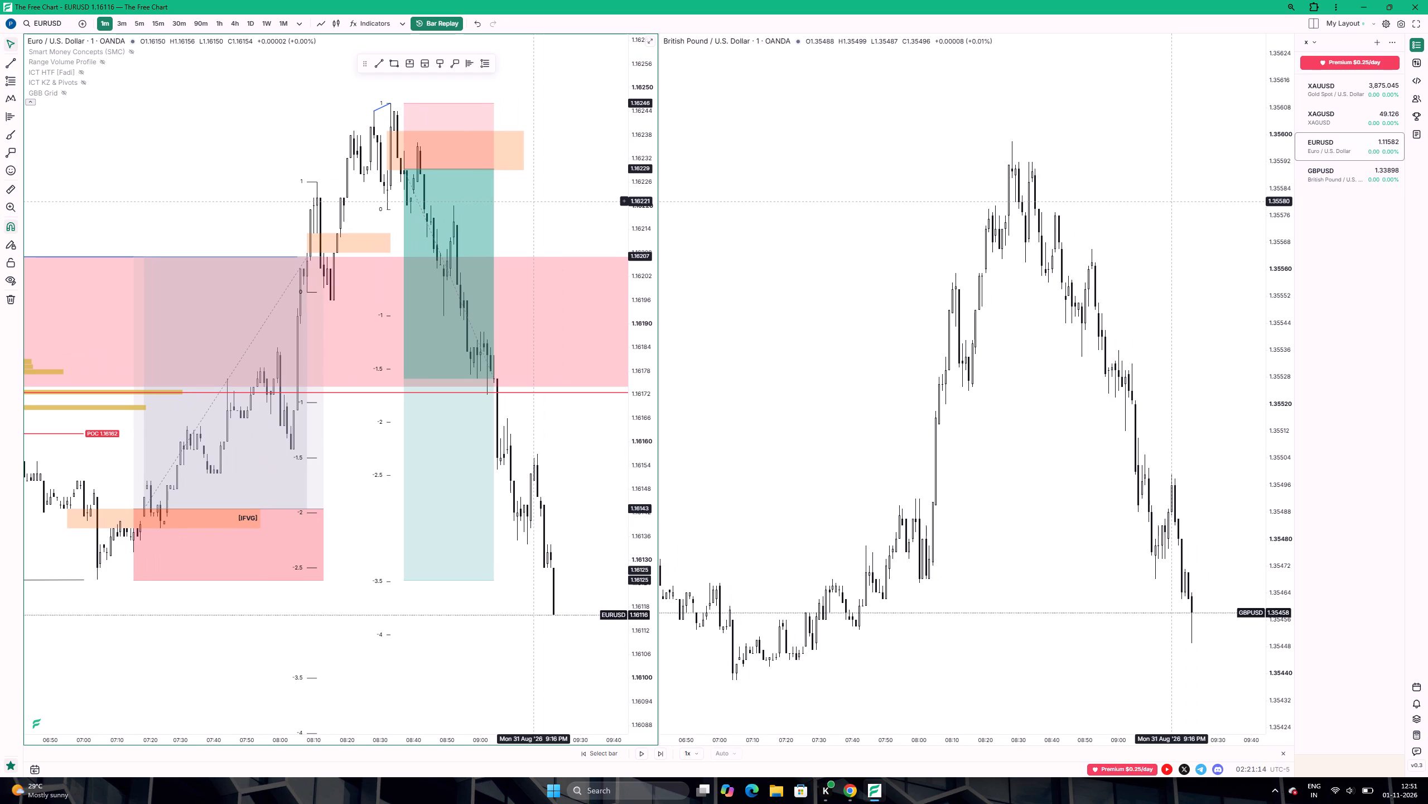
pyautogui.moveTo(570, 211); pyautogui.dragTo(518, 208)
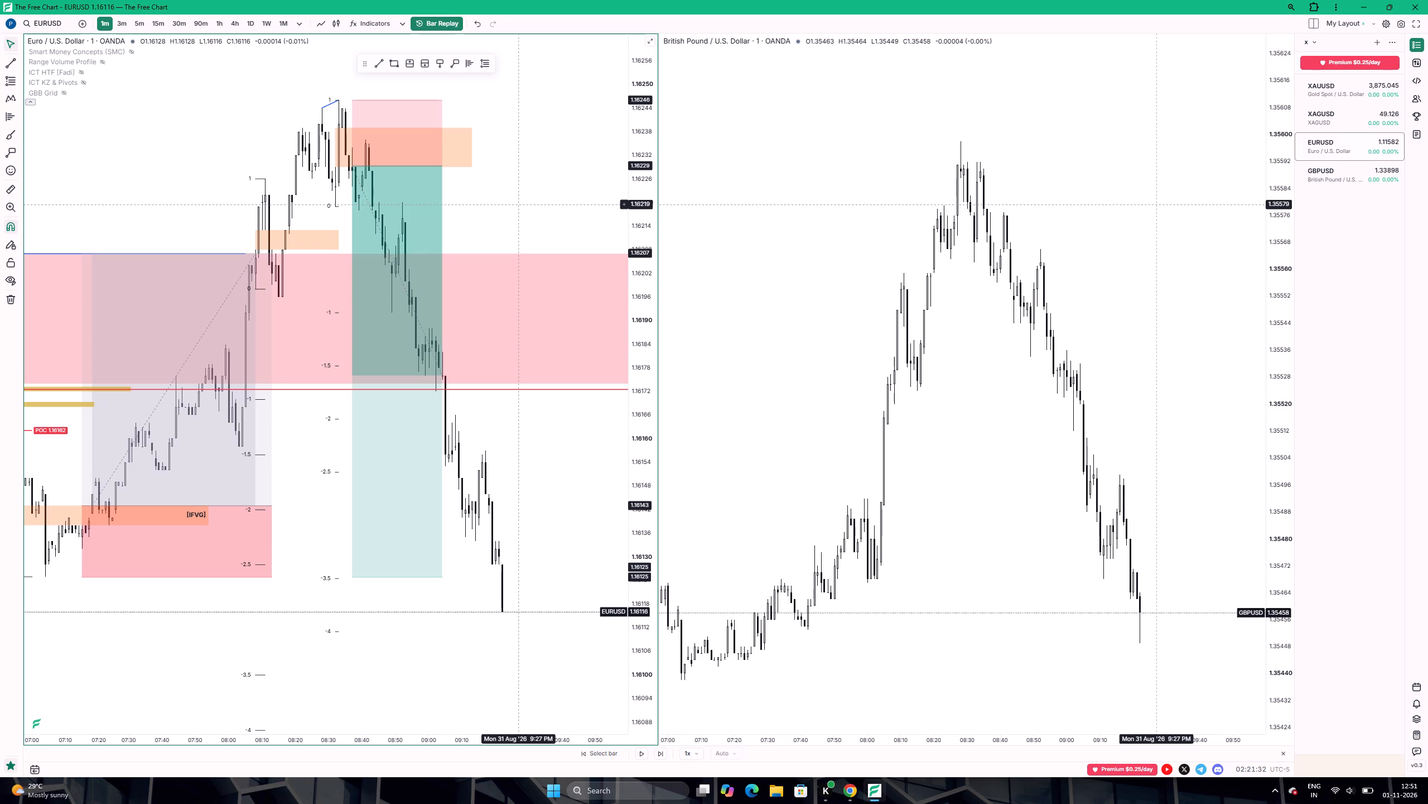
pyautogui.click(521, 189)
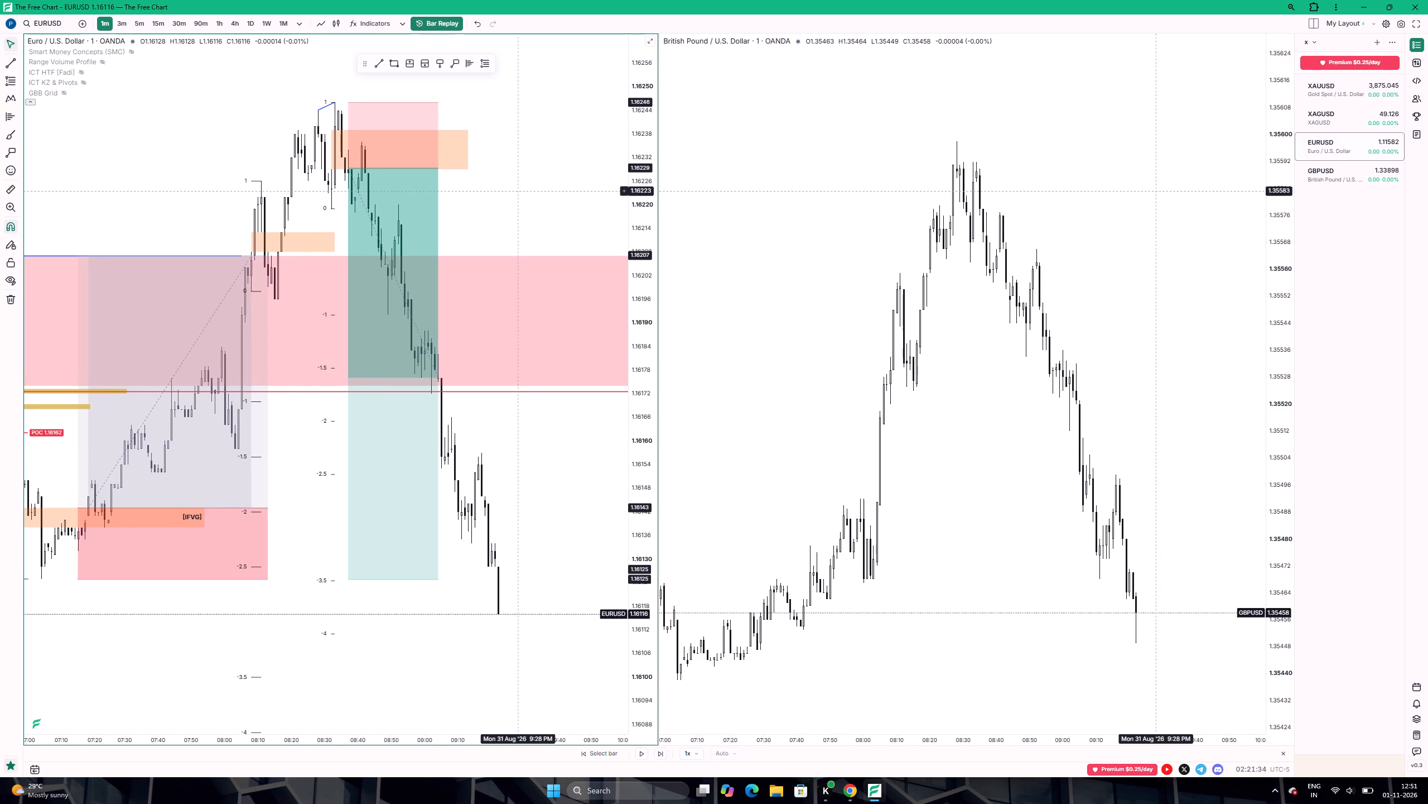
pyautogui.scroll(-5, 520, 209)
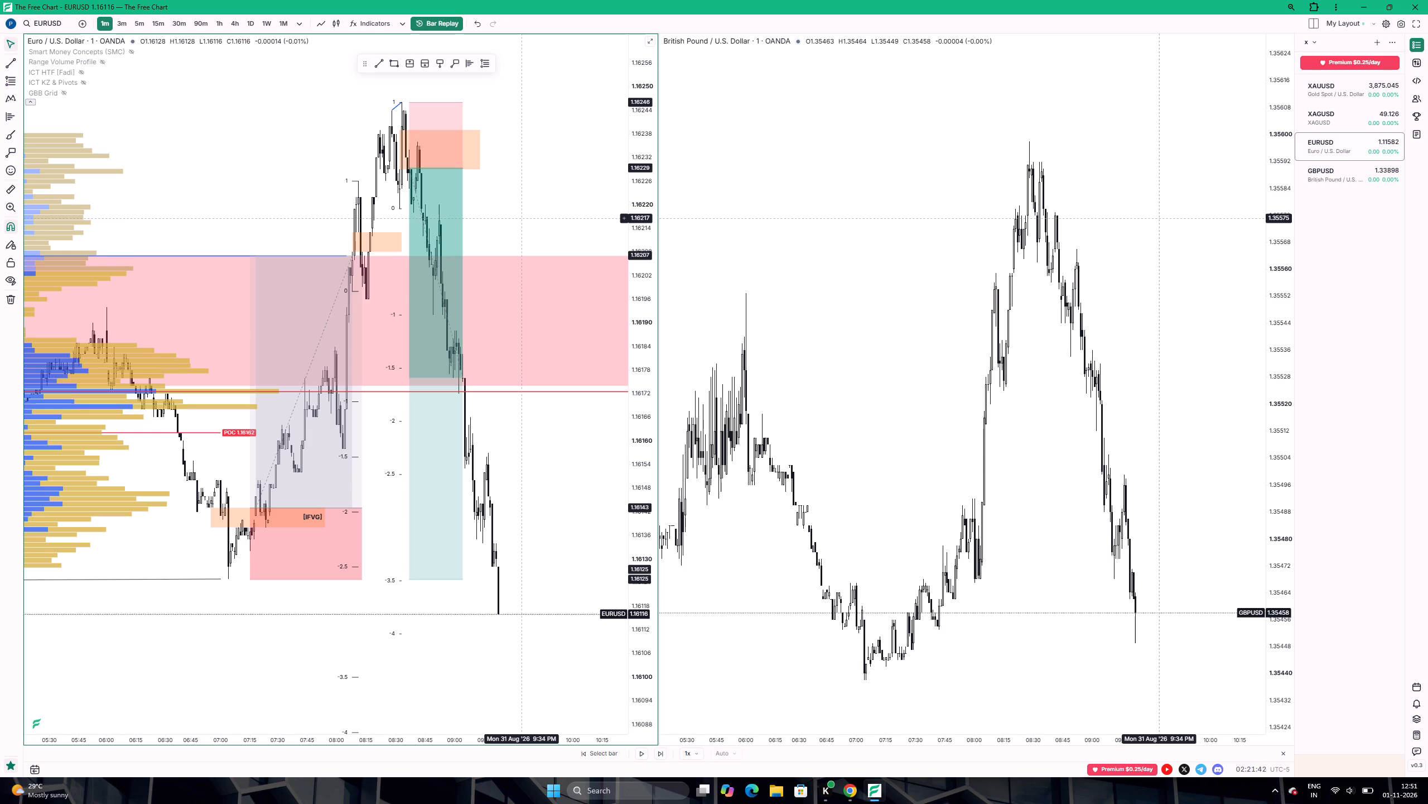
pyautogui.scroll(-2, 516, 231)
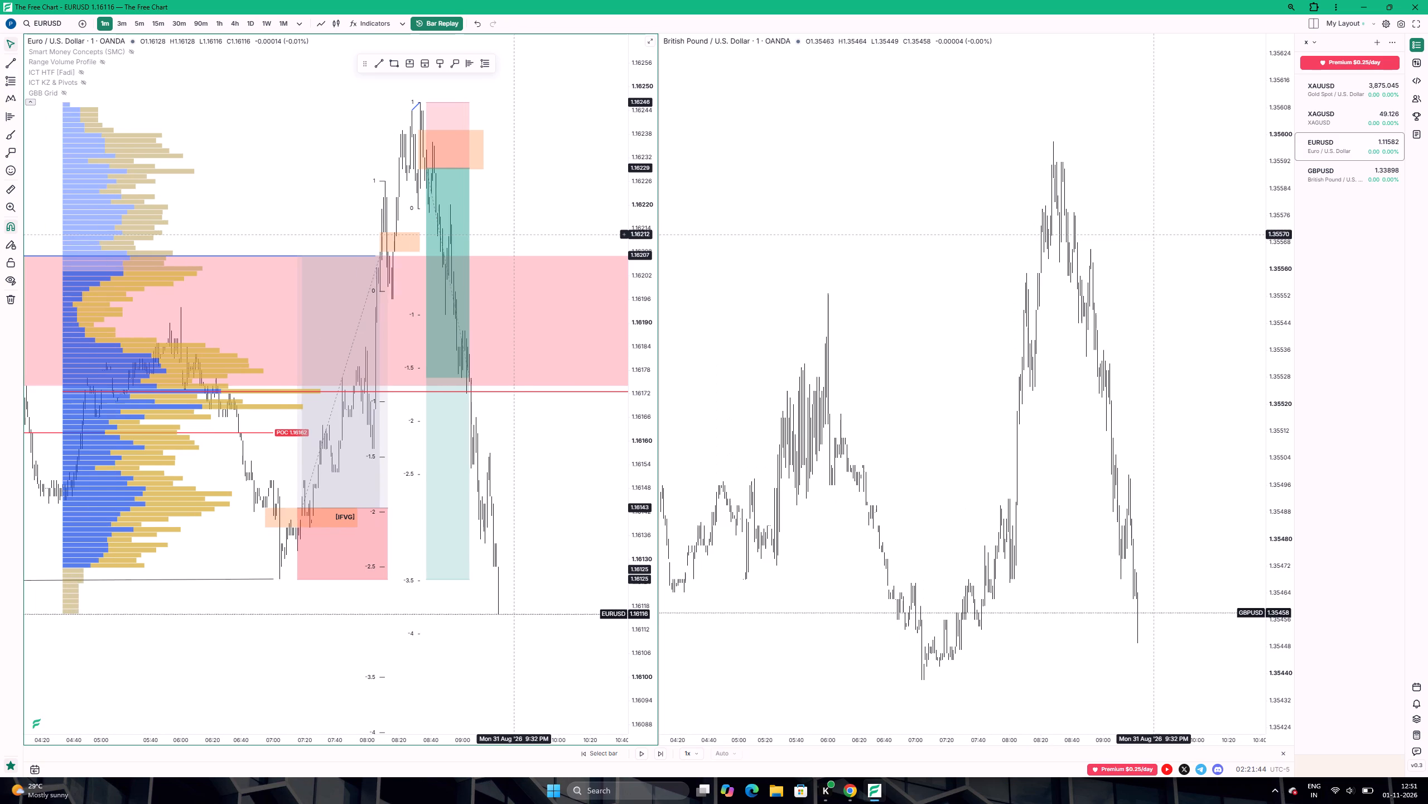
pyautogui.scroll(6, 524, 231)
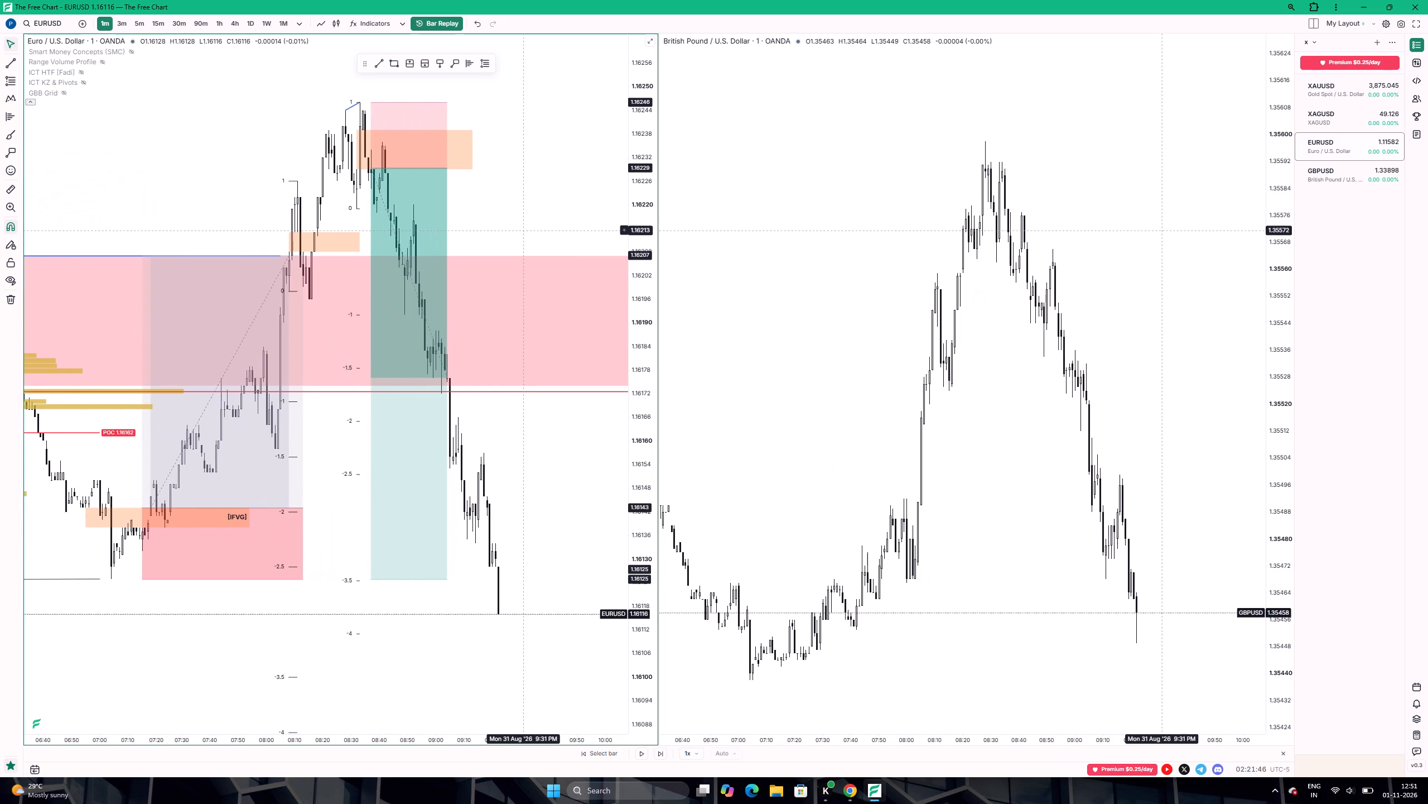
pyautogui.scroll(-13, 529, 233)
pyautogui.scroll(-5, 459, 222)
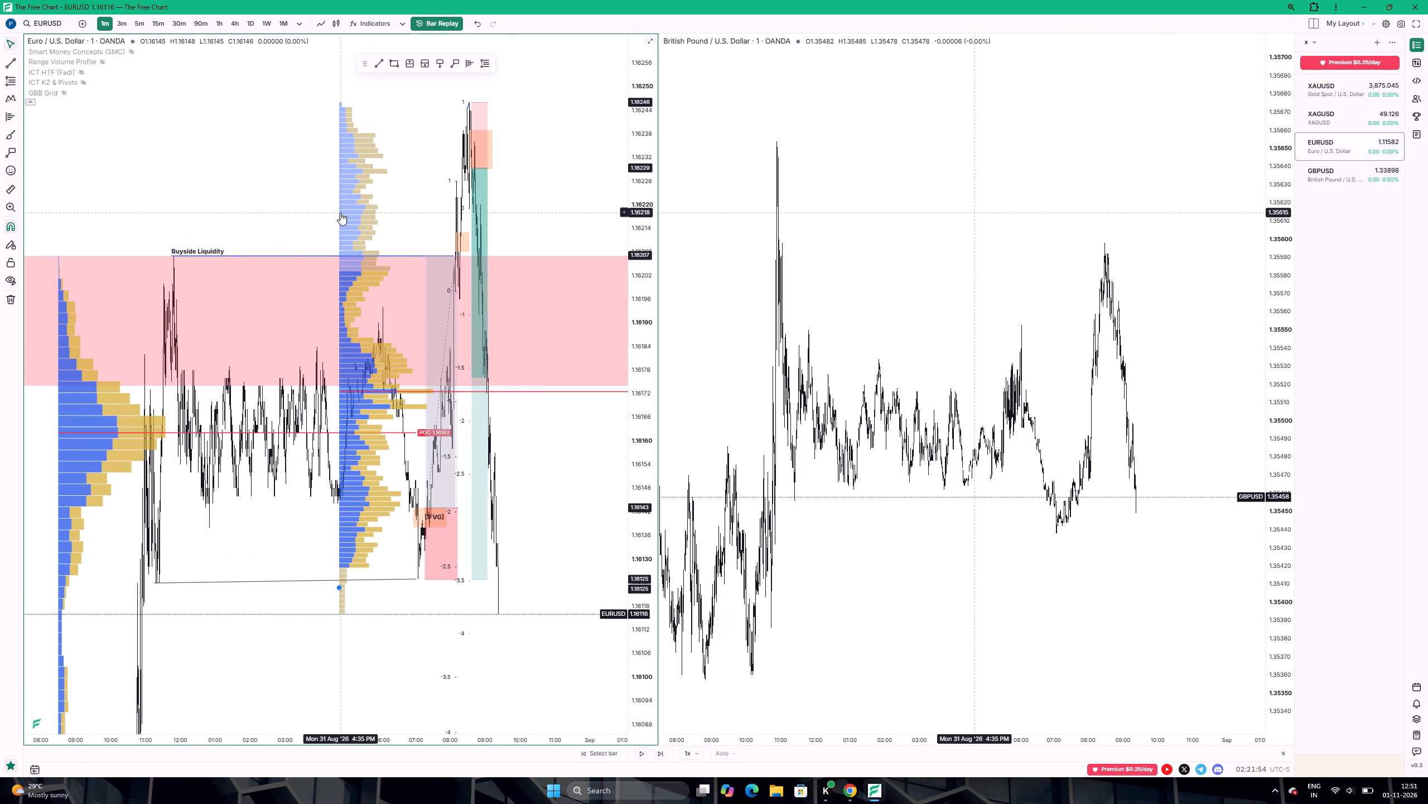
pyautogui.scroll(10, 355, 194)
pyautogui.scroll(7, 310, 234)
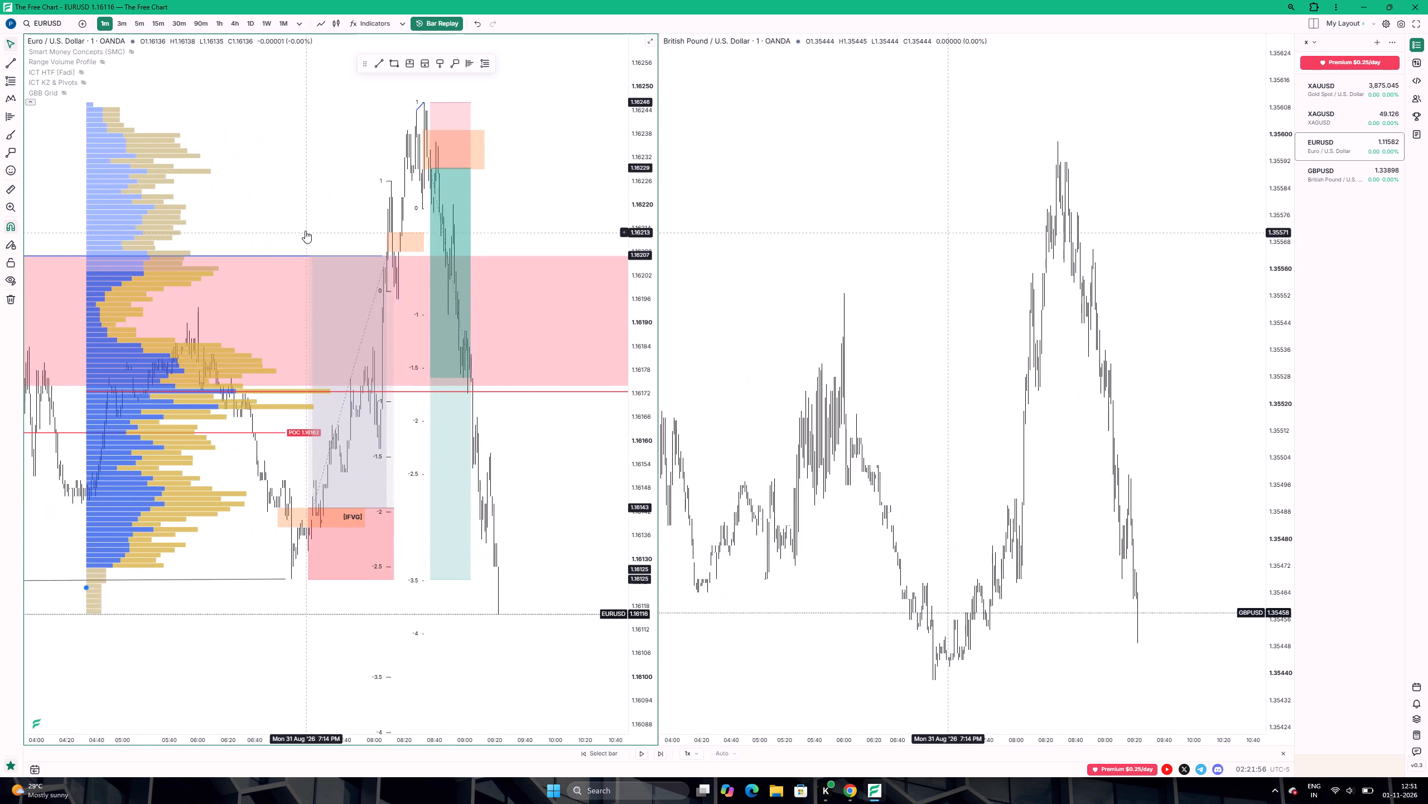
pyautogui.scroll(1, 305, 231)
pyautogui.scroll(6, 474, 200)
pyautogui.moveTo(488, 198); pyautogui.dragTo(447, 182)
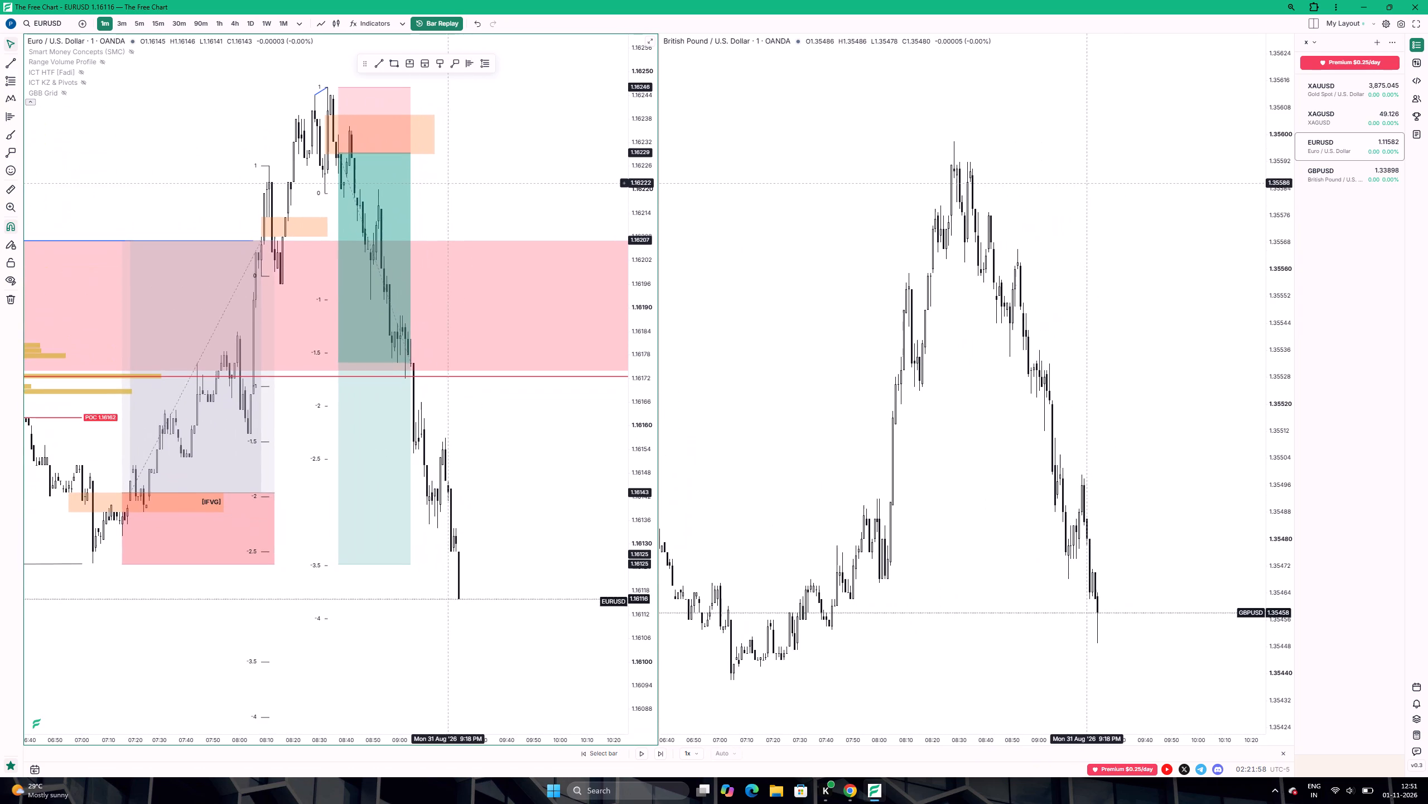
pyautogui.scroll(-4, 527, 515)
pyautogui.scroll(7, 523, 514)
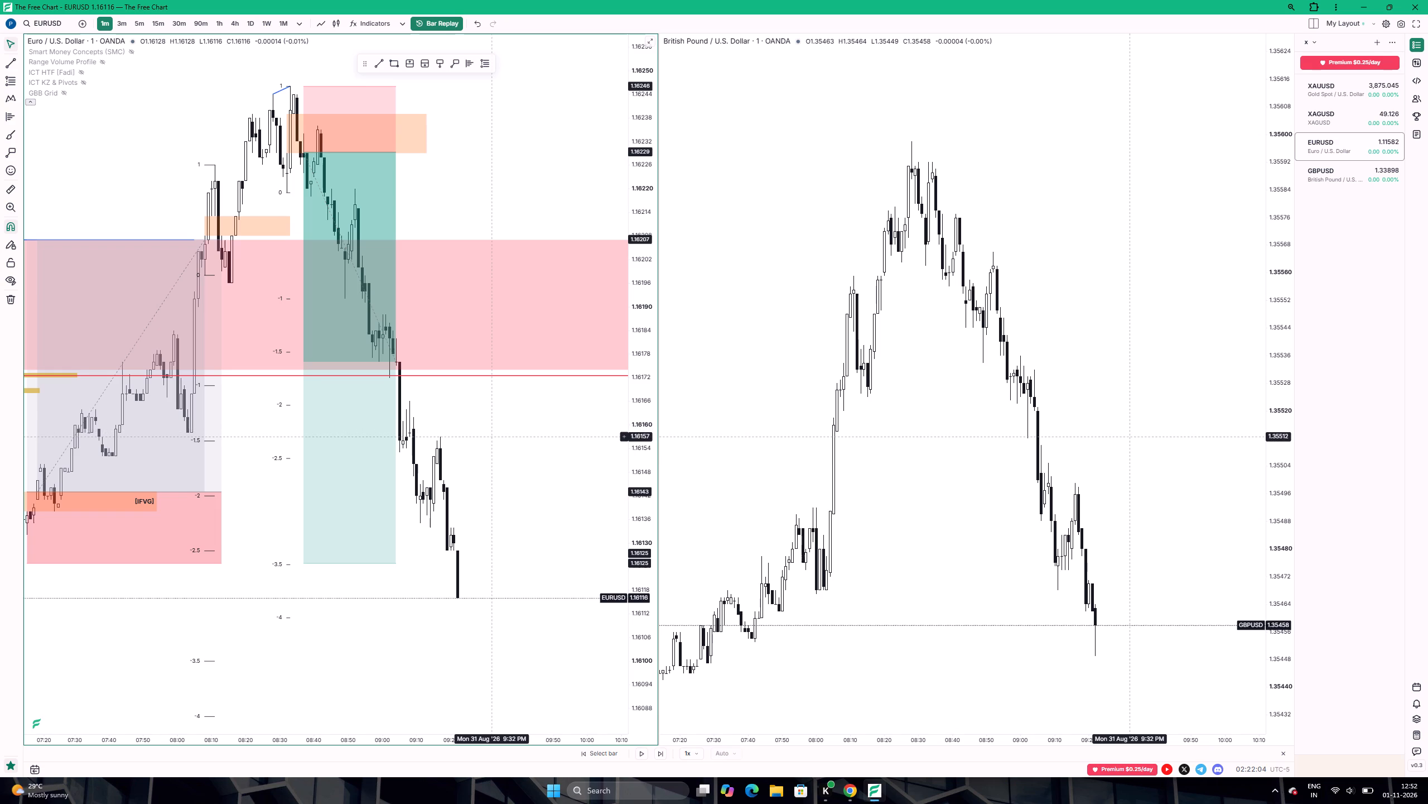
pyautogui.click(493, 437)
pyautogui.scroll(-17, 491, 437)
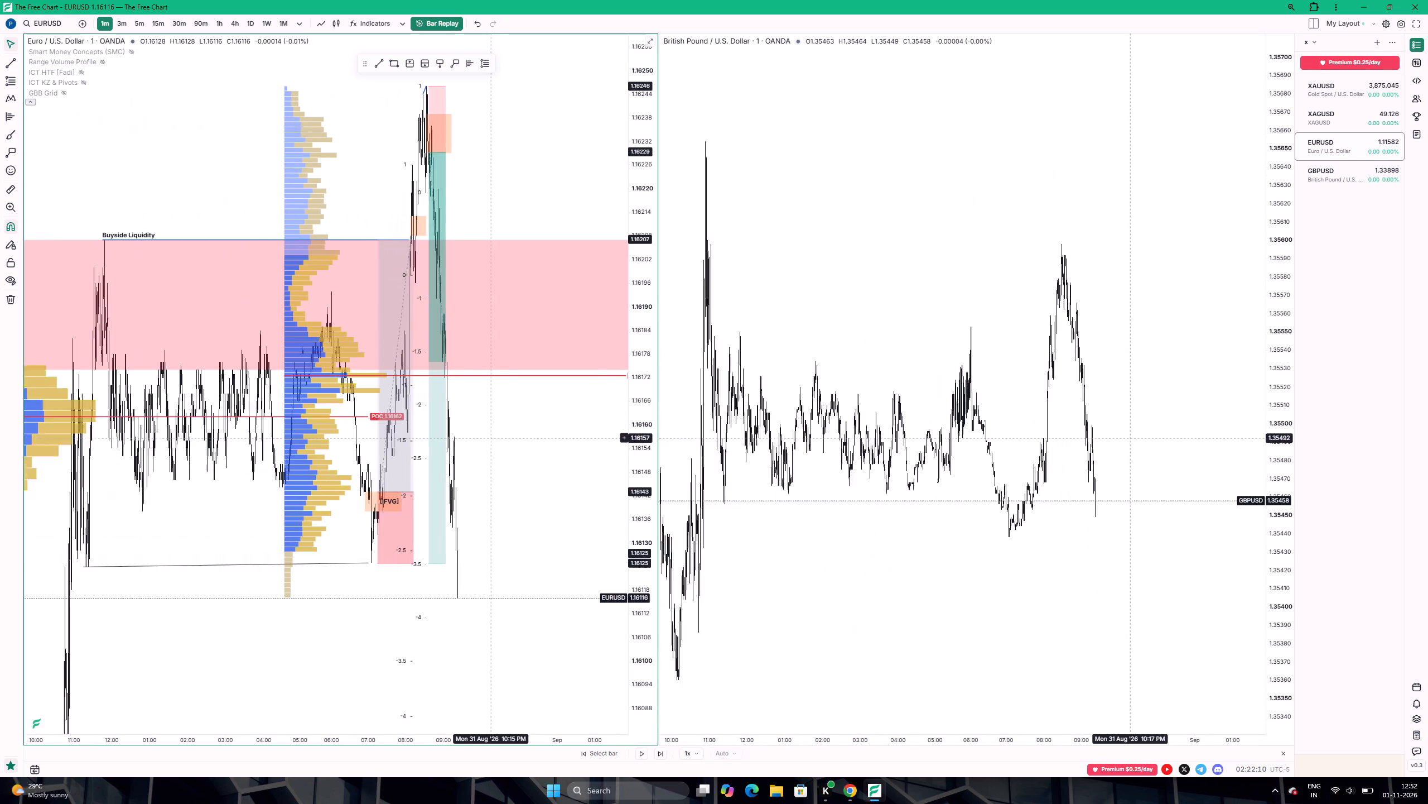
pyautogui.scroll(-4, 490, 438)
pyautogui.scroll(15, 294, 468)
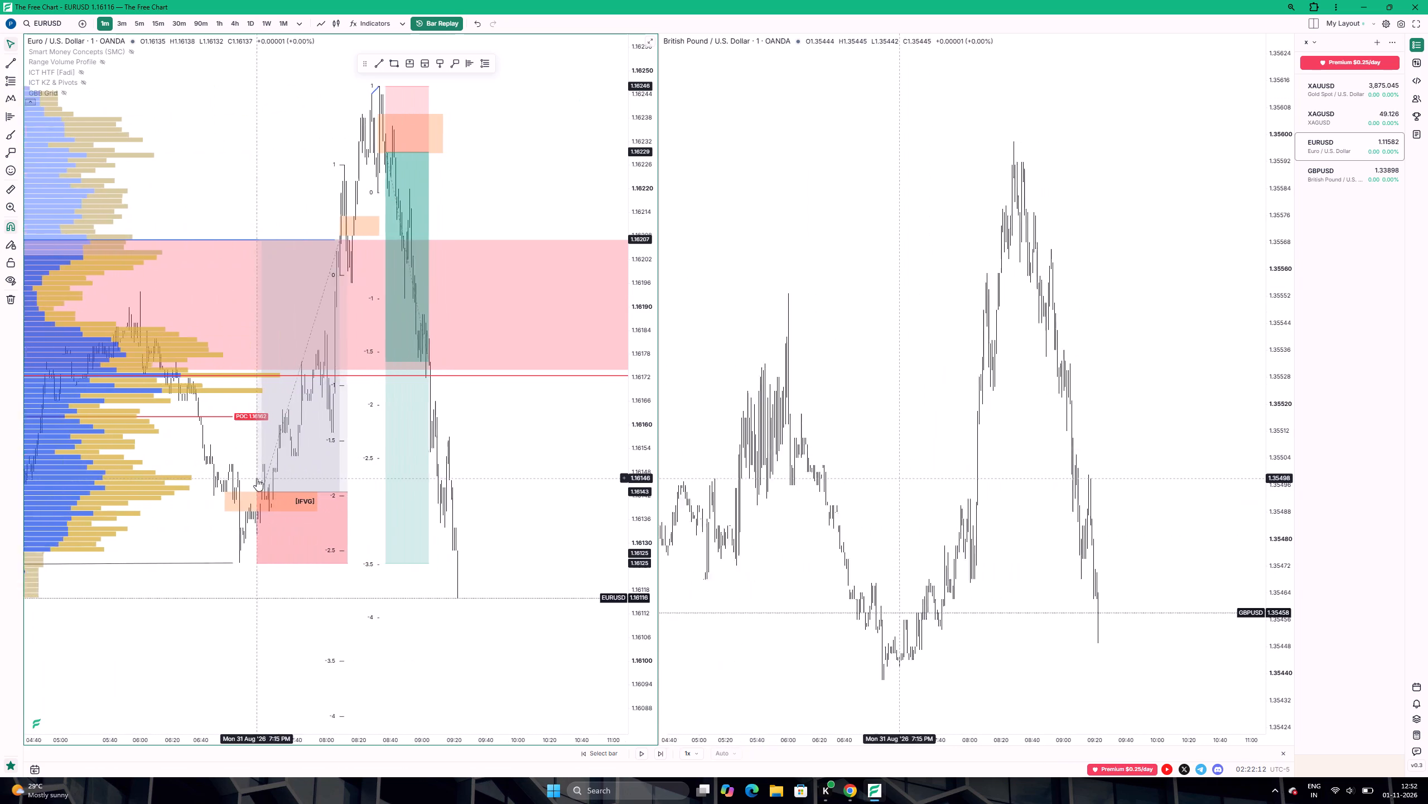
pyautogui.scroll(4, 288, 475)
# Switch the EURUSD and GBPUSD charts to the 5-minute timeframe and show the latest sell-off up close.
pyautogui.click(139, 26)
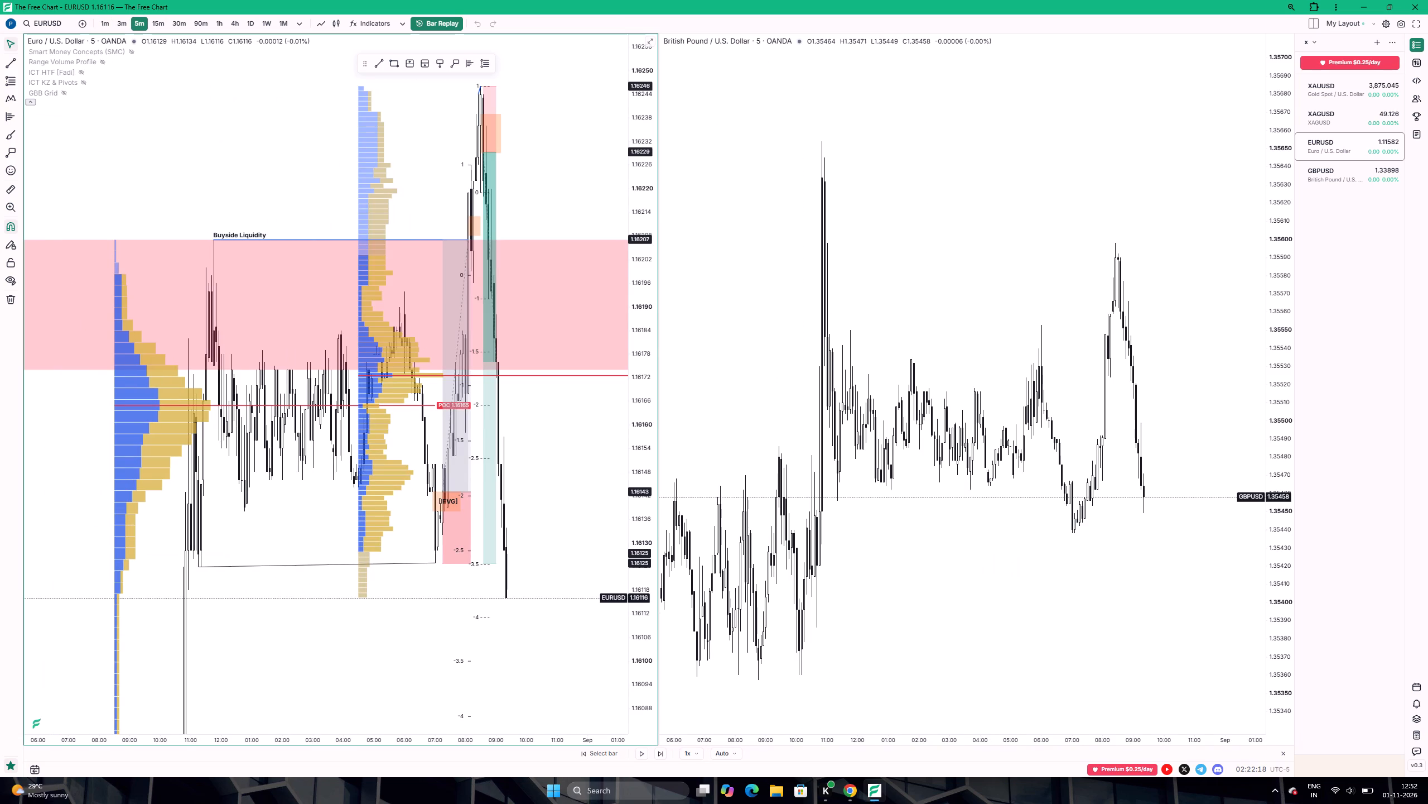
pyautogui.scroll(12, 477, 338)
pyautogui.click(553, 447)
pyautogui.moveTo(553, 447); pyautogui.dragTo(552, 448)
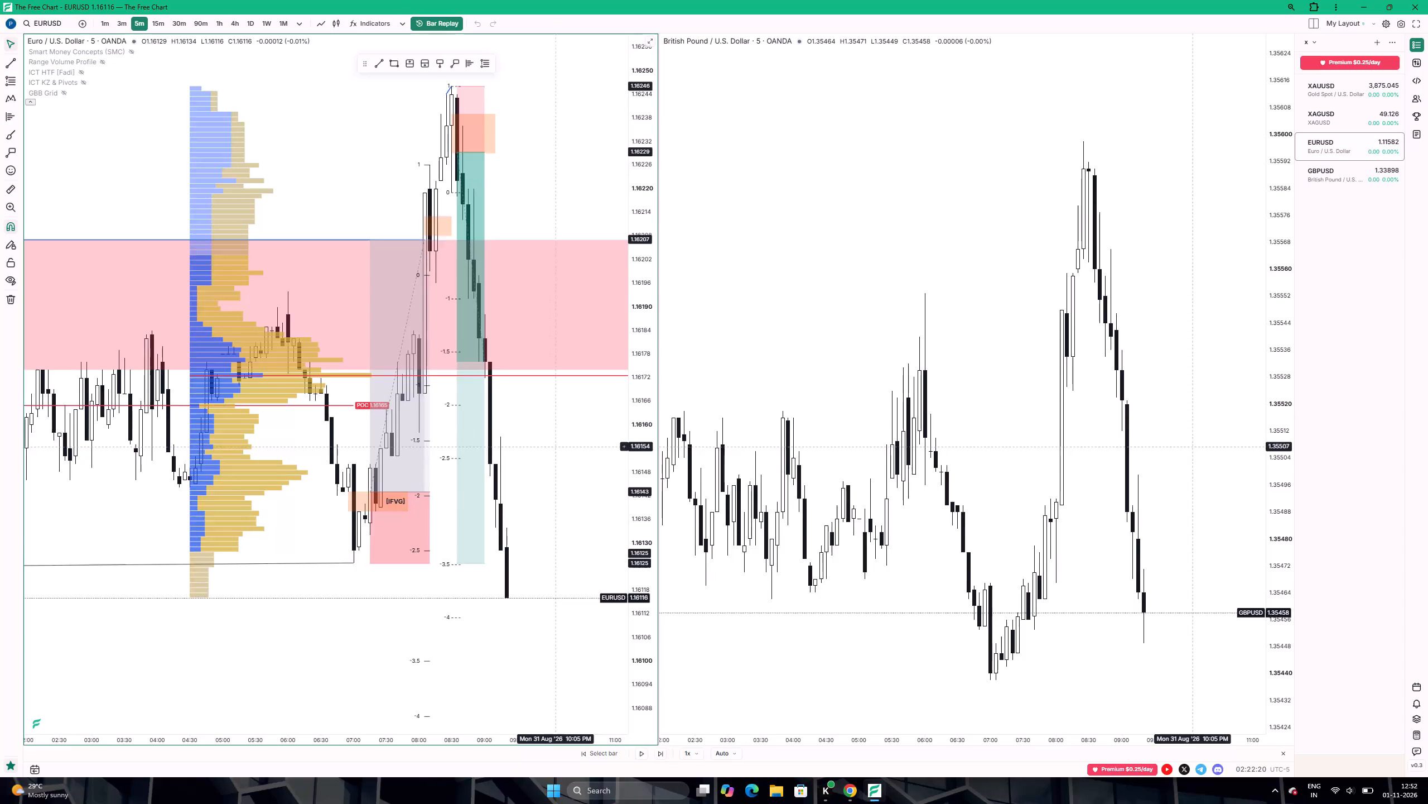
# Recolour the target zone of the EURUSD short position that covers the sell-off to light grey.
pyautogui.moveTo(552, 448); pyautogui.dragTo(513, 448)
pyautogui.moveTo(507, 449); pyautogui.dragTo(470, 449)
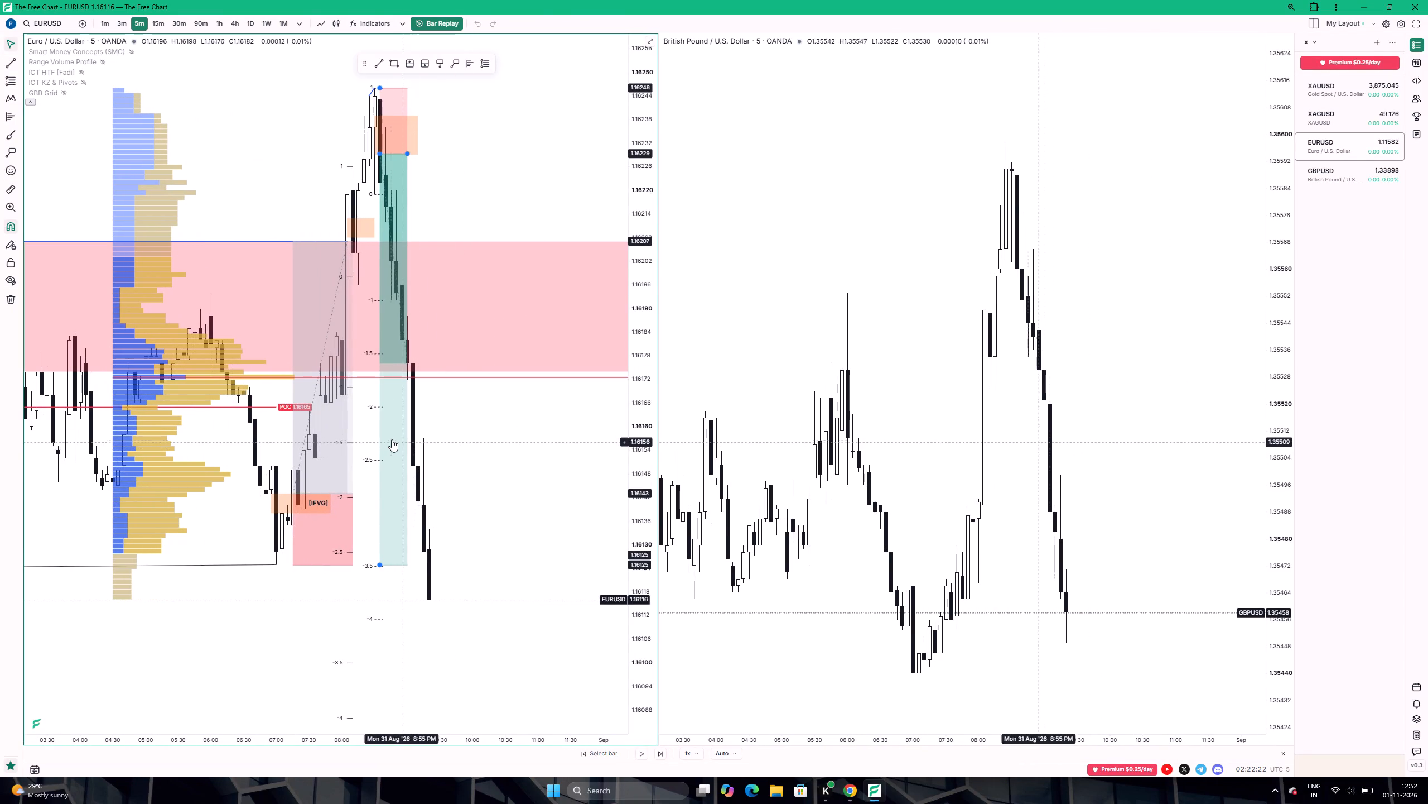
pyautogui.click(392, 439)
pyautogui.click(677, 52)
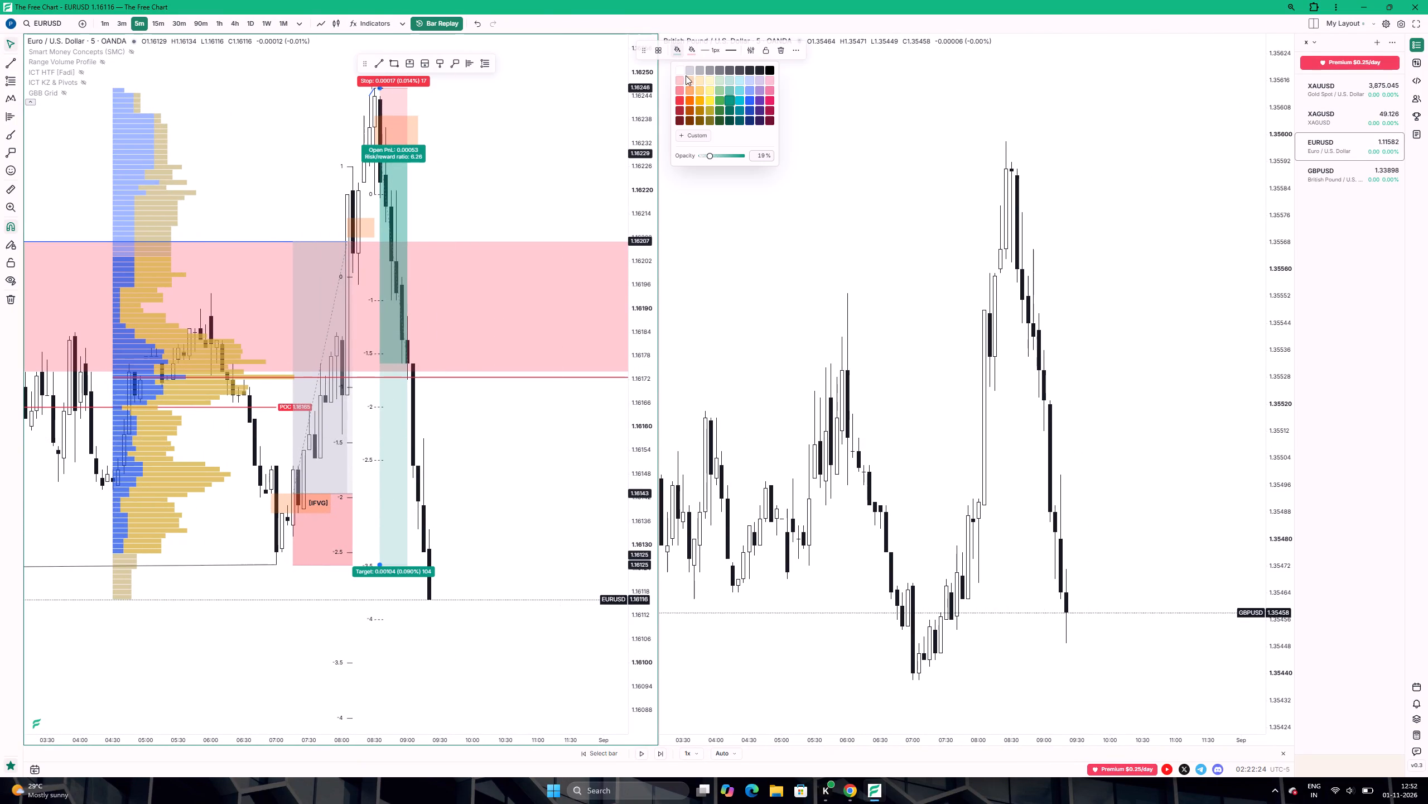
pyautogui.click(699, 68)
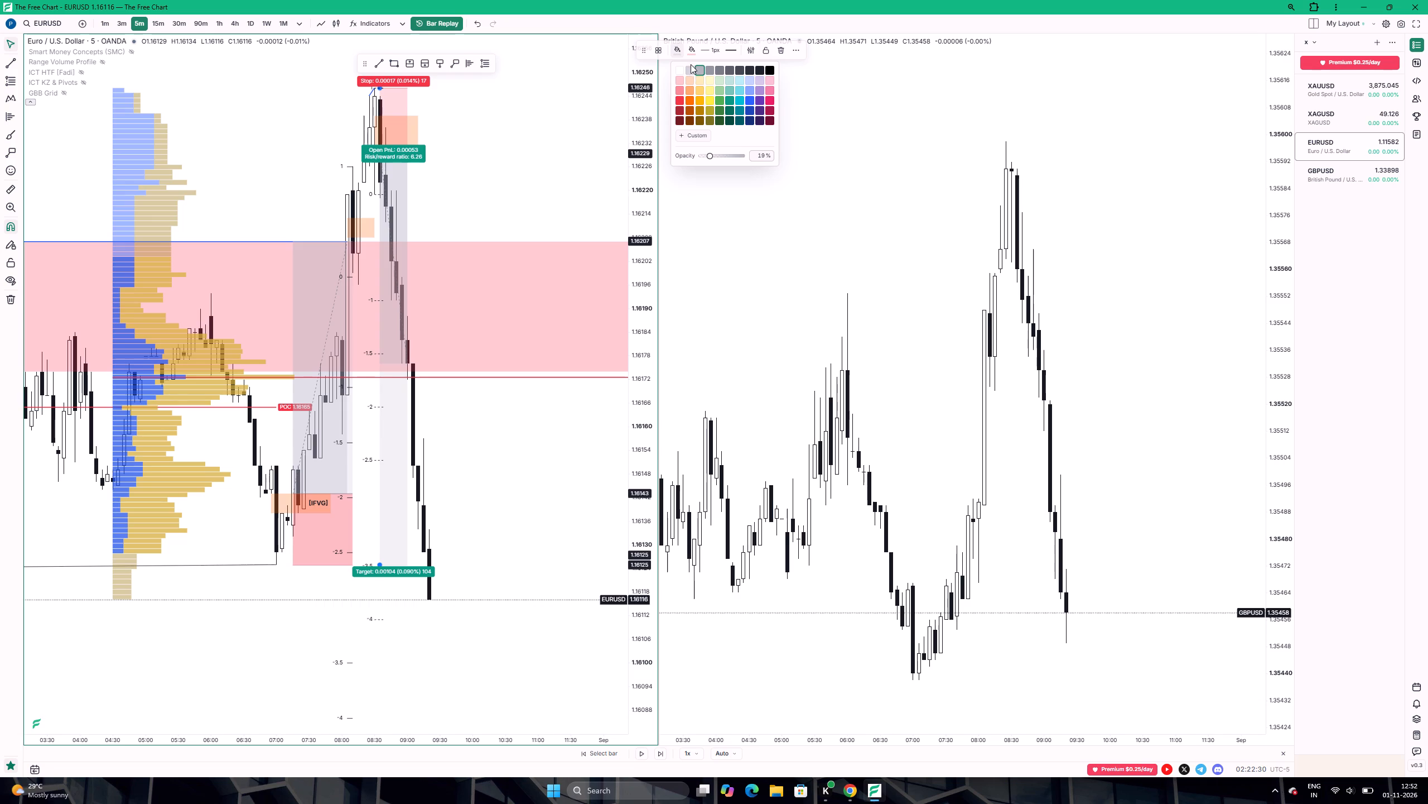
pyautogui.click(508, 145)
# Examine the 5-minute EURUSD rise and sell-off against the earlier range, buyside liquidity level and volume profiles, alongside GBPUSD.
pyautogui.scroll(-2, 507, 144)
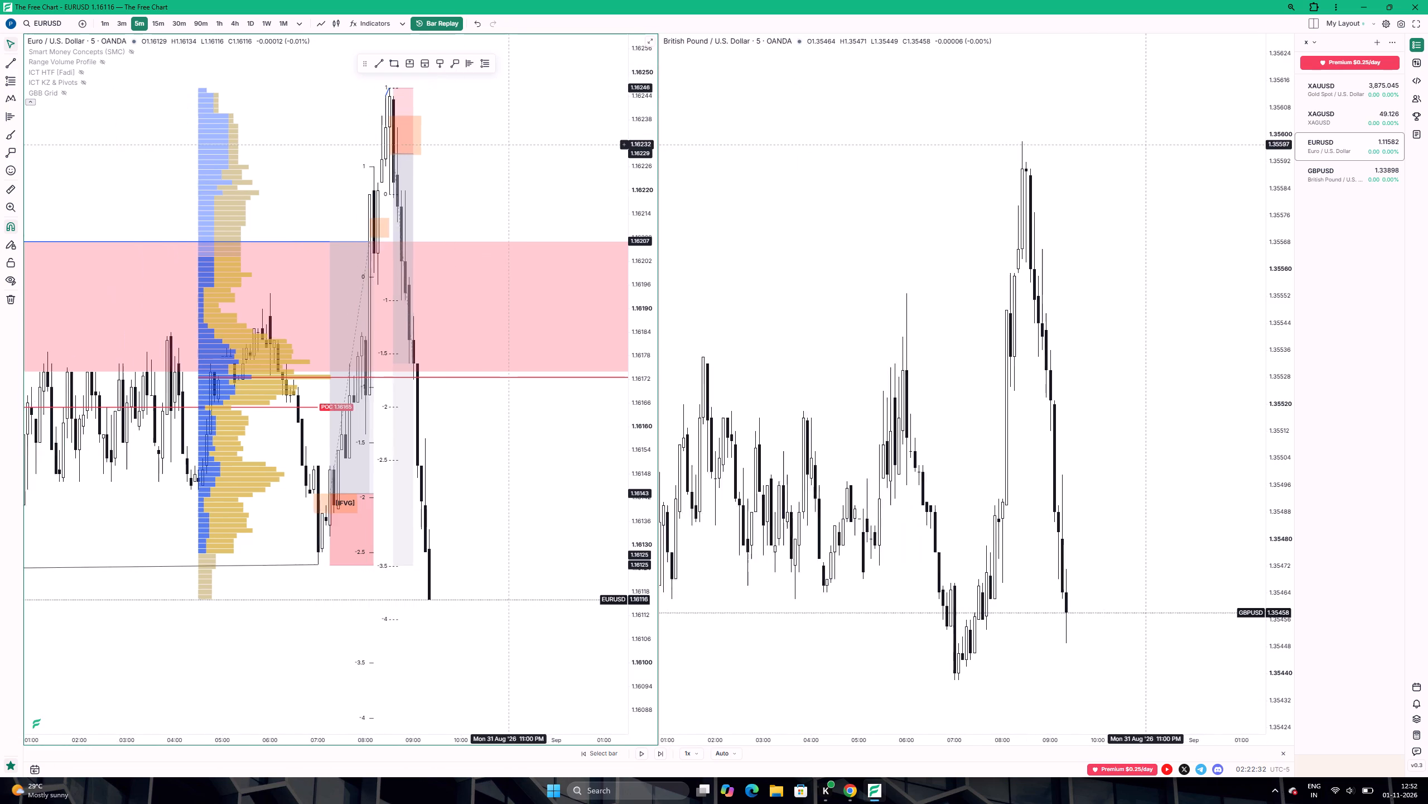
pyautogui.scroll(-15, 507, 145)
pyautogui.scroll(8, 503, 141)
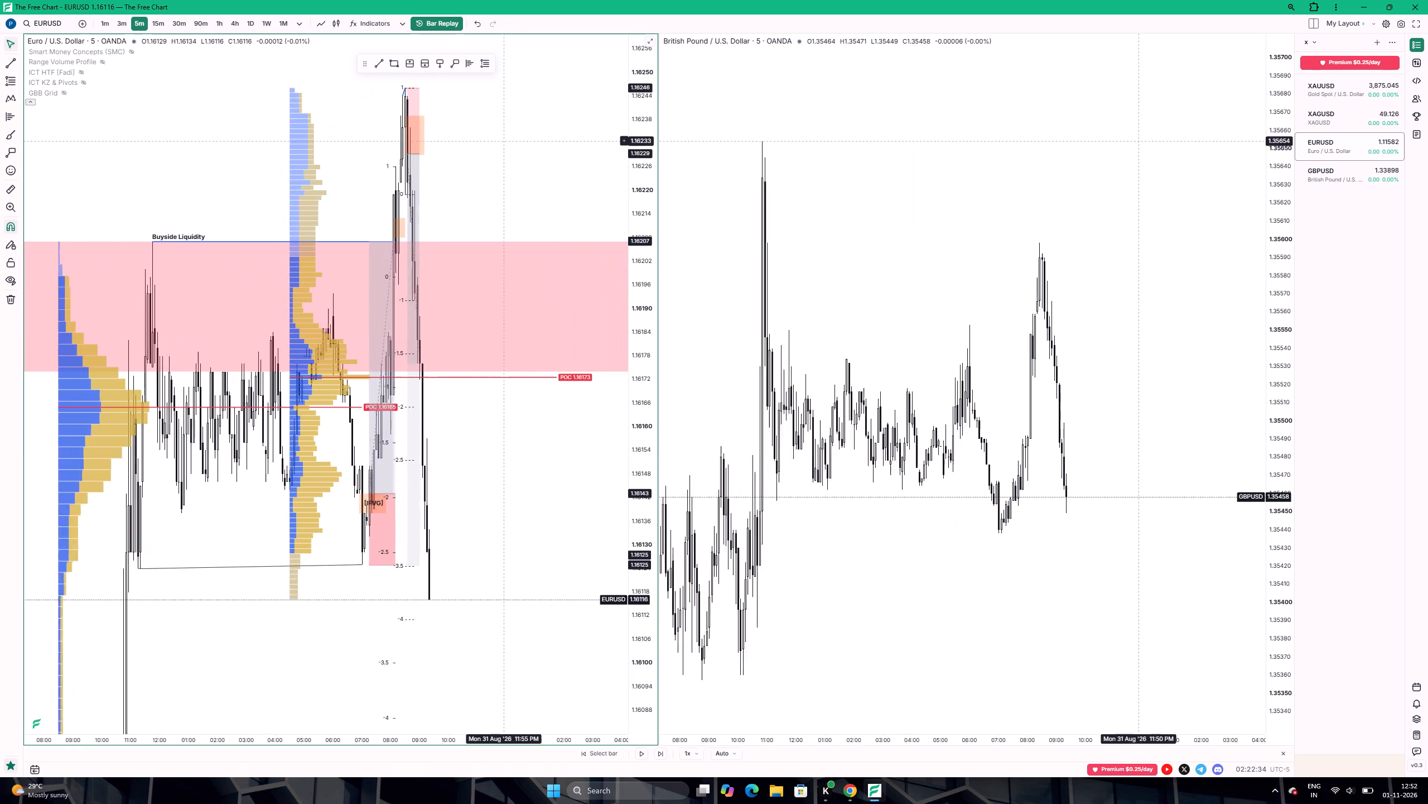
pyautogui.scroll(12, 503, 141)
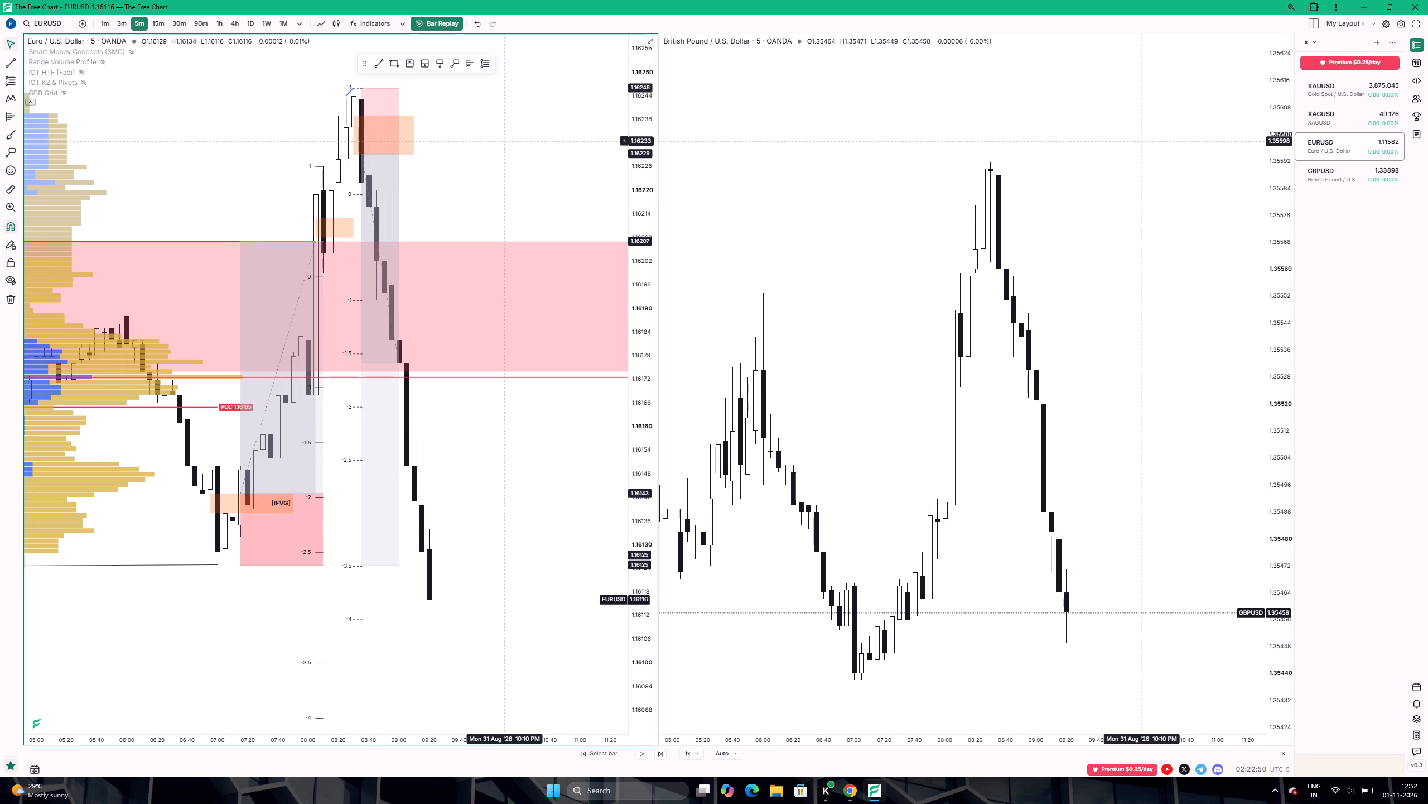
pyautogui.scroll(-5, 513, 248)
pyautogui.scroll(1, 510, 251)
pyautogui.scroll(-3, 507, 246)
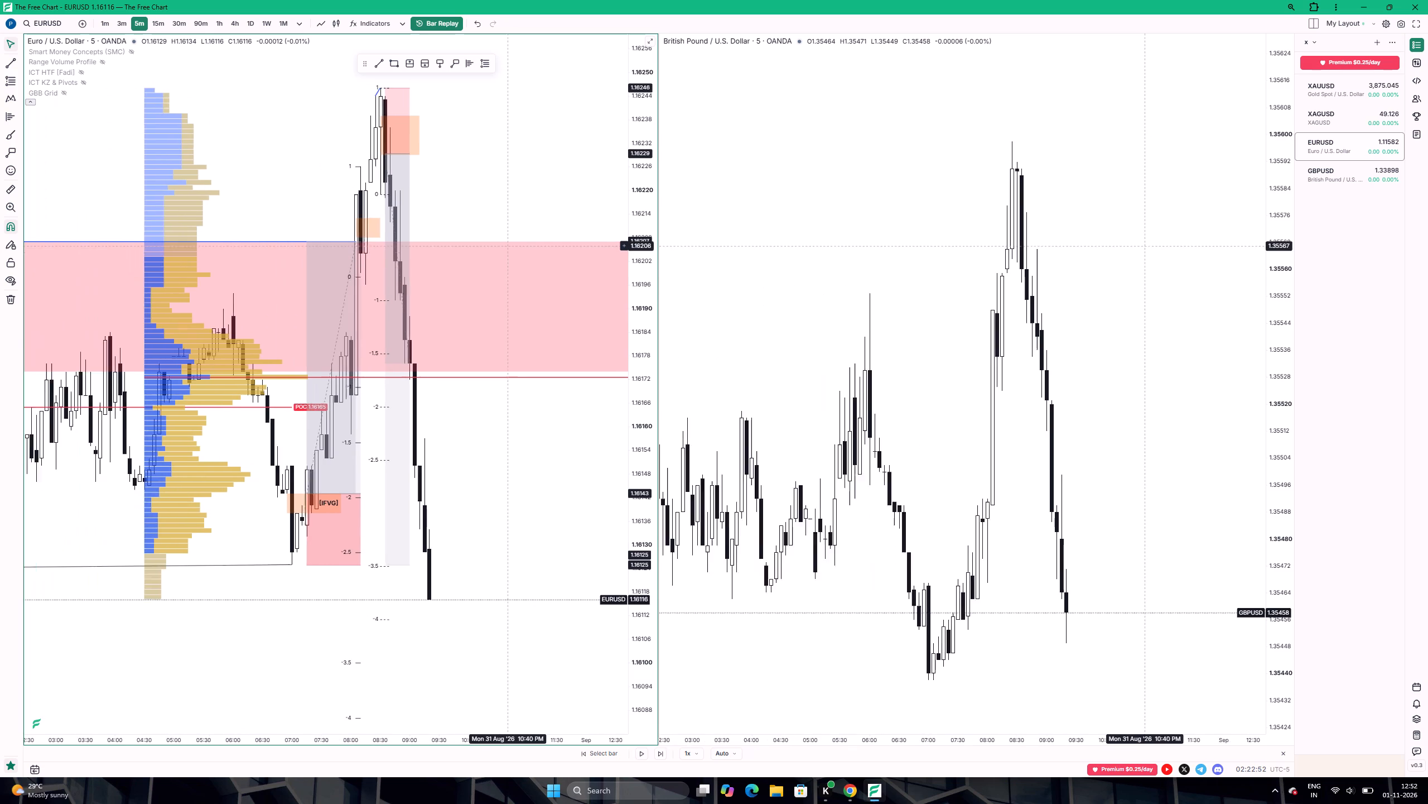
pyautogui.scroll(-2, 507, 247)
pyautogui.moveTo(510, 447); pyautogui.dragTo(525, 316)
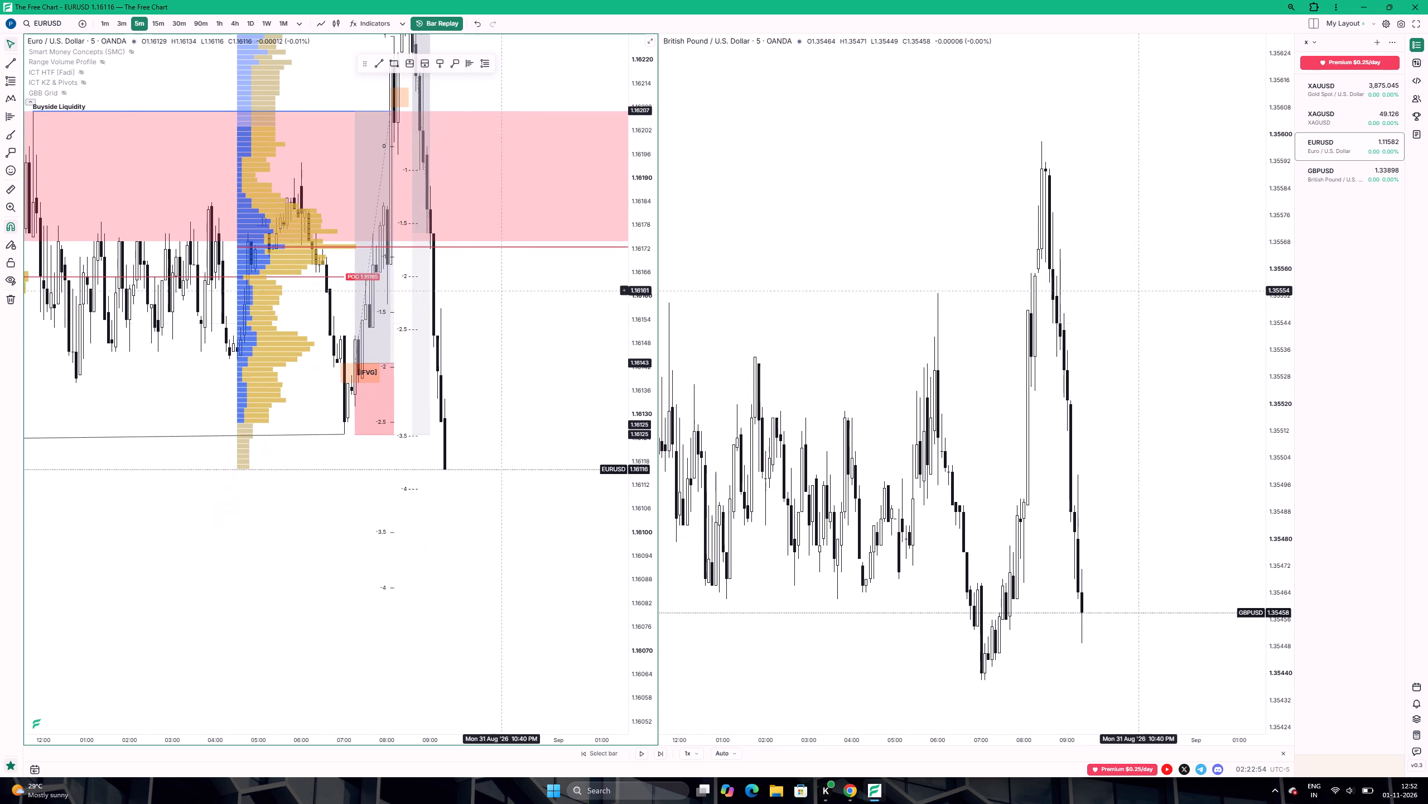
pyautogui.scroll(-7, 517, 357)
pyautogui.moveTo(628, 281); pyautogui.dragTo(600, 451)
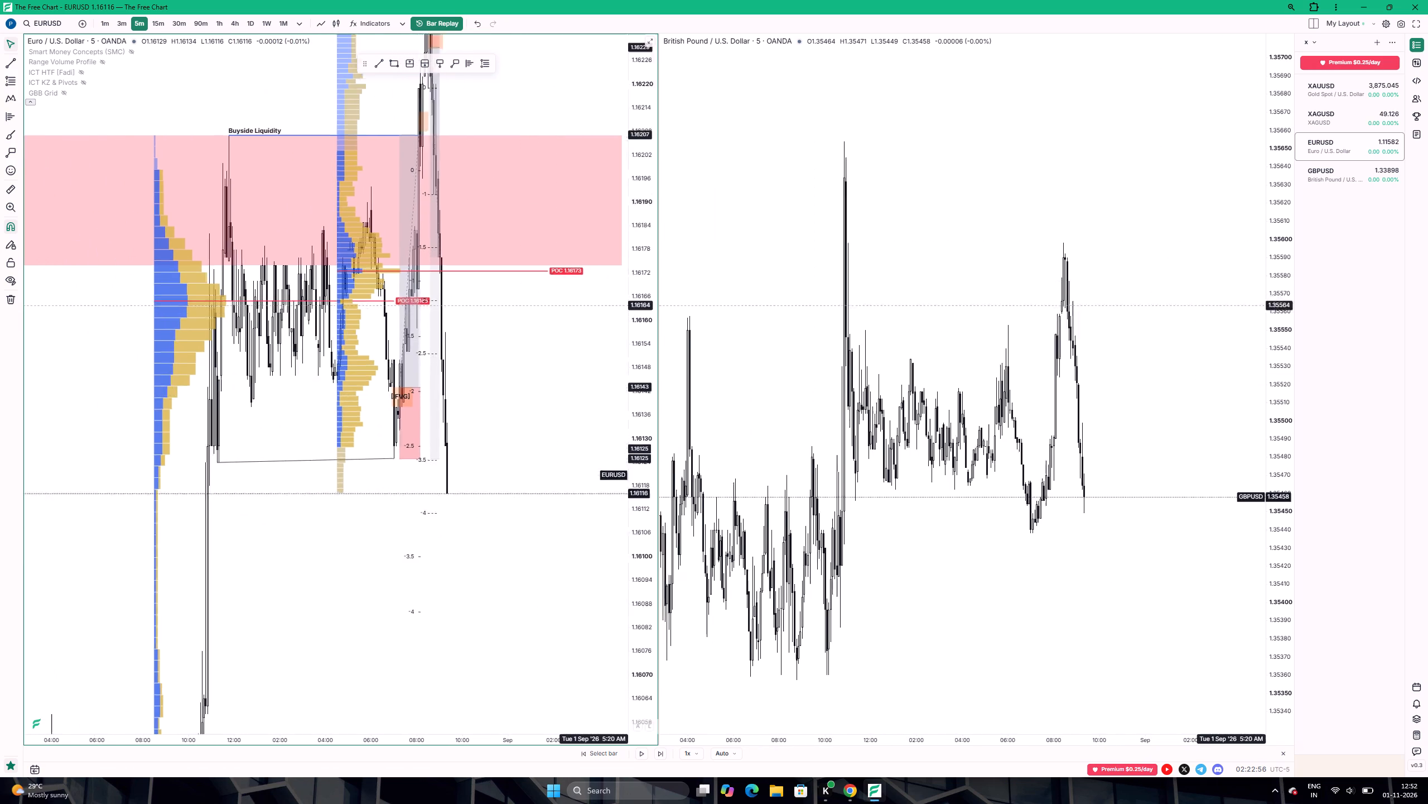
pyautogui.moveTo(600, 451); pyautogui.dragTo(590, 496)
pyautogui.scroll(5, 507, 375)
pyautogui.scroll(5, 500, 518)
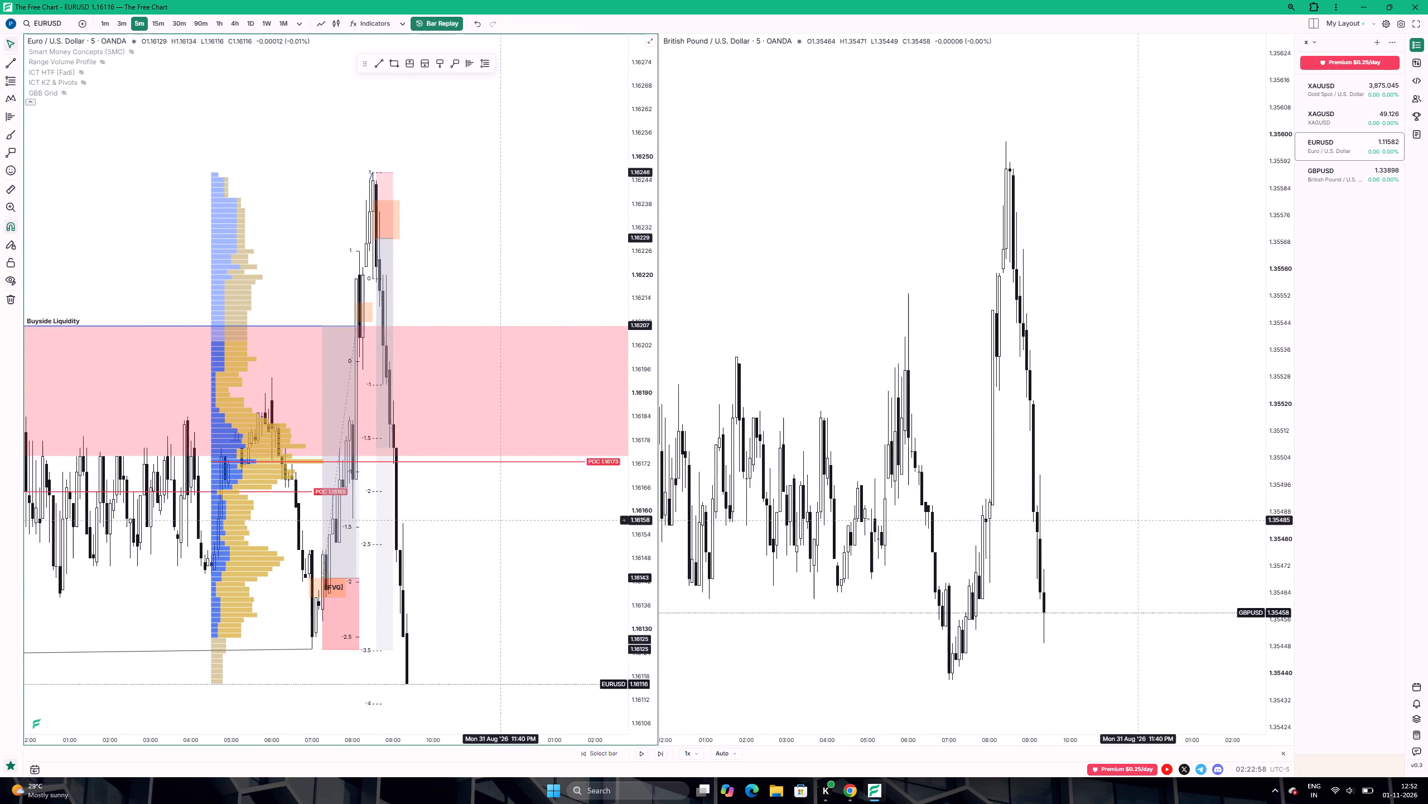
# Project Fibonacci deviation levels upward on EURUSD at 6:55 PM, from about 1.16126 near the swing low to about 1.16150.
pyautogui.moveTo(498, 539); pyautogui.dragTo(552, 423)
pyautogui.click(486, 58)
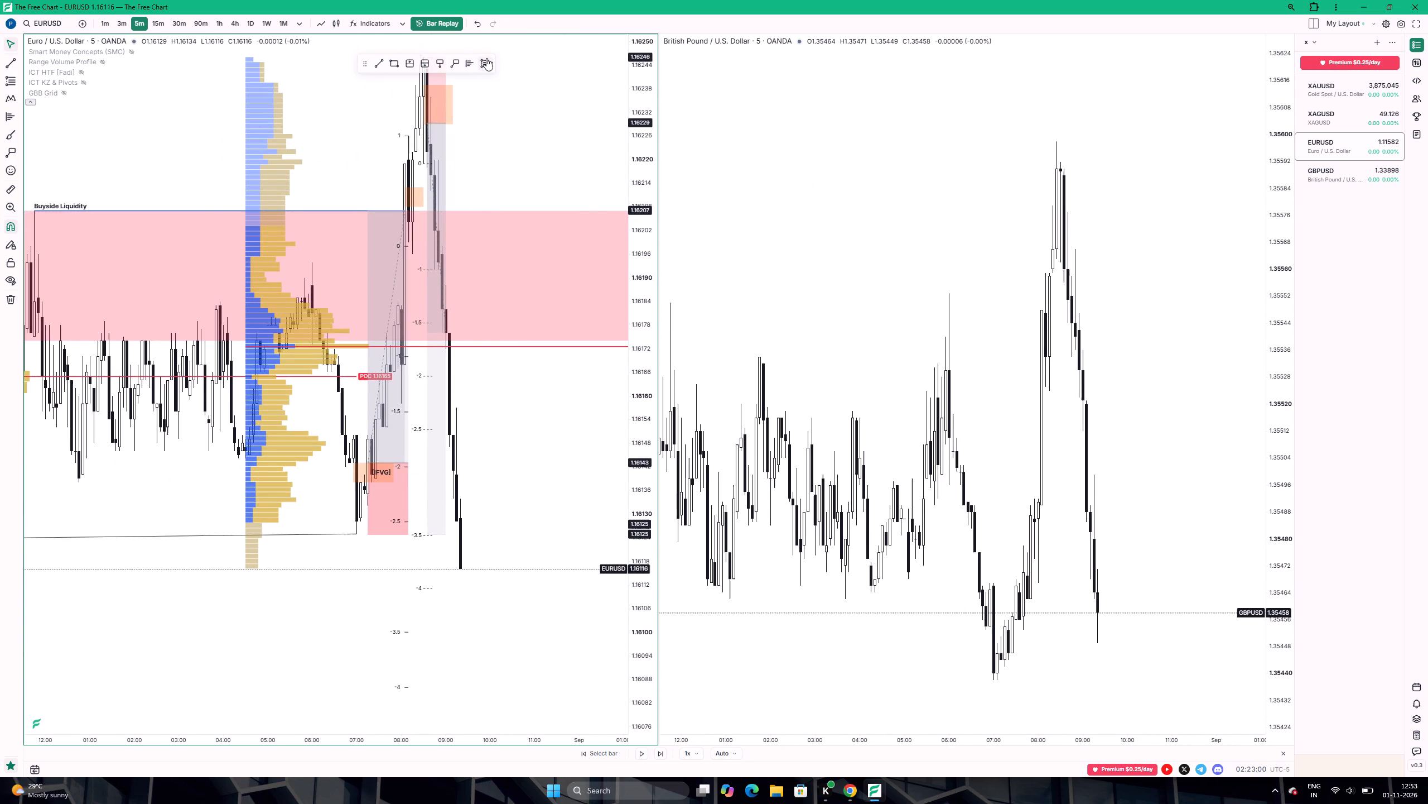
pyautogui.click(354, 531)
pyautogui.click(353, 435)
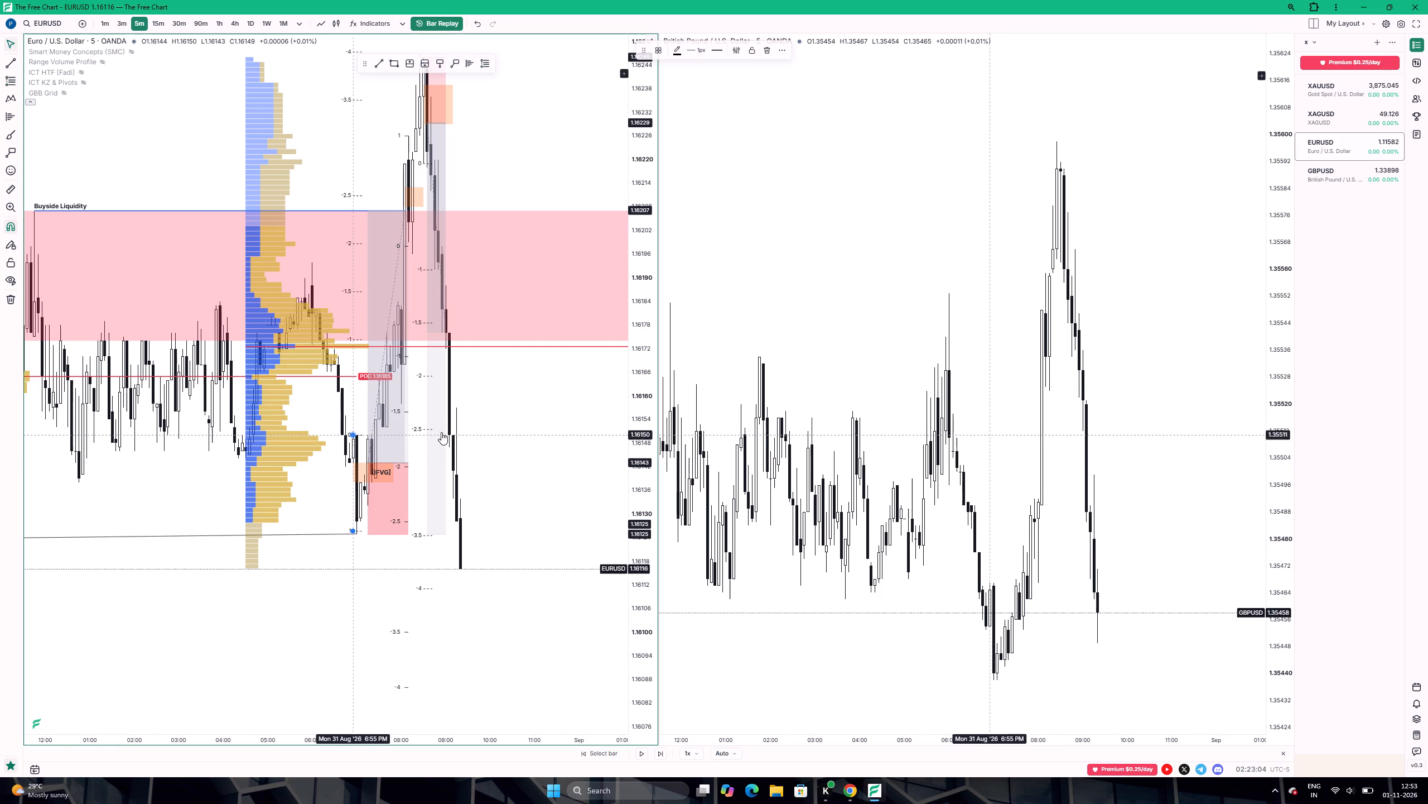
pyautogui.click(522, 419)
# Draw an orange rectangle between the new projection's -4 and -3.5 levels, about 1.16248 to 1.16235, from 6:55 to 7:05 PM.
pyautogui.scroll(7, 522, 420)
pyautogui.moveTo(529, 393); pyautogui.dragTo(518, 476)
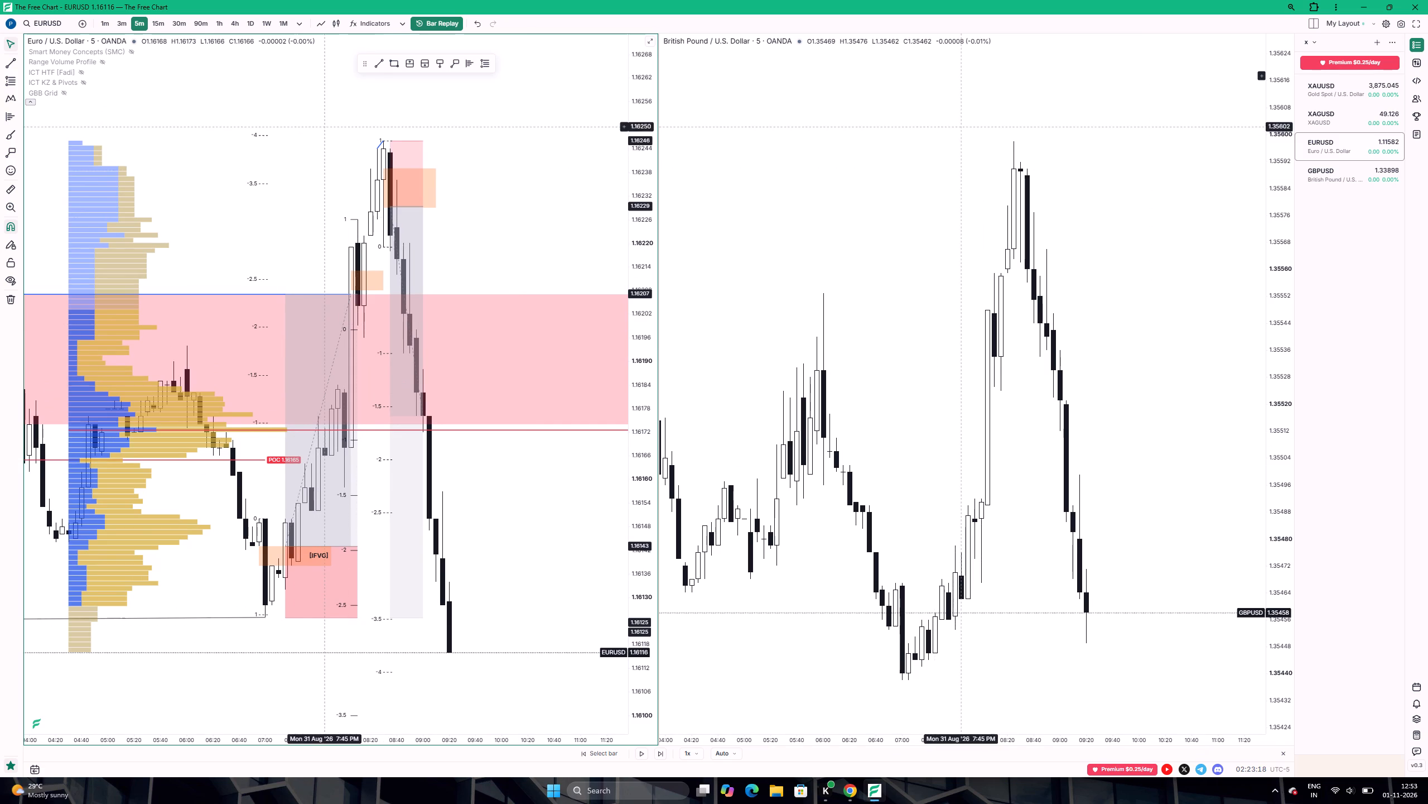
pyautogui.click(394, 63)
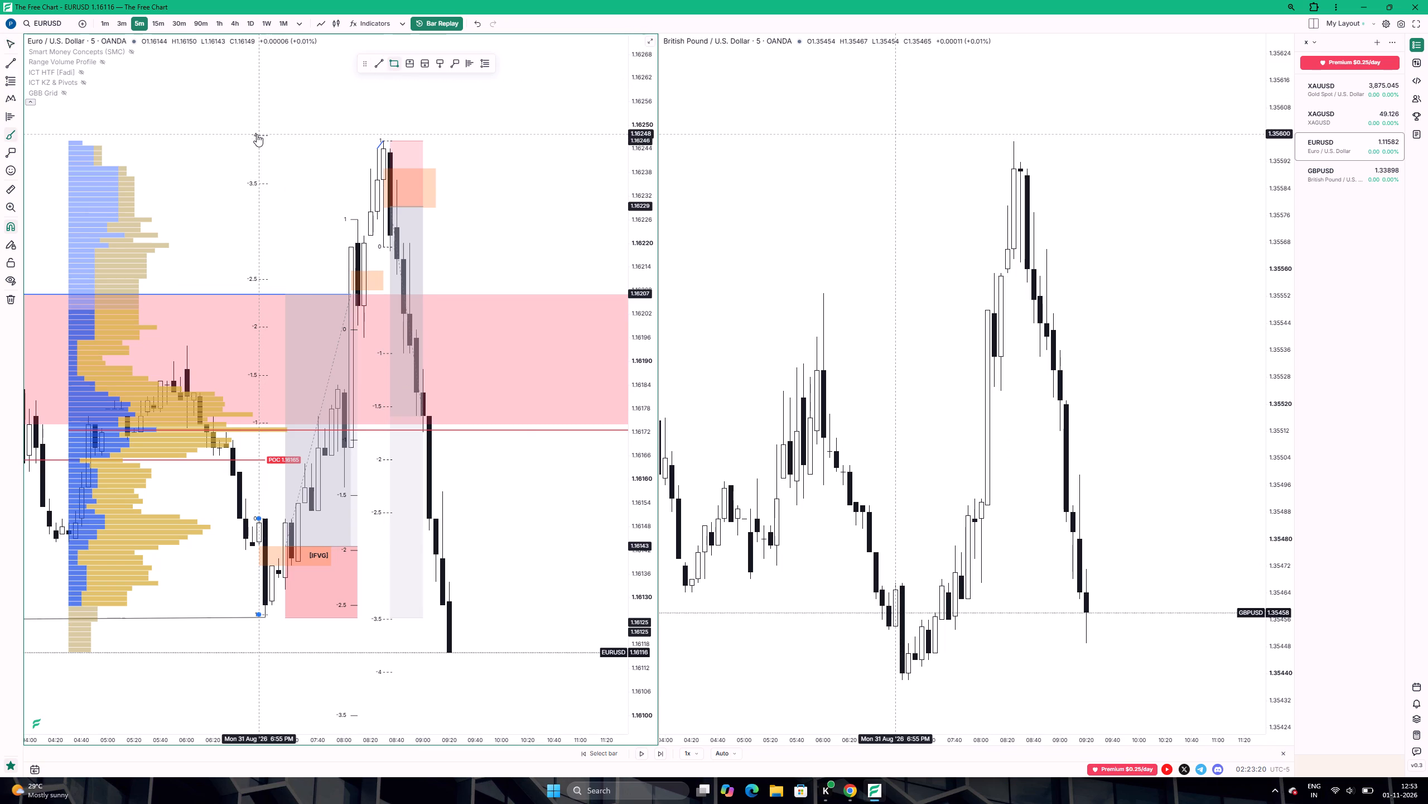
pyautogui.click(257, 134)
pyautogui.click(271, 183)
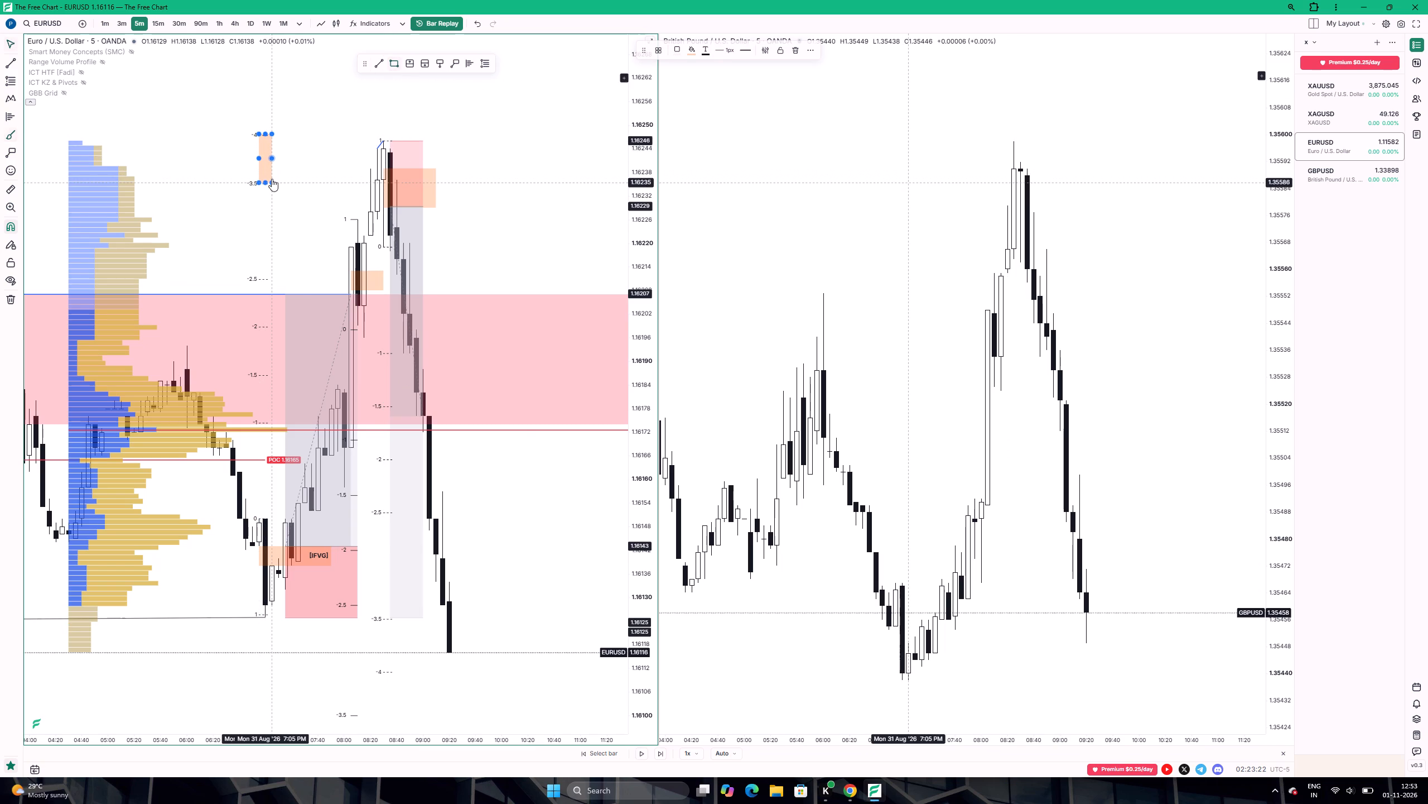
pyautogui.click(289, 162)
pyautogui.click(239, 132)
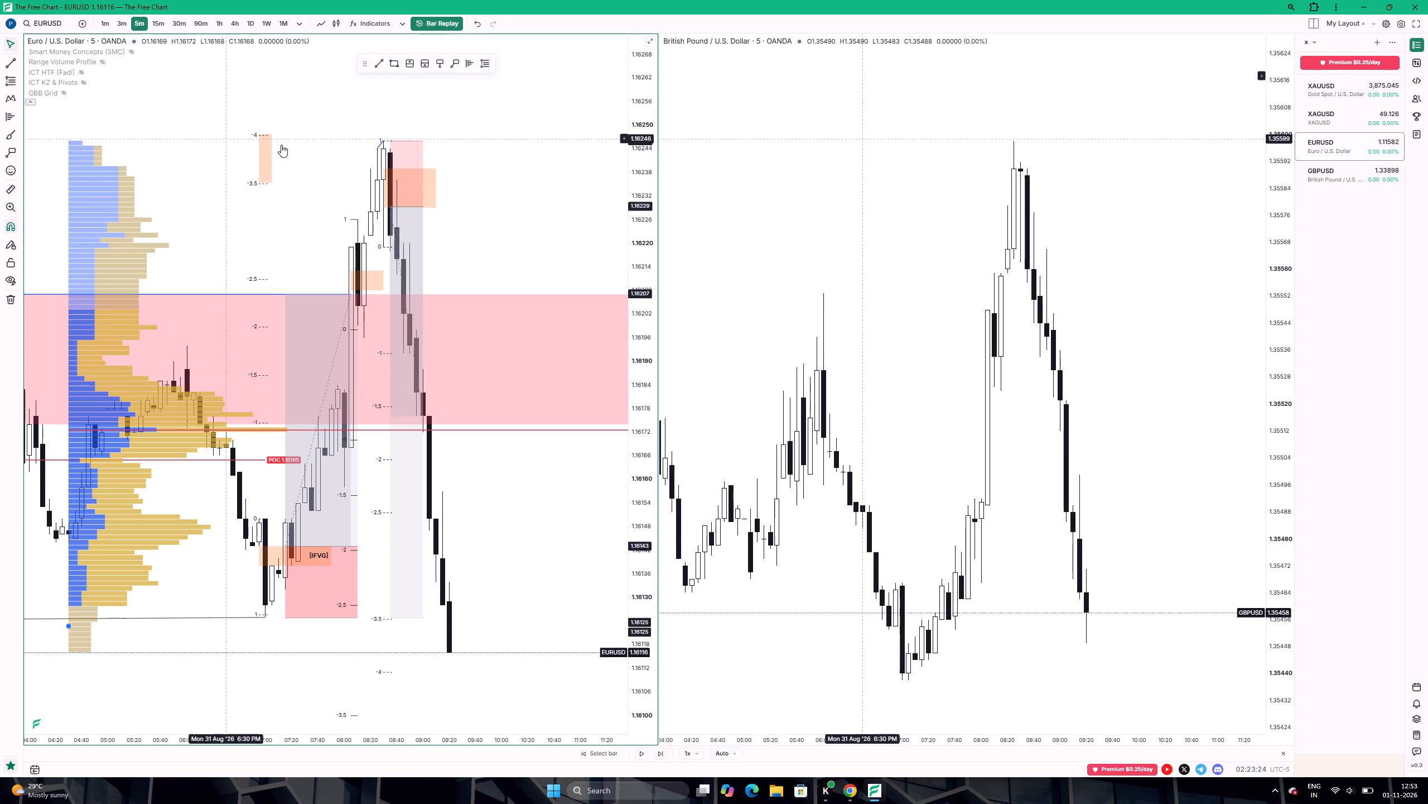
pyautogui.click(263, 132)
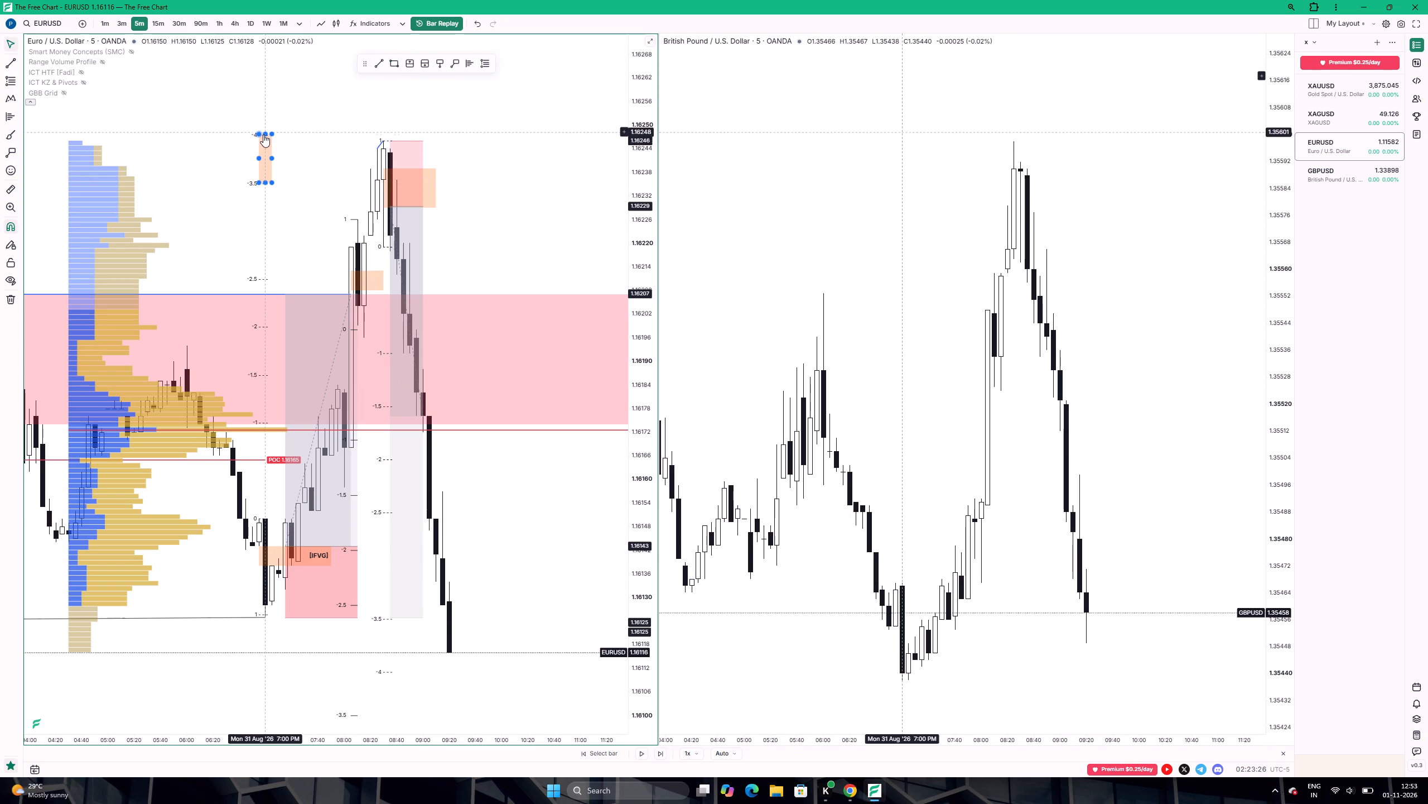
pyautogui.click(281, 118)
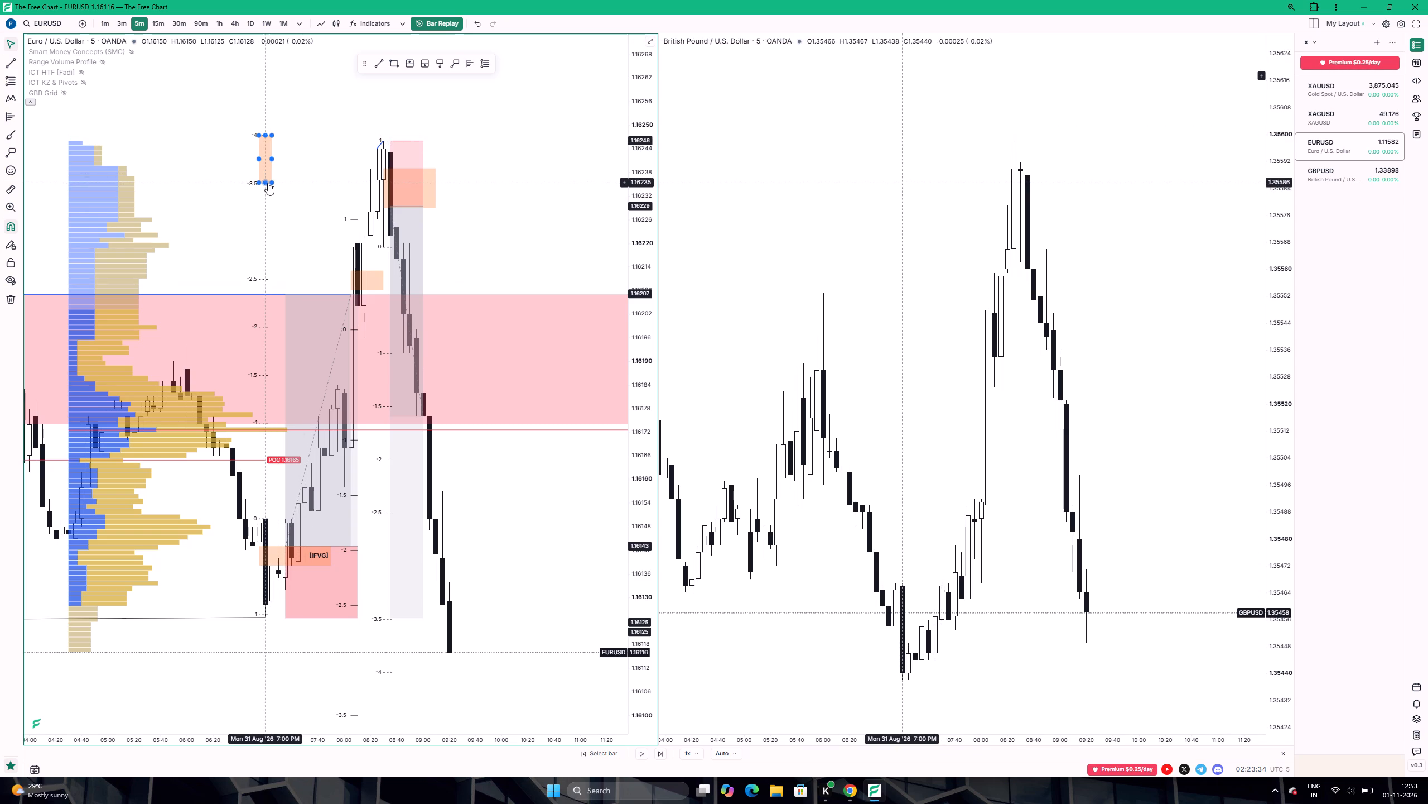
pyautogui.click(266, 181)
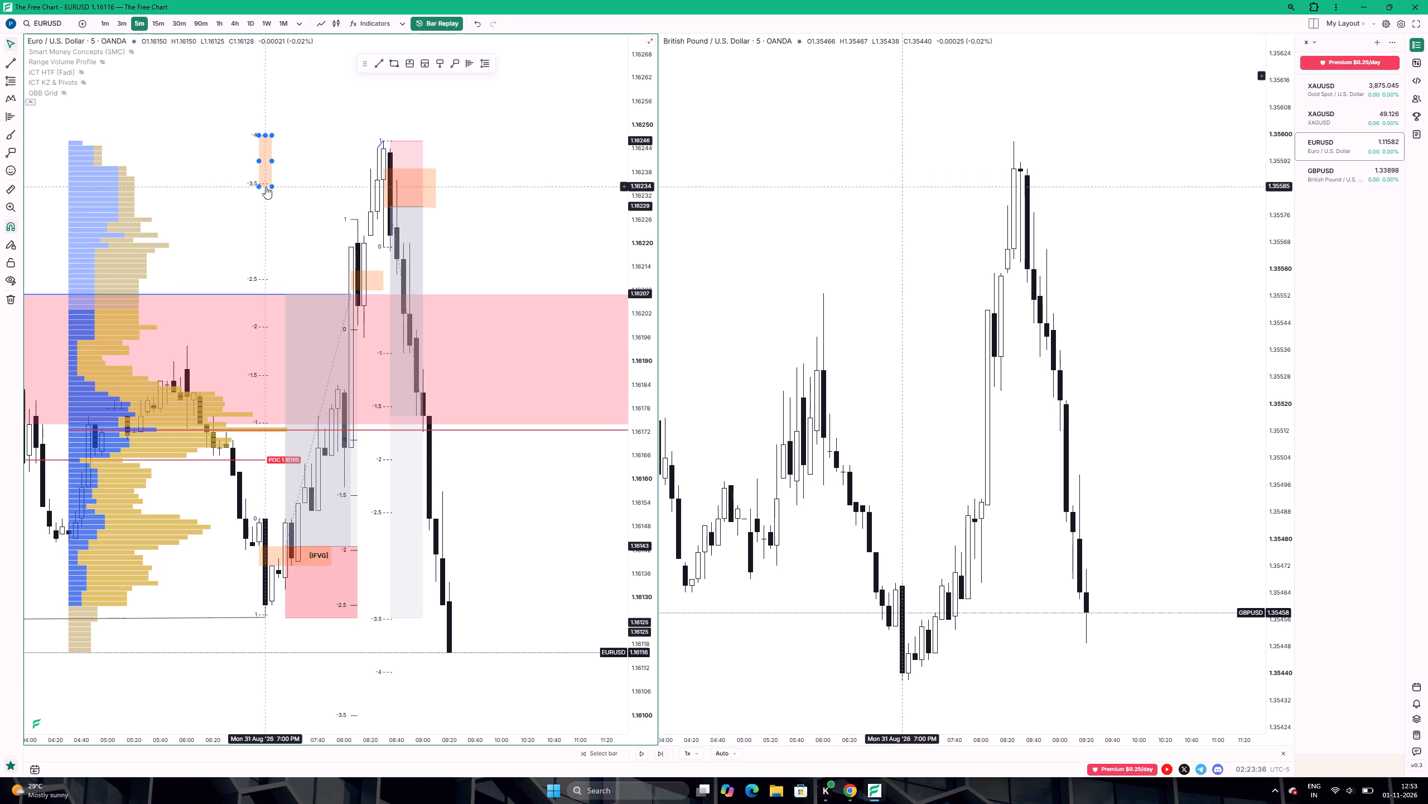
# Shift the start of the EURUSD volume profile covering the rise and sell-off one 5-minute bar earlier.
pyautogui.click(272, 226)
pyautogui.moveTo(272, 226); pyautogui.dragTo(266, 224)
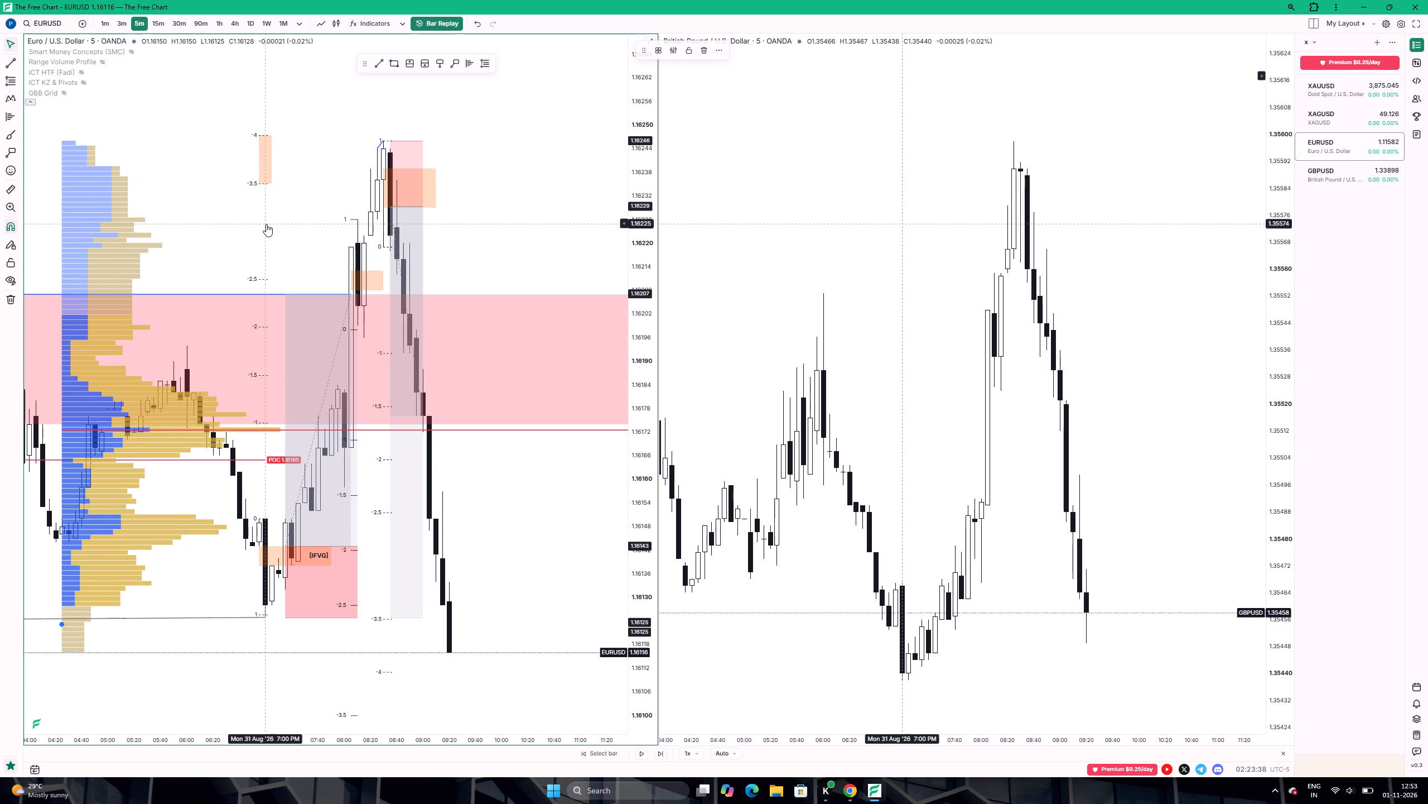
# Add the text "Reversal aREA" beside the orange box between the -3.5 and -4 deviation levels.
pyautogui.scroll(5, 247, 217)
pyautogui.scroll(-6, 248, 217)
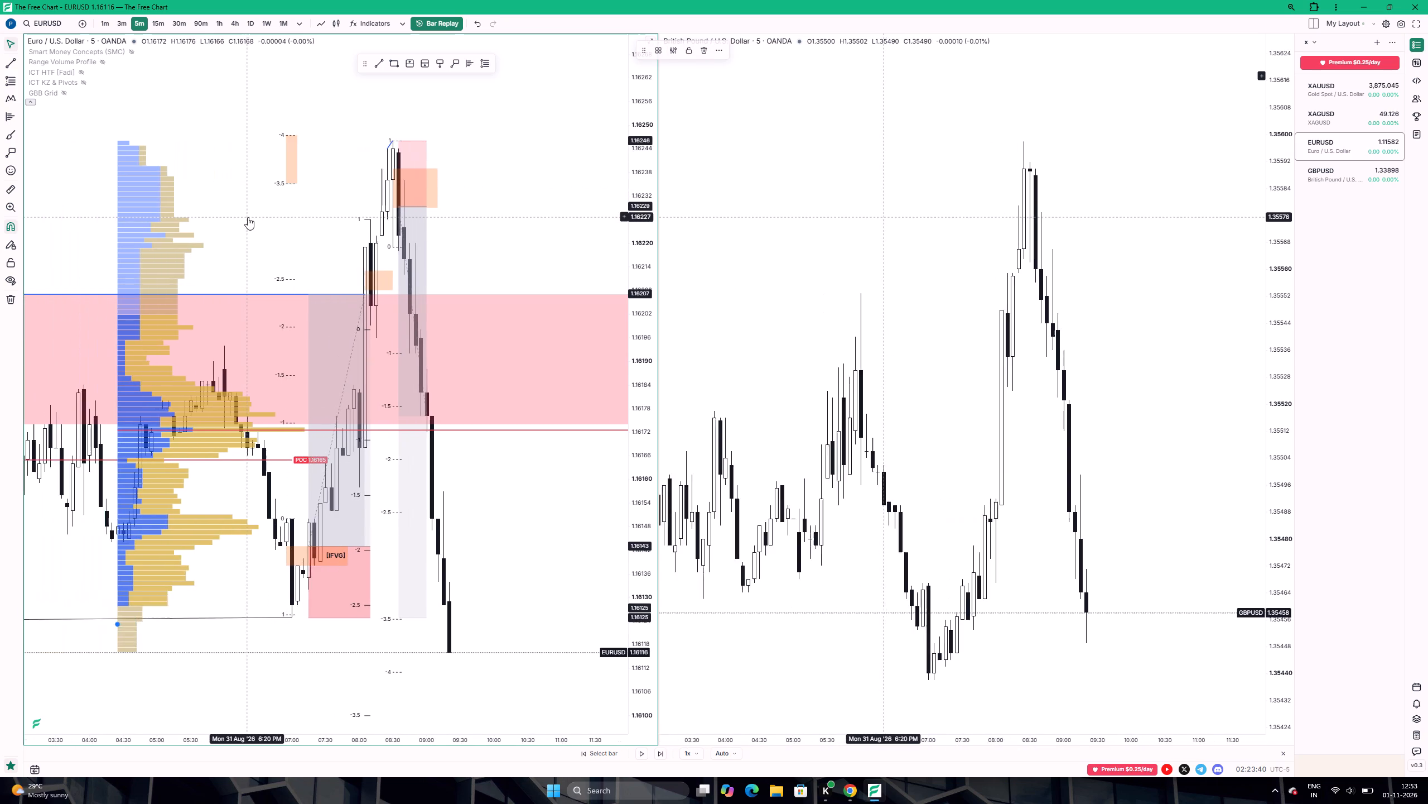
pyautogui.scroll(5, 248, 217)
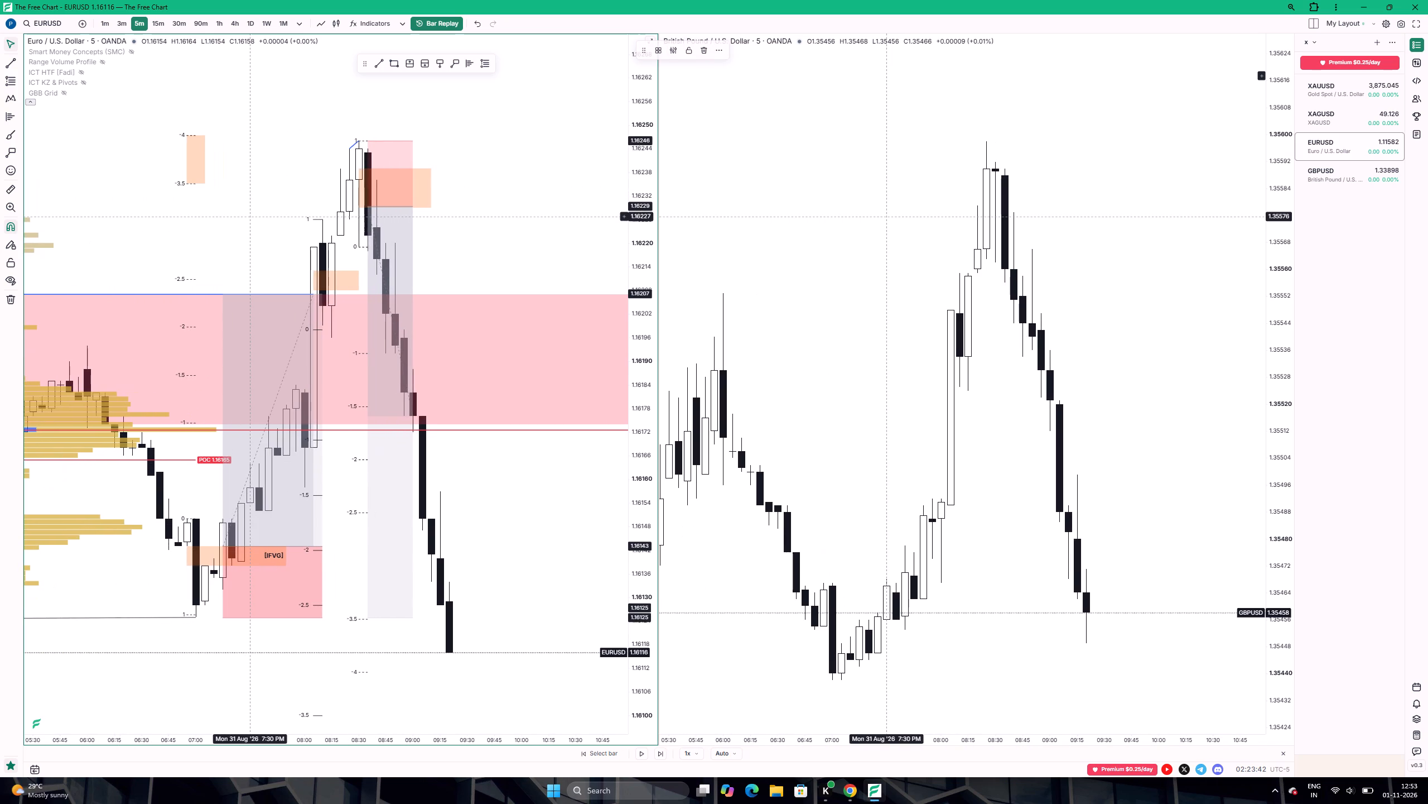
pyautogui.scroll(-6, 252, 218)
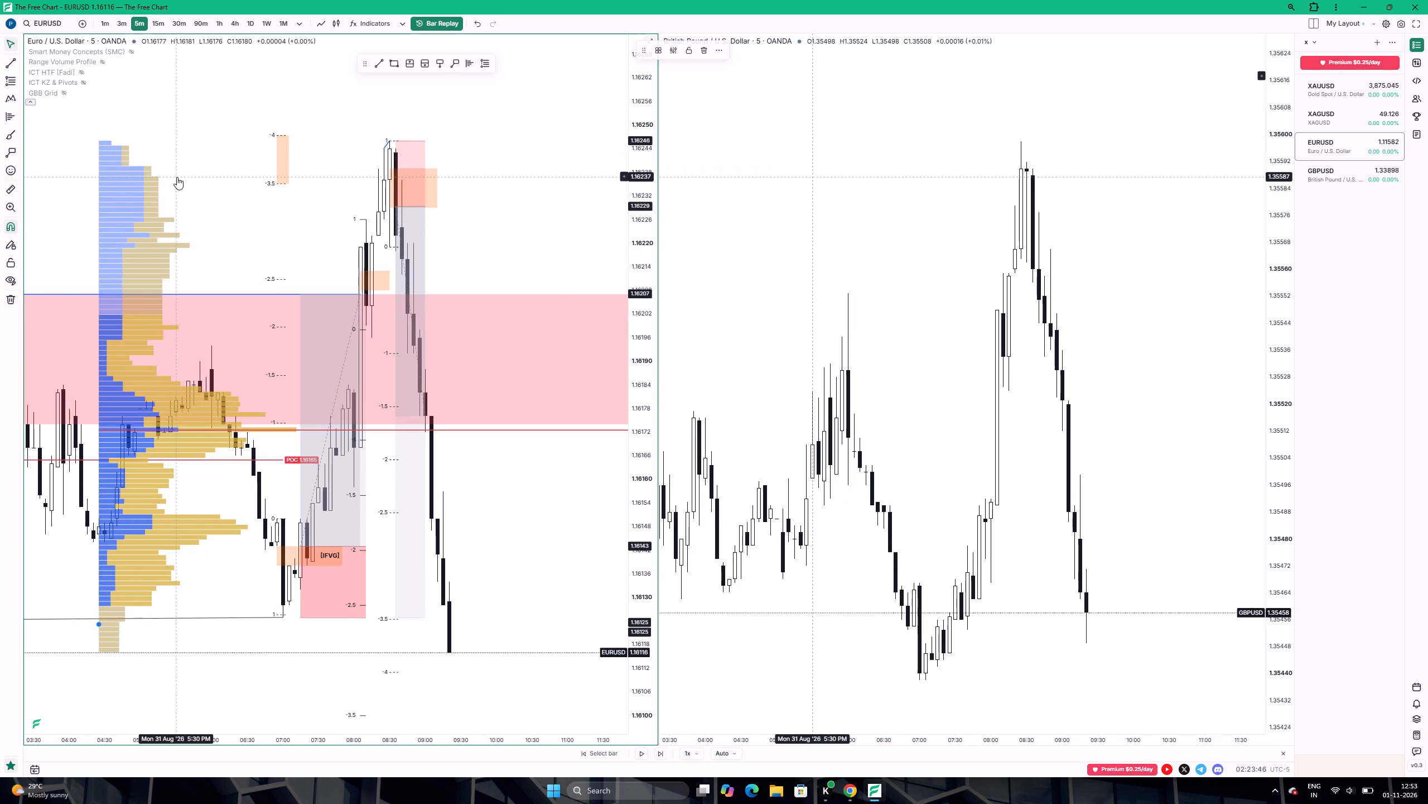
pyautogui.scroll(-4, 180, 184)
pyautogui.scroll(5, 180, 188)
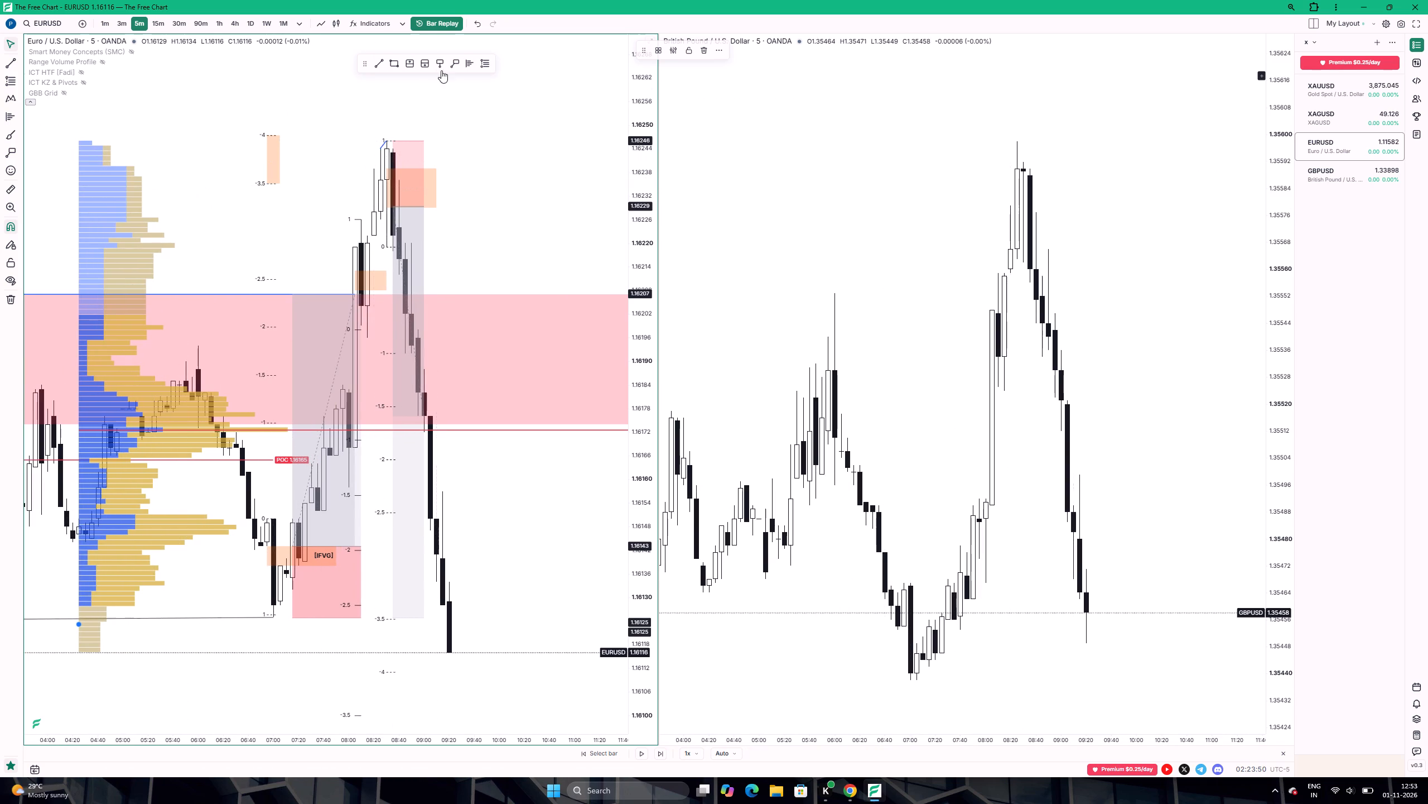
pyautogui.click(22, 153)
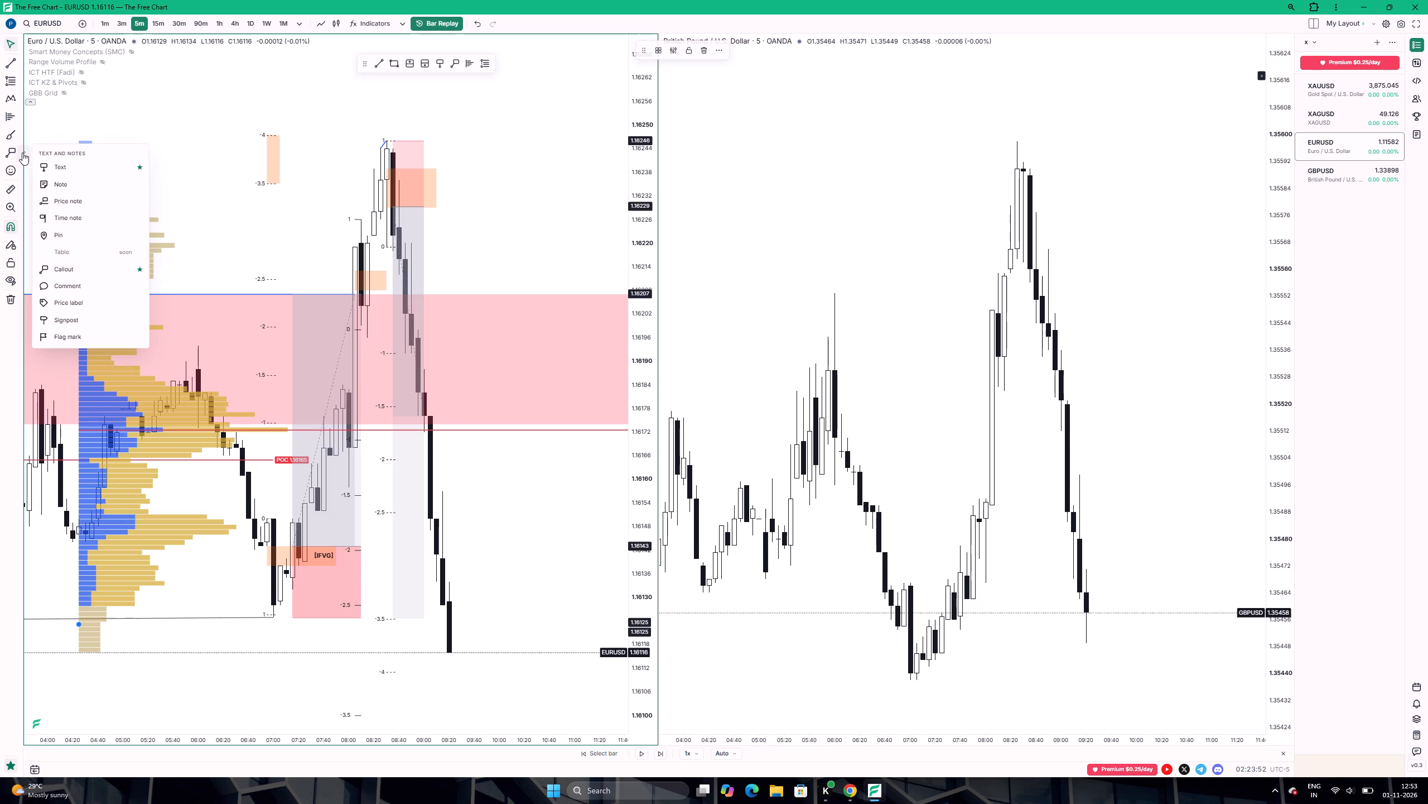
pyautogui.click(59, 170)
pyautogui.click(287, 150)
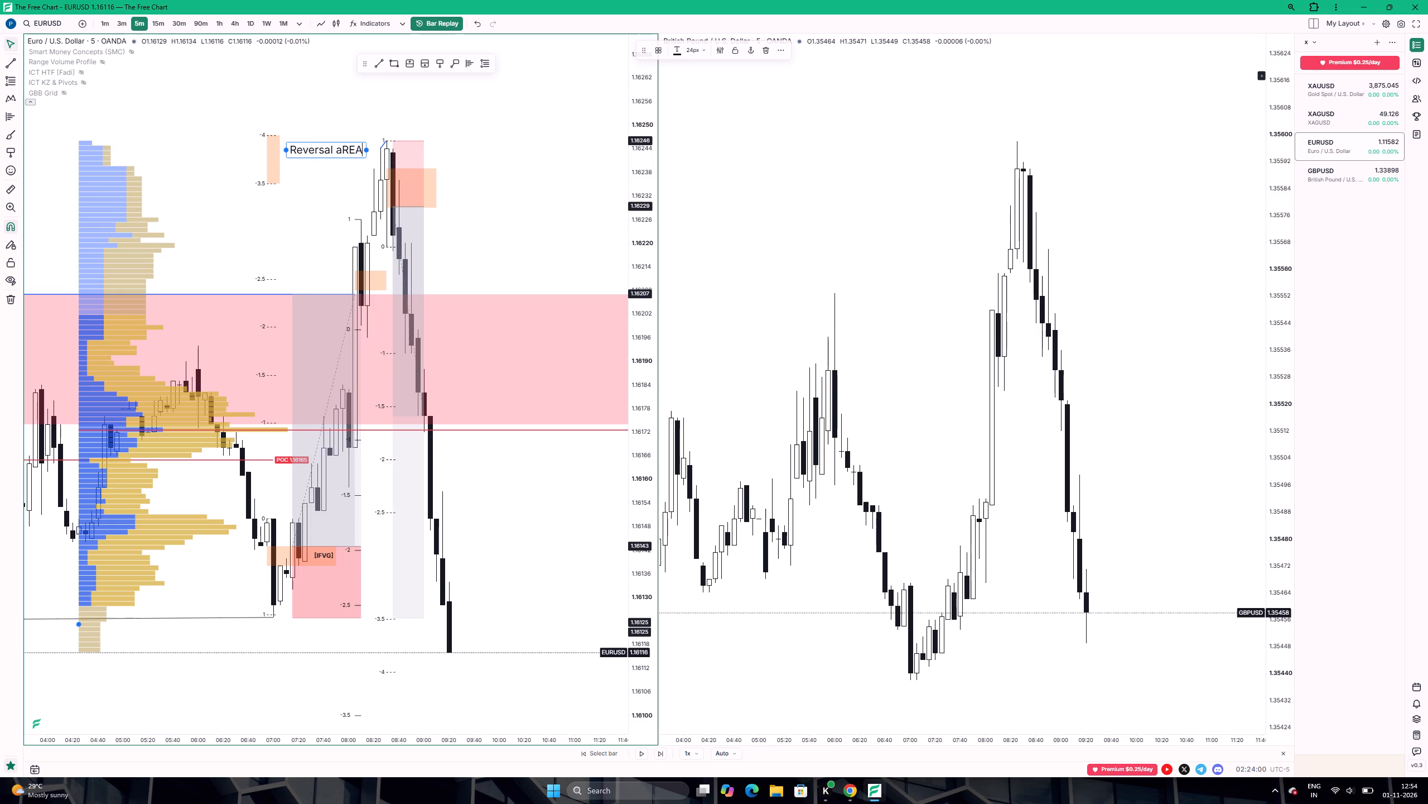
pyautogui.click(552, 75)
# Examine the EURUSD peak and sell-off against the marked reversal area, deviation levels, liquidity level and volume profiles, alongside GBPUSD.
pyautogui.moveTo(525, 127); pyautogui.dragTo(483, 130)
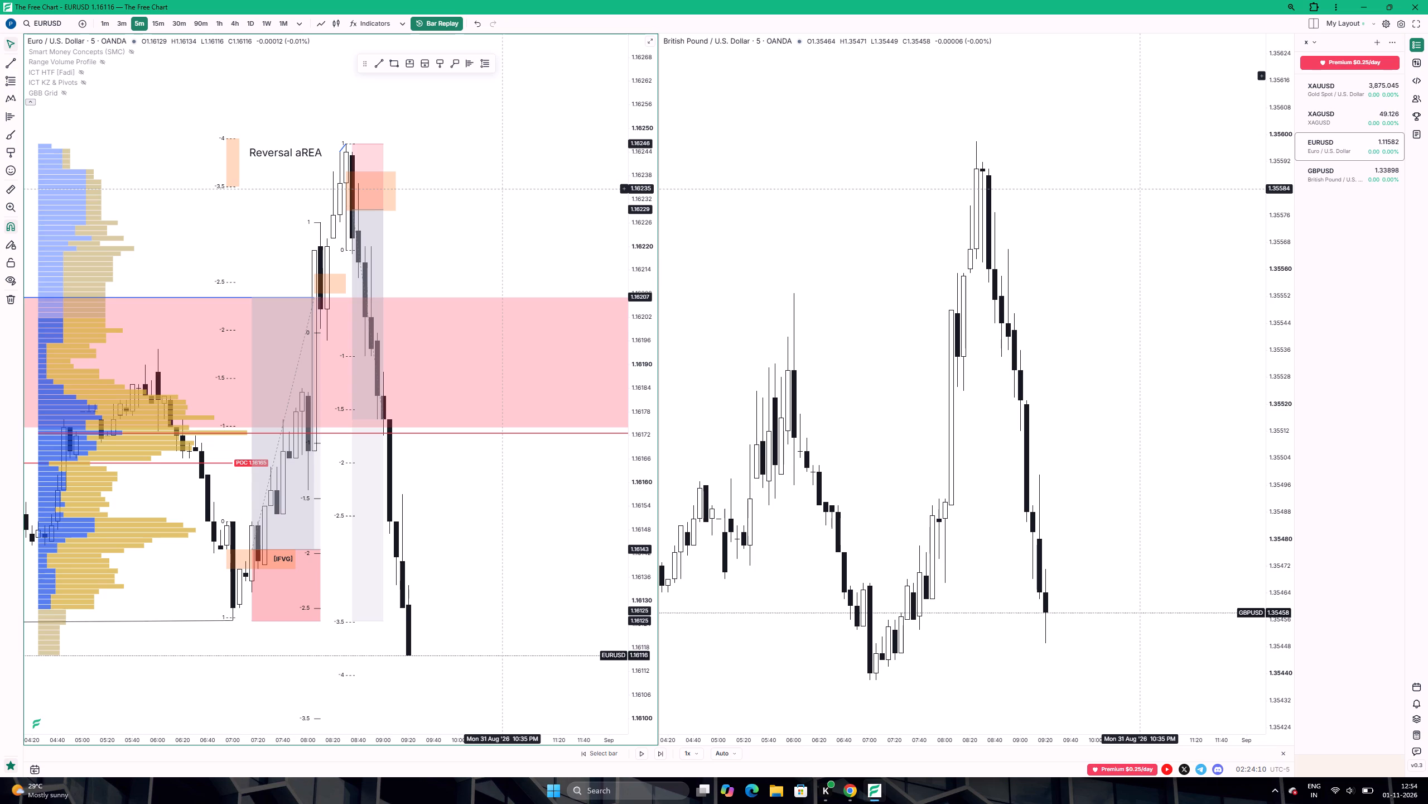
pyautogui.scroll(-1, 503, 190)
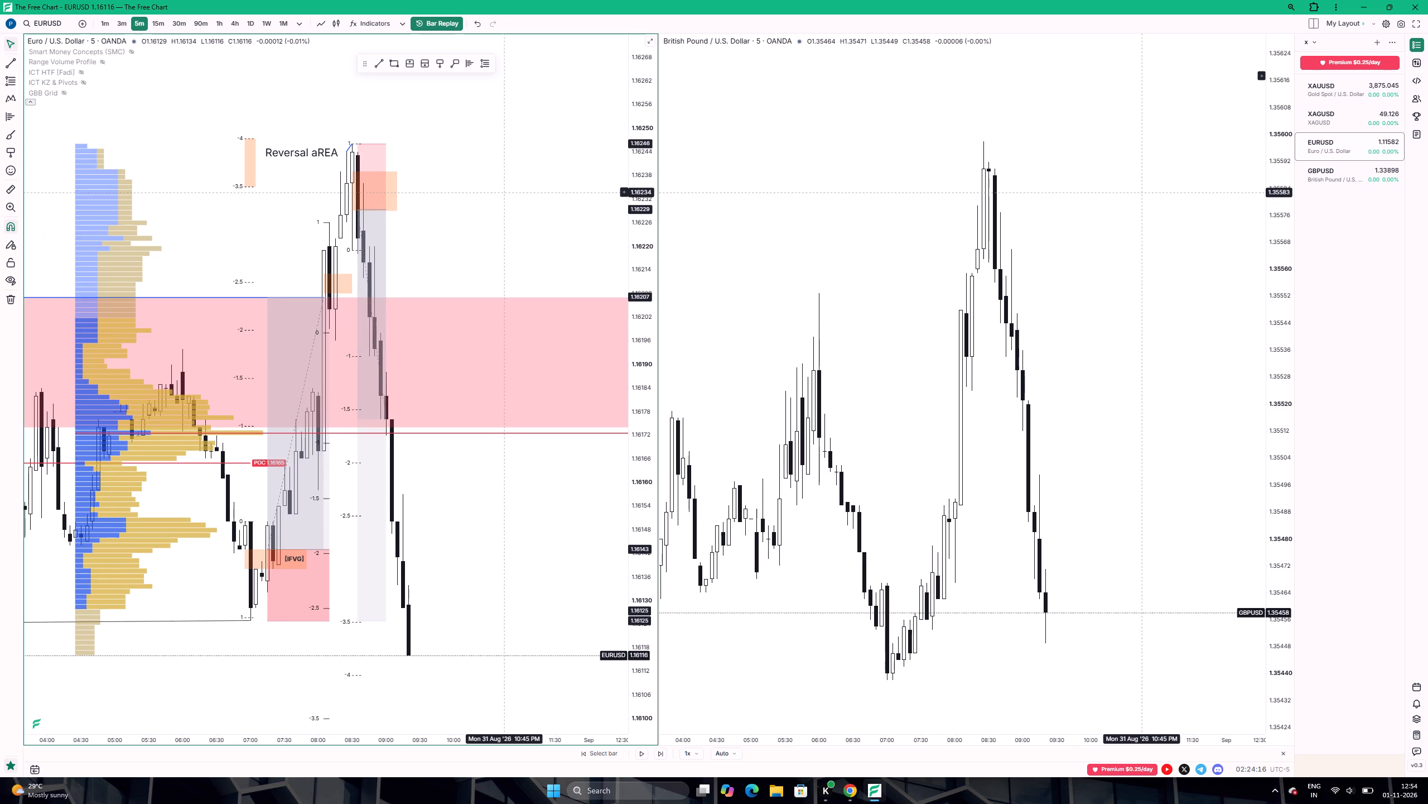
pyautogui.scroll(-12, 489, 198)
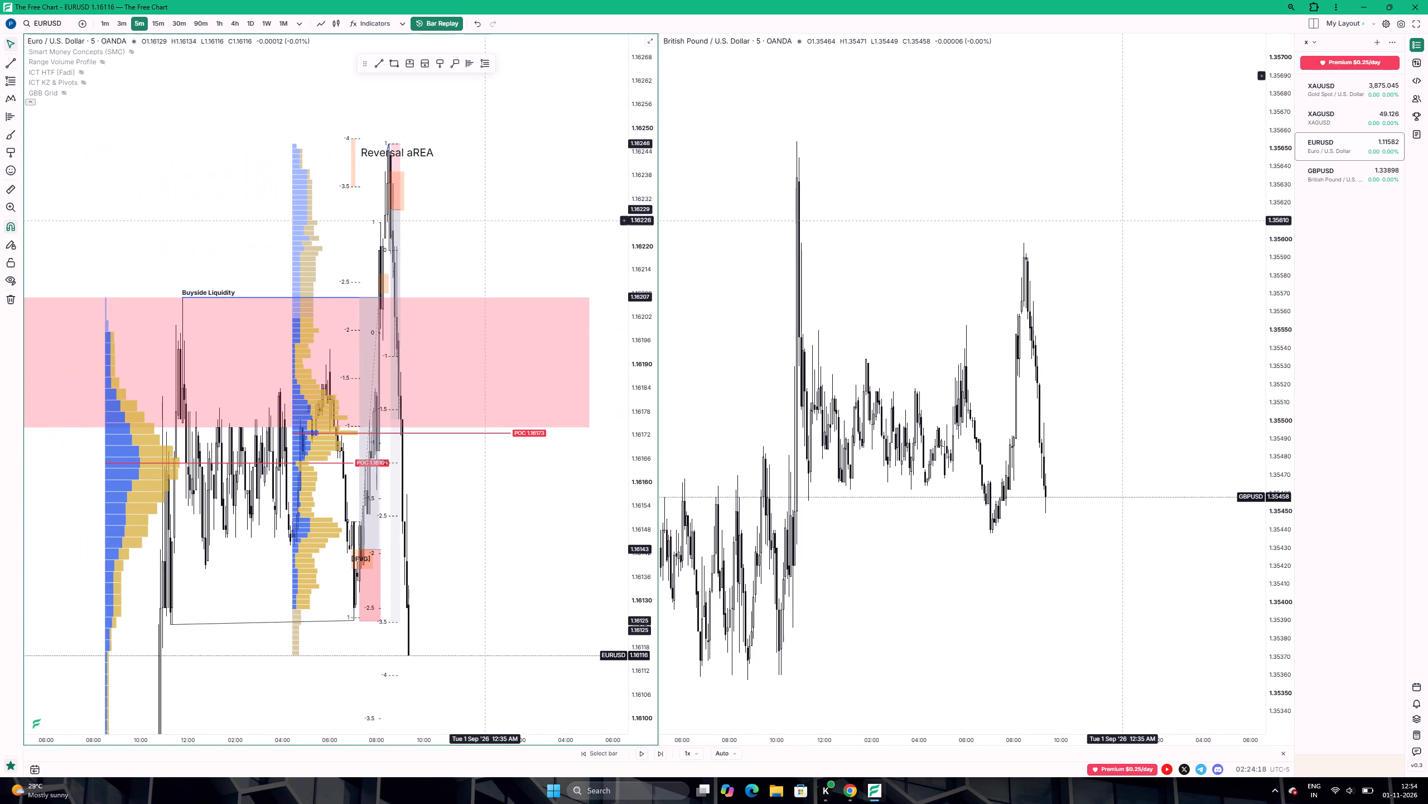
pyautogui.scroll(20, 474, 229)
pyautogui.scroll(6, 474, 229)
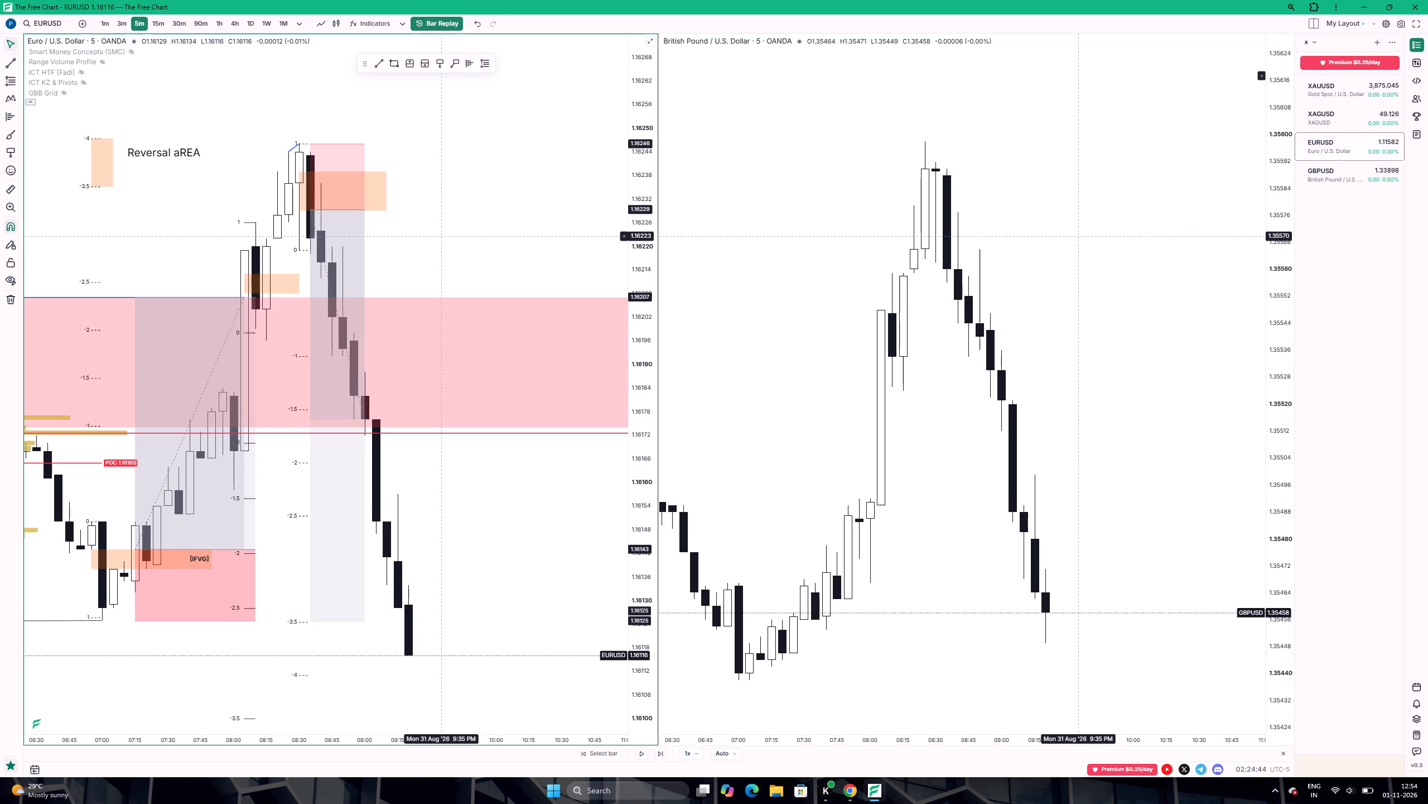
pyautogui.scroll(-7, 433, 257)
pyautogui.click(472, 252)
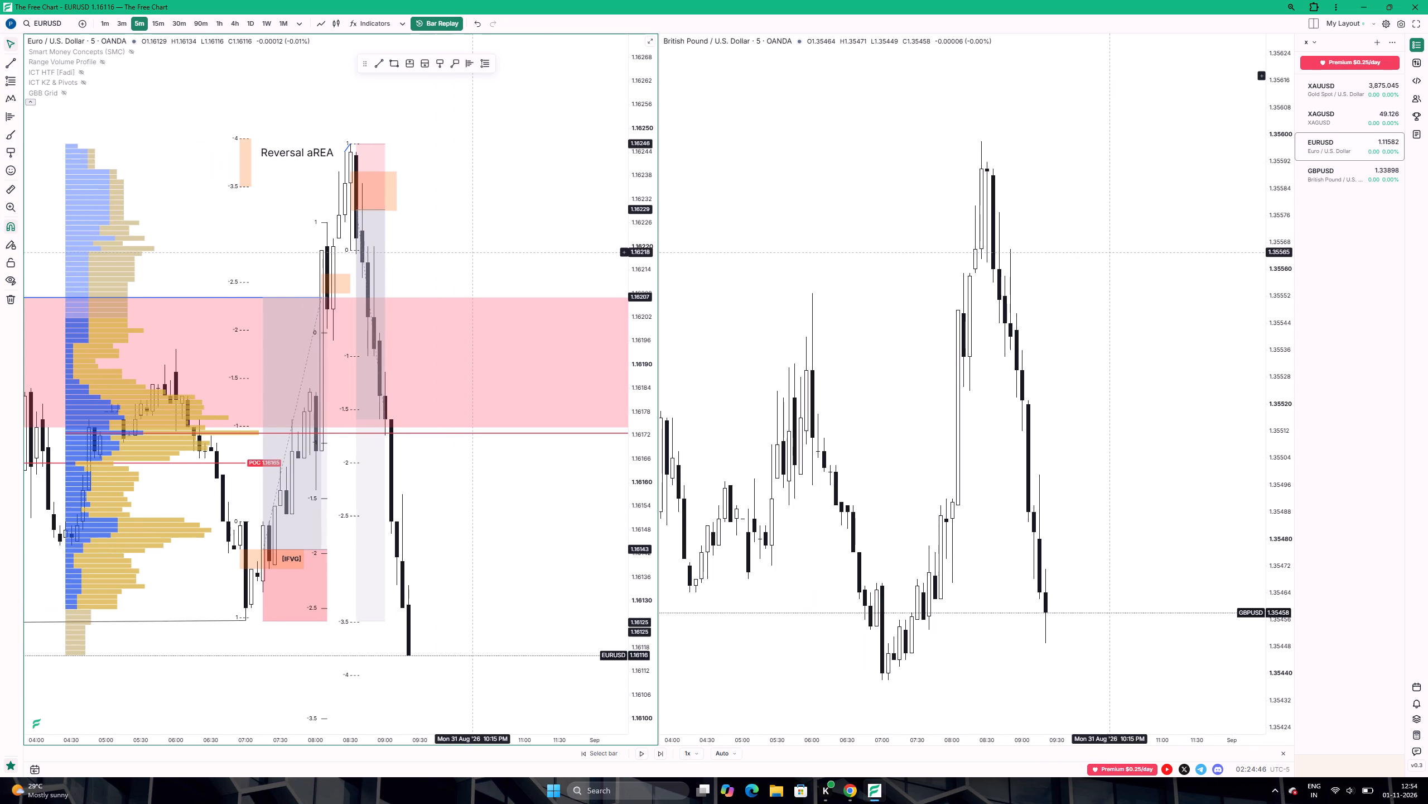
pyautogui.scroll(-5, 465, 253)
pyautogui.moveTo(170, 250); pyautogui.dragTo(360, 232)
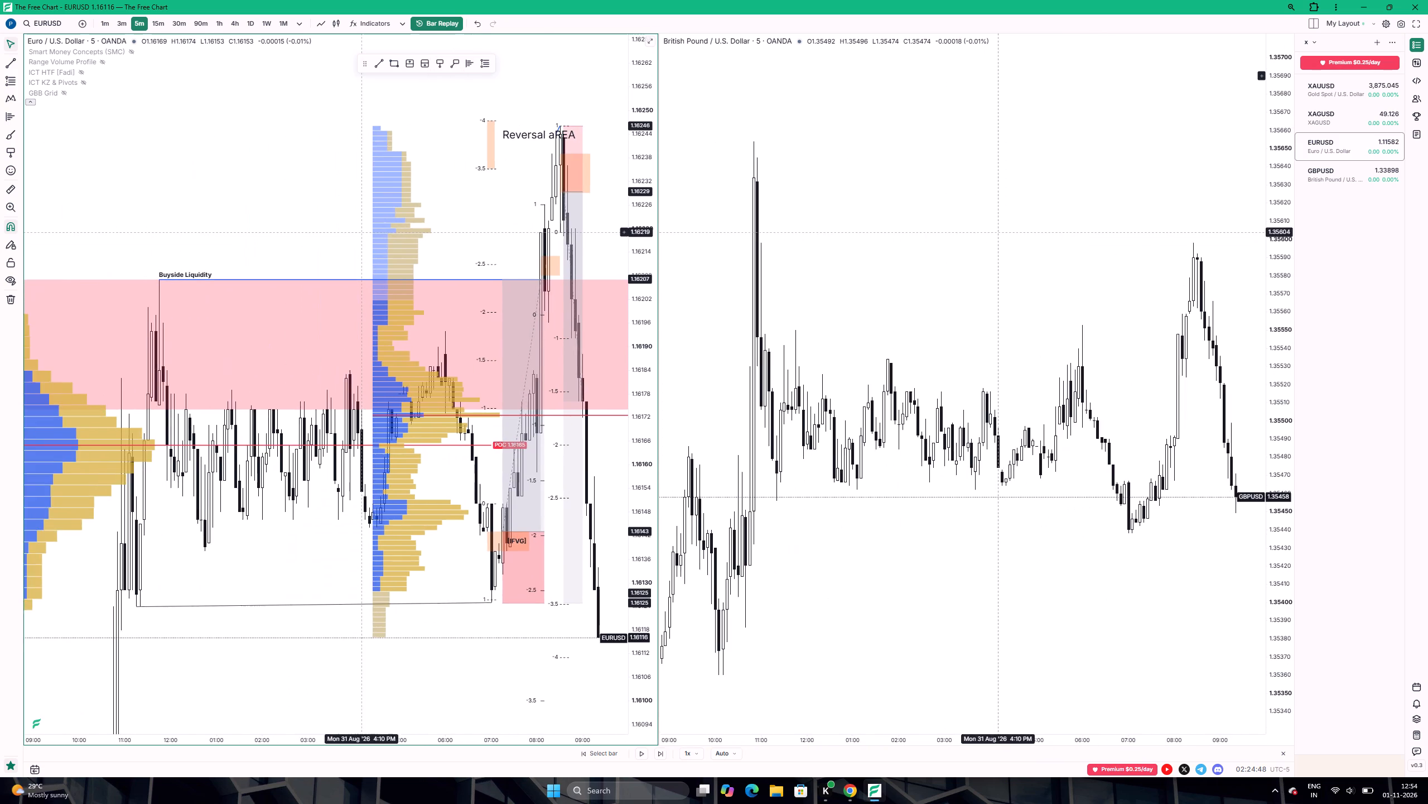
pyautogui.moveTo(360, 232); pyautogui.dragTo(262, 181)
pyautogui.scroll(-6, 267, 197)
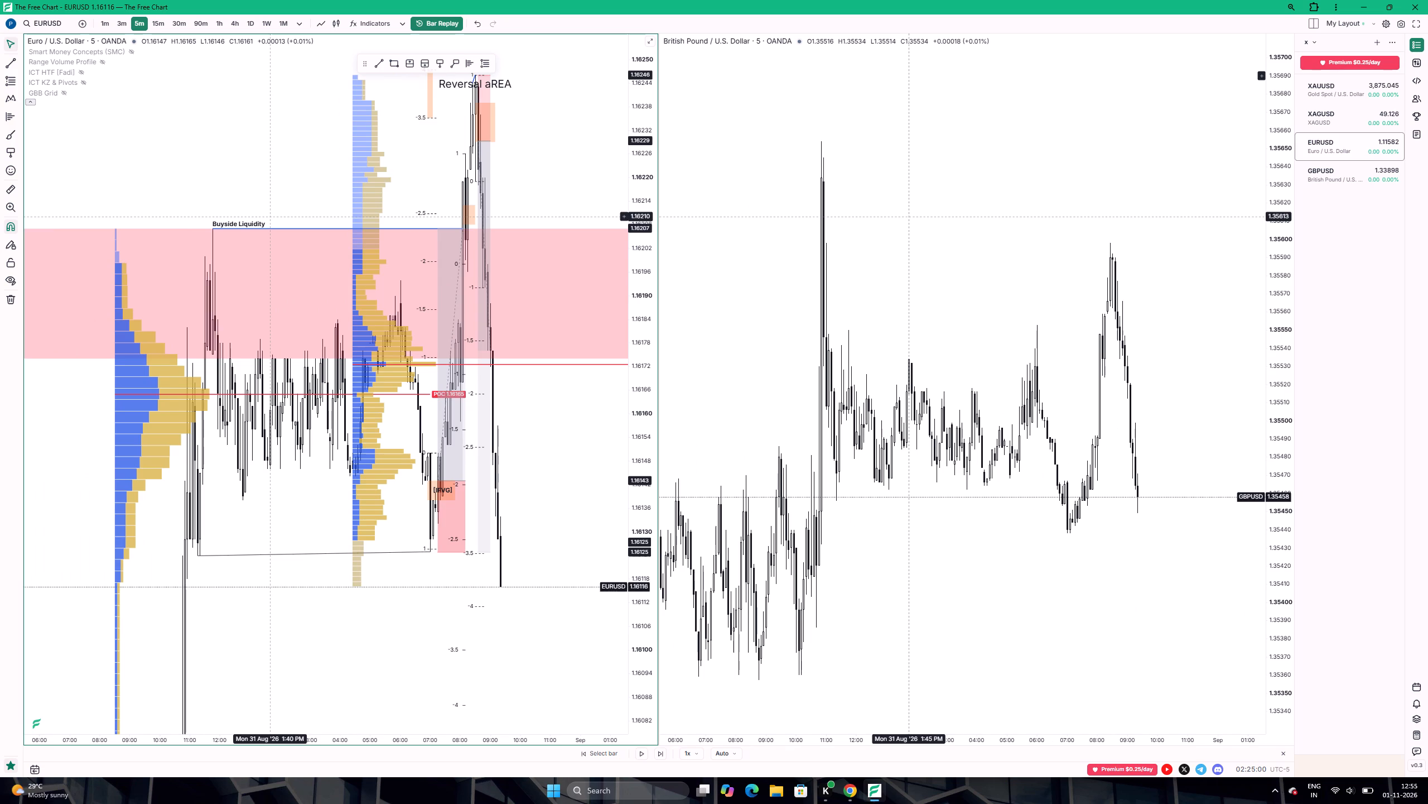
pyautogui.scroll(20, 315, 272)
pyautogui.scroll(1, 315, 272)
pyautogui.moveTo(543, 423); pyautogui.dragTo(532, 435)
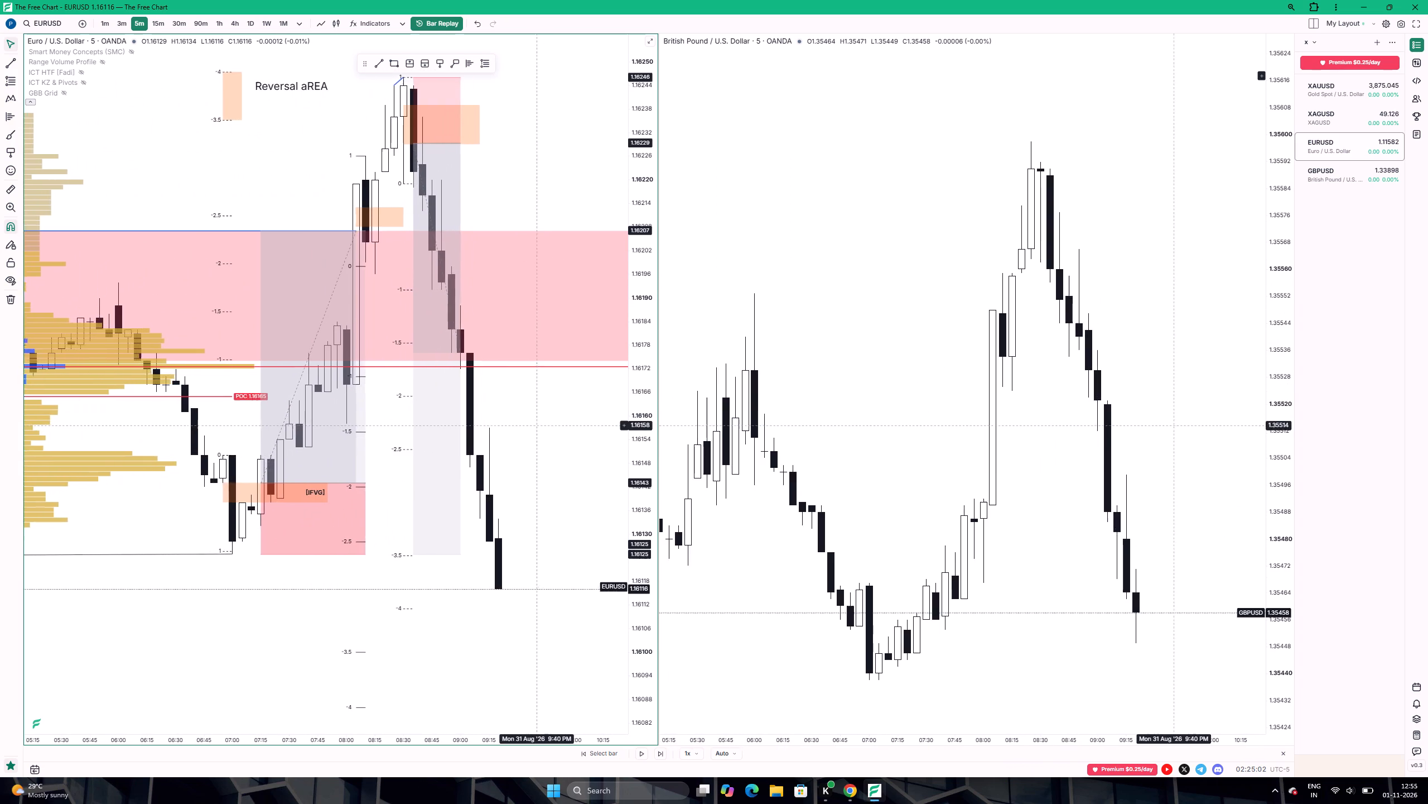
pyautogui.moveTo(532, 435); pyautogui.dragTo(484, 497)
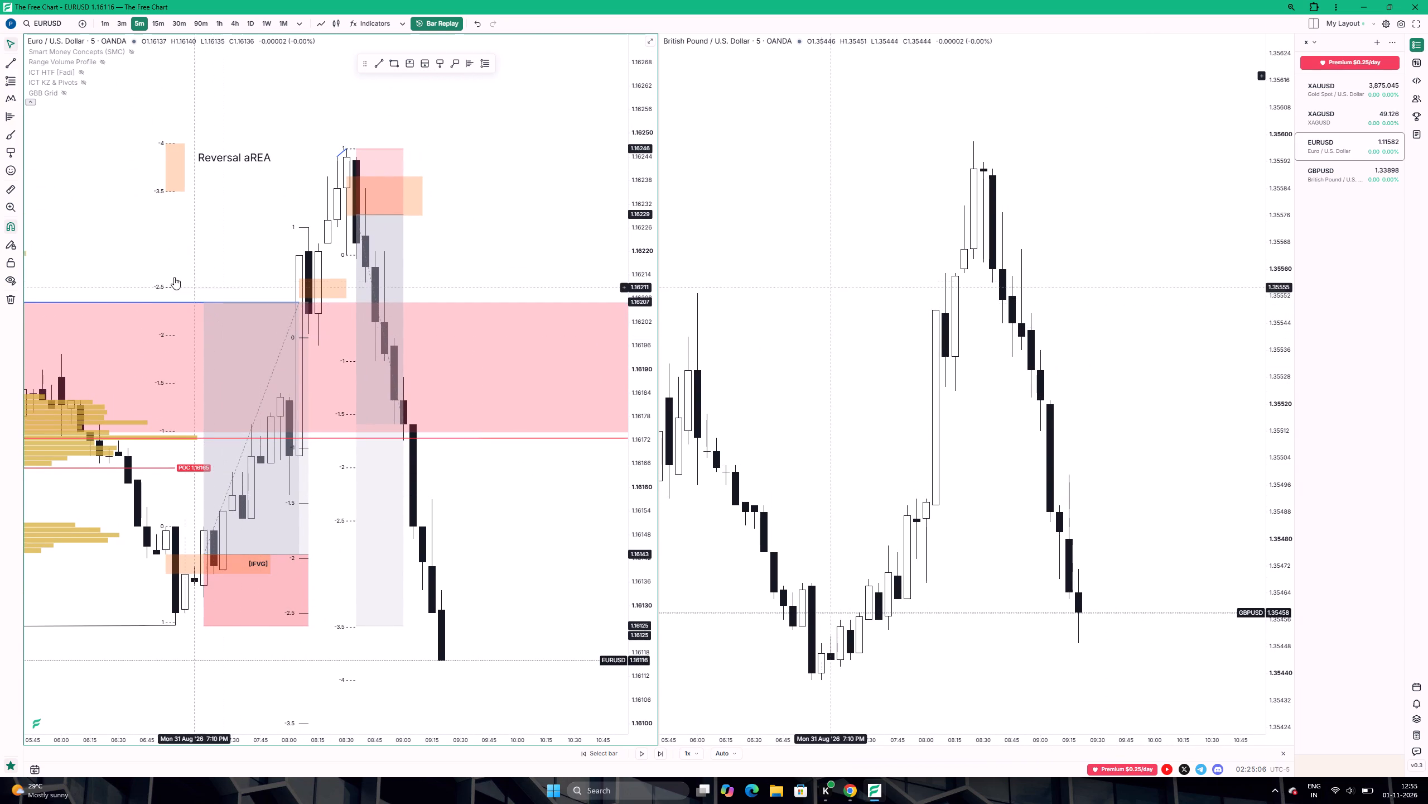
# Examine the 5-minute EURUSD range, rally and sell-off against the marked zones, alongside the same swings on GBPUSD.
pyautogui.scroll(-2, 189, 313)
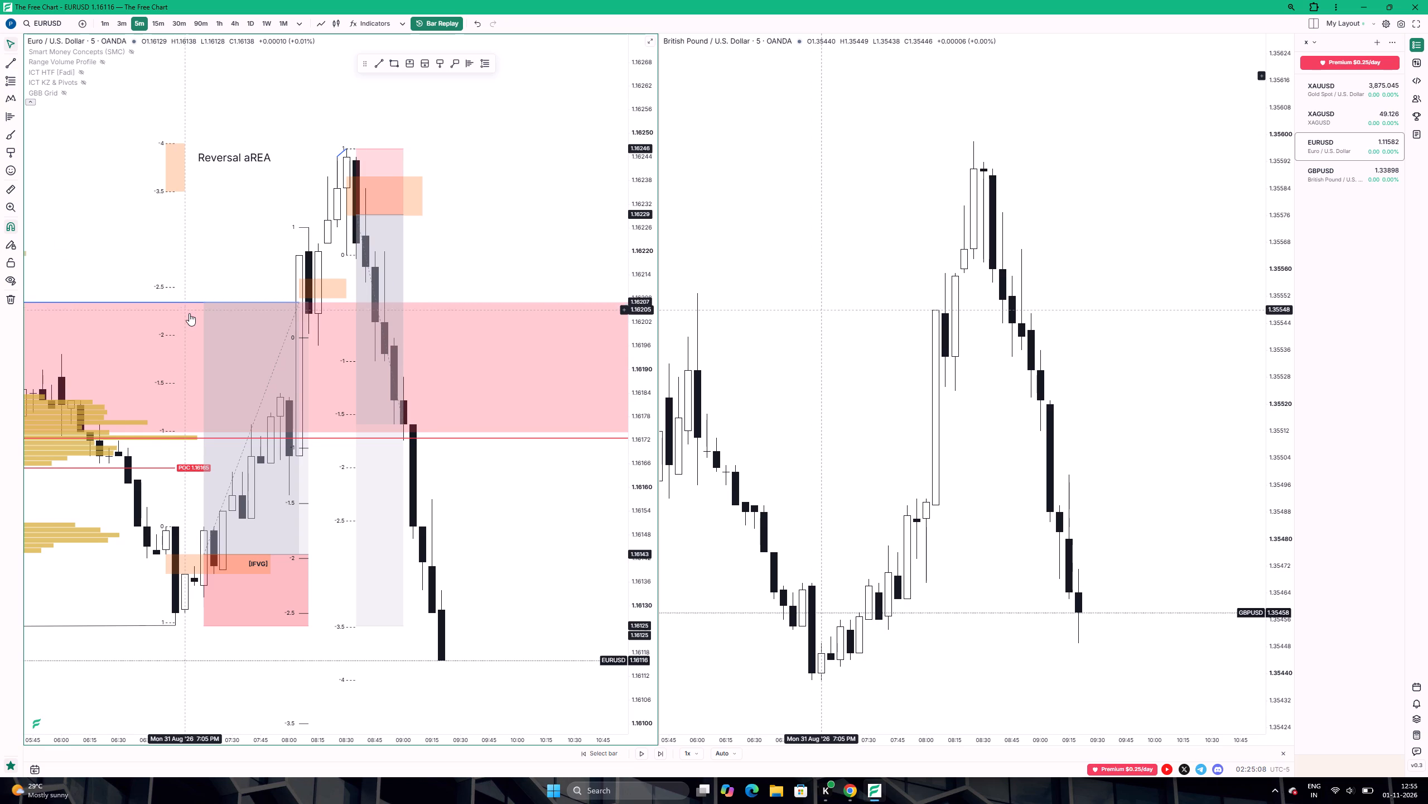
pyautogui.scroll(-5, 189, 313)
pyautogui.scroll(1, 189, 313)
pyautogui.scroll(-5, 189, 313)
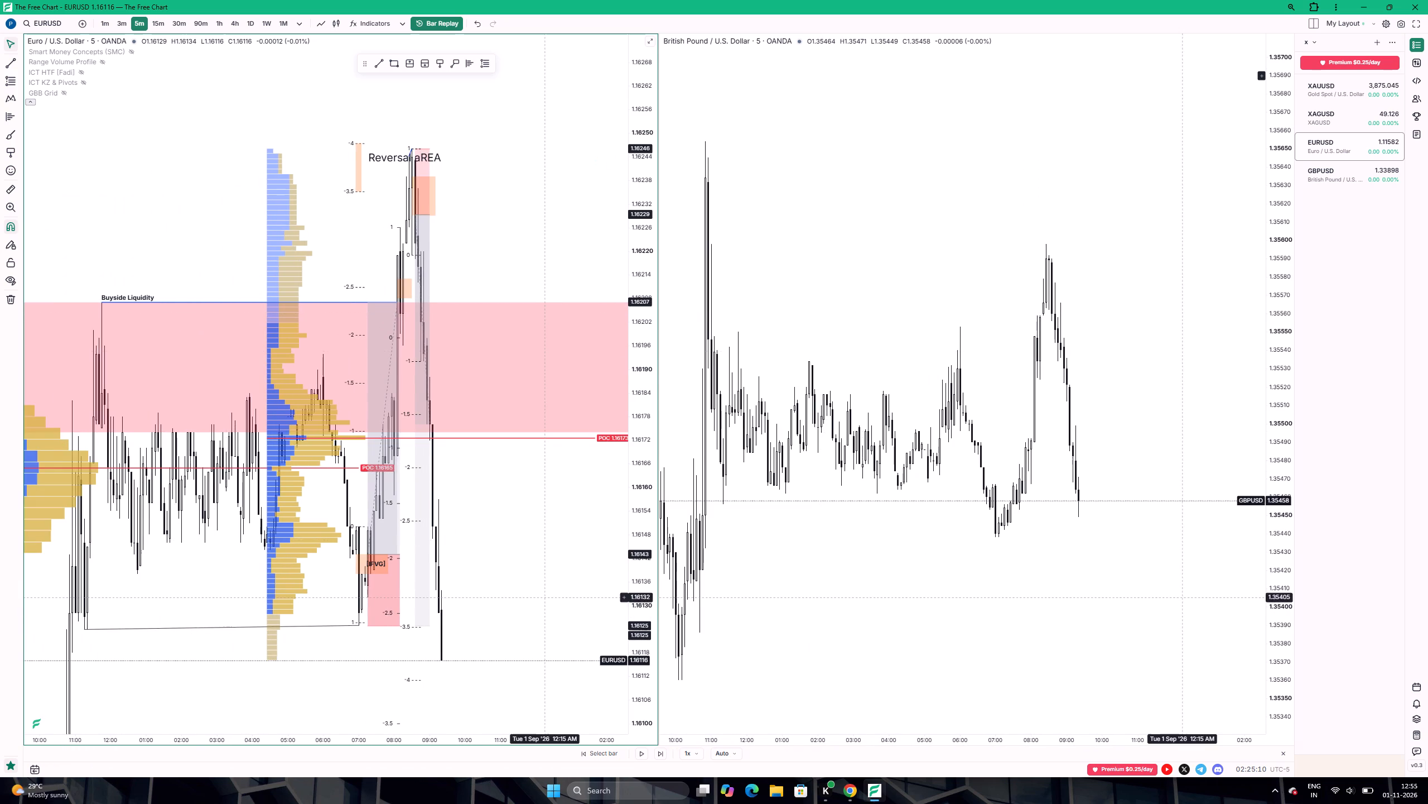
pyautogui.moveTo(544, 597); pyautogui.dragTo(547, 585)
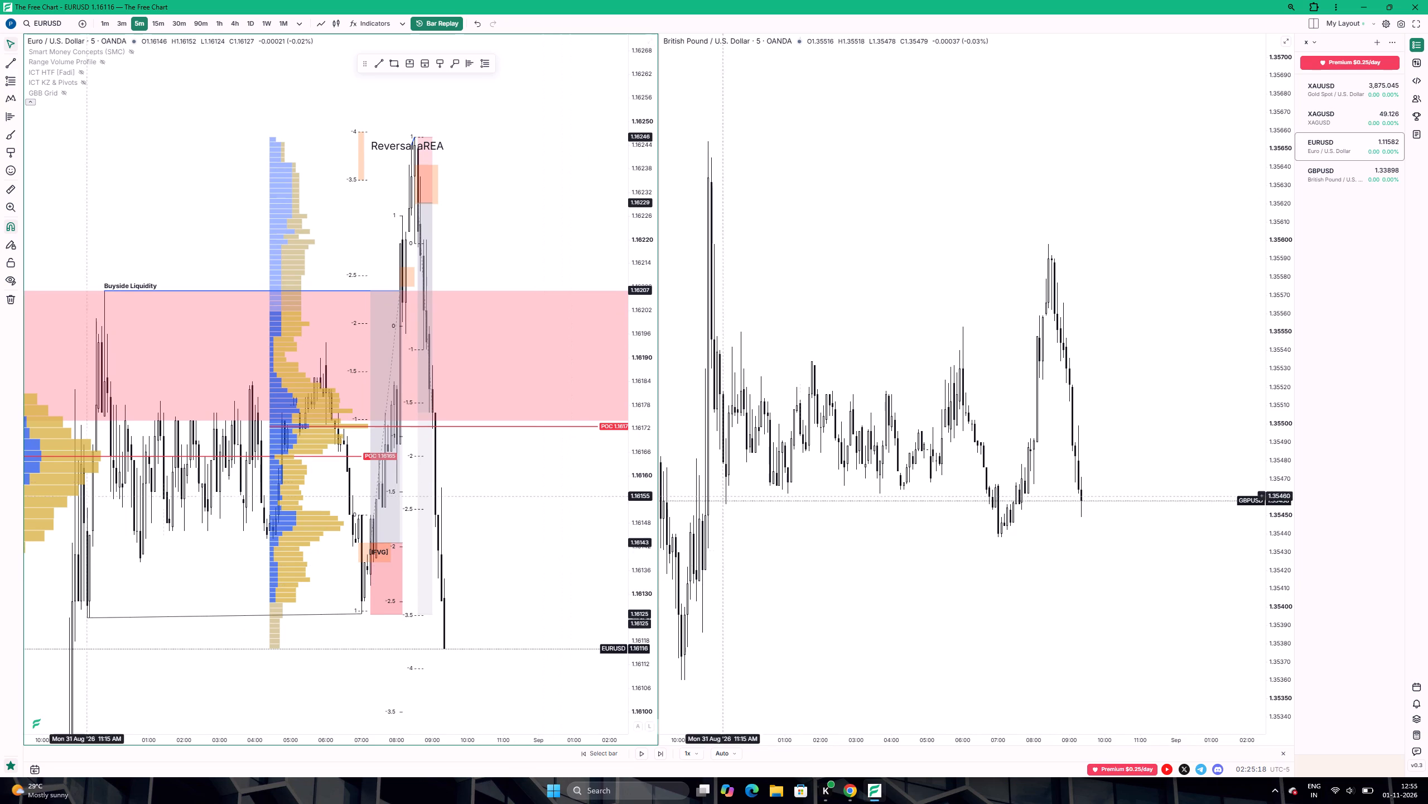
pyautogui.scroll(4, 791, 481)
pyautogui.moveTo(793, 482); pyautogui.dragTo(980, 492)
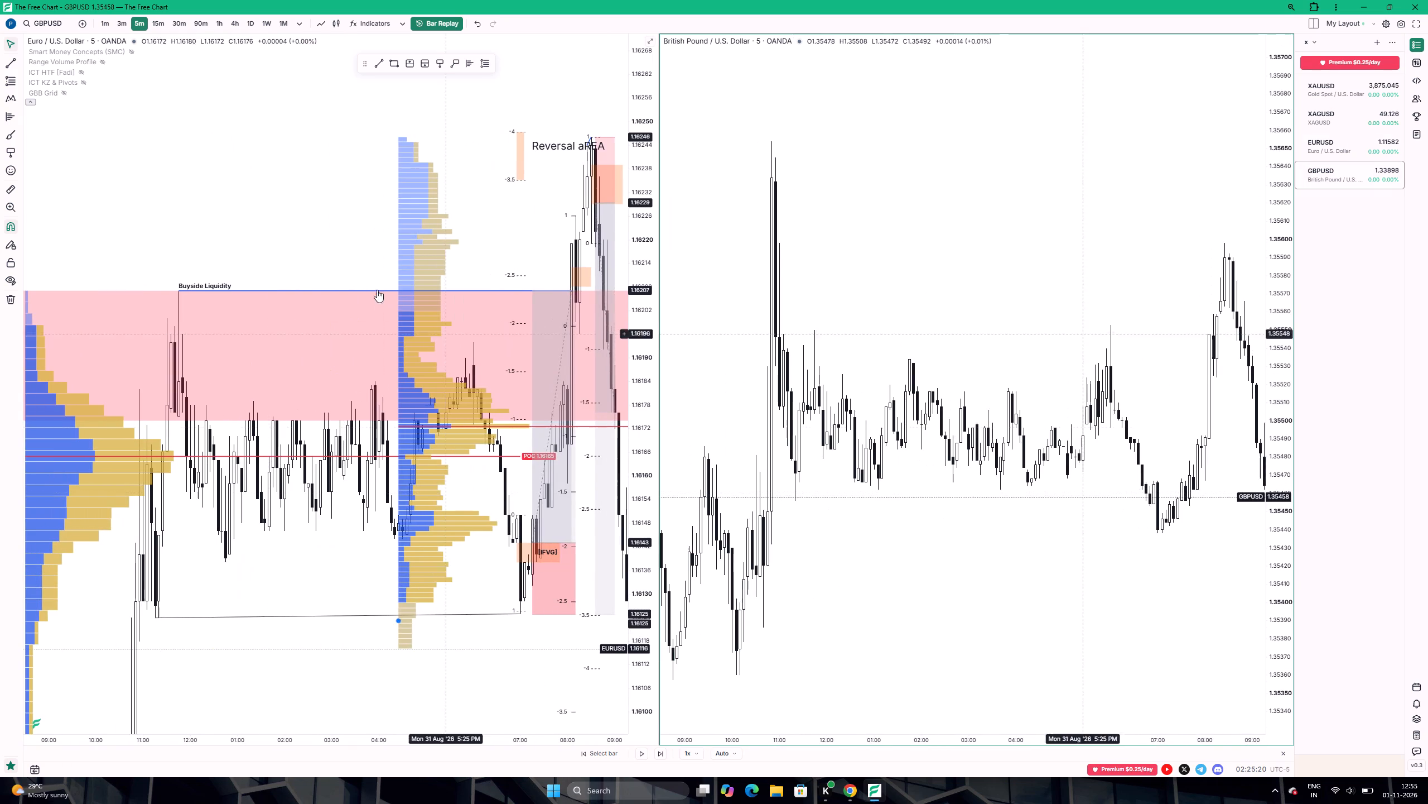
pyautogui.scroll(5, 346, 234)
pyautogui.scroll(9, 406, 231)
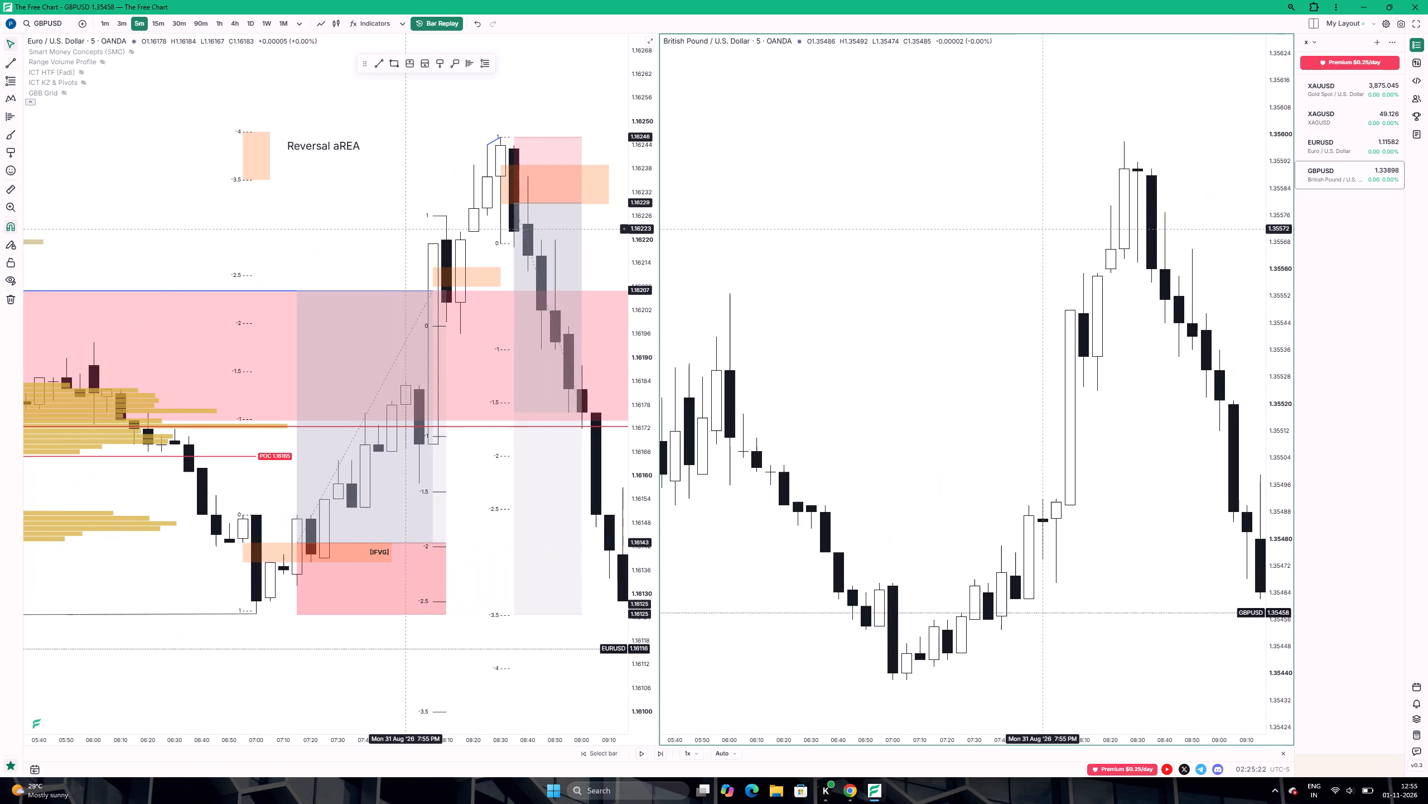
pyautogui.moveTo(396, 219); pyautogui.dragTo(239, 190)
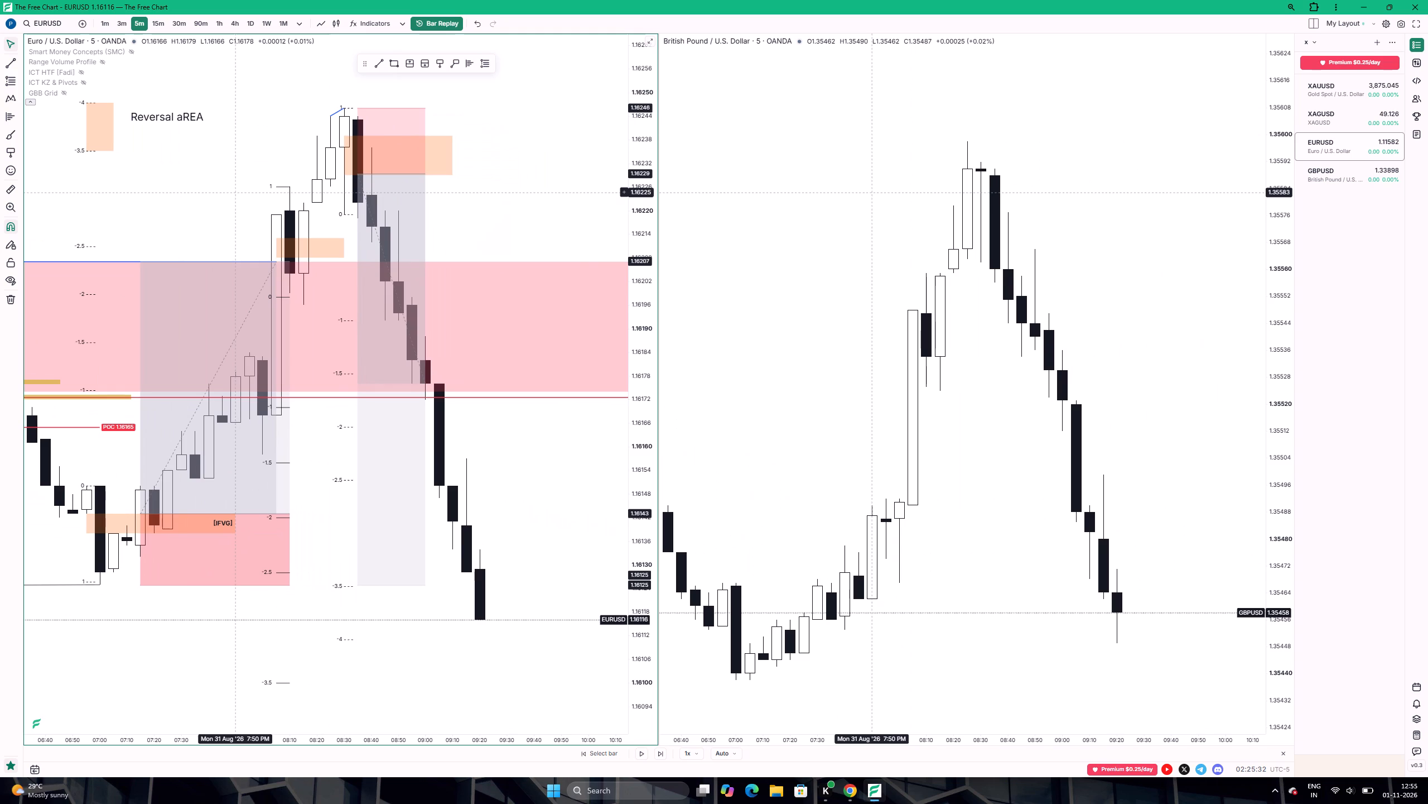
pyautogui.scroll(-1, 240, 200)
# Switch the EURUSD and GBPUSD charts to the 3-minute timeframe.
pyautogui.click(124, 24)
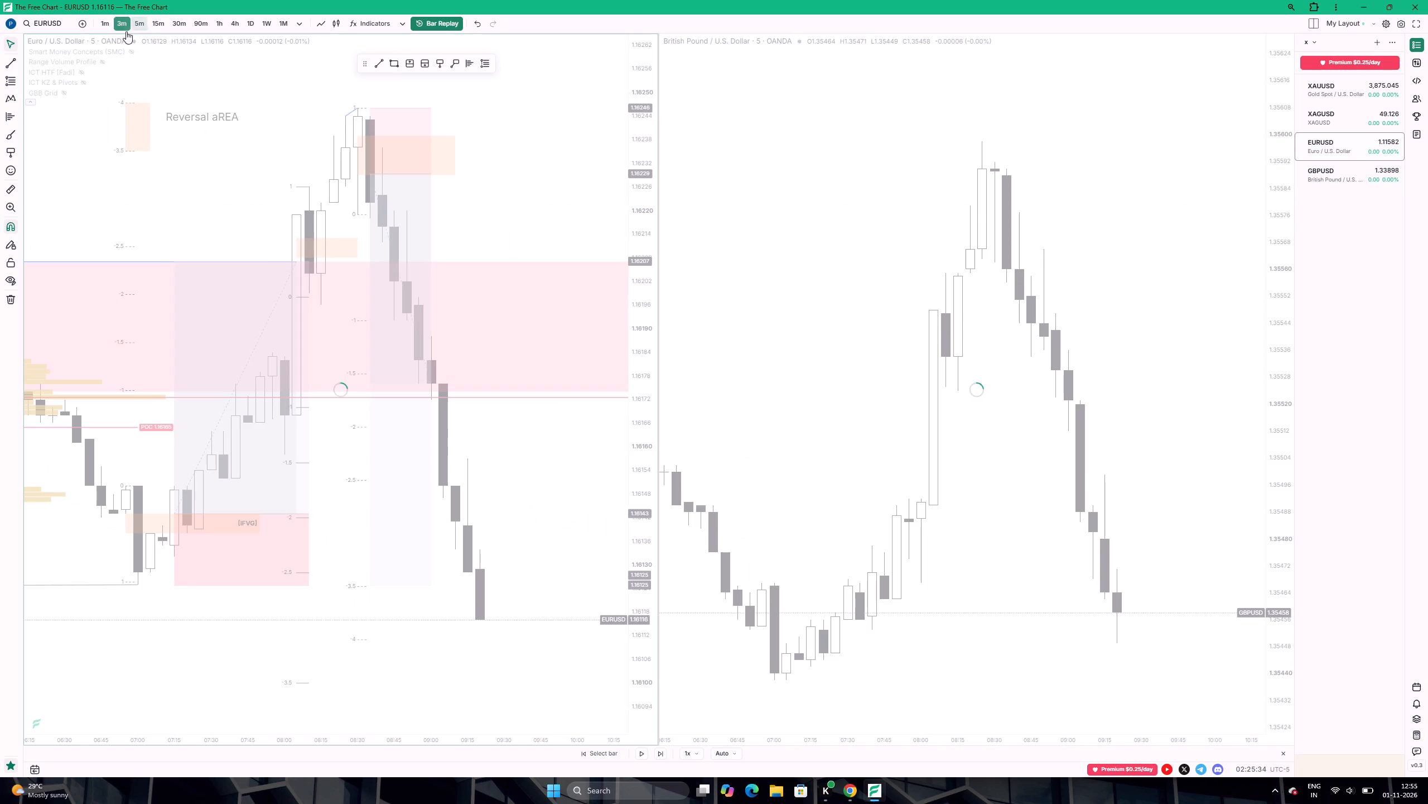
pyautogui.scroll(-19, 297, 293)
pyautogui.scroll(-5, 301, 299)
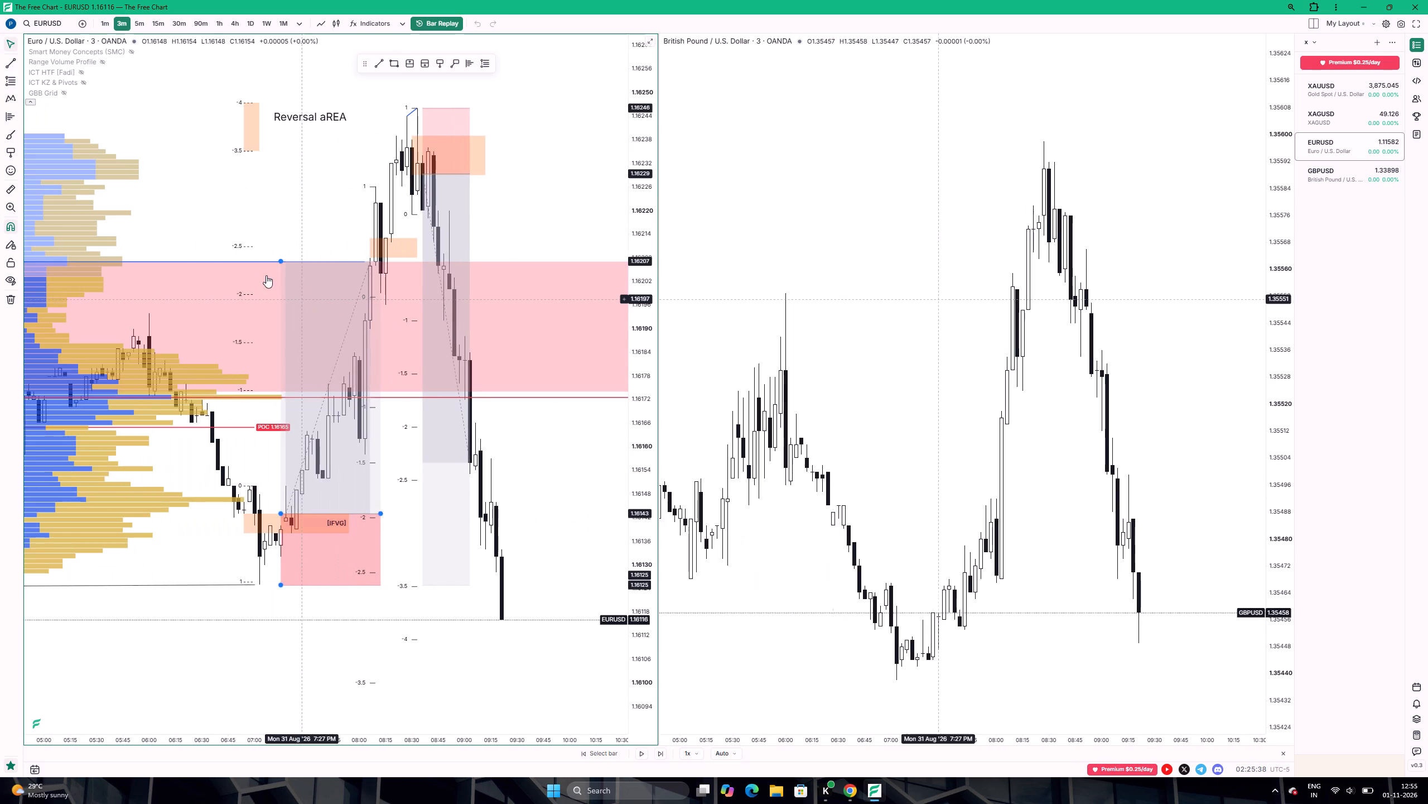
pyautogui.scroll(-6, 257, 254)
pyautogui.scroll(5, 257, 258)
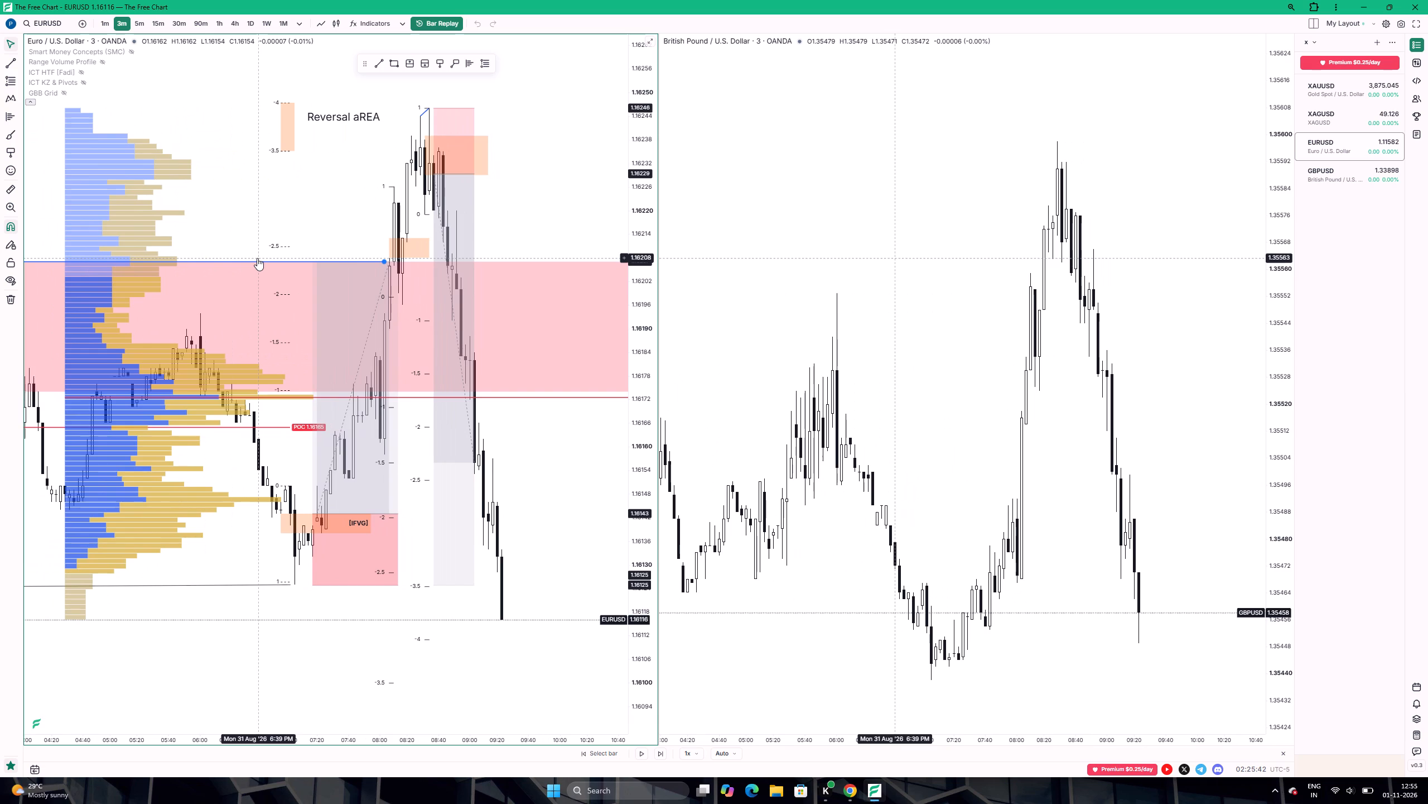
pyautogui.scroll(-6, 257, 258)
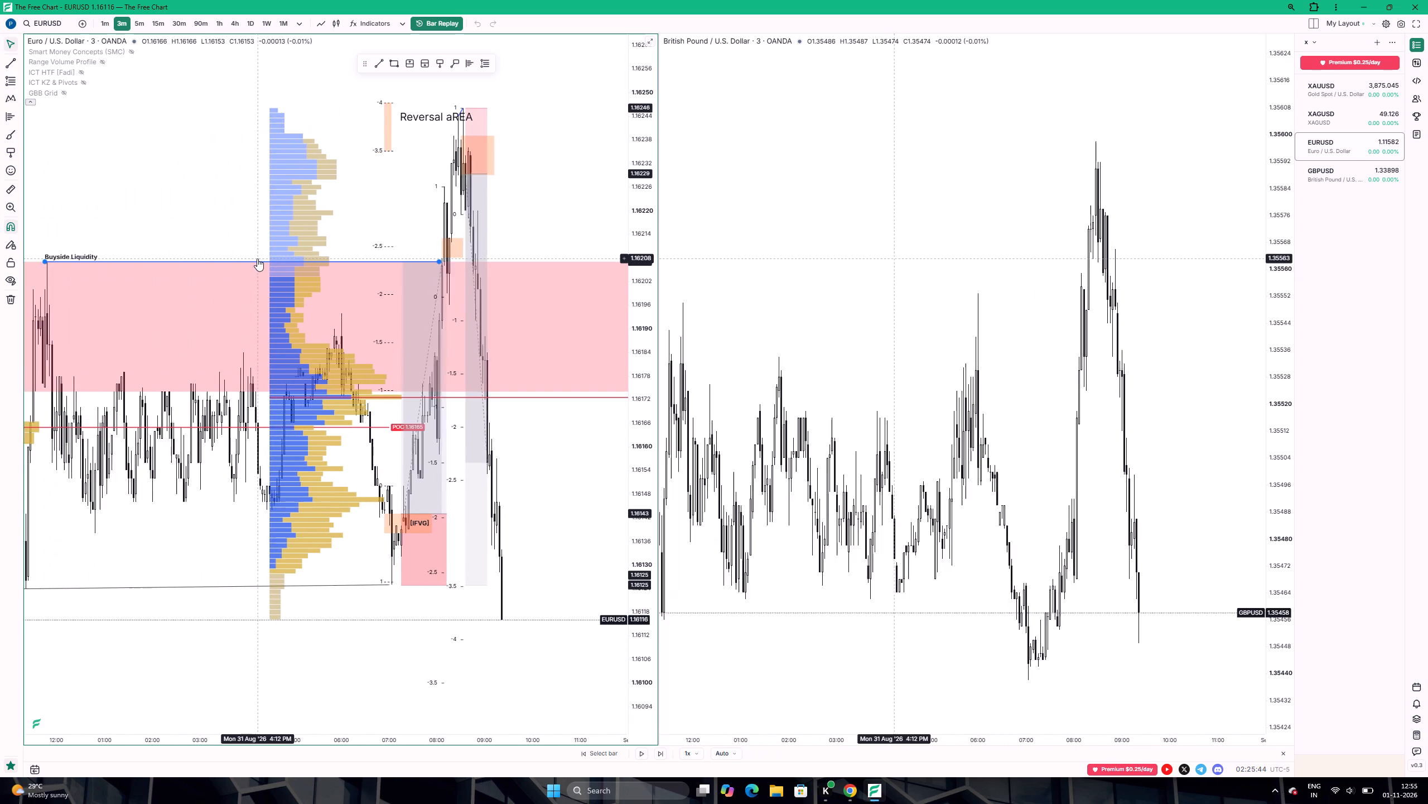
pyautogui.scroll(6, 257, 259)
pyautogui.scroll(-1, 257, 259)
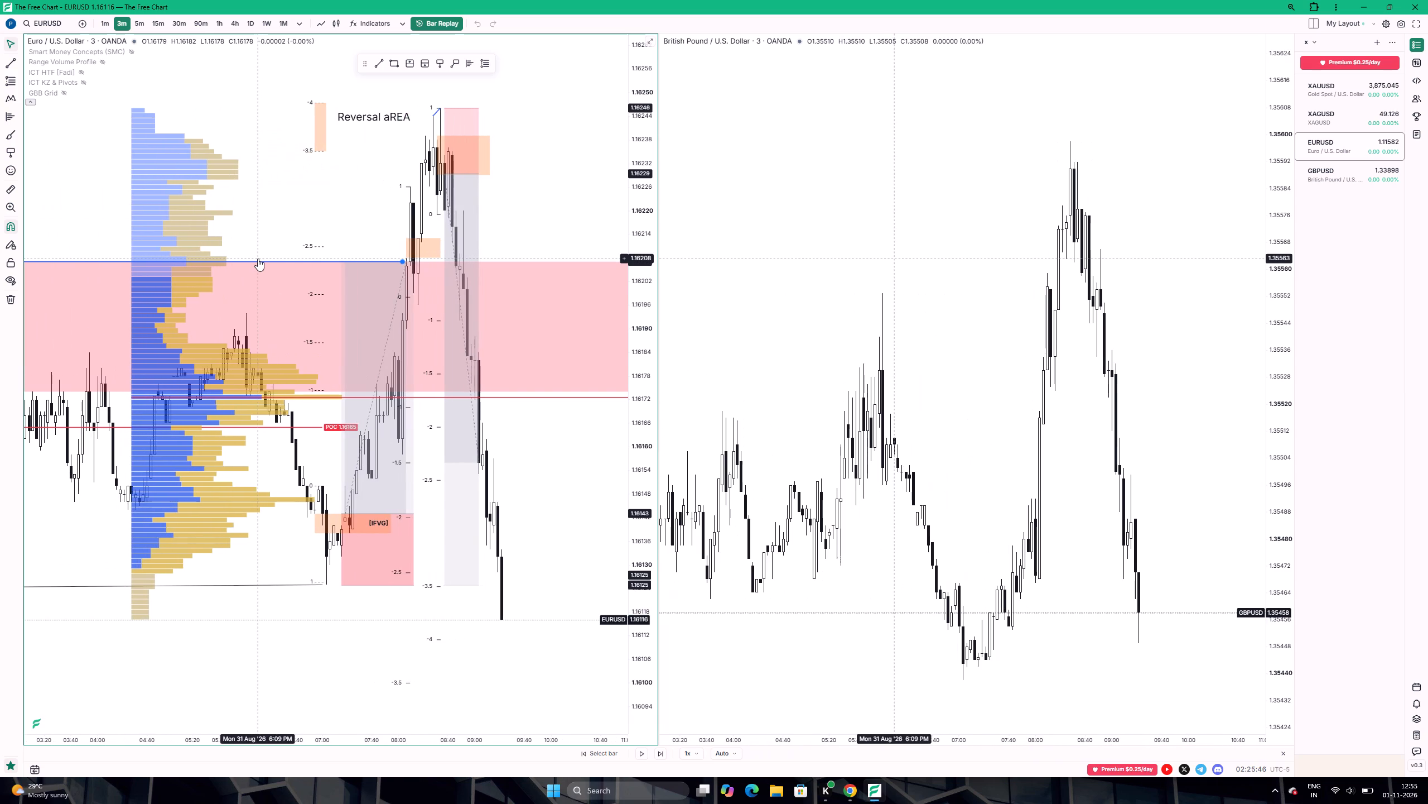
pyautogui.scroll(-5, 258, 265)
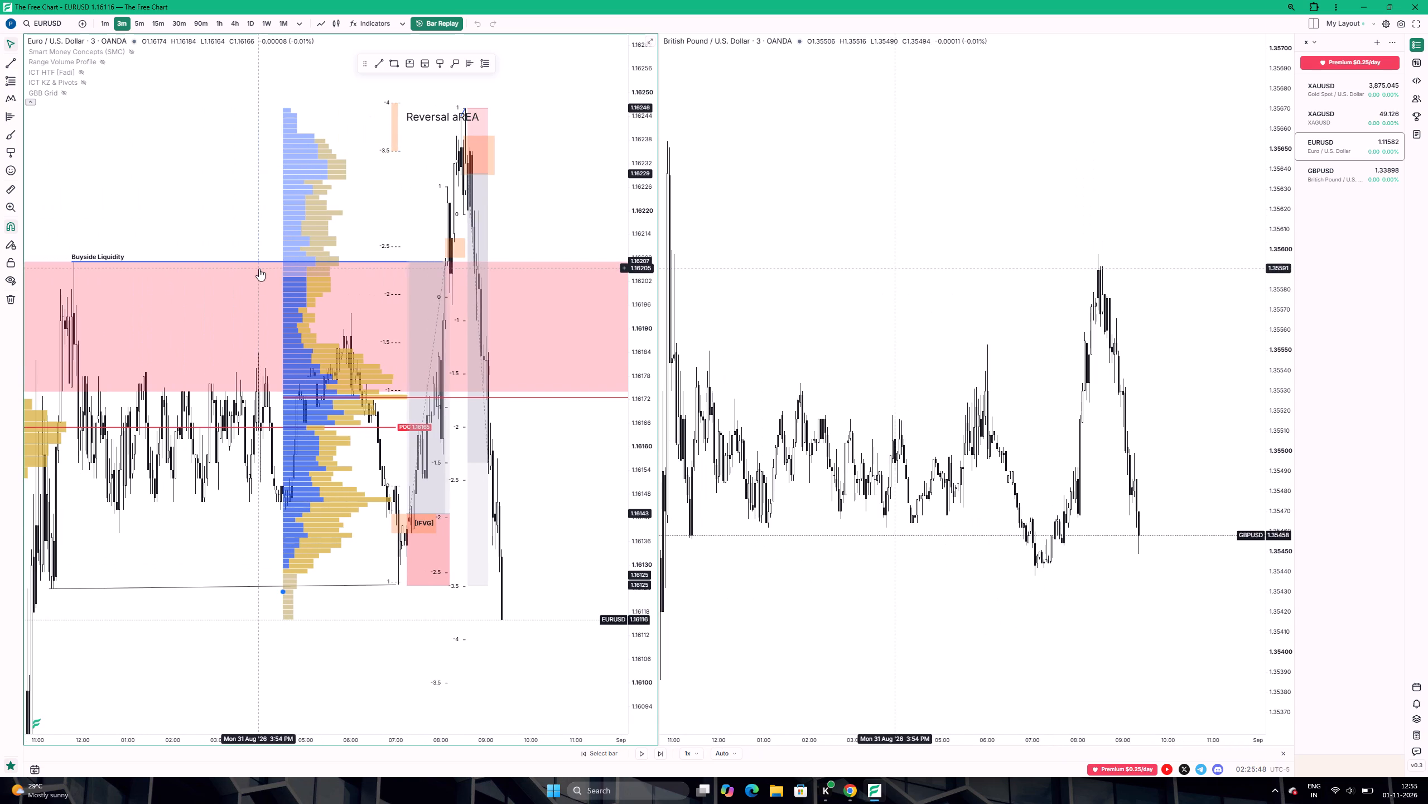
# Shift the EURUSD volume profile covering the rise and sell-off across several time ranges, and delete it.
pyautogui.moveTo(296, 194); pyautogui.dragTo(119, 223)
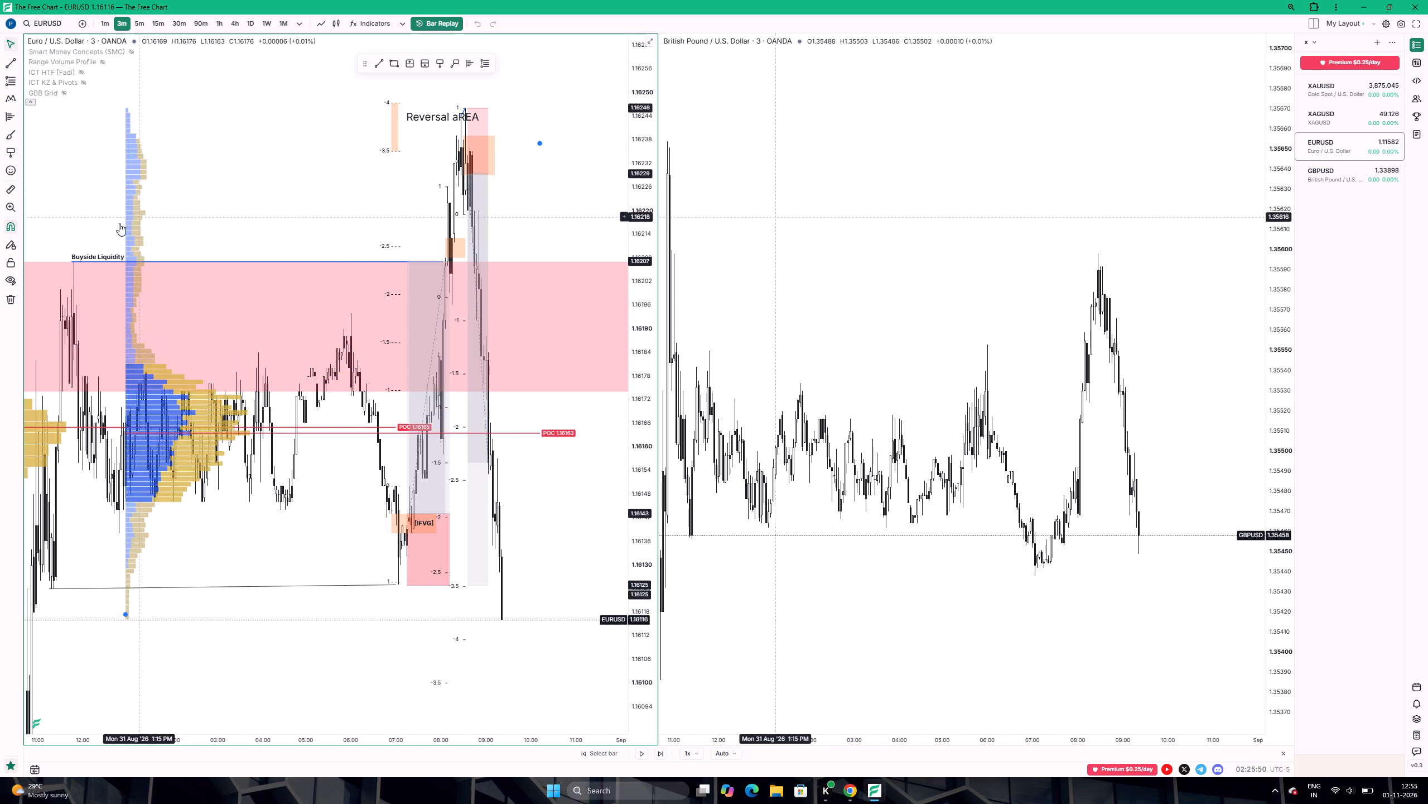
pyautogui.moveTo(119, 223); pyautogui.dragTo(298, 280)
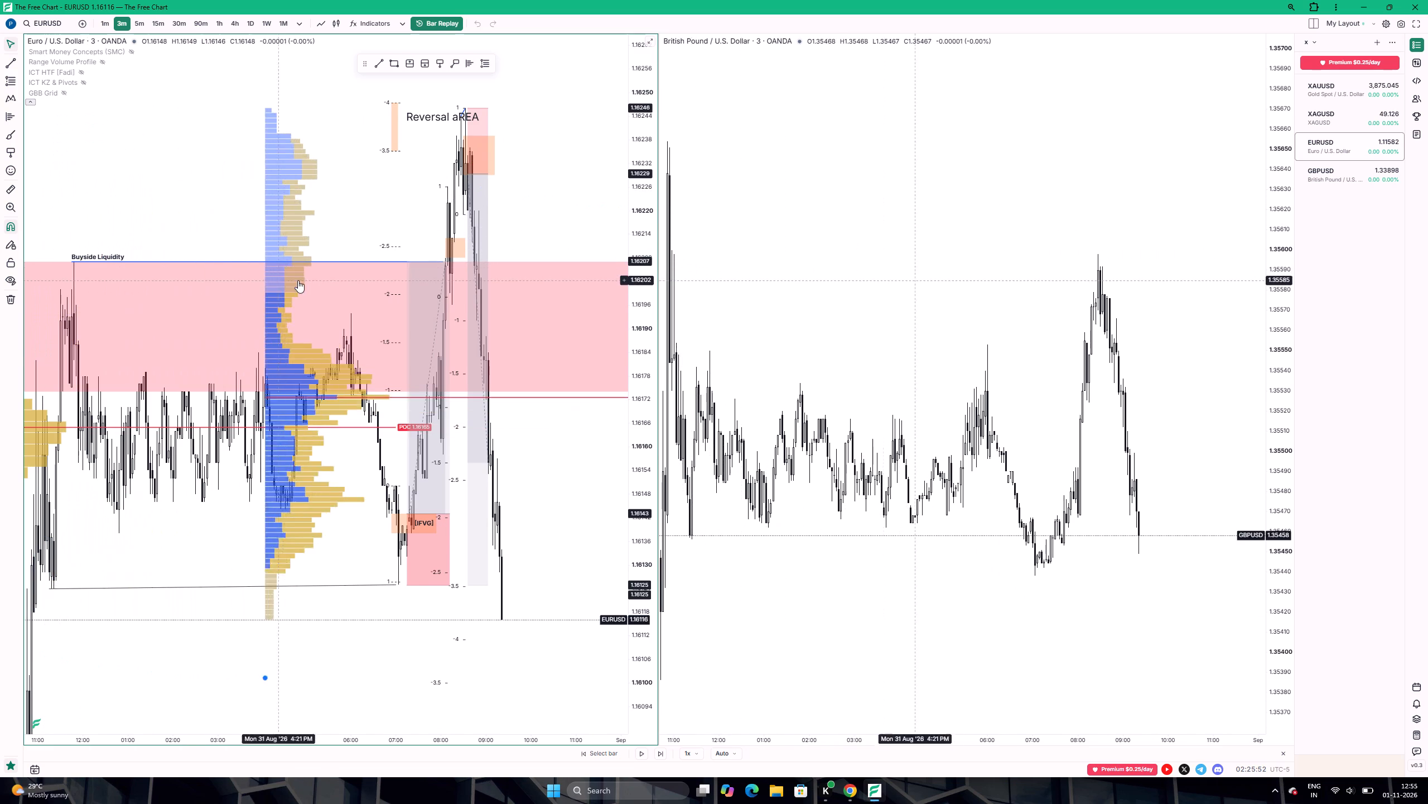
pyautogui.moveTo(298, 280); pyautogui.dragTo(324, 289)
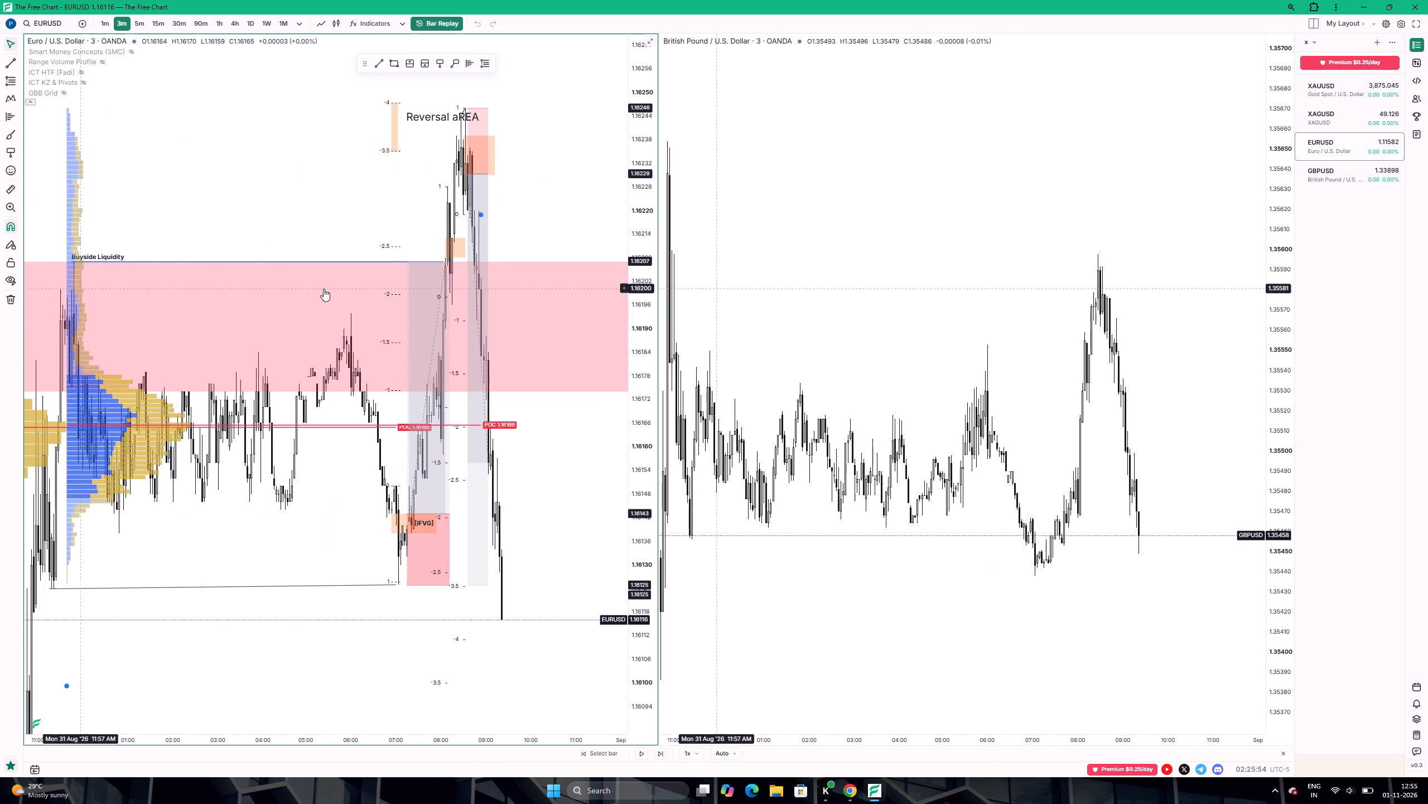
pyautogui.moveTo(324, 289); pyautogui.dragTo(269, 298)
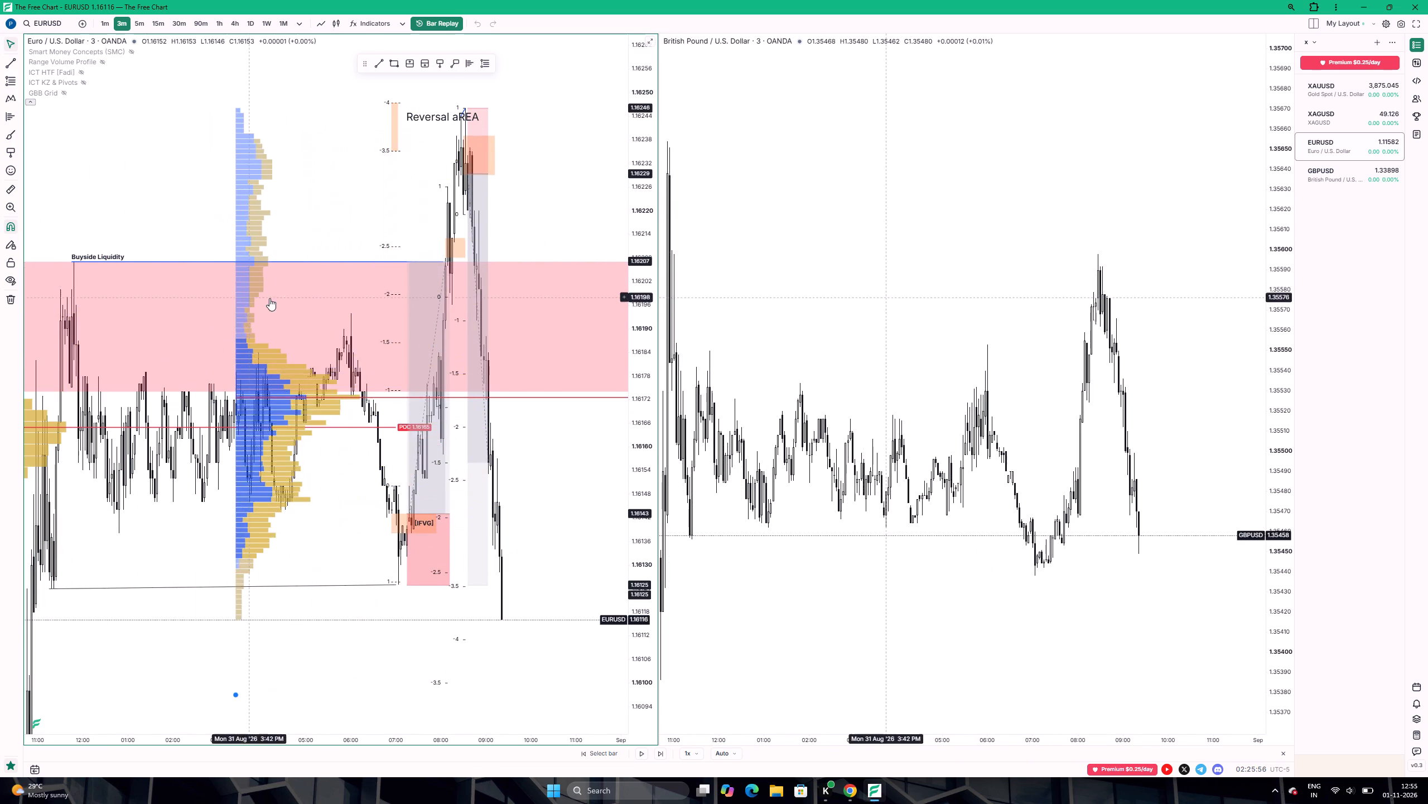
pyautogui.moveTo(269, 298); pyautogui.dragTo(561, 283)
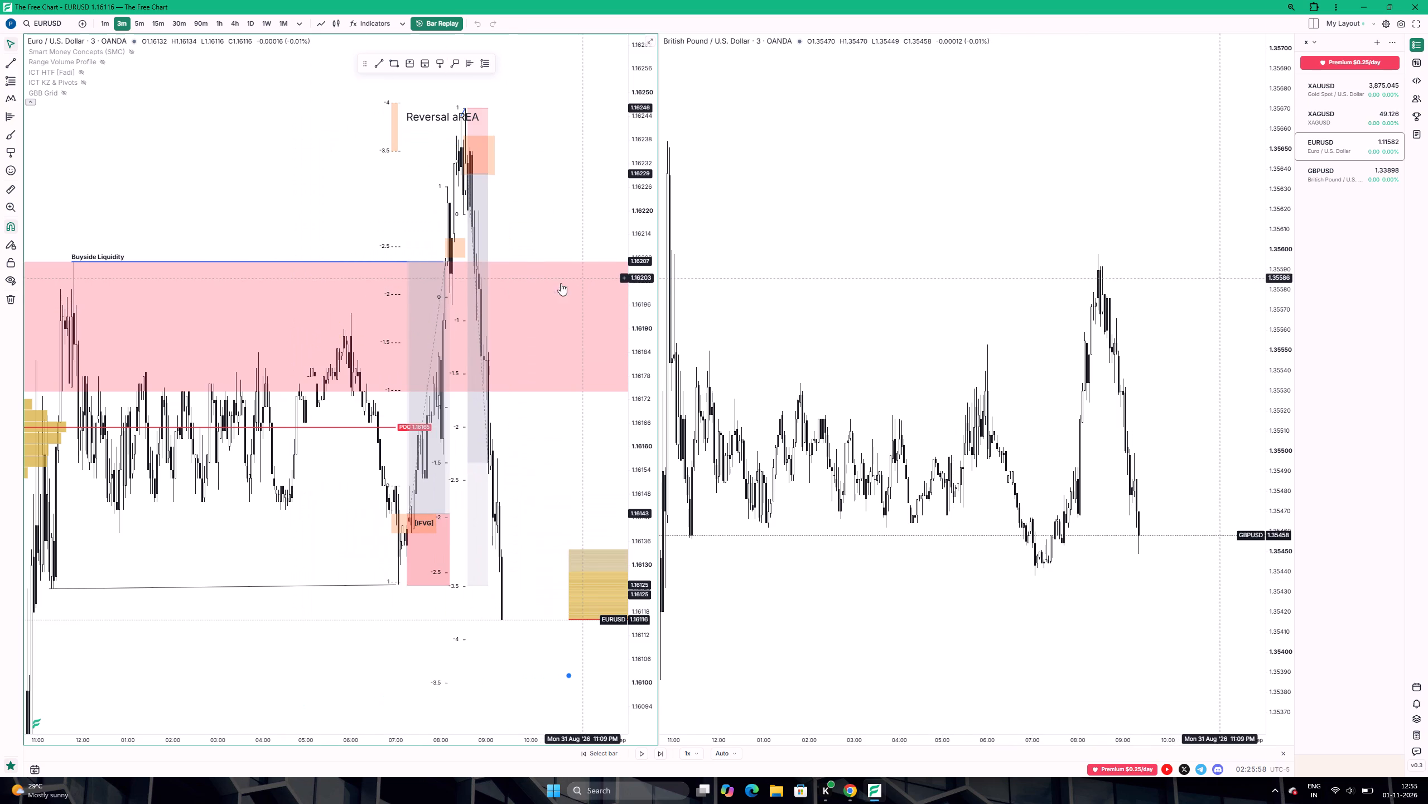
pyautogui.moveTo(561, 283); pyautogui.dragTo(678, 284)
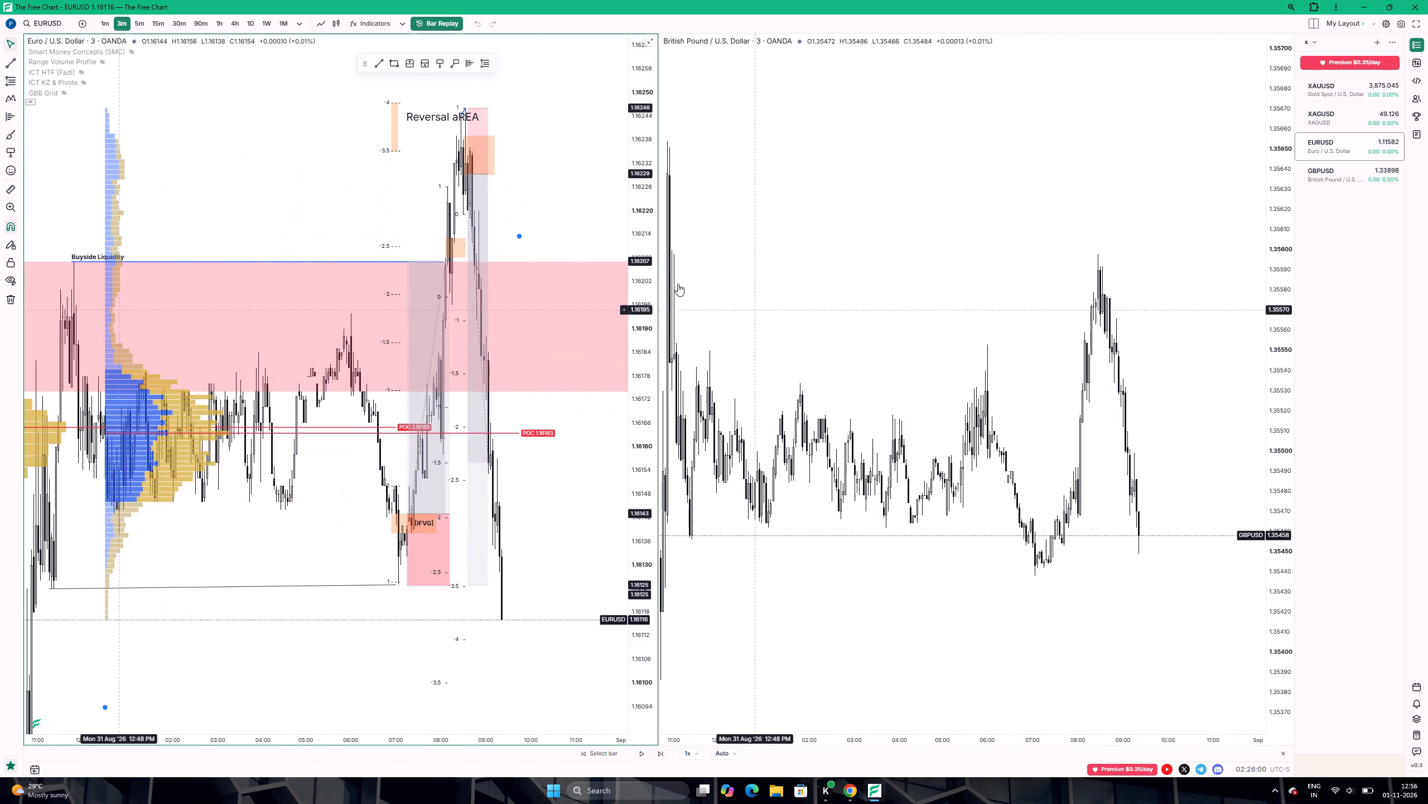
pyautogui.moveTo(678, 284); pyautogui.dragTo(433, 294)
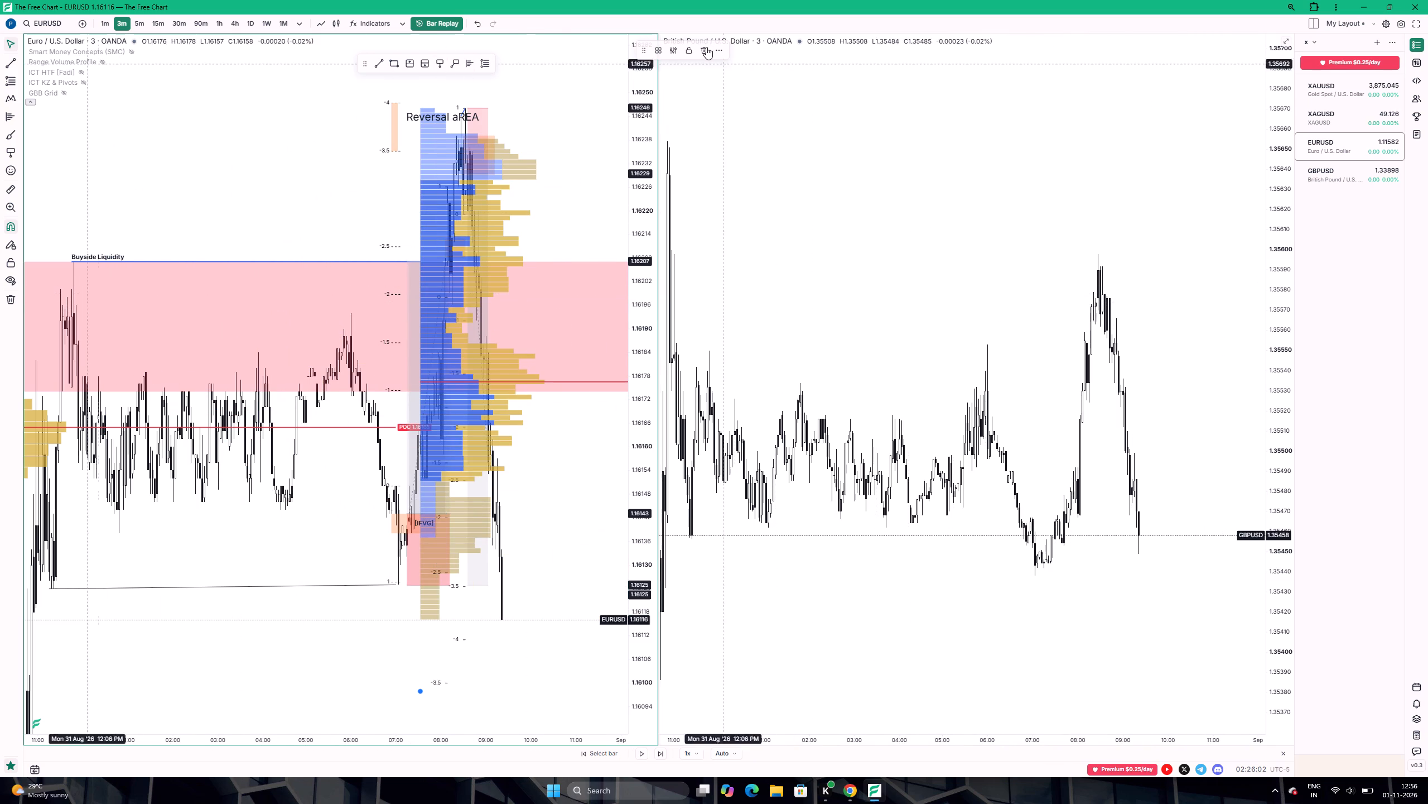
pyautogui.click(706, 47)
# Delete the EURUSD deviation projection at about 8:00 PM whose -3.5 level sits near 1.16100.
pyautogui.scroll(6, 553, 173)
pyautogui.moveTo(520, 195); pyautogui.dragTo(441, 173)
pyautogui.moveTo(487, 500); pyautogui.dragTo(455, 346)
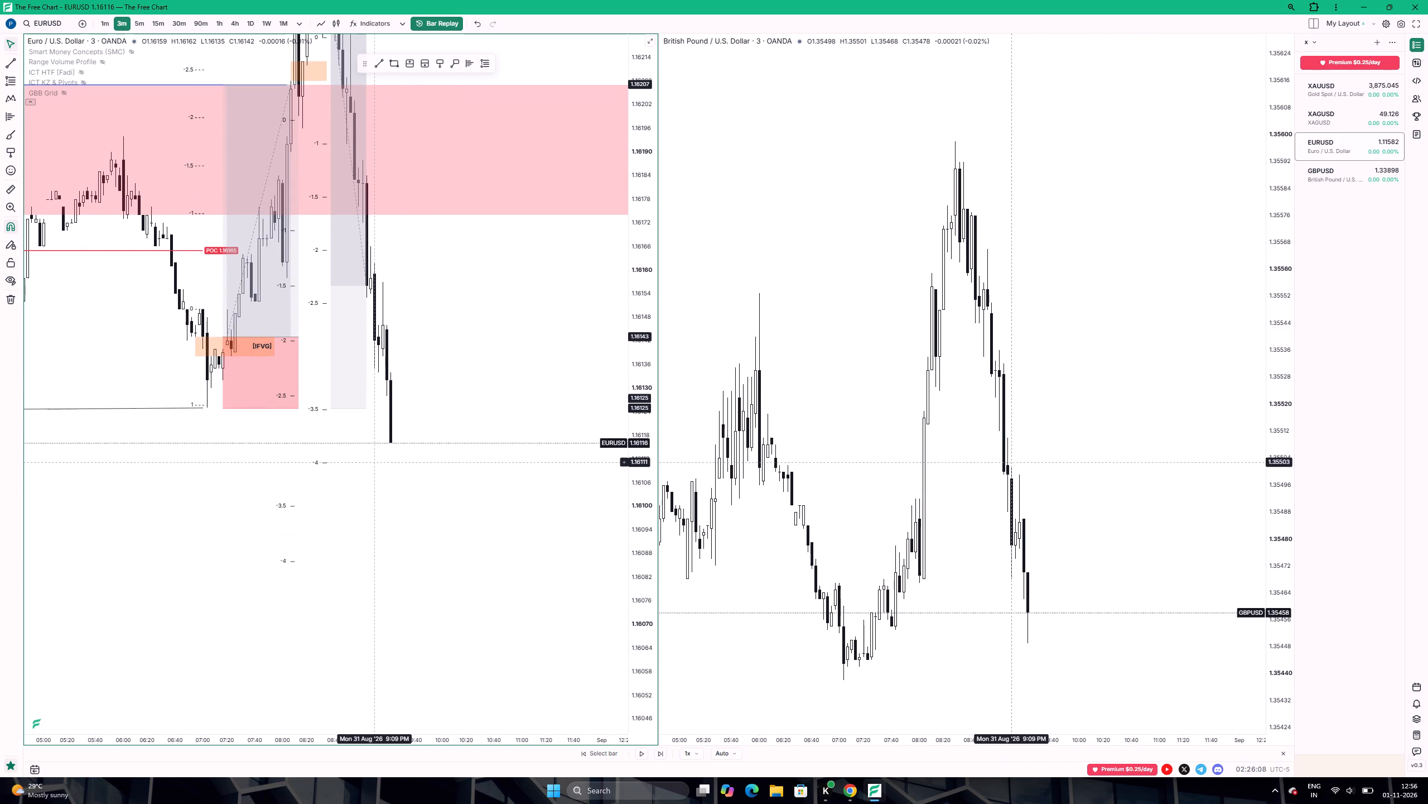
pyautogui.moveTo(500, 304); pyautogui.dragTo(507, 364)
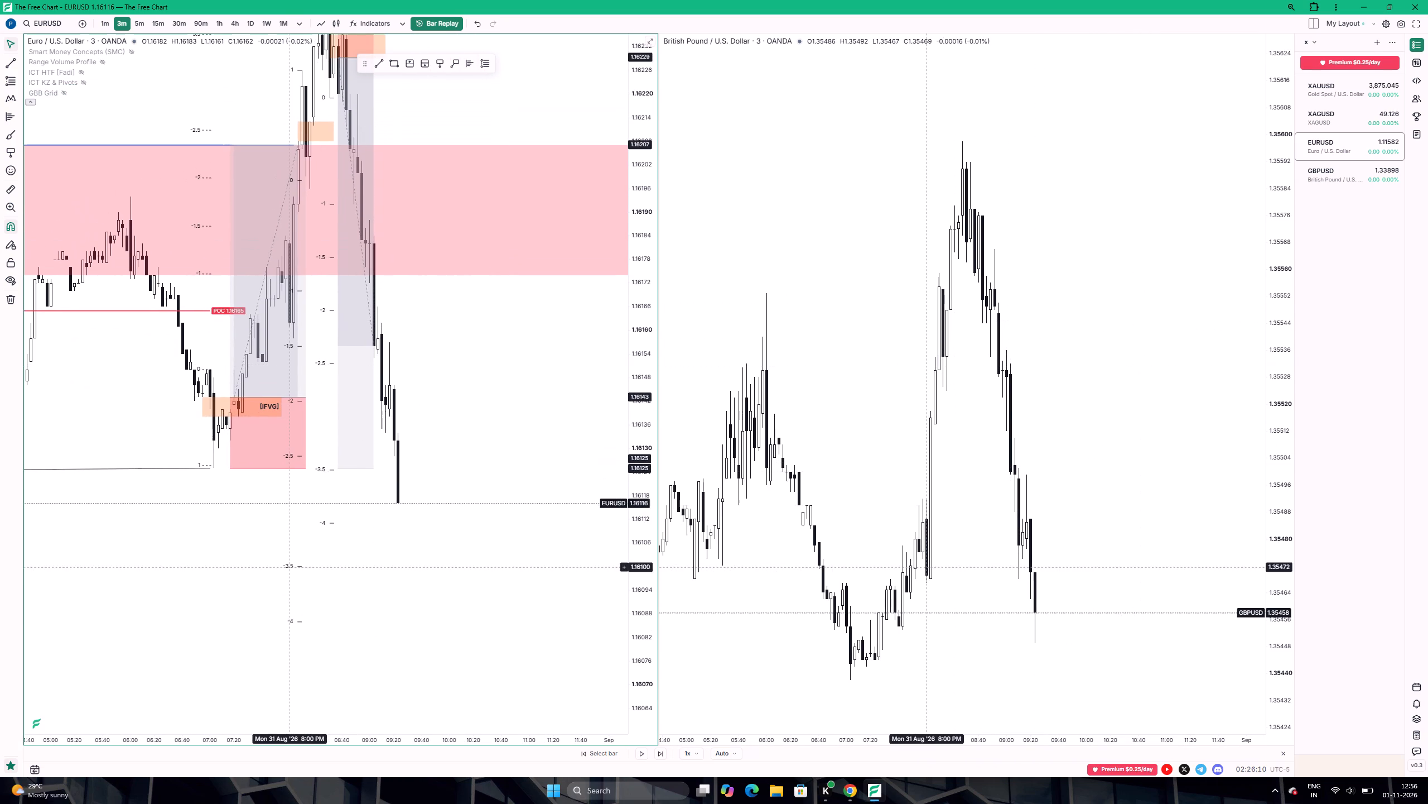
pyautogui.click(289, 564)
pyautogui.click(290, 566)
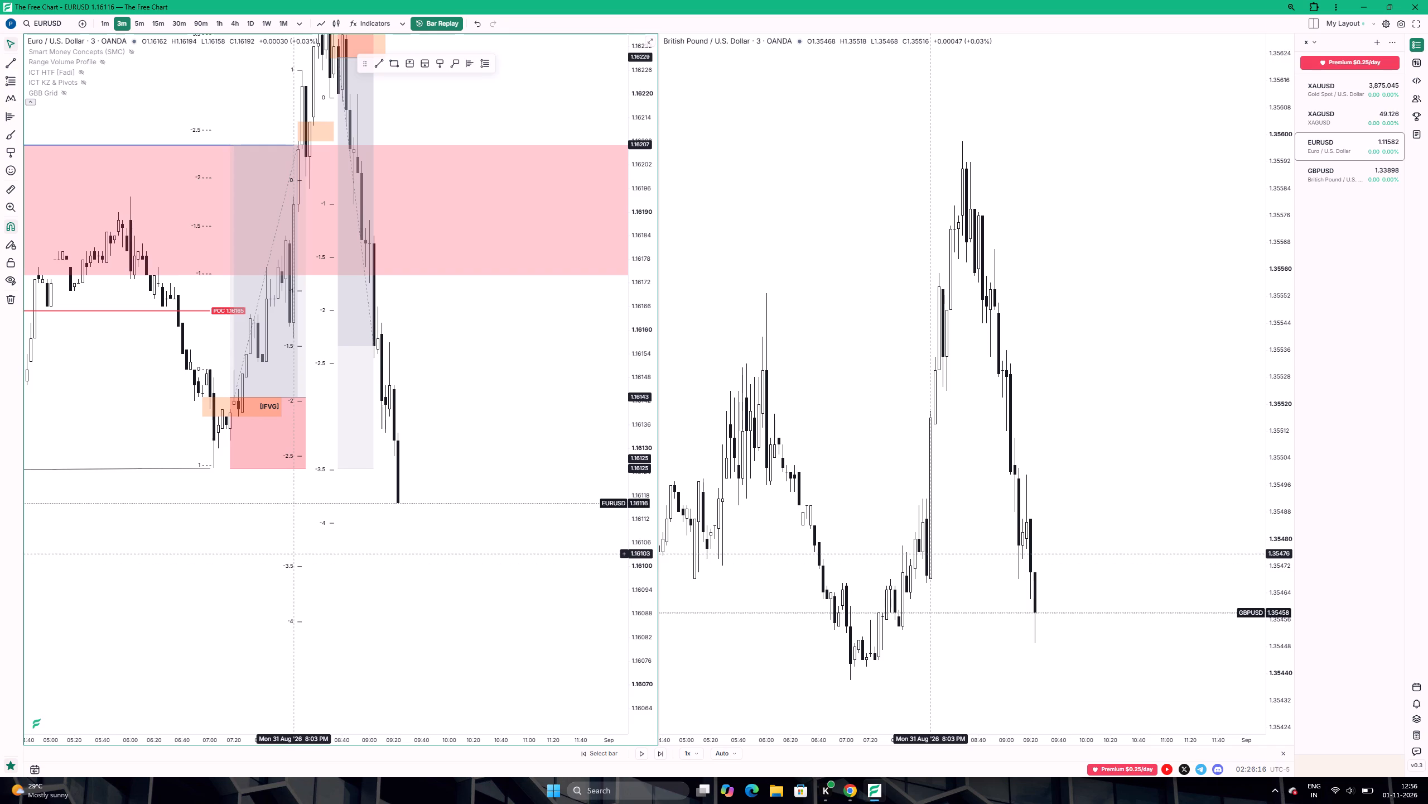
pyautogui.click(292, 567)
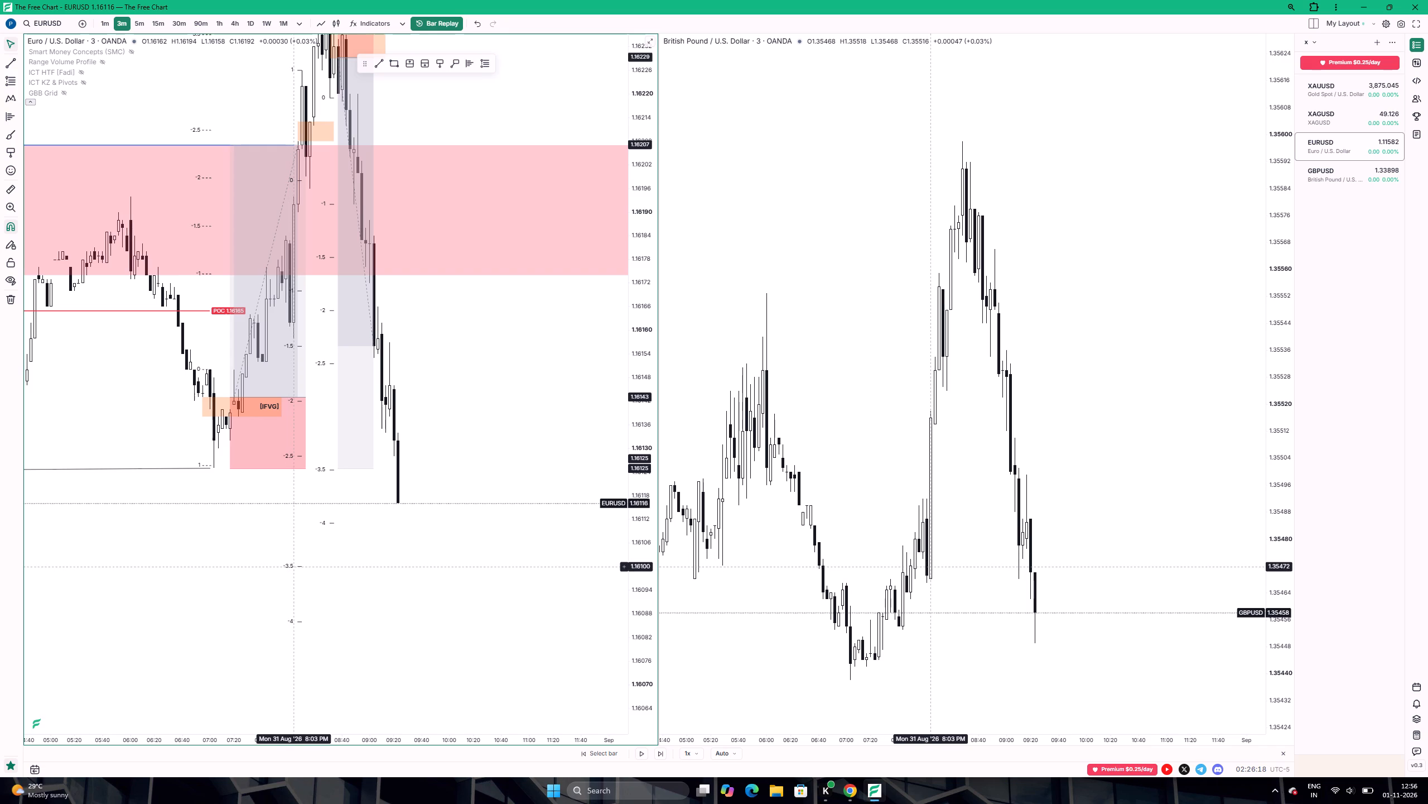
pyautogui.click(292, 567)
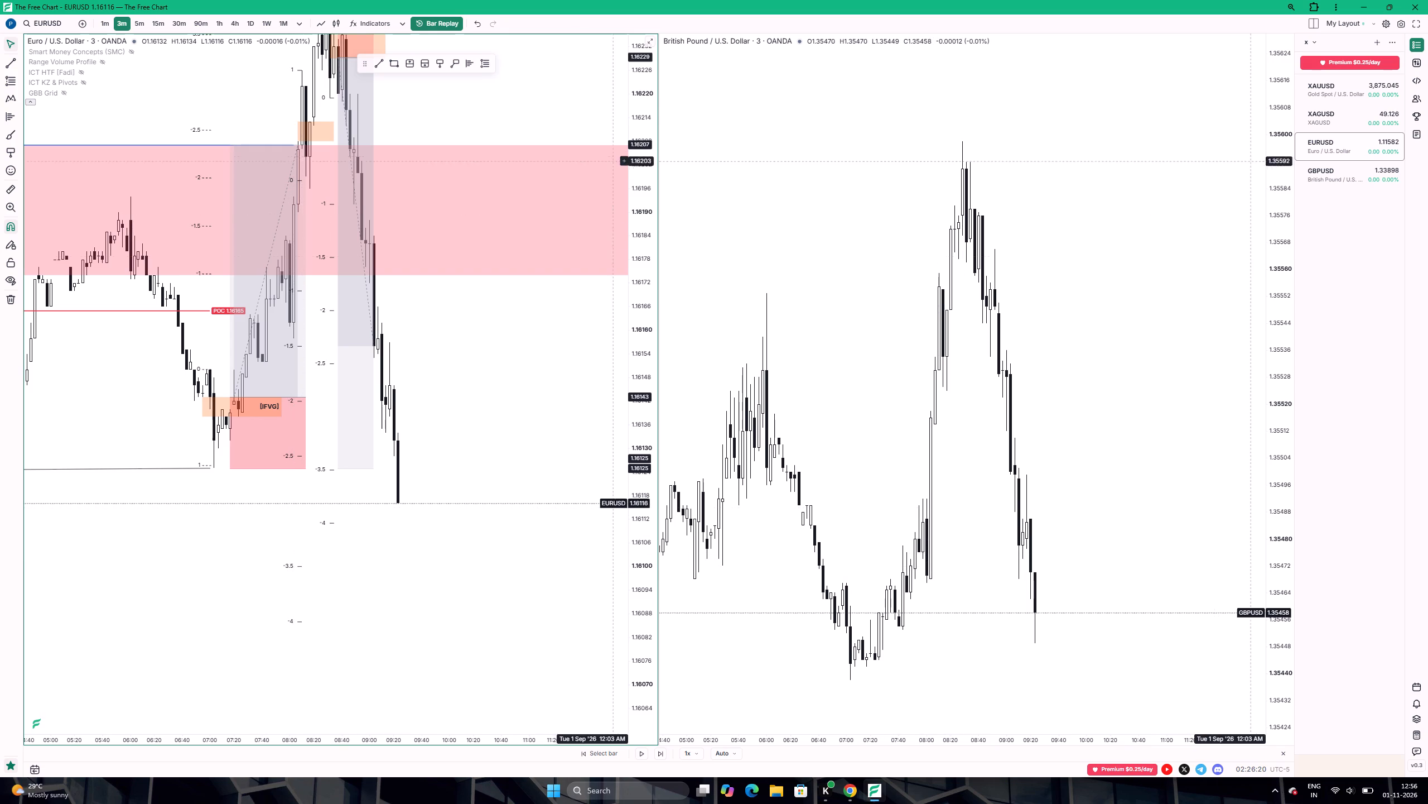
pyautogui.moveTo(295, 564); pyautogui.dragTo(256, 562)
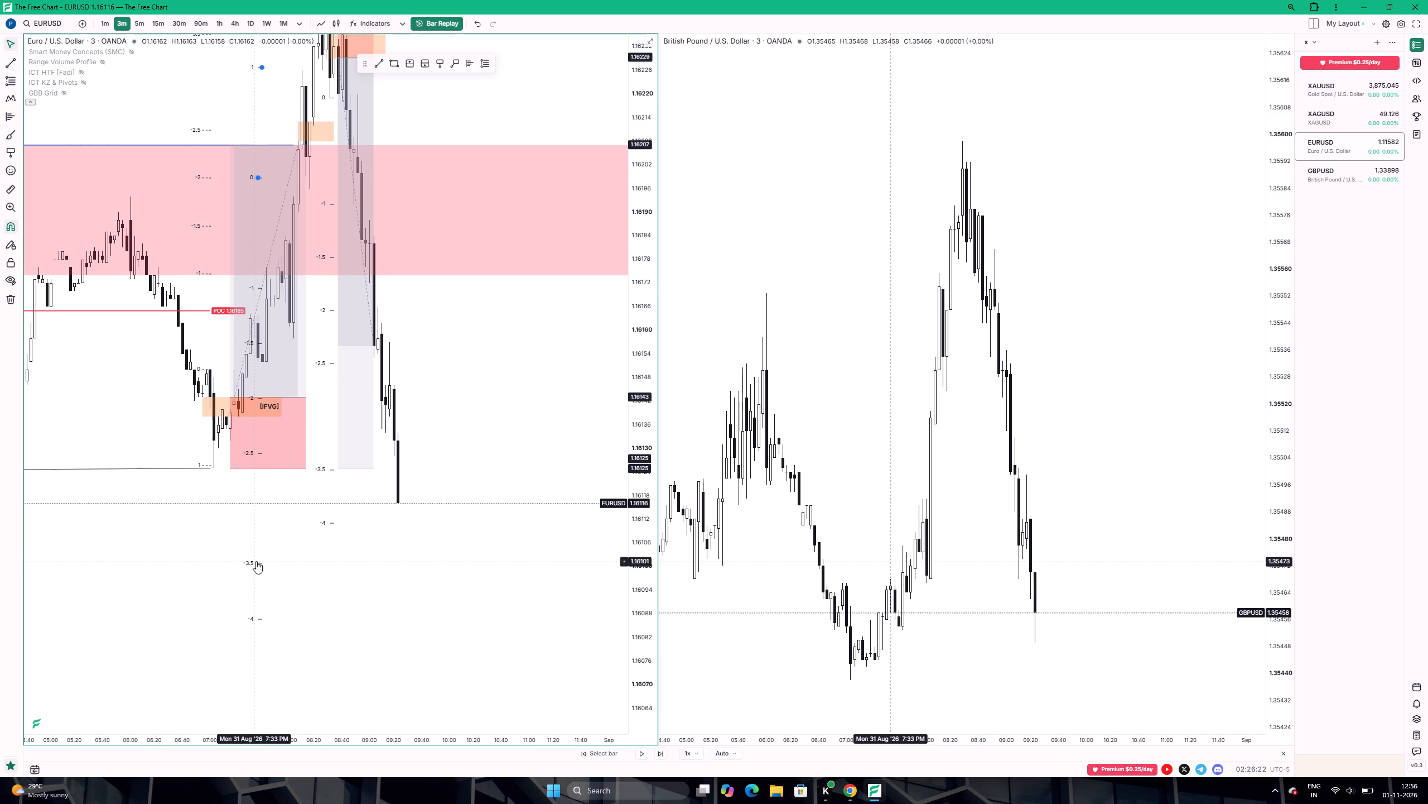
pyautogui.click(767, 50)
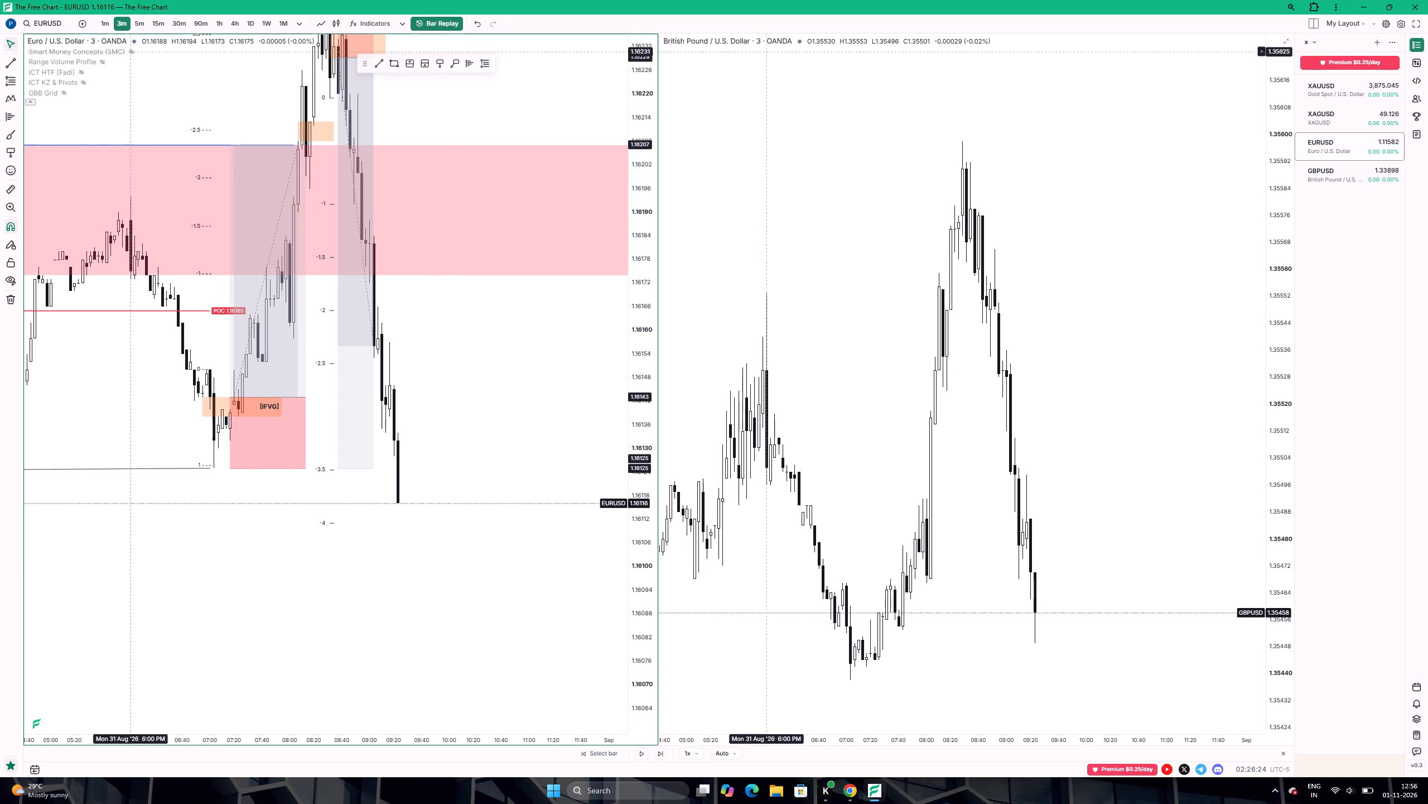
# Examine the 3-minute EURUSD peak and sell-off against the reversal area, remaining deviation levels and buyside liquidity, alongside GBPUSD.
pyautogui.moveTo(511, 321); pyautogui.dragTo(488, 379)
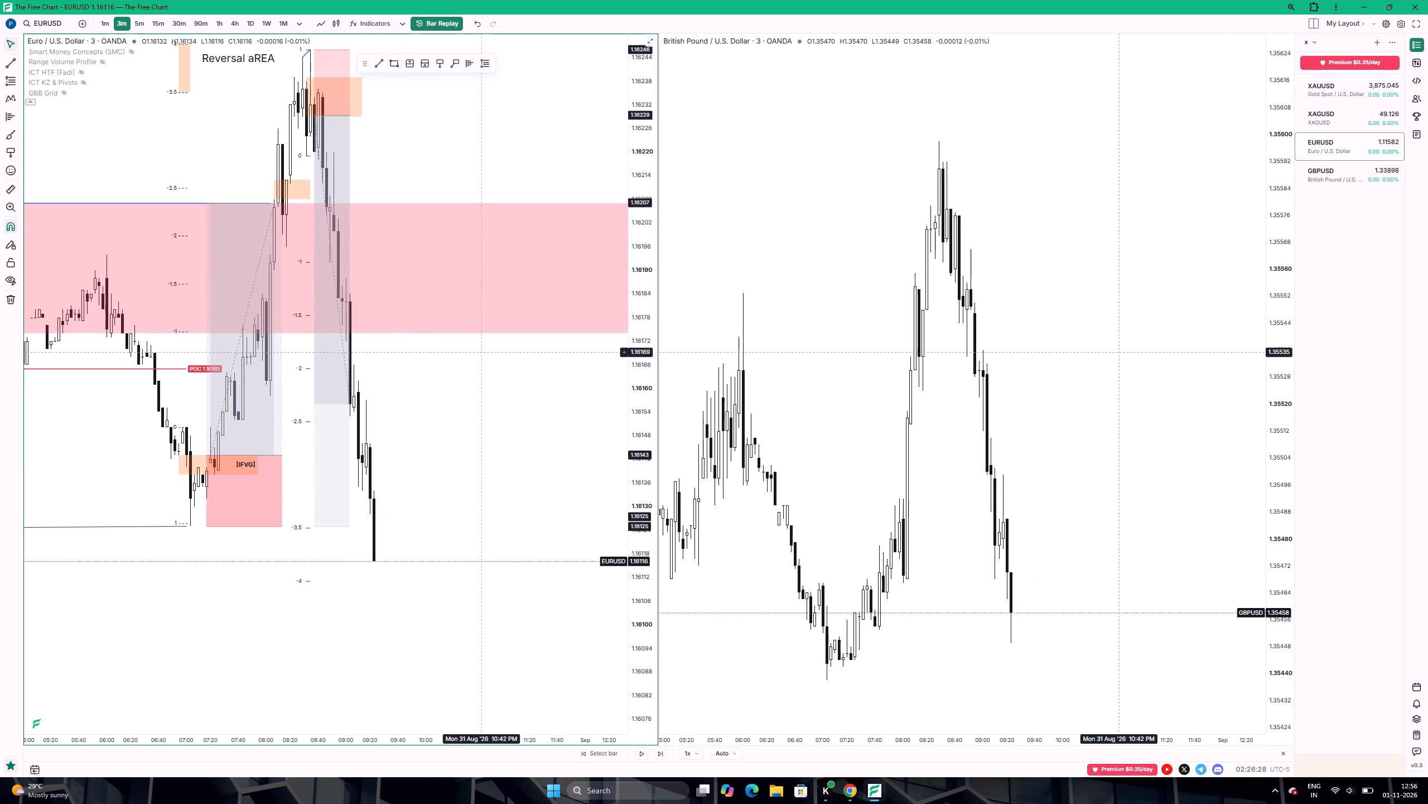
pyautogui.moveTo(455, 157); pyautogui.dragTo(458, 230)
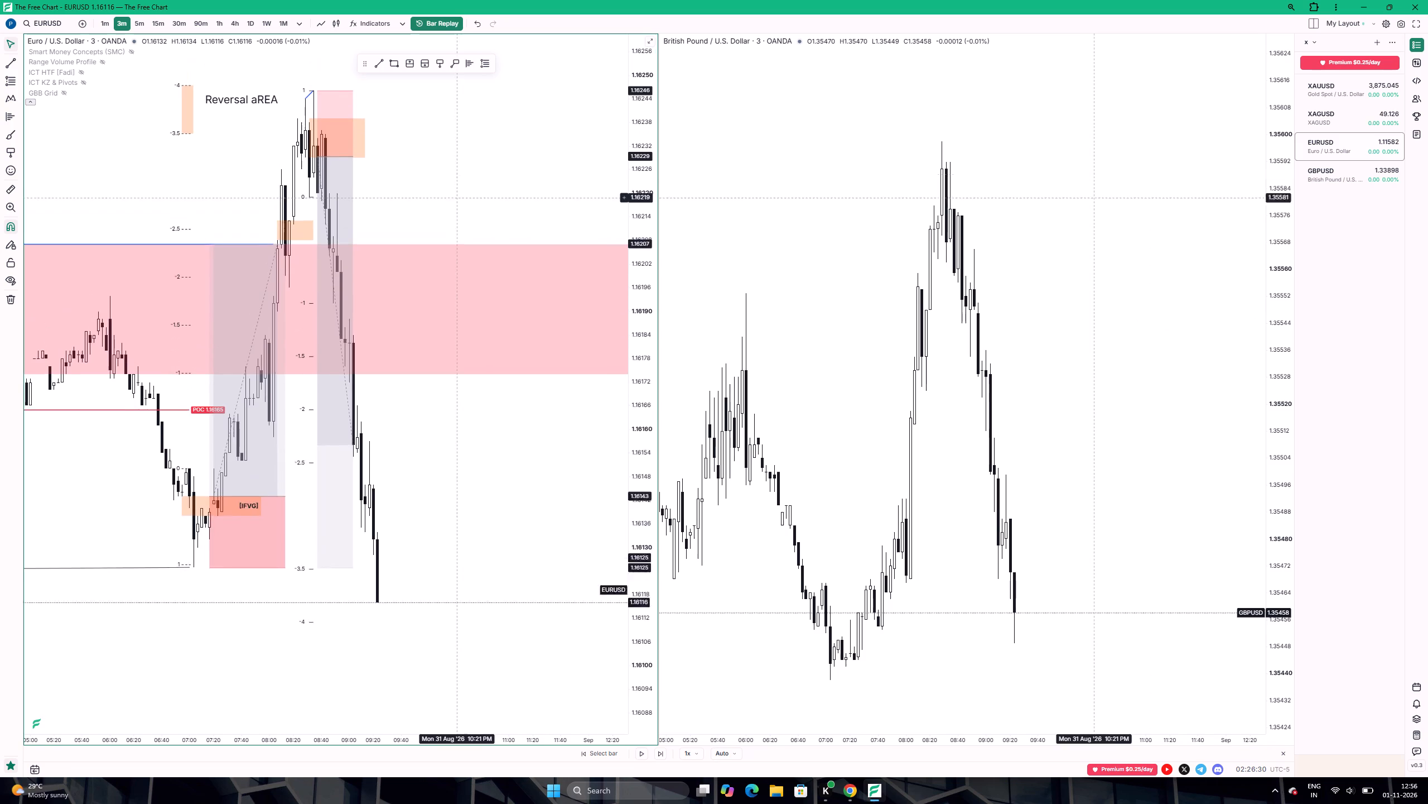
pyautogui.moveTo(458, 230); pyautogui.dragTo(458, 241)
pyautogui.scroll(5, 414, 182)
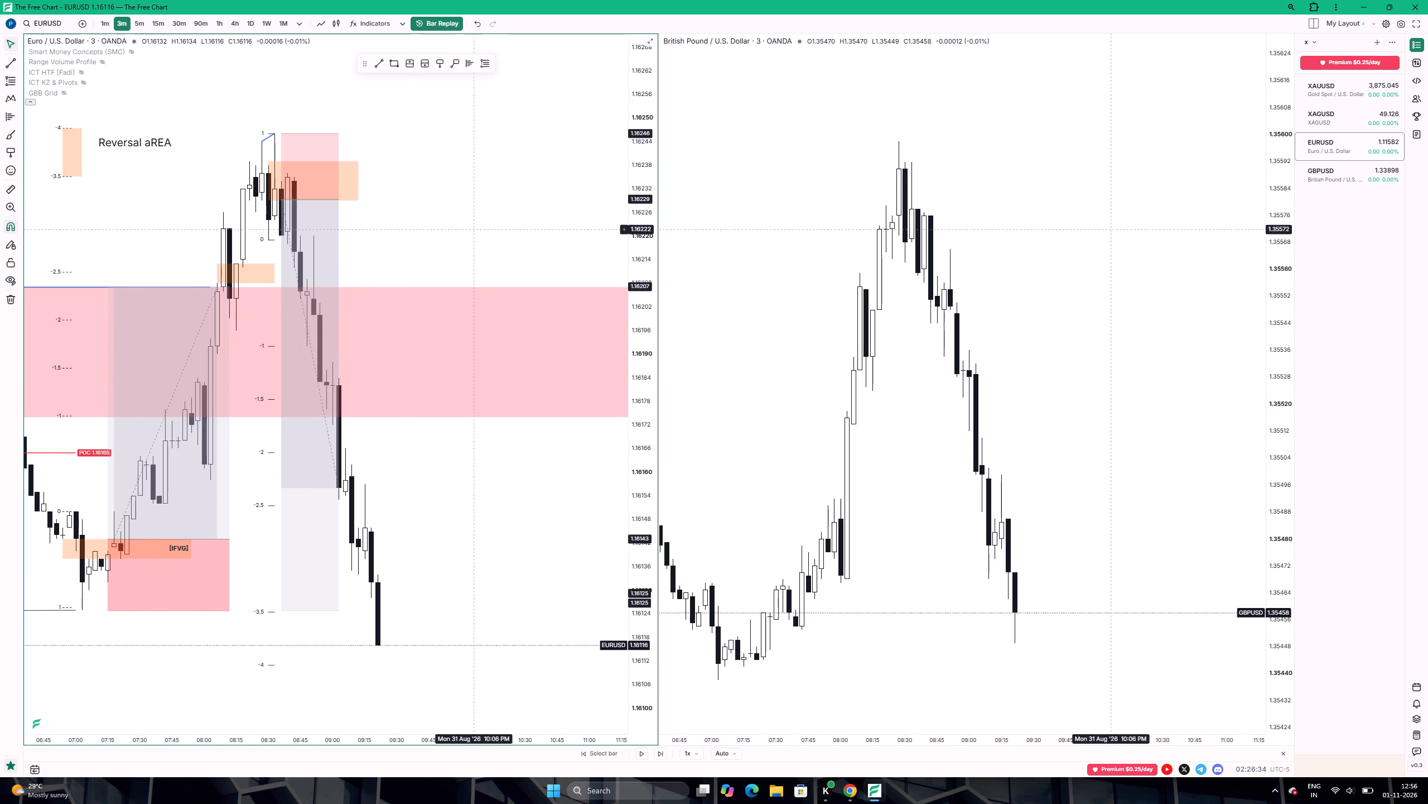
pyautogui.scroll(-16, 474, 228)
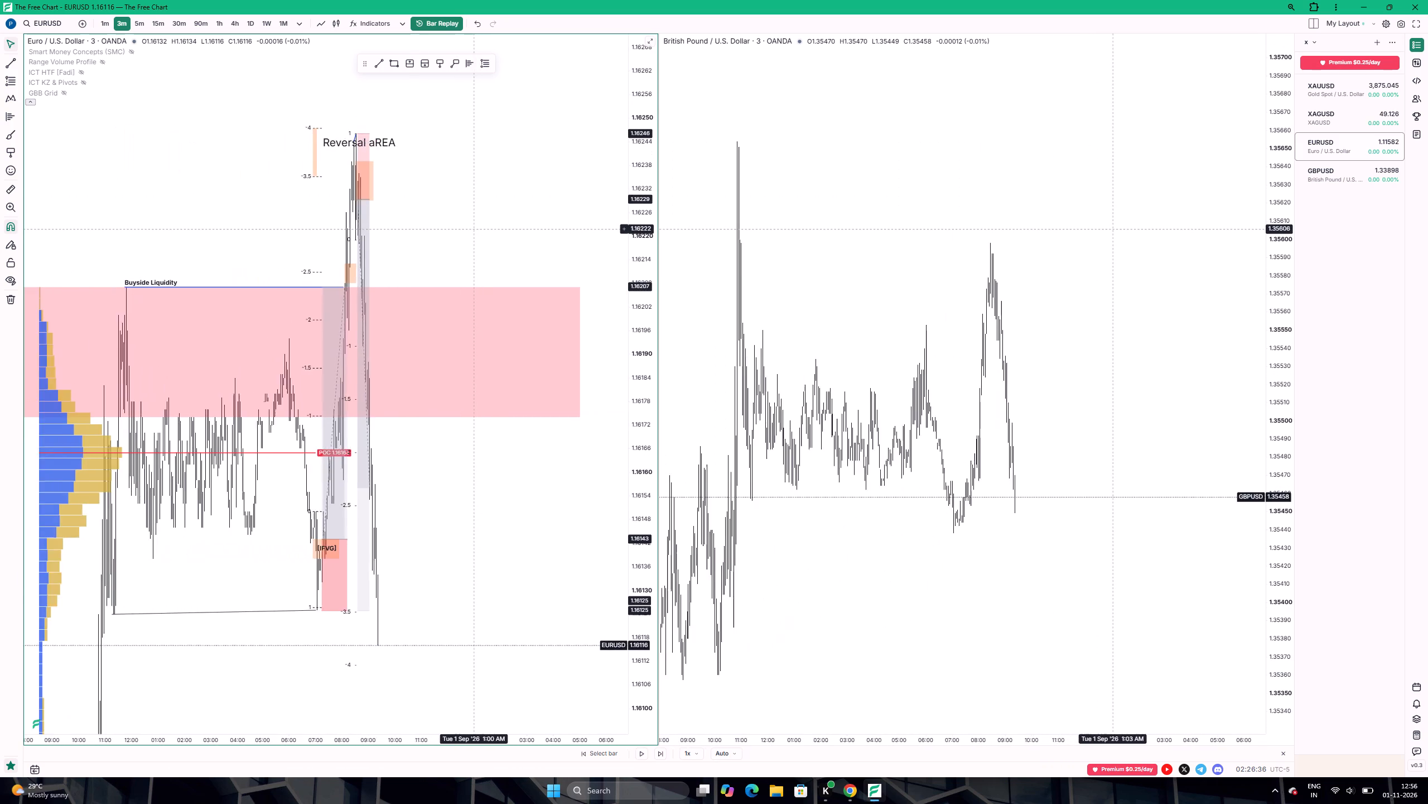
pyautogui.scroll(-6, 474, 229)
pyautogui.scroll(11, 474, 229)
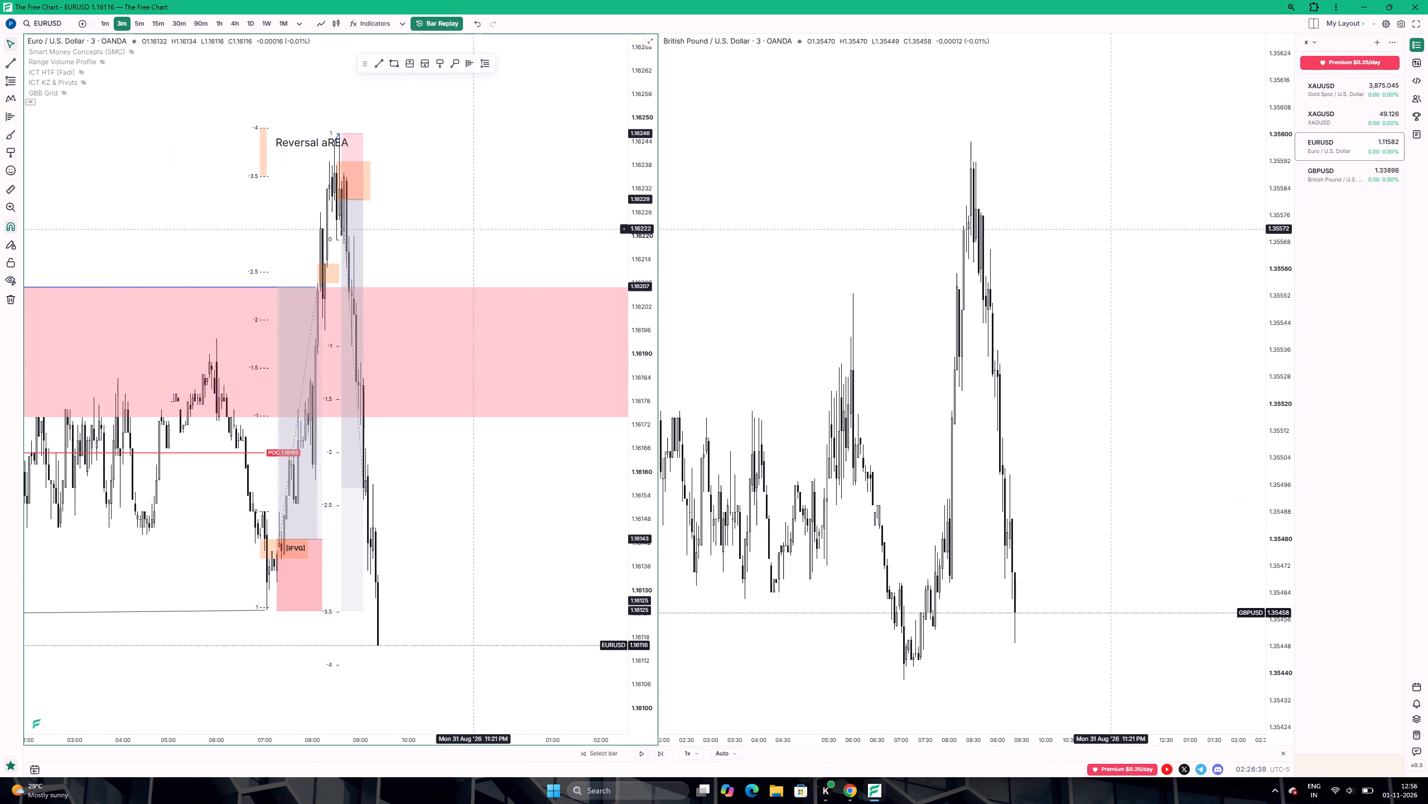
pyautogui.scroll(9, 474, 229)
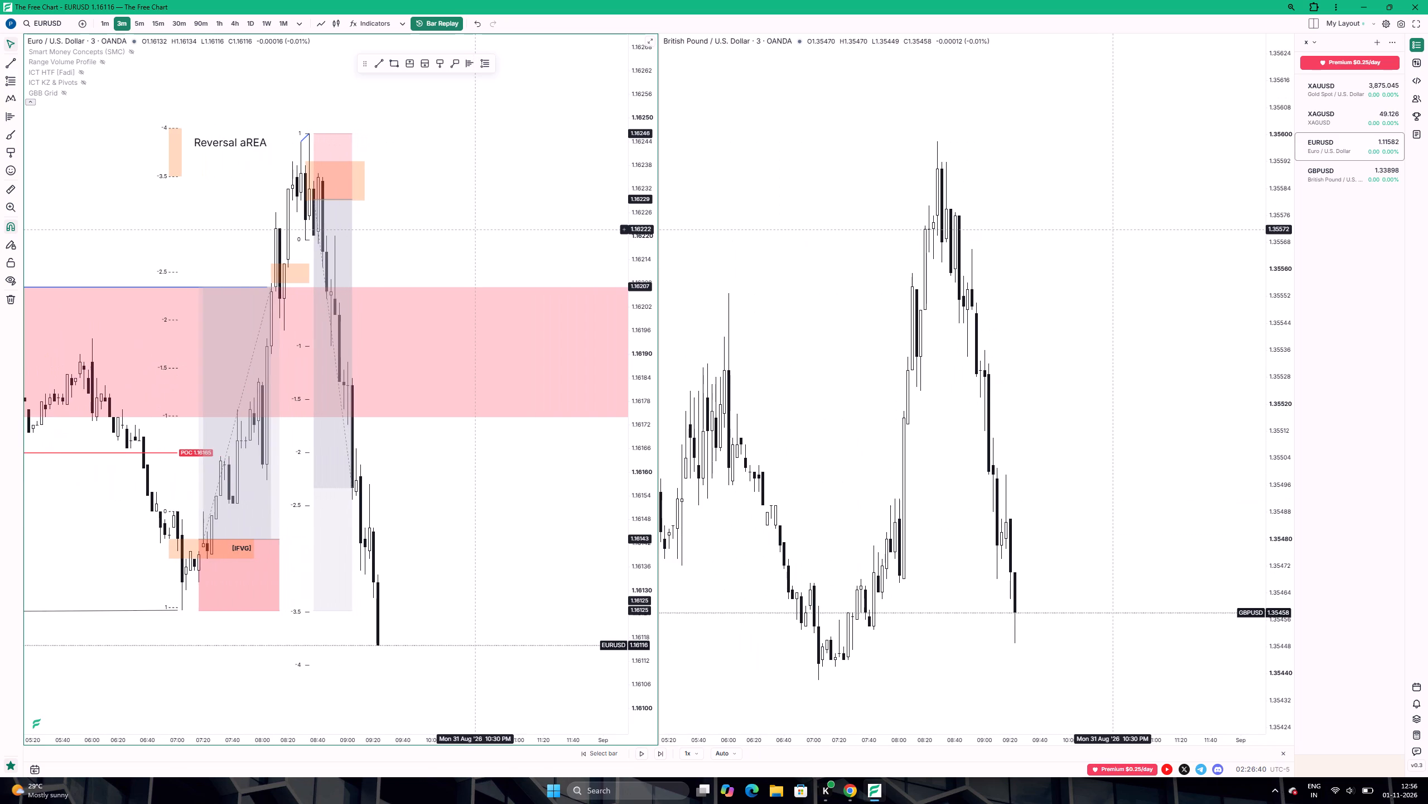
pyautogui.moveTo(474, 230); pyautogui.dragTo(470, 189)
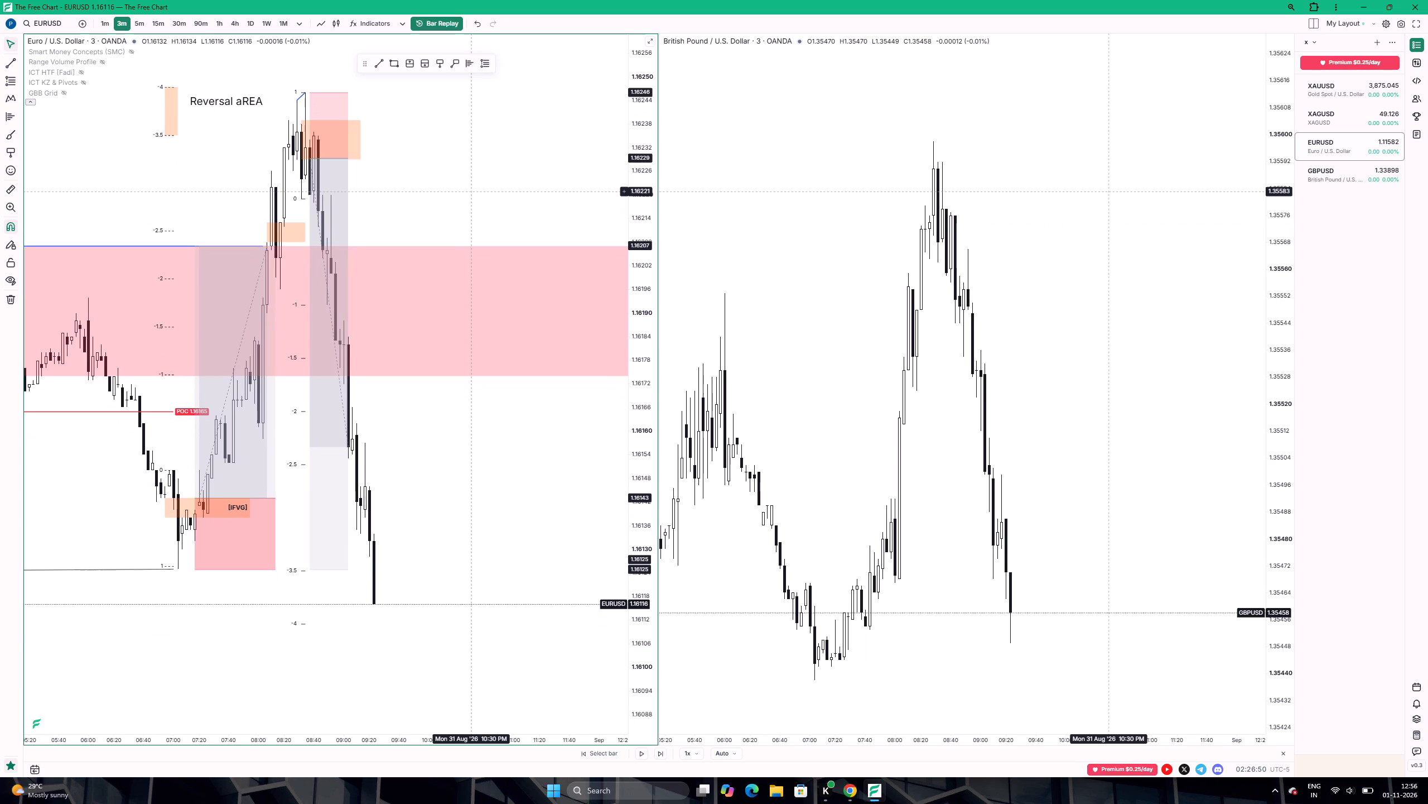
pyautogui.scroll(-6, 438, 195)
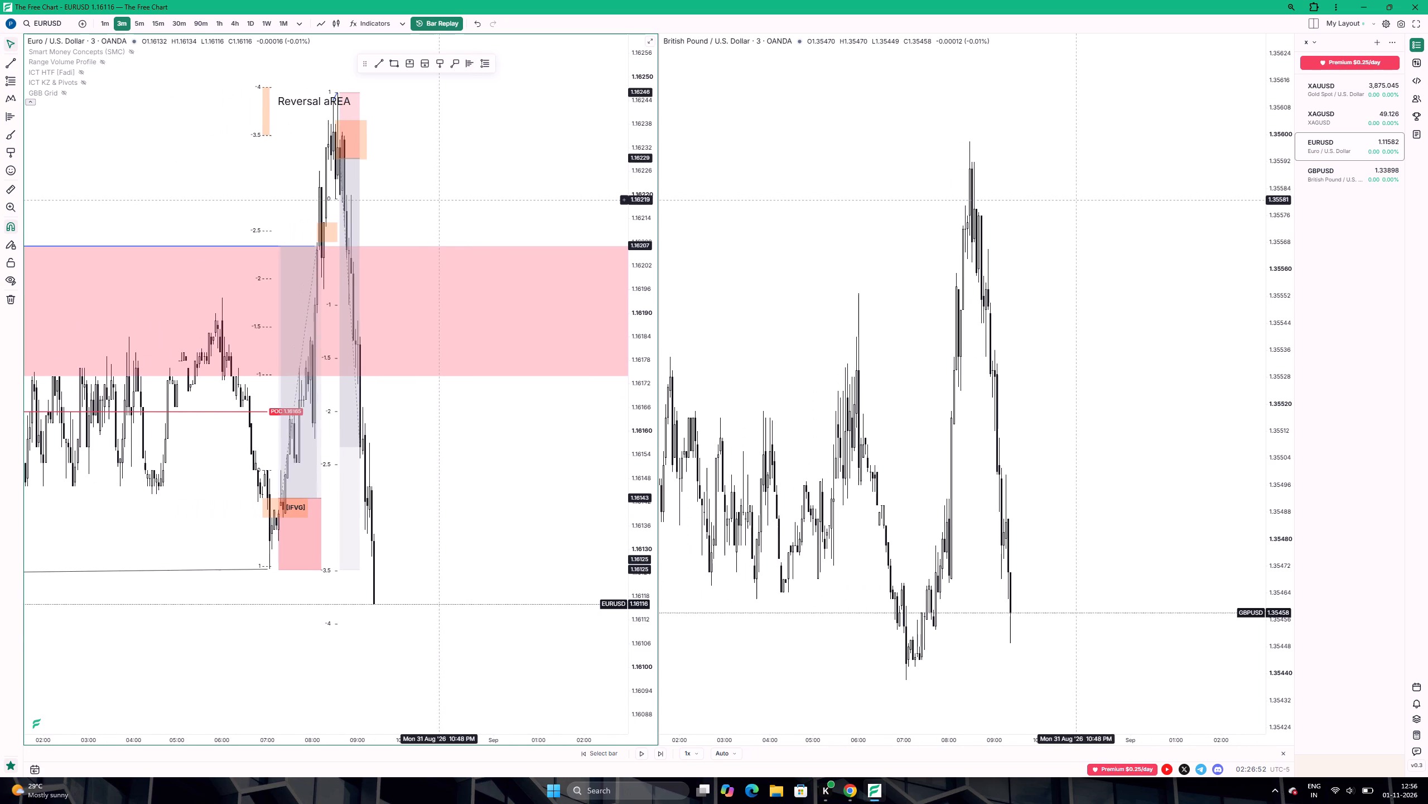
# Extend the end of the EURUSD short position at the peak to about 9:15 PM.
pyautogui.scroll(1, 371, 161)
pyautogui.click(352, 188)
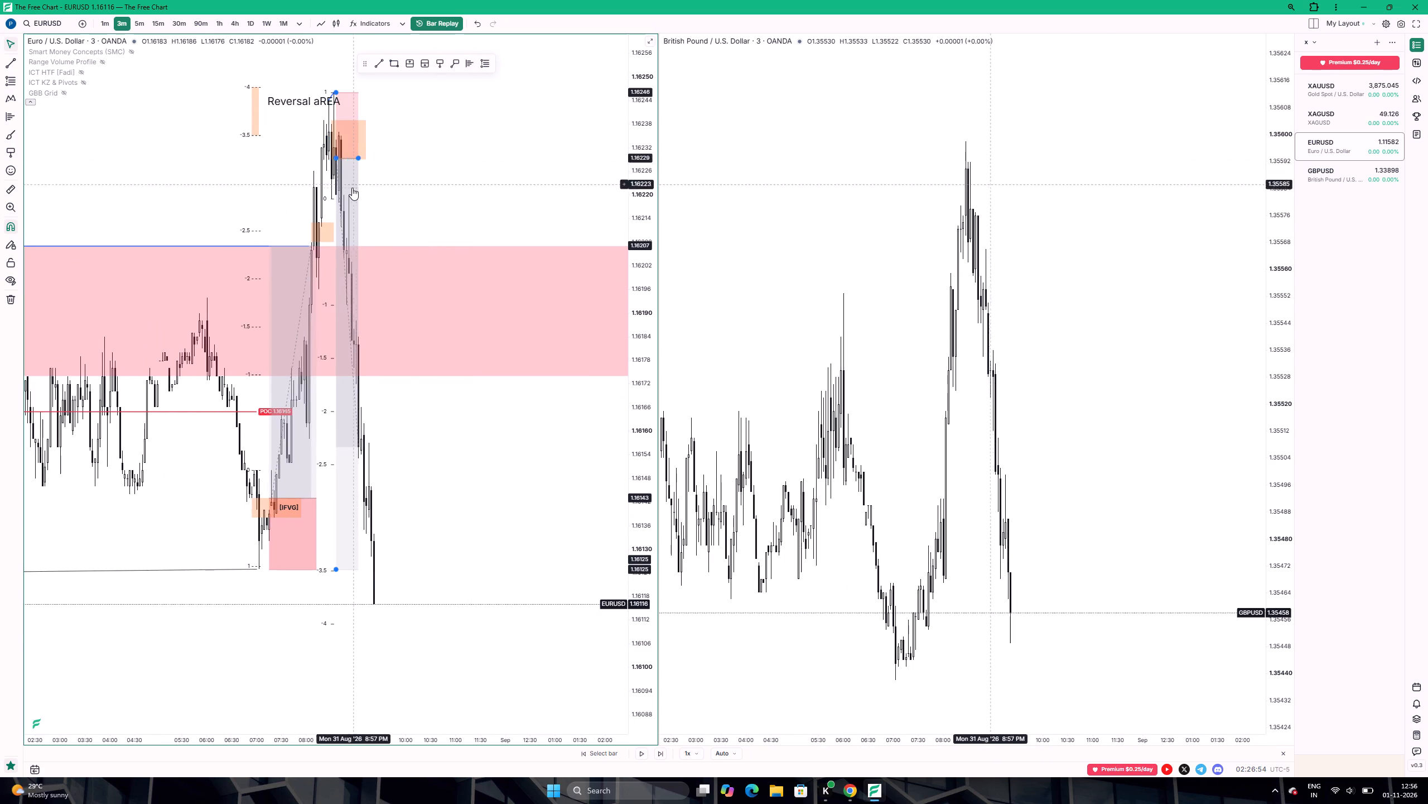
pyautogui.click(399, 203)
pyautogui.scroll(8, 365, 200)
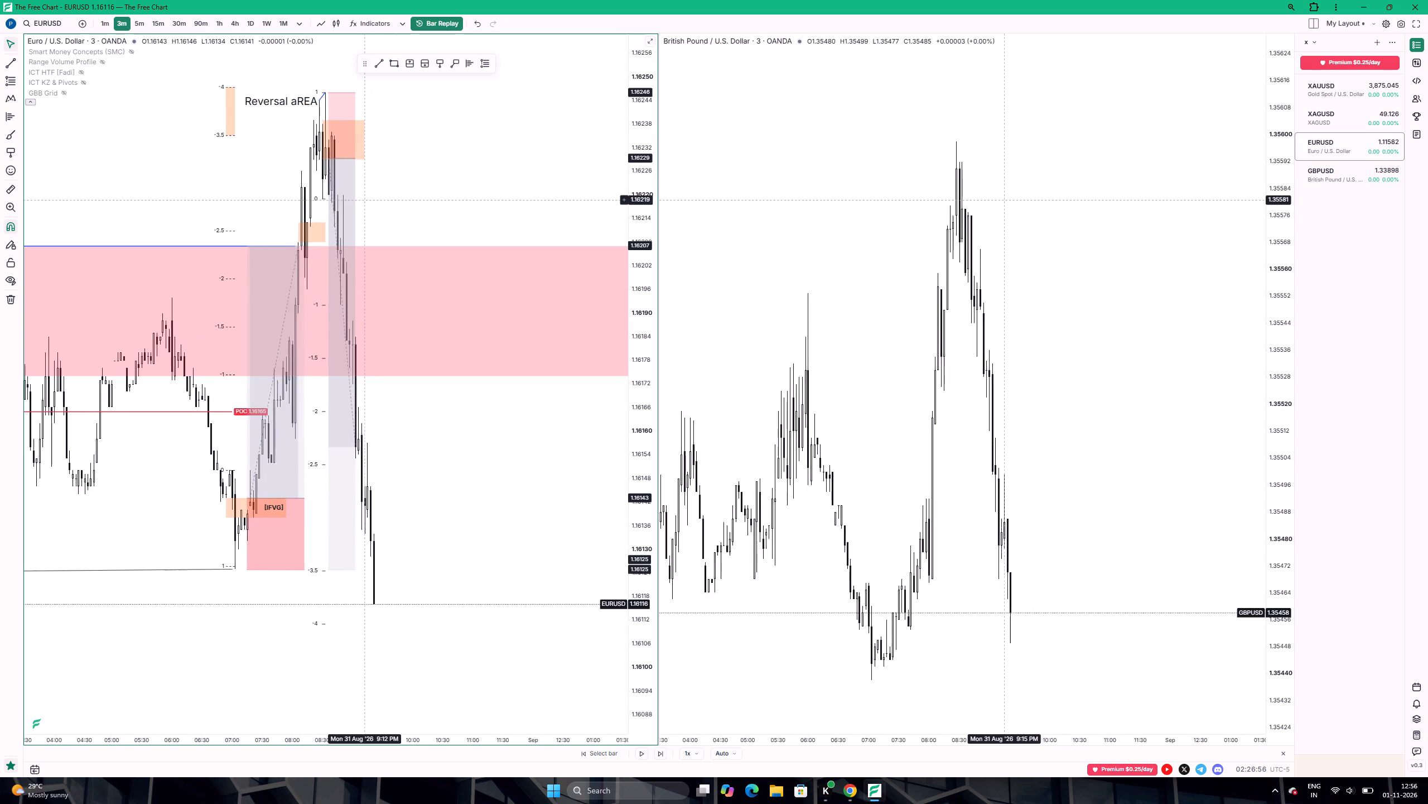
pyautogui.scroll(6, 357, 195)
pyautogui.moveTo(334, 157); pyautogui.dragTo(361, 160)
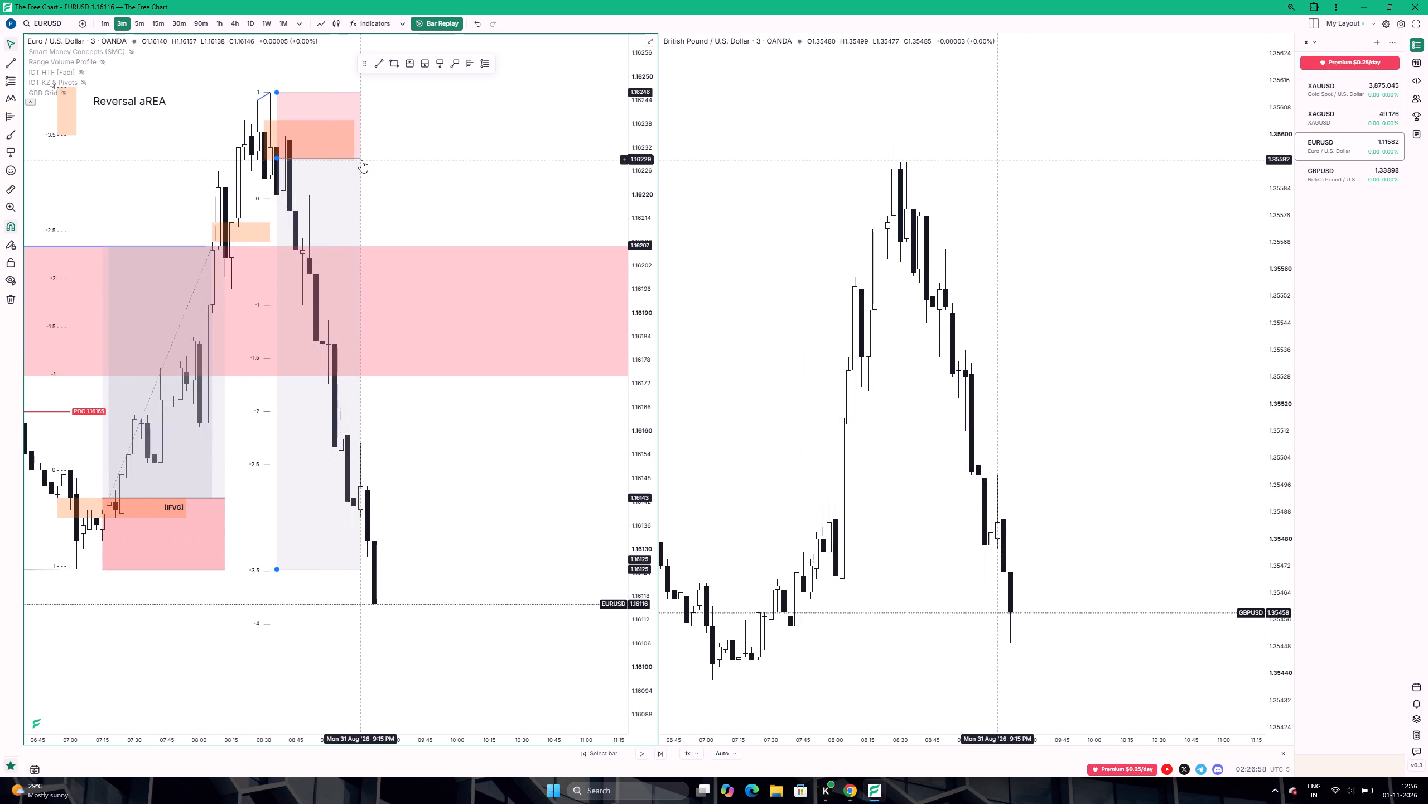
pyautogui.moveTo(361, 160); pyautogui.dragTo(361, 161)
pyautogui.click(486, 192)
# Mark the EURUSD morning rally gap with a rectangle from about 1.16102 to 1.16116, starting near 10:48 AM and extending to about 10:30 PM.
pyautogui.scroll(-4, 485, 195)
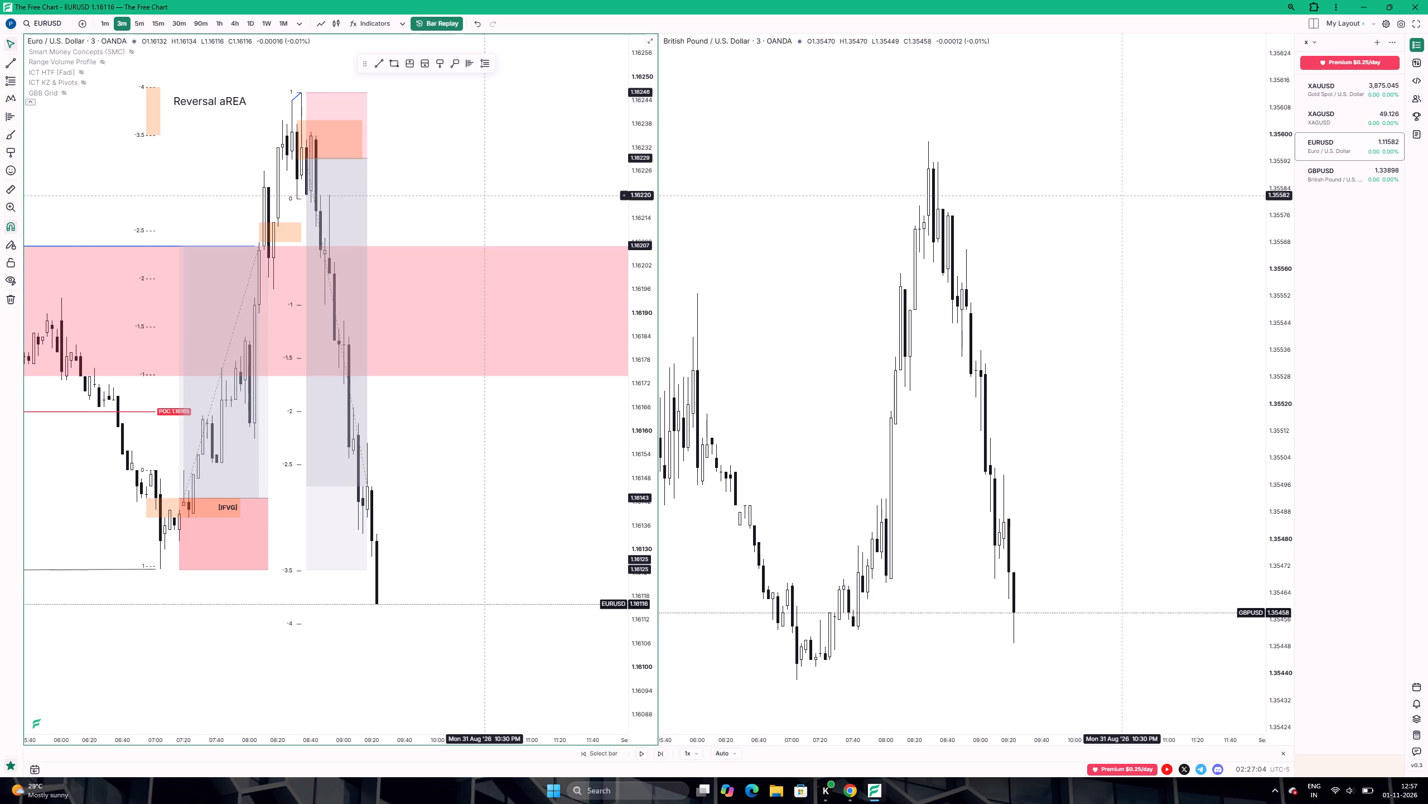
pyautogui.scroll(-10, 485, 198)
pyautogui.moveTo(412, 505); pyautogui.dragTo(628, 294)
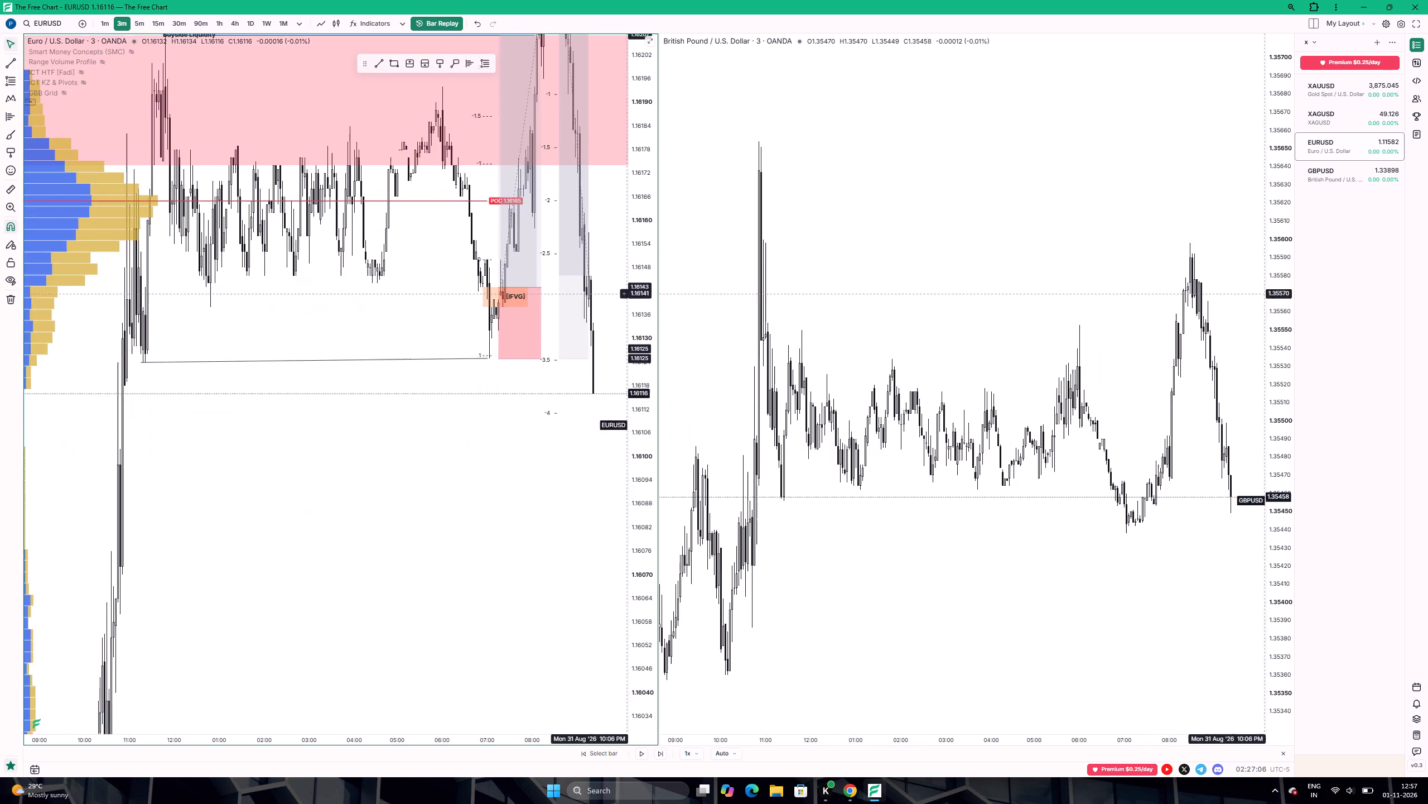
pyautogui.scroll(-3, 415, 463)
pyautogui.moveTo(393, 472); pyautogui.dragTo(392, 460)
pyautogui.scroll(6, 292, 468)
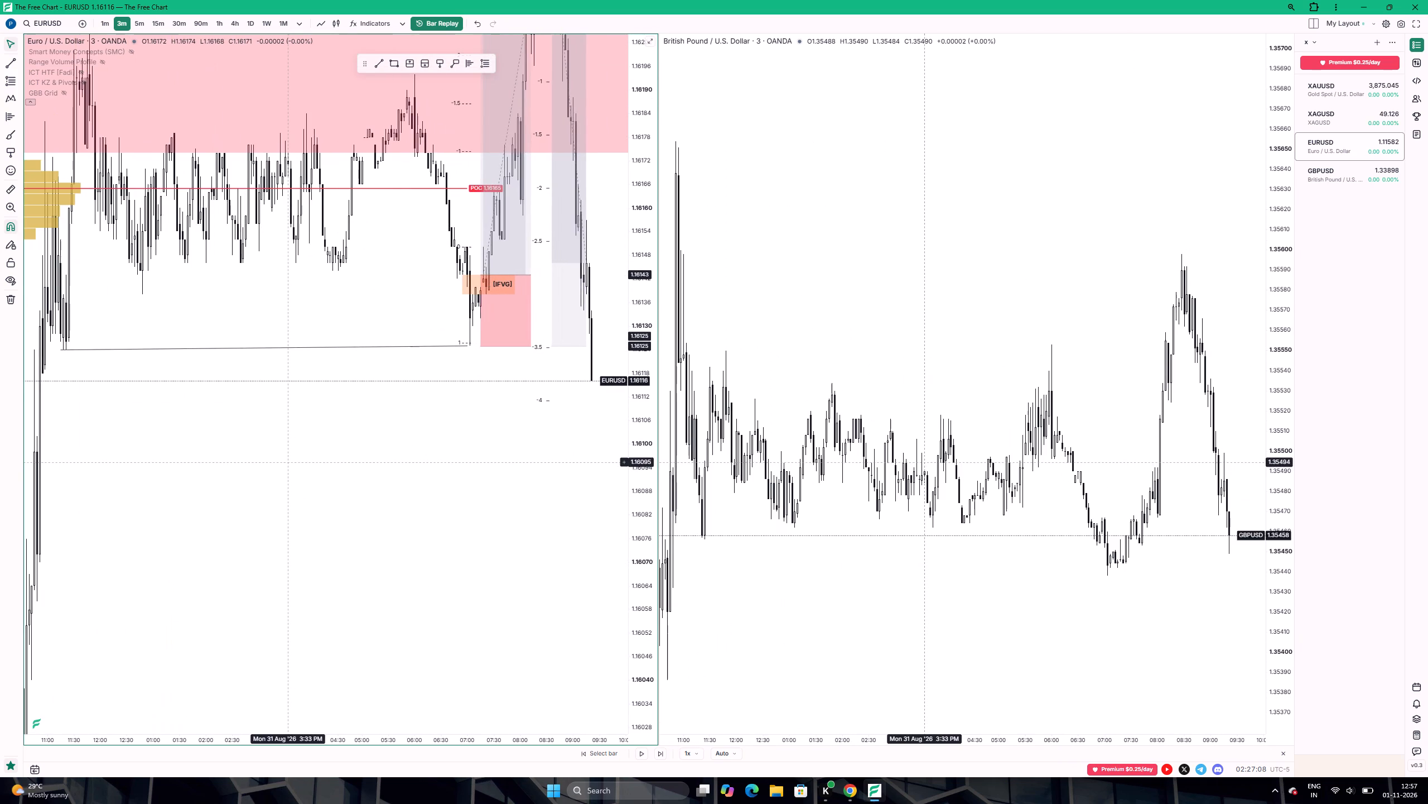
pyautogui.scroll(-1, 287, 462)
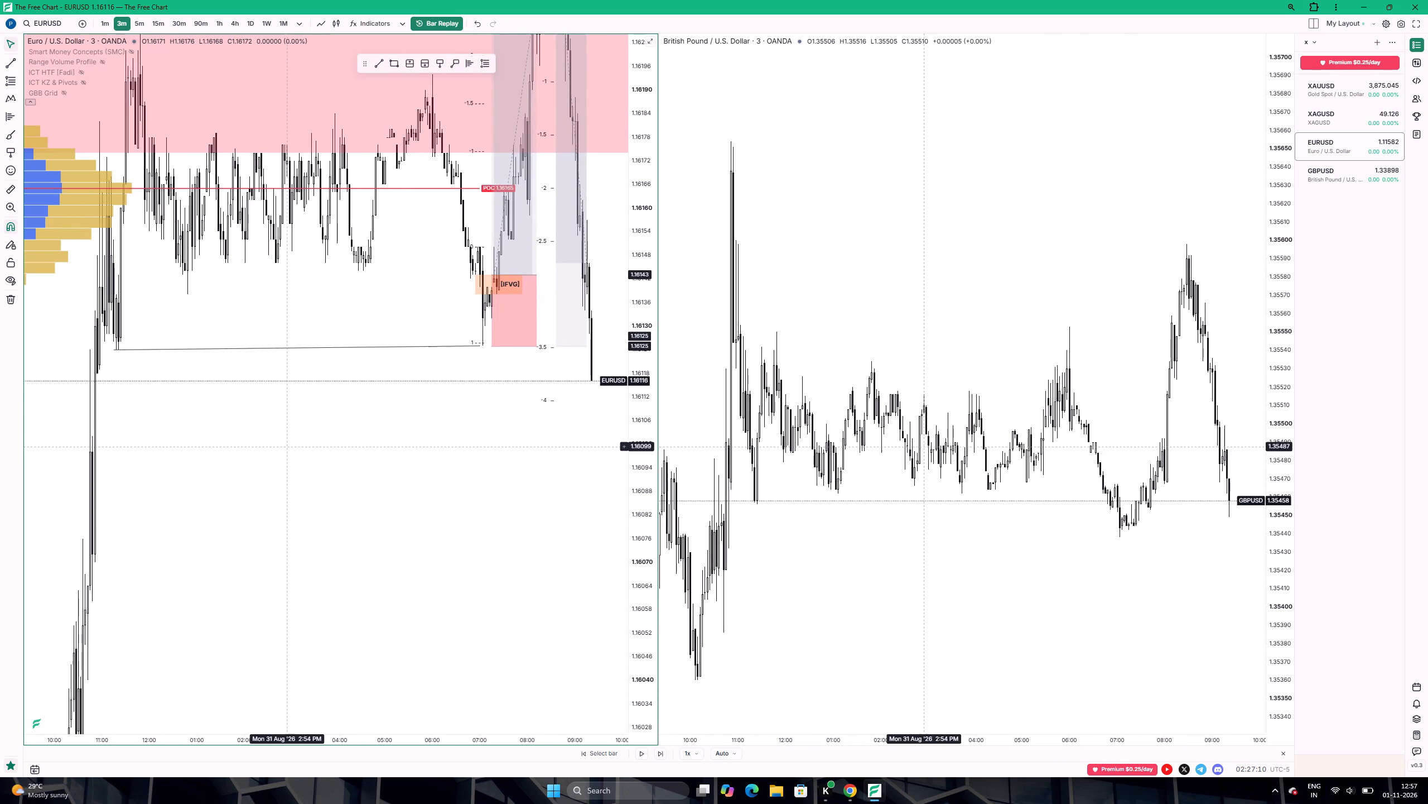
pyautogui.moveTo(299, 427); pyautogui.dragTo(297, 428)
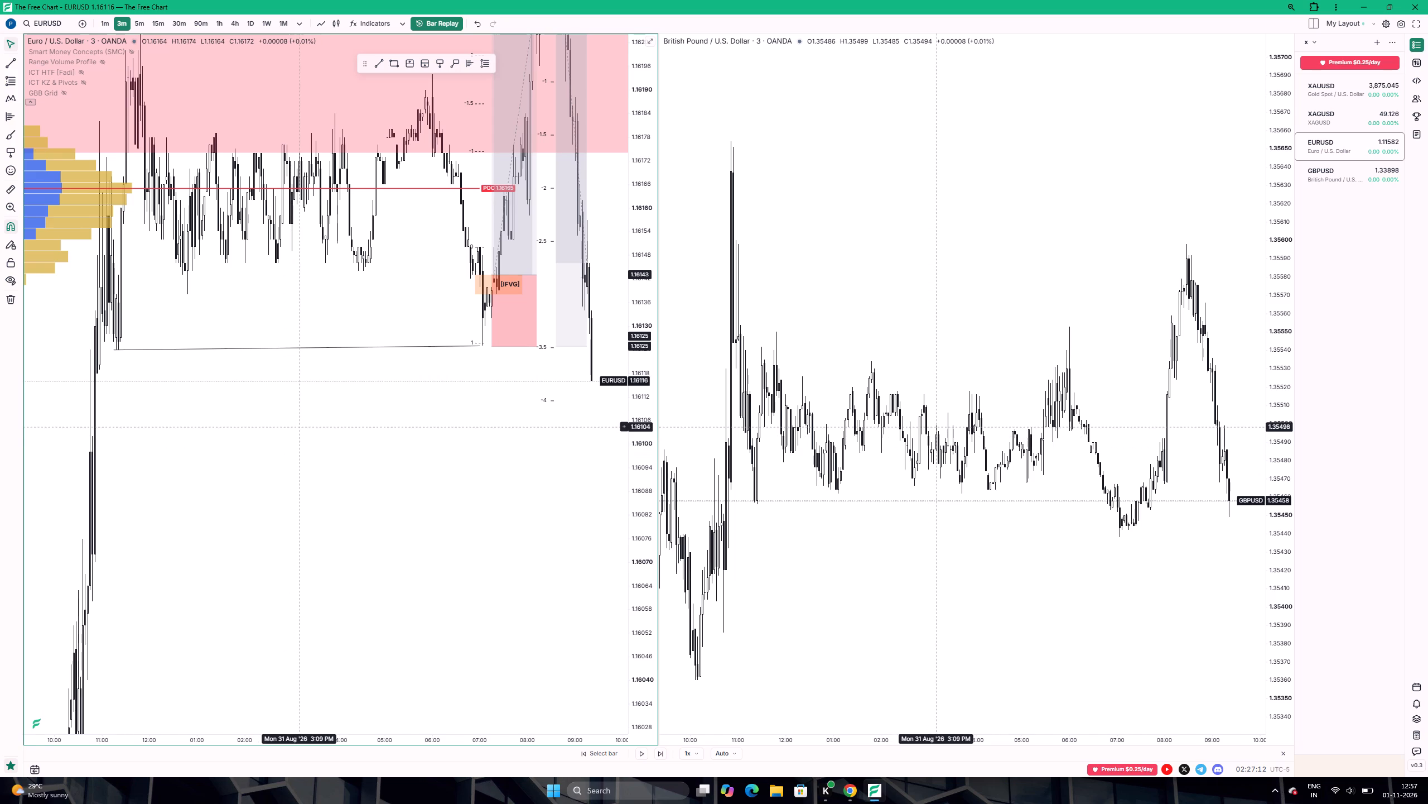
pyautogui.moveTo(297, 428); pyautogui.dragTo(293, 429)
pyautogui.click(390, 61)
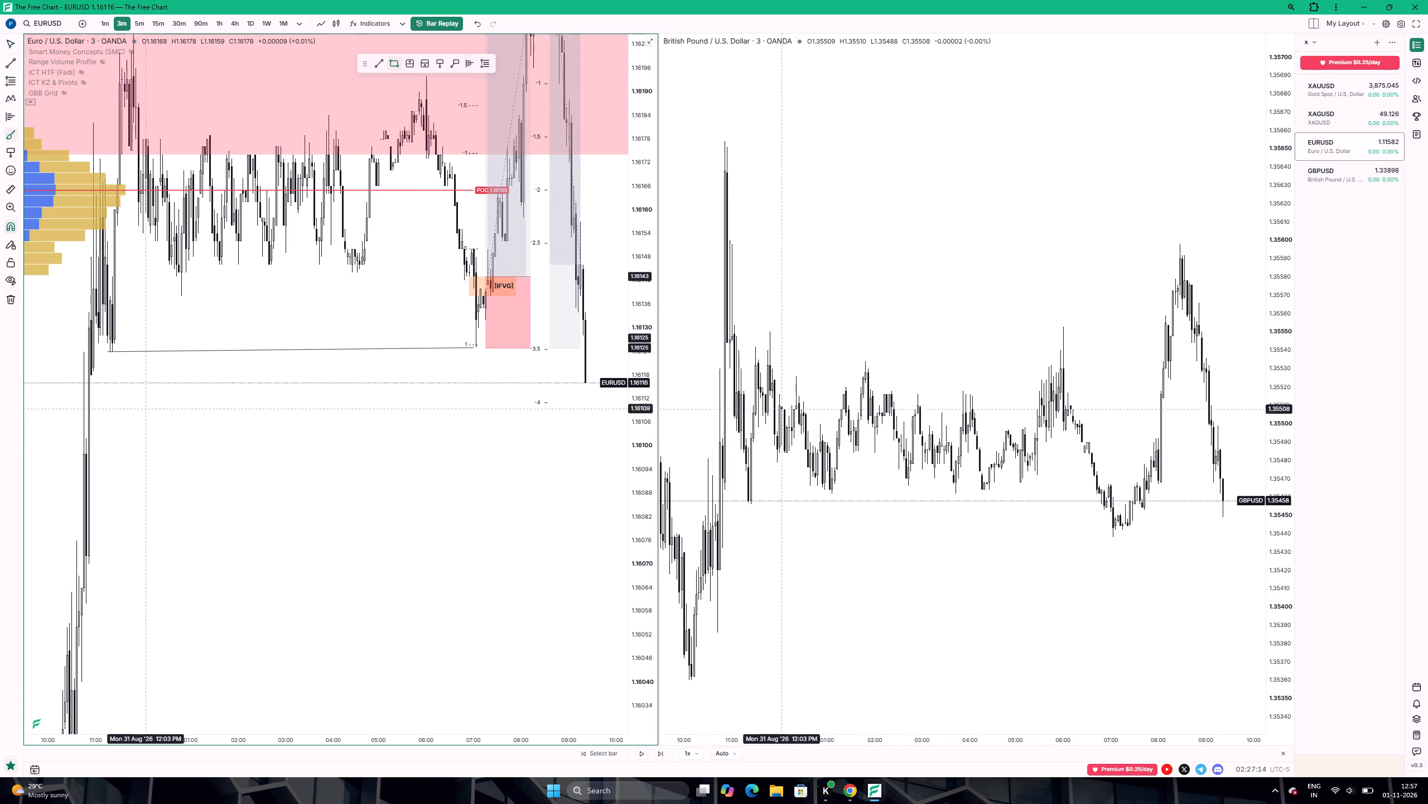
pyautogui.click(86, 438)
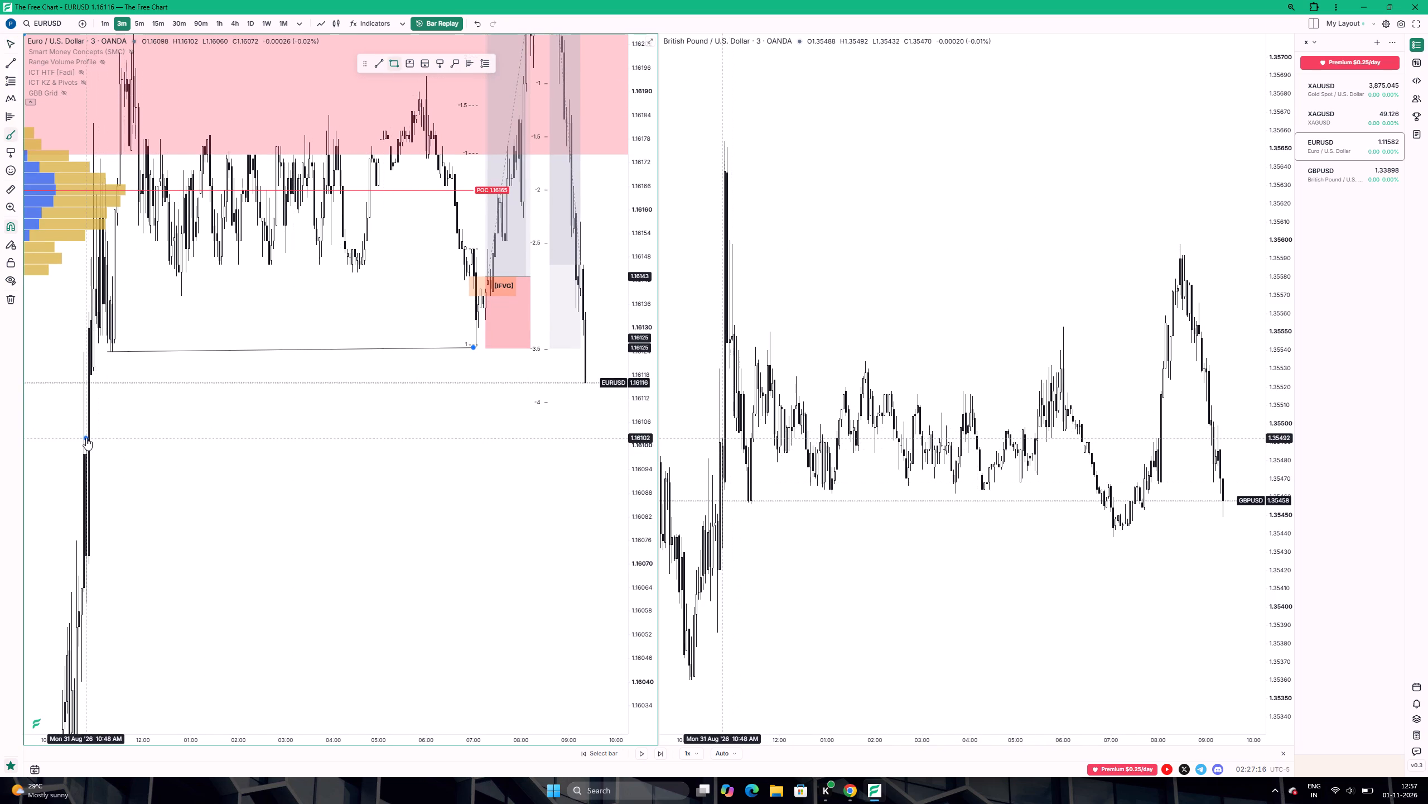
pyautogui.click(91, 380)
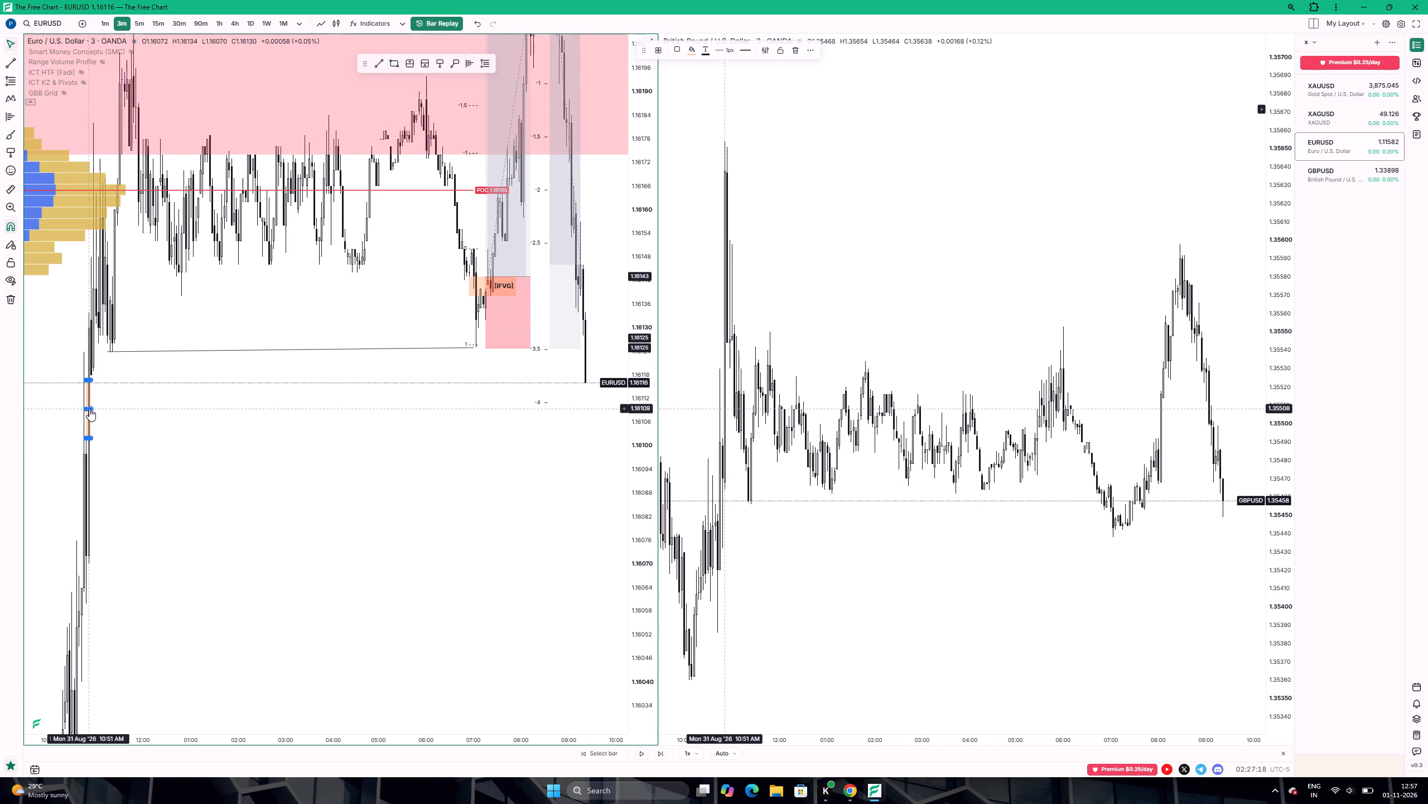
pyautogui.moveTo(89, 409); pyautogui.dragTo(88, 422)
pyautogui.moveTo(245, 504); pyautogui.dragTo(112, 505)
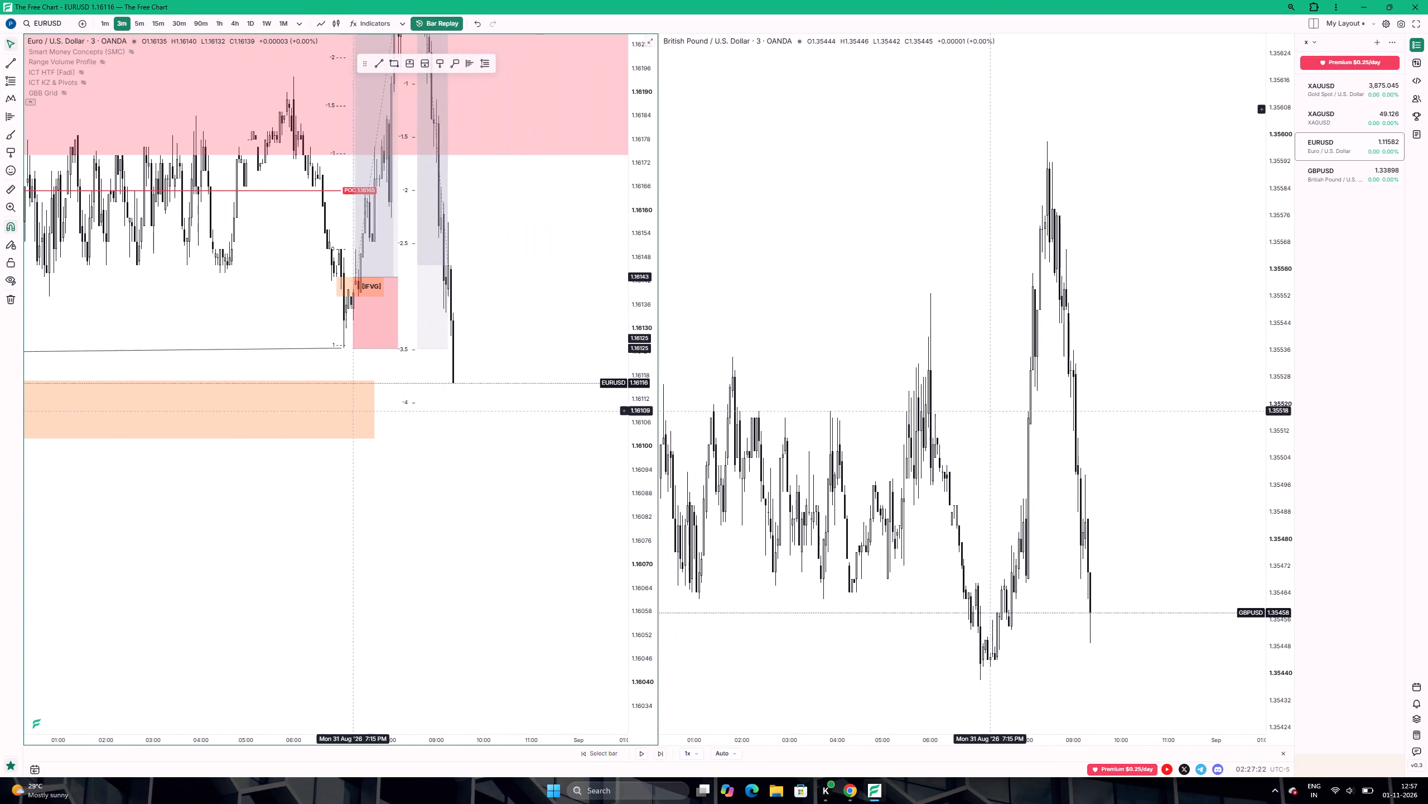
pyautogui.moveTo(374, 409); pyautogui.dragTo(509, 410)
# Play the replay until about 9:42 PM as EURUSD trades through the new orange zone, and pause it.
pyautogui.moveTo(530, 291); pyautogui.dragTo(489, 457)
pyautogui.moveTo(637, 338); pyautogui.dragTo(588, 484)
pyautogui.scroll(3, 490, 453)
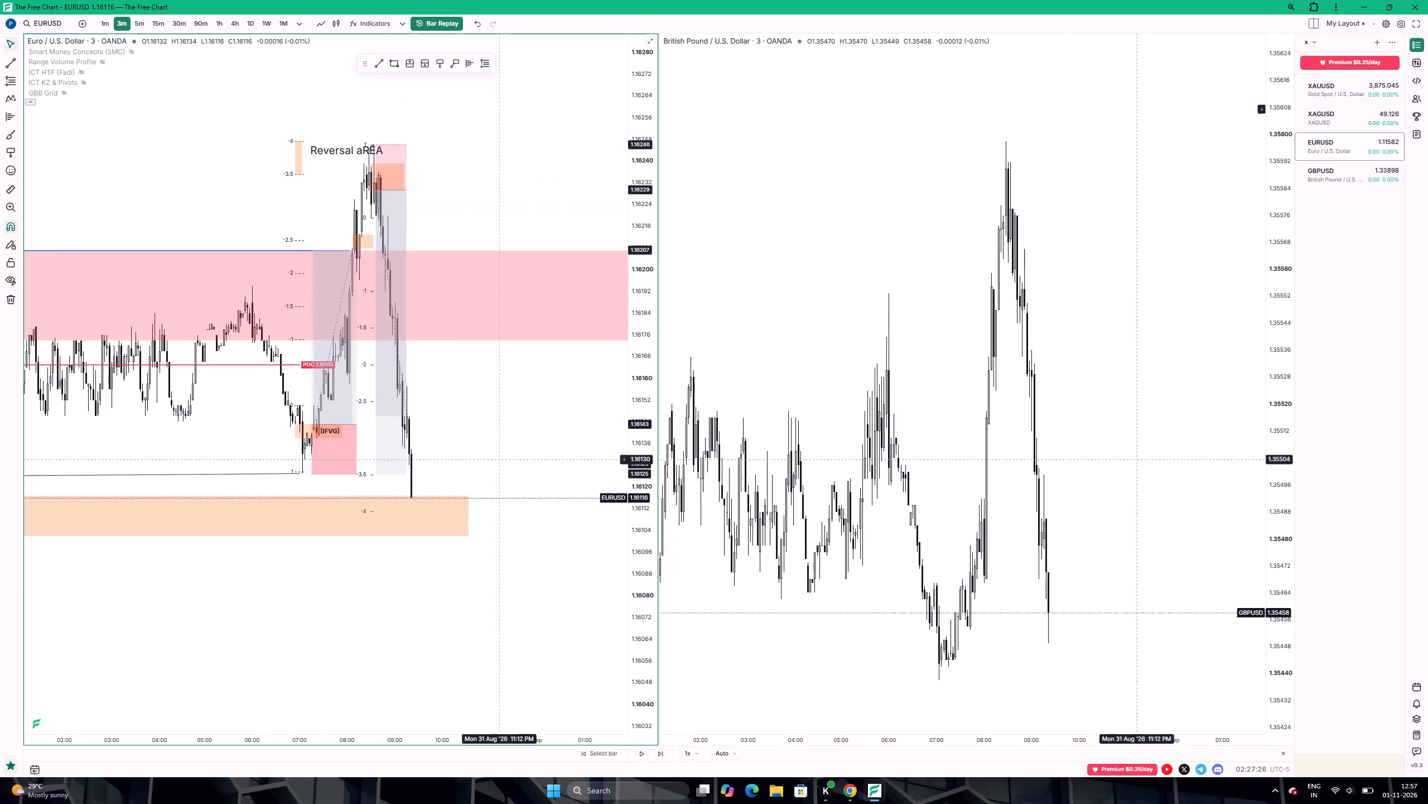
pyautogui.scroll(6, 488, 451)
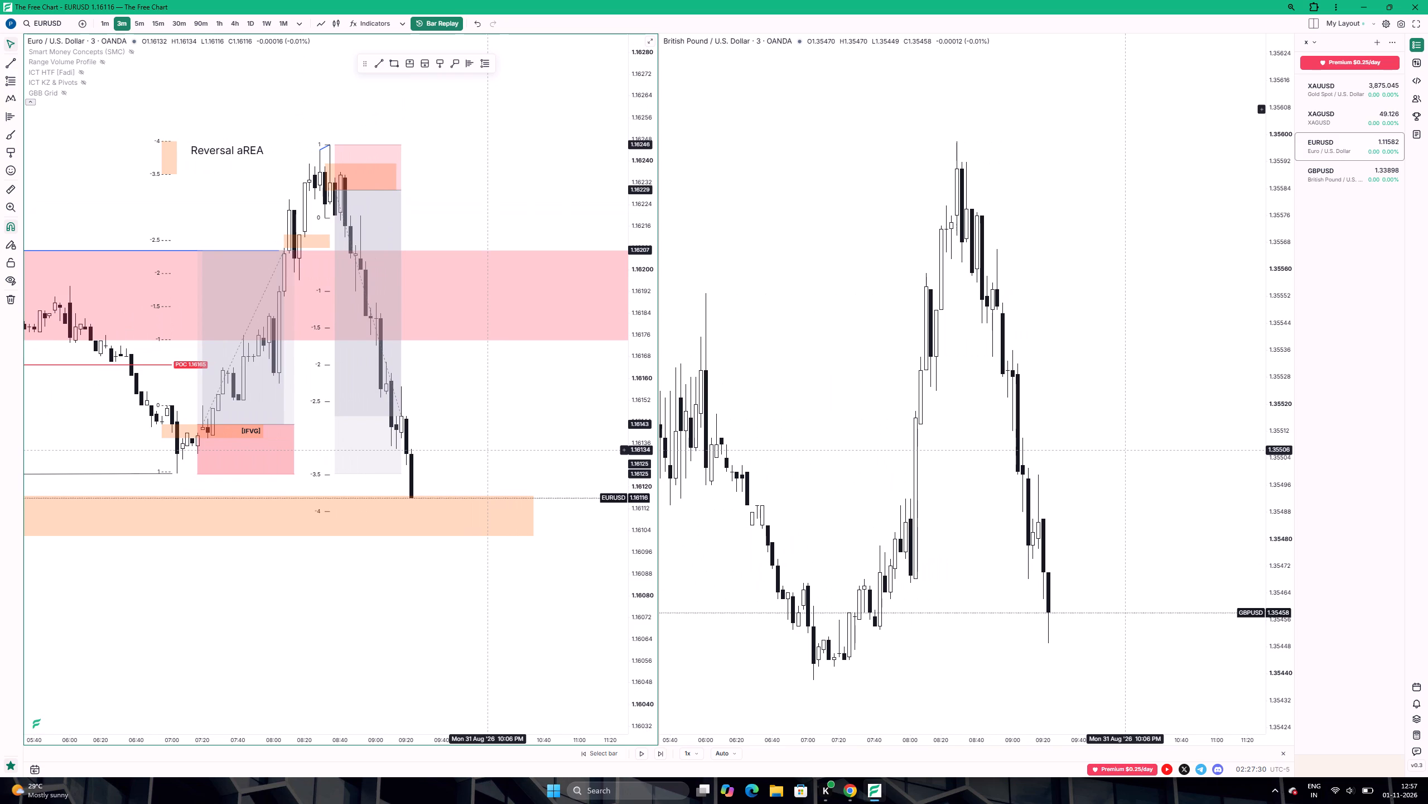
pyautogui.moveTo(644, 497); pyautogui.dragTo(616, 389)
pyautogui.moveTo(563, 390); pyautogui.dragTo(556, 393)
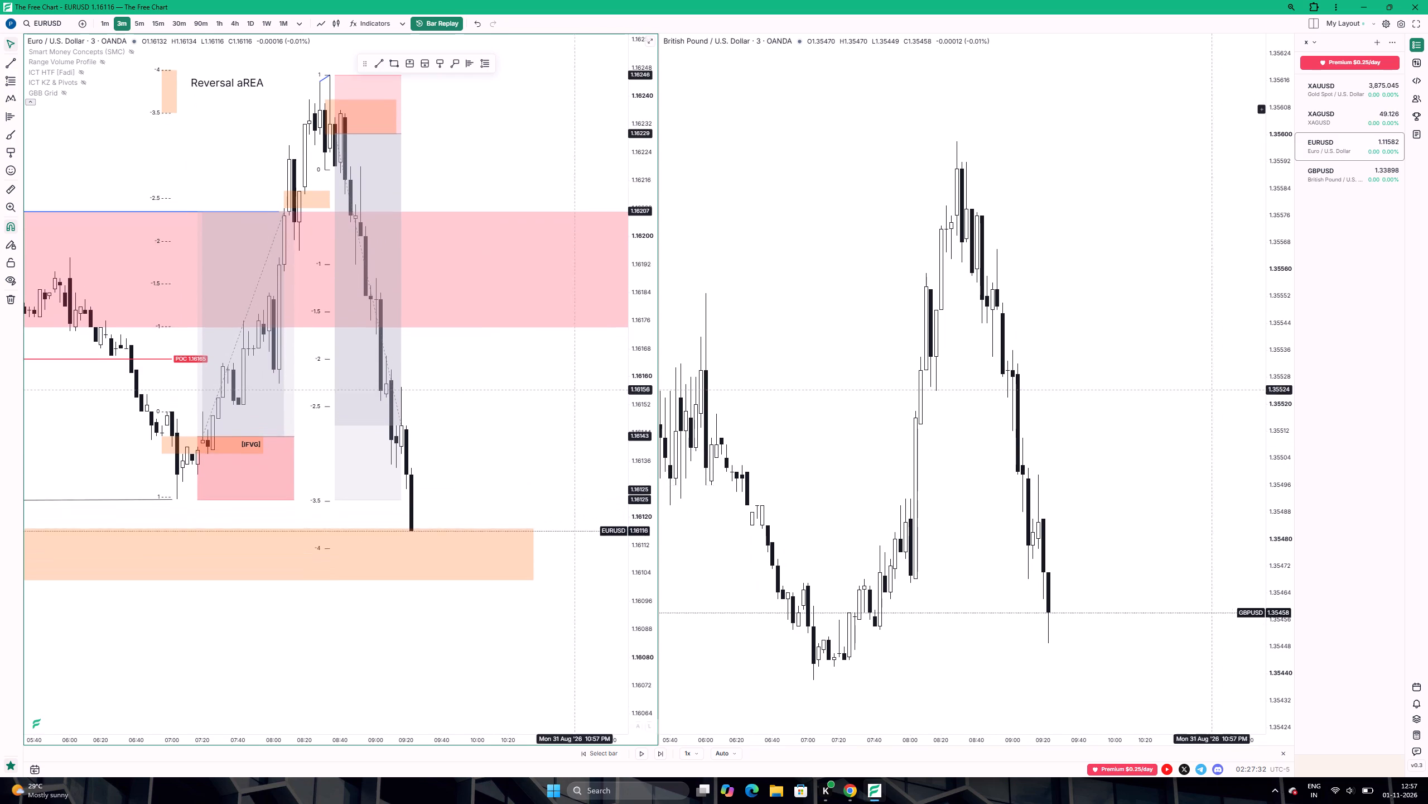
pyautogui.moveTo(556, 393); pyautogui.dragTo(493, 420)
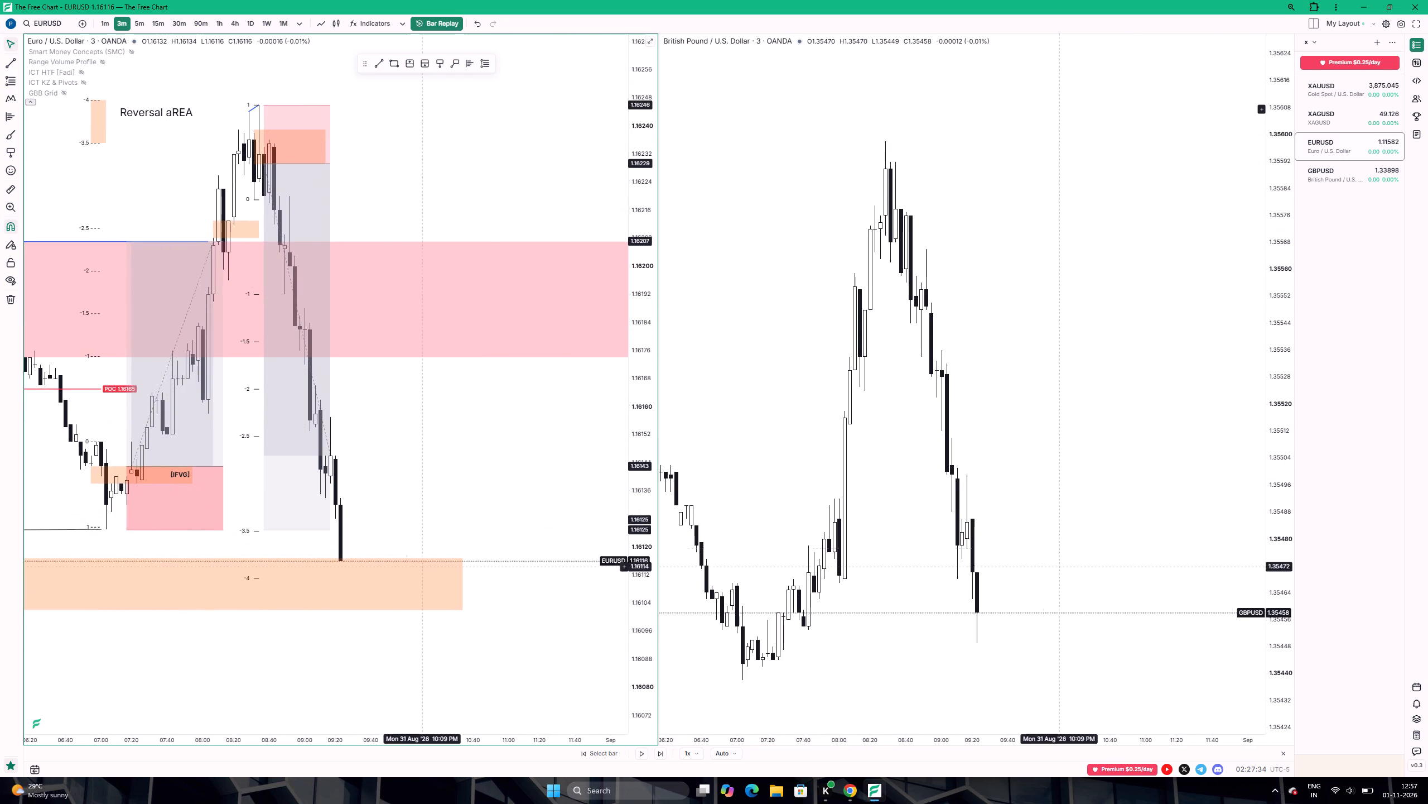
pyautogui.click(642, 753)
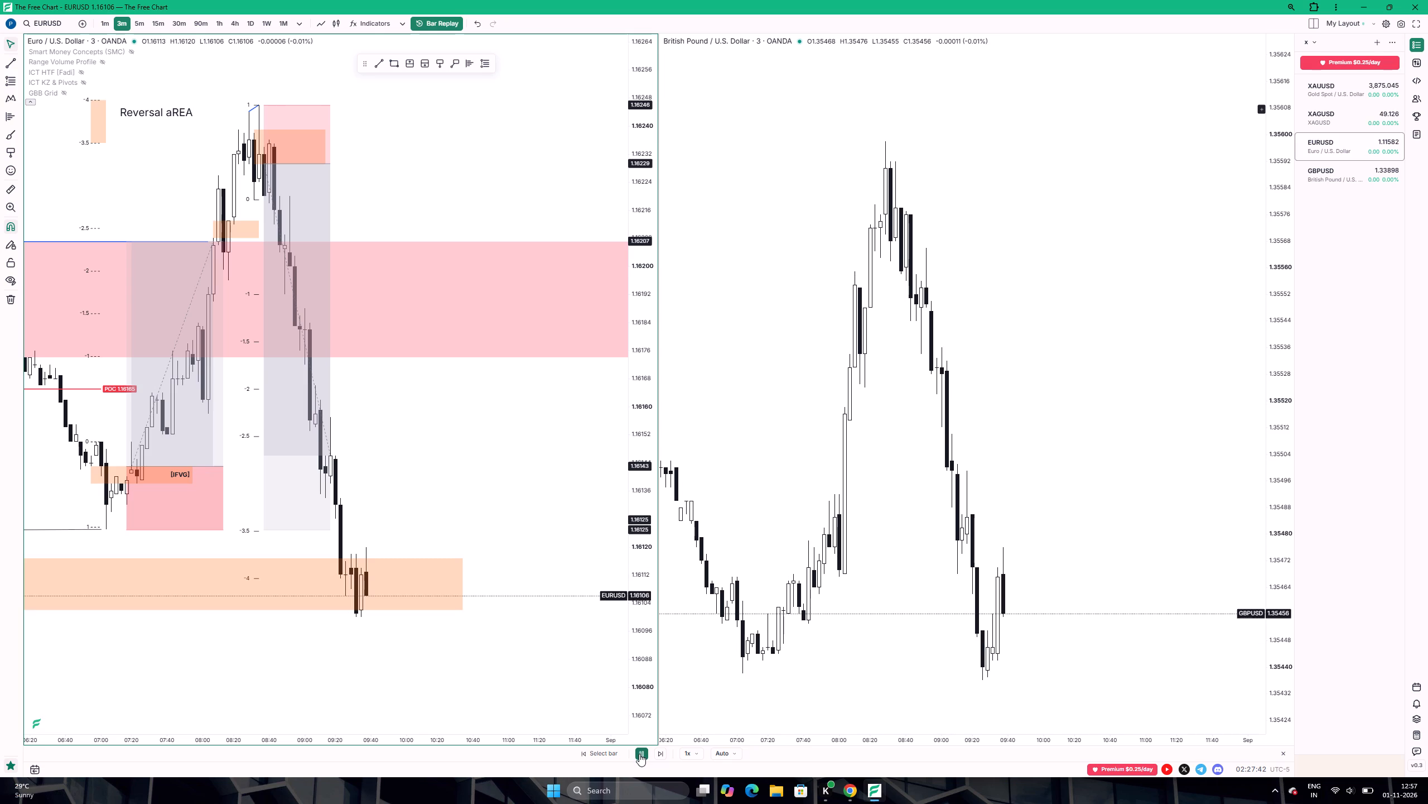
pyautogui.click(639, 754)
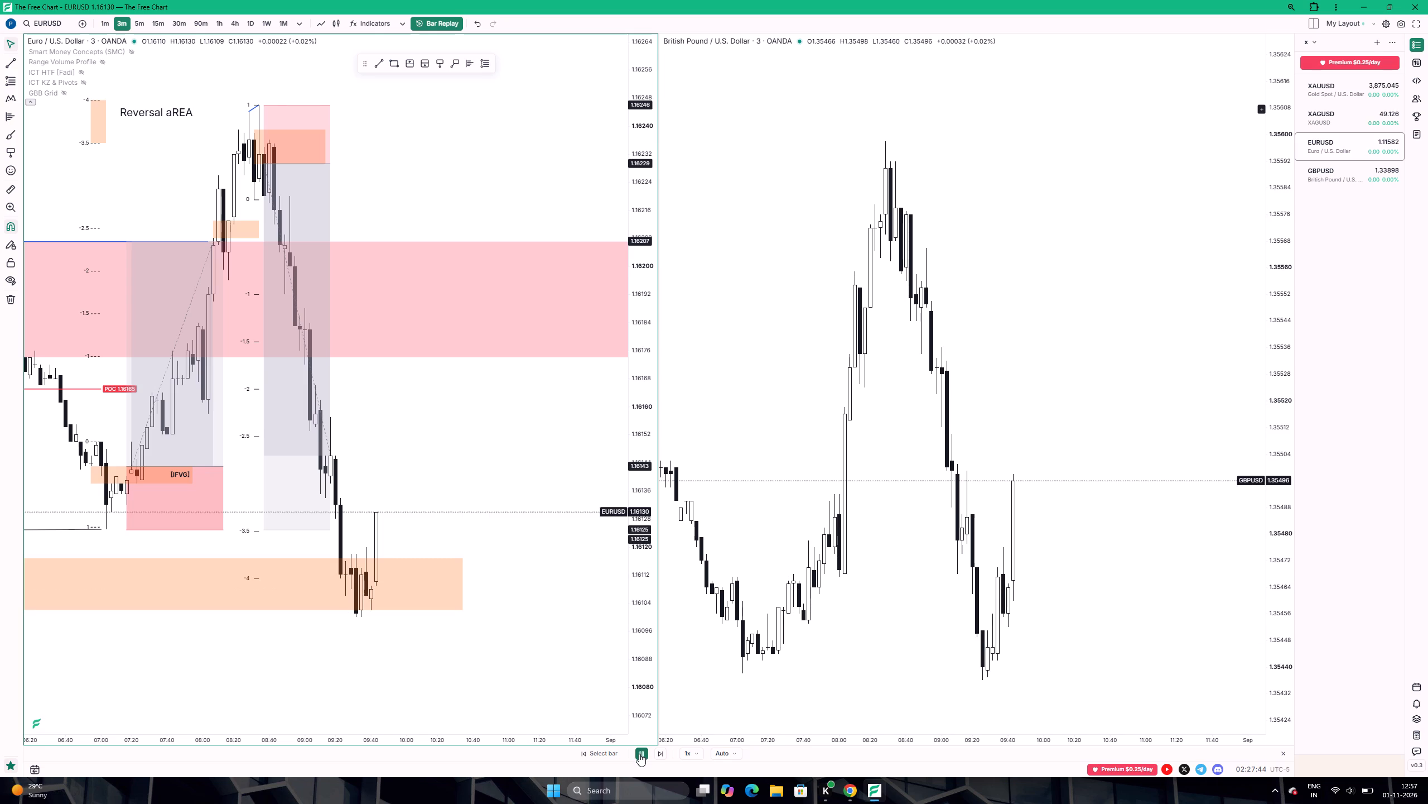
# Resume the replay of EURUSD and GBPUSD, run it to about 11:00 PM, and pause it.
pyautogui.scroll(-15, 506, 628)
pyautogui.moveTo(488, 618); pyautogui.dragTo(489, 617)
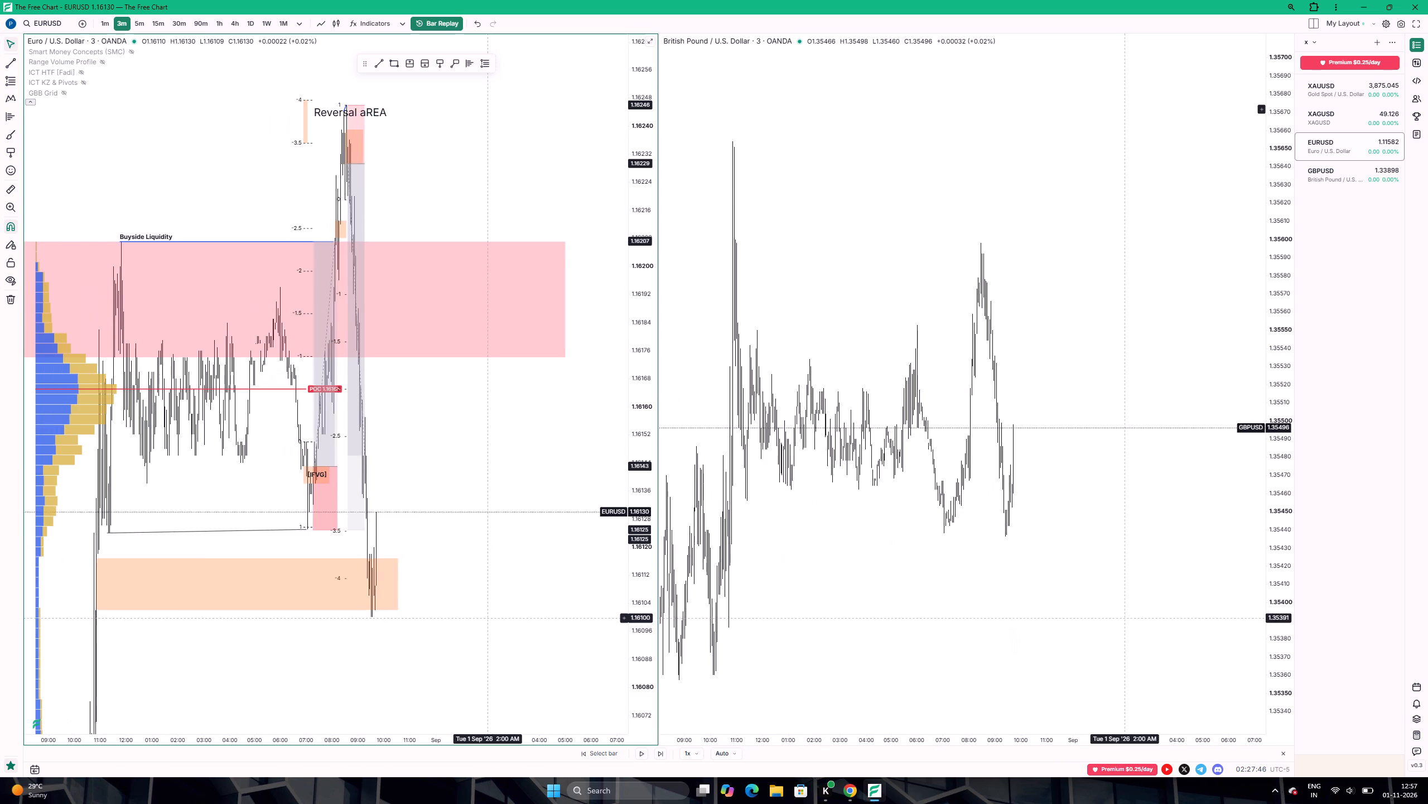
pyautogui.moveTo(489, 617); pyautogui.dragTo(496, 610)
pyautogui.scroll(15, 440, 623)
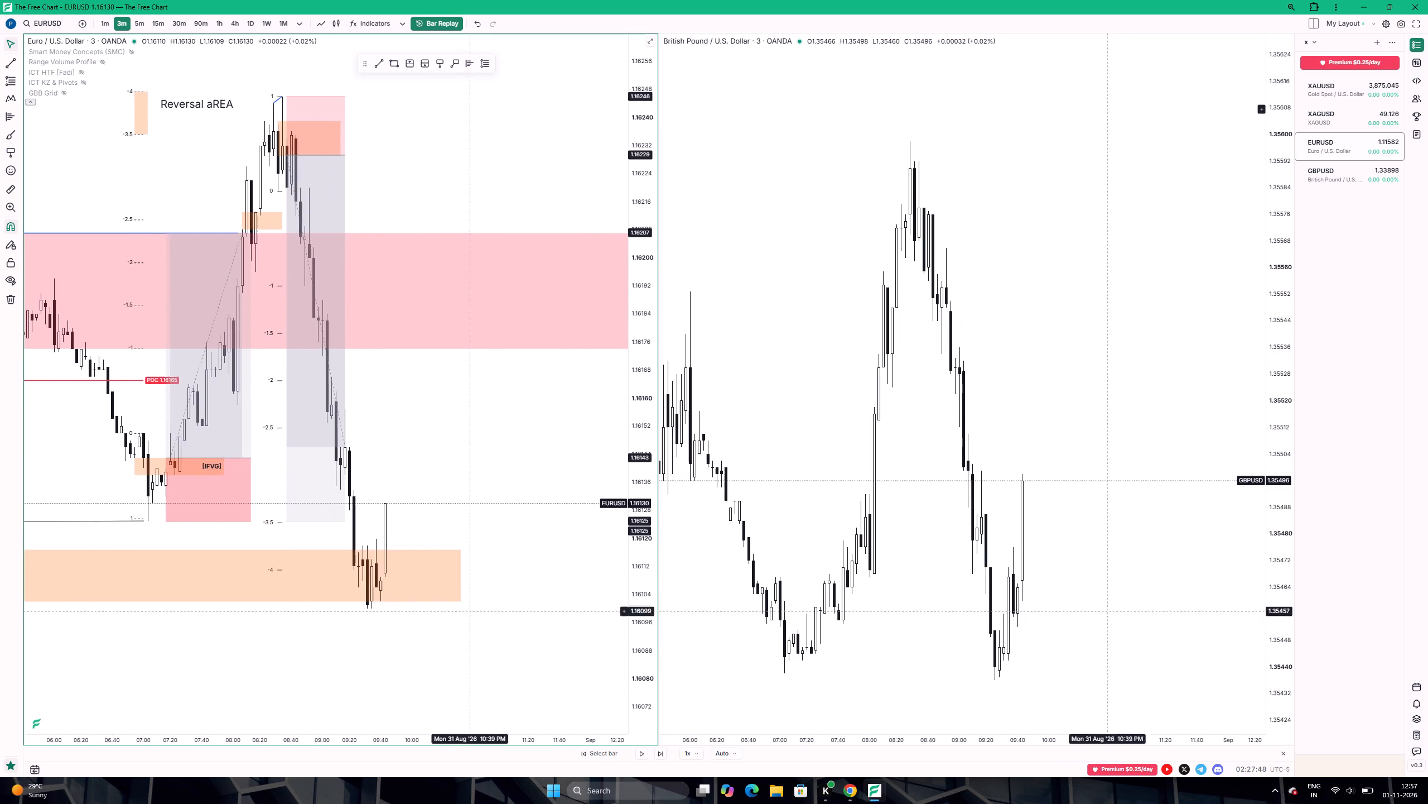
pyautogui.moveTo(494, 556); pyautogui.dragTo(490, 606)
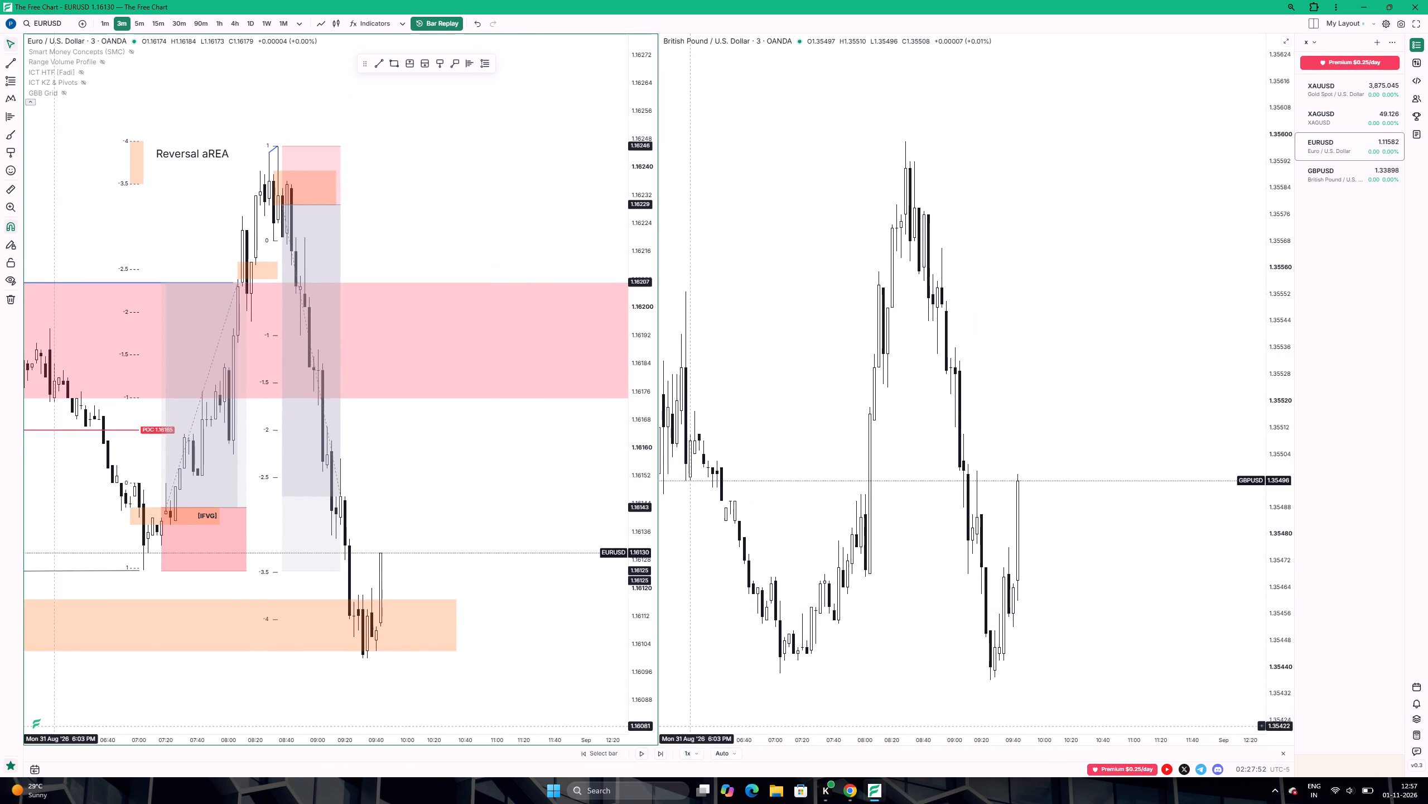
pyautogui.click(637, 754)
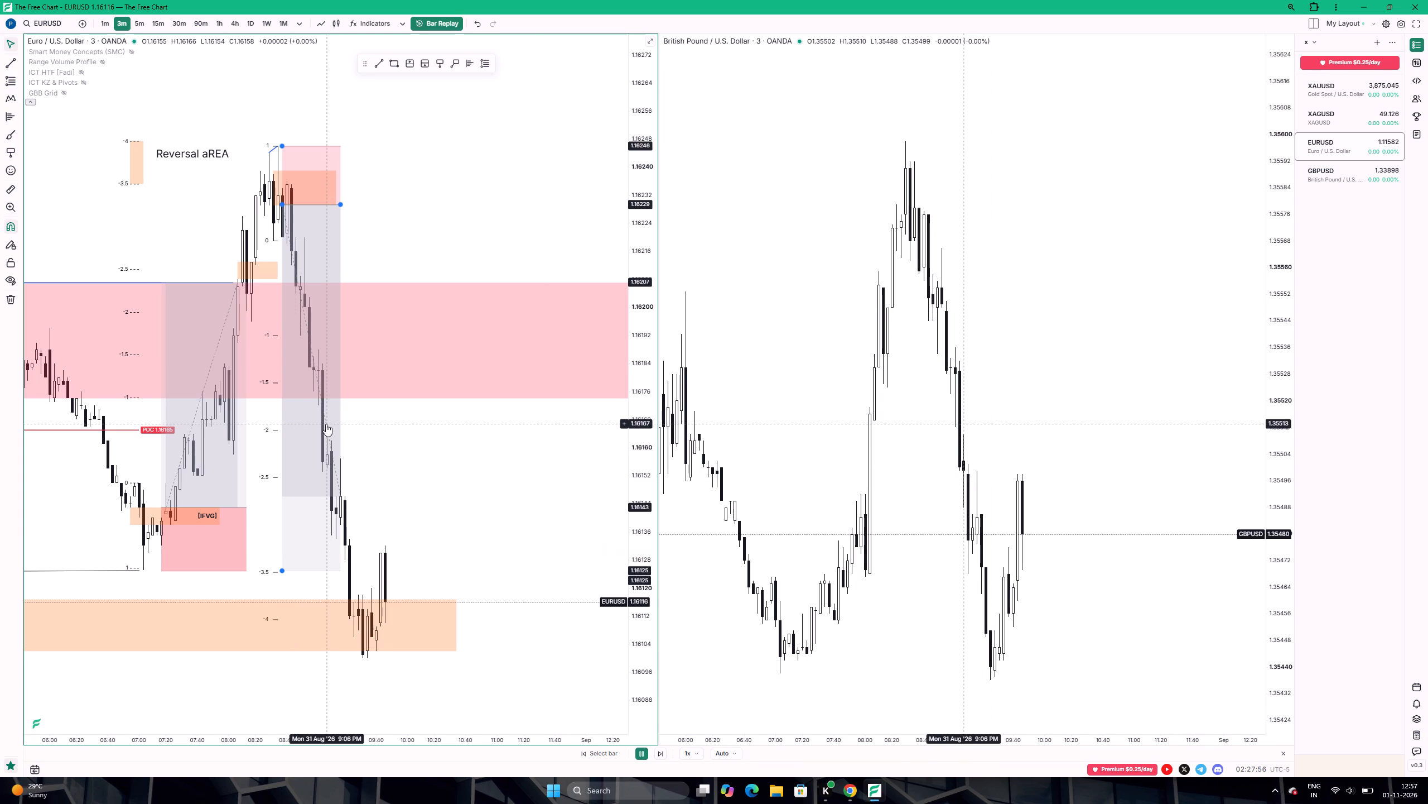
pyautogui.moveTo(467, 562); pyautogui.dragTo(467, 561)
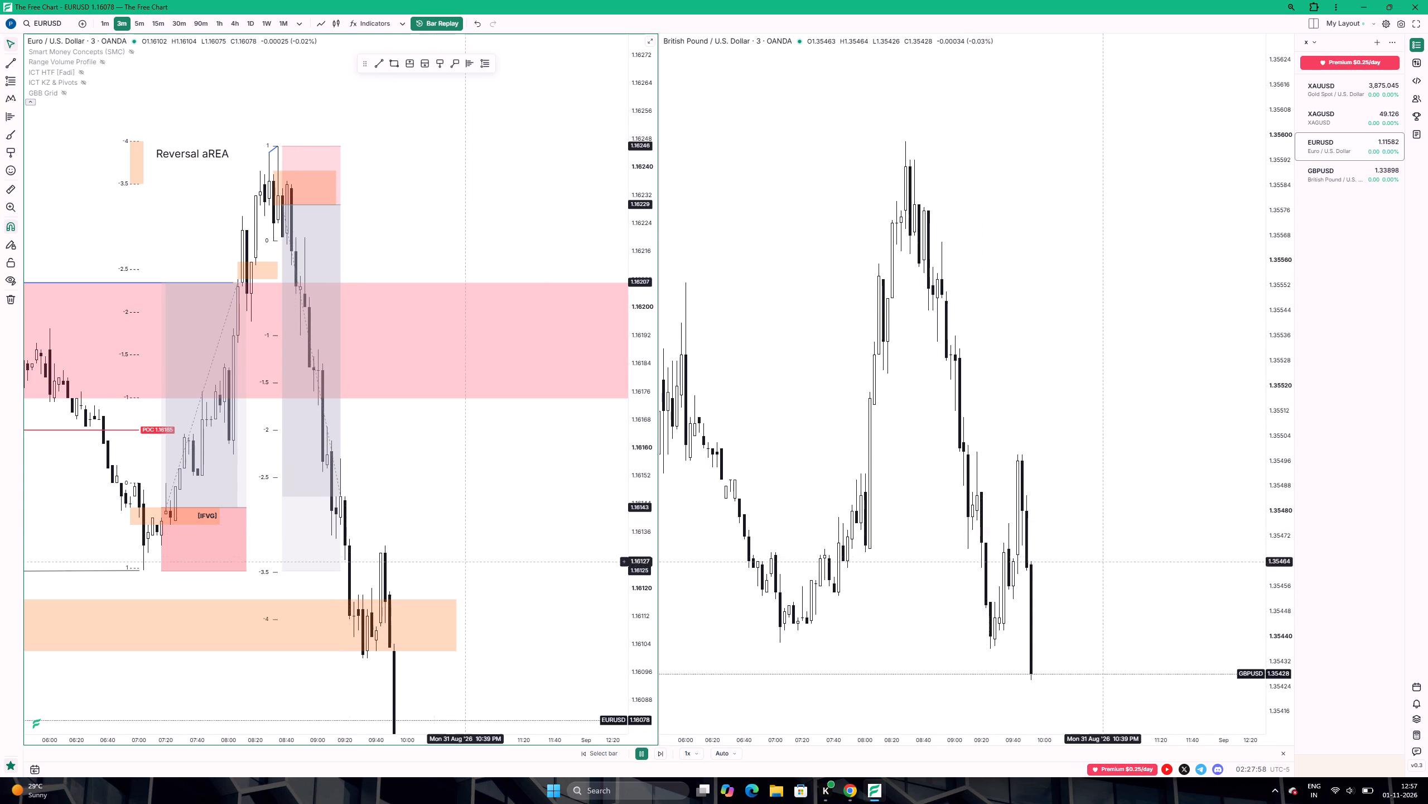
pyautogui.moveTo(467, 561); pyautogui.dragTo(445, 399)
pyautogui.moveTo(638, 444); pyautogui.dragTo(638, 523)
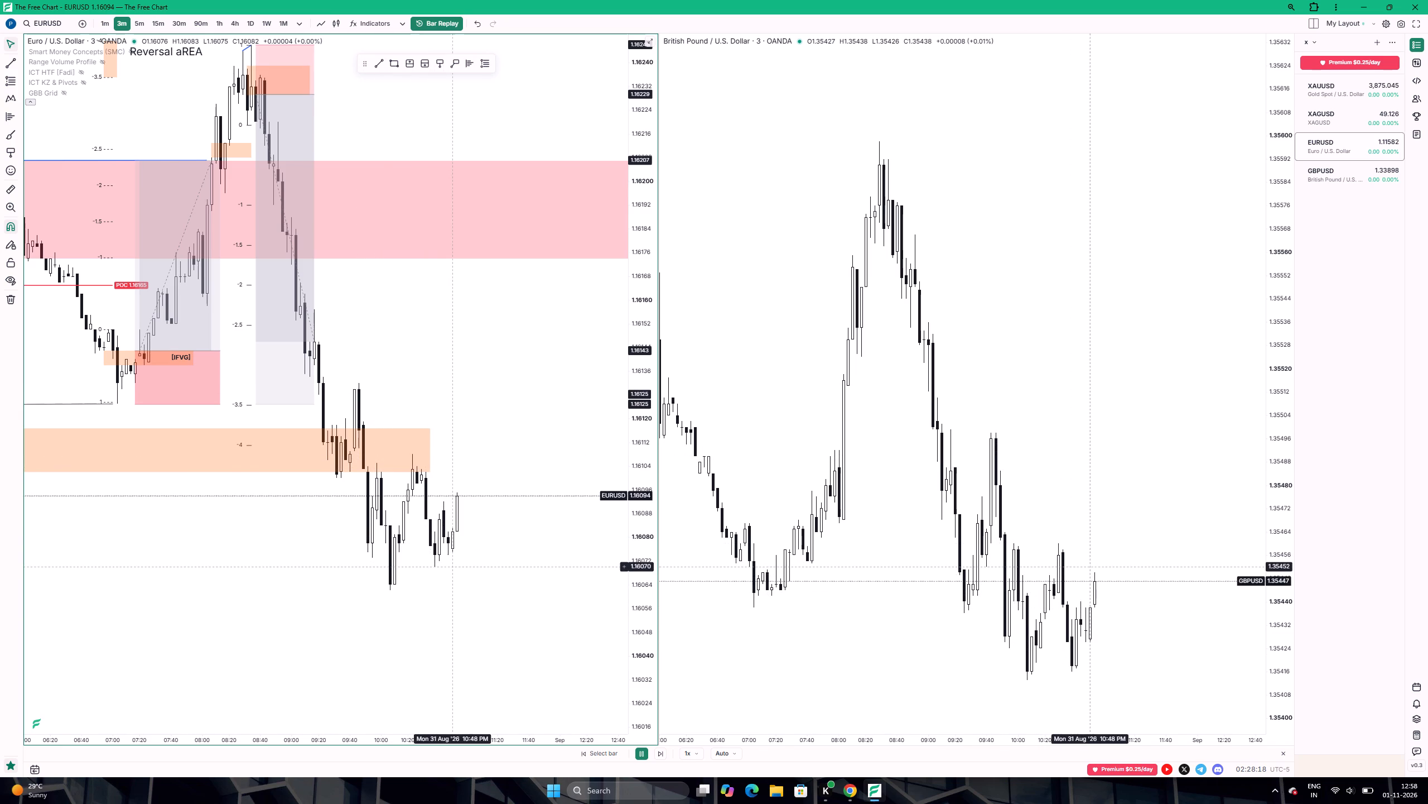
pyautogui.click(641, 752)
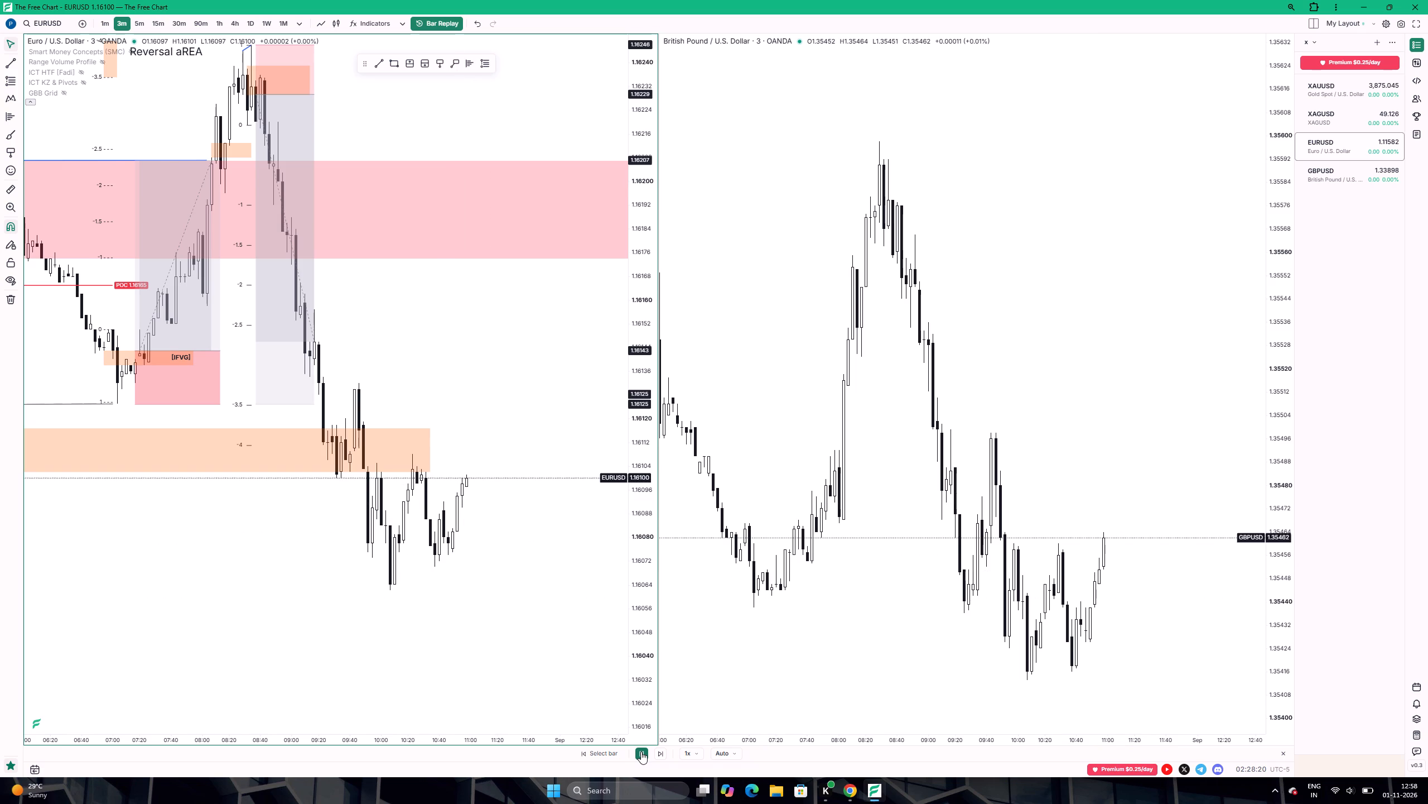
# Glance at the Chrome browser window and return to the EURUSD and GBPUSD charts.
pyautogui.scroll(4, 578, 613)
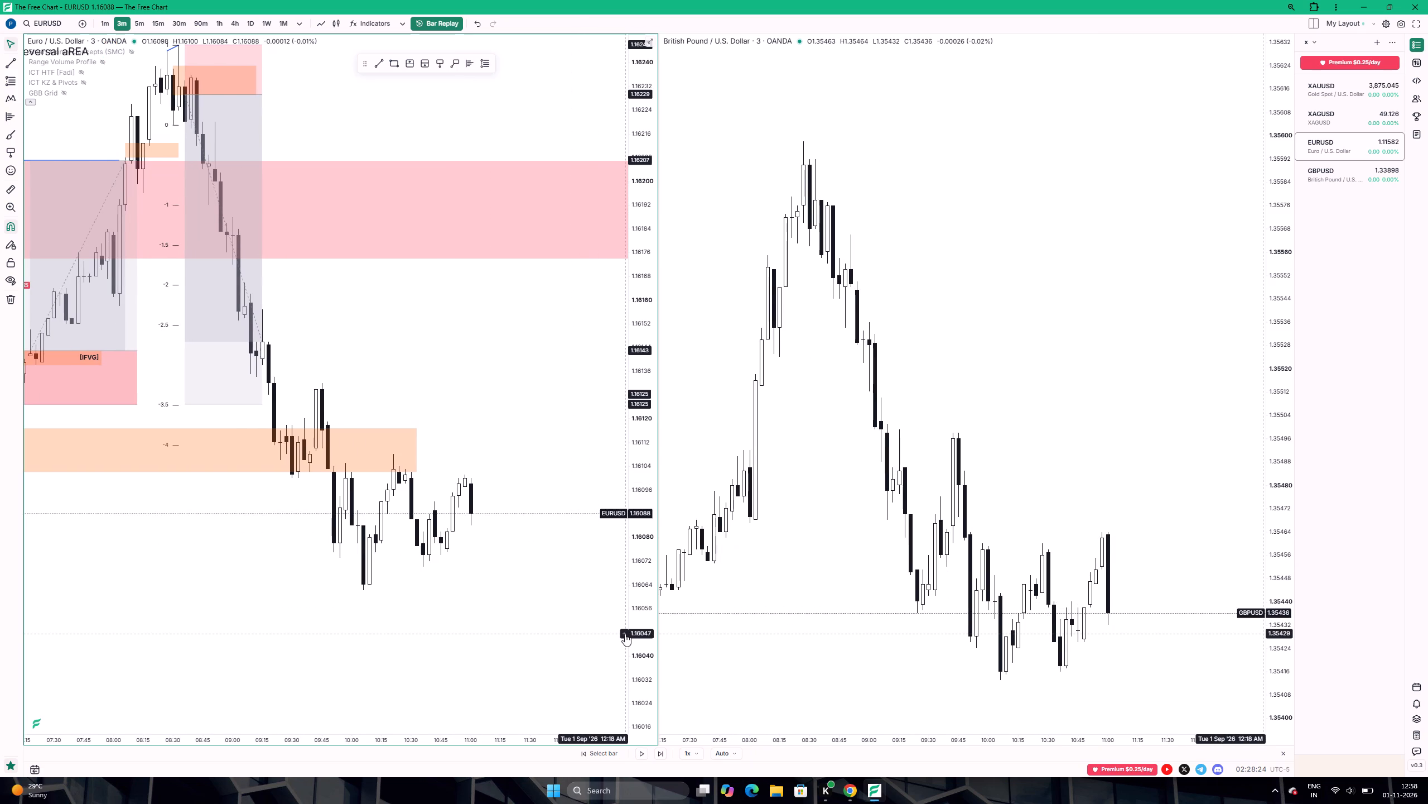
pyautogui.scroll(-5, 451, 448)
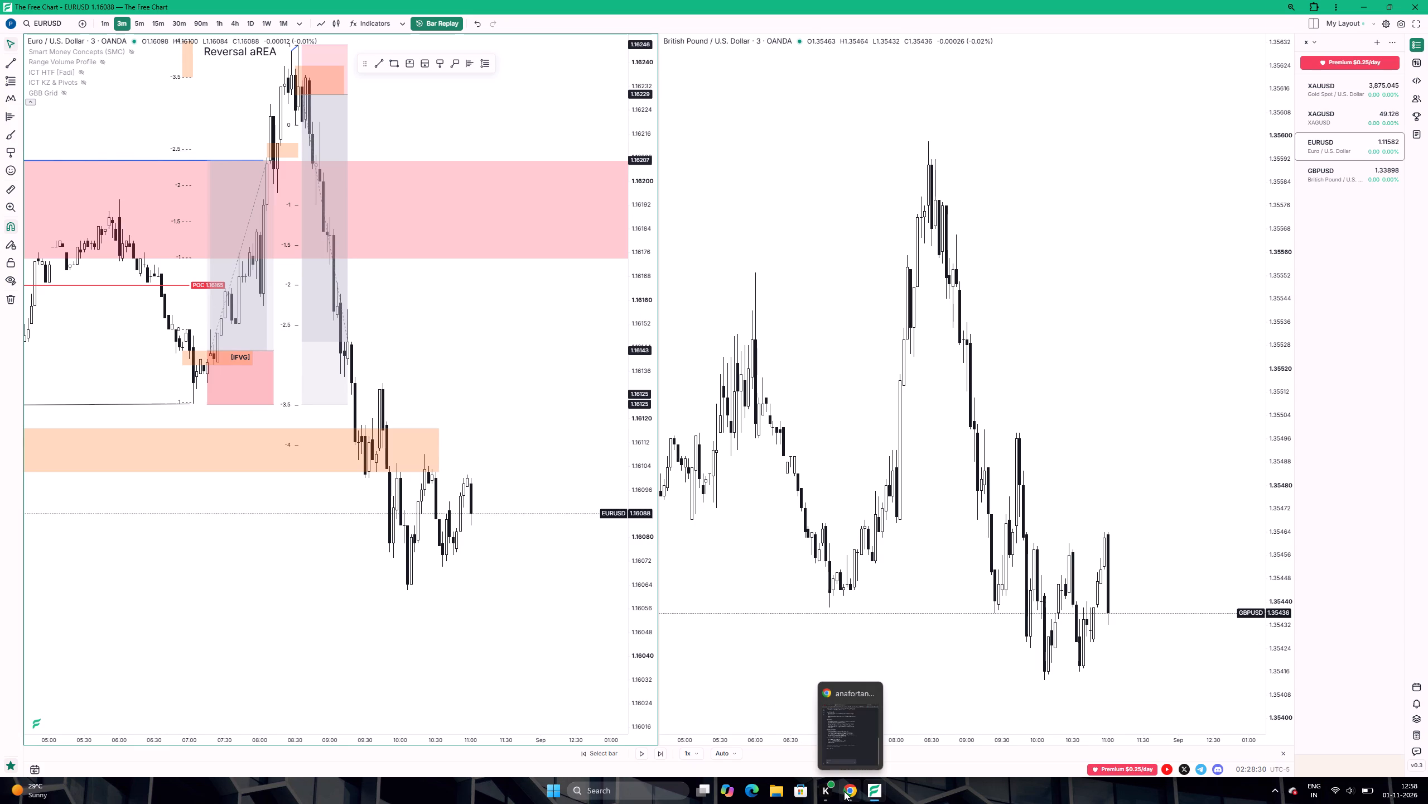
pyautogui.click(834, 733)
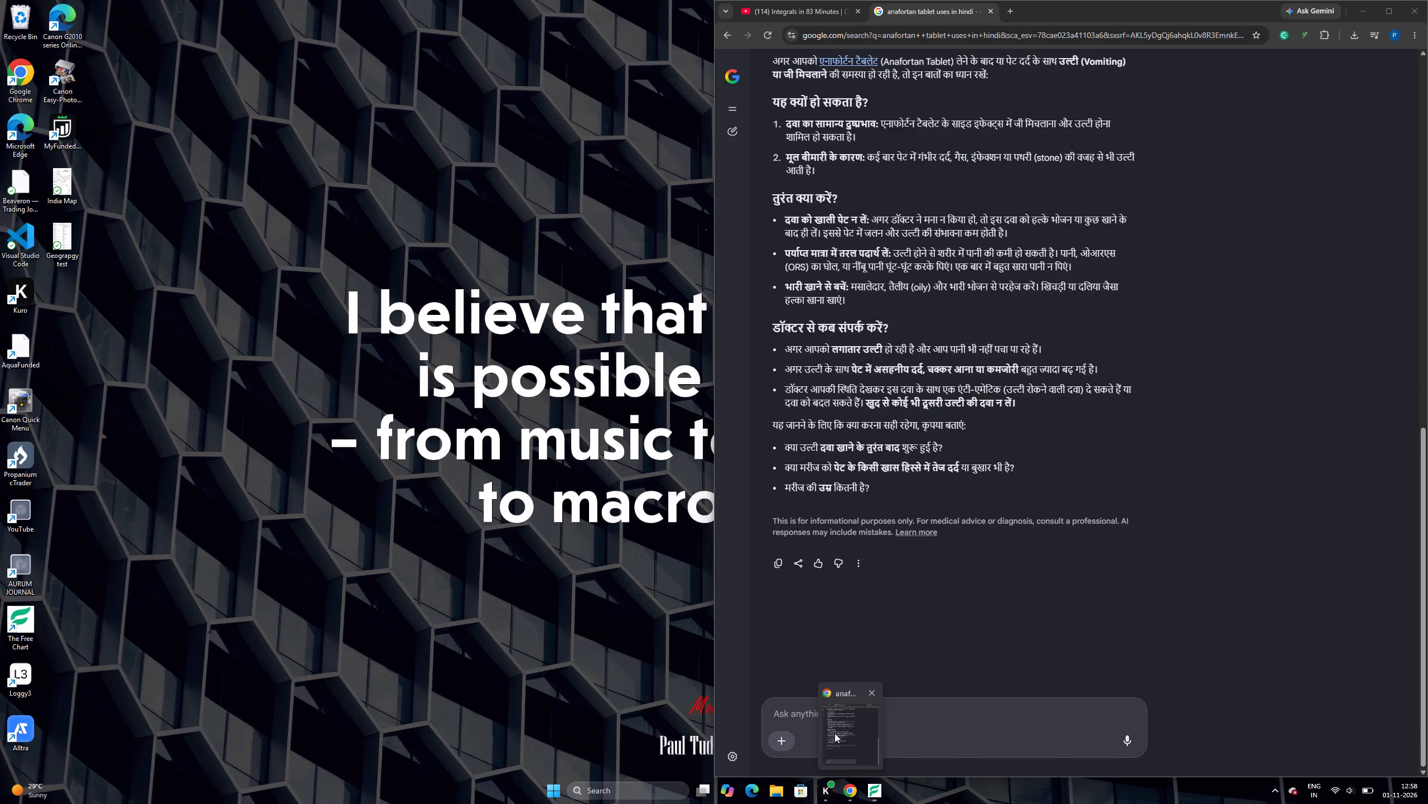
pyautogui.click(457, 567)
# Examine the EURUSD sell-off against the orange zone, deviation levels and buyside liquidity, alongside GBPUSD.
pyautogui.scroll(-10, 457, 568)
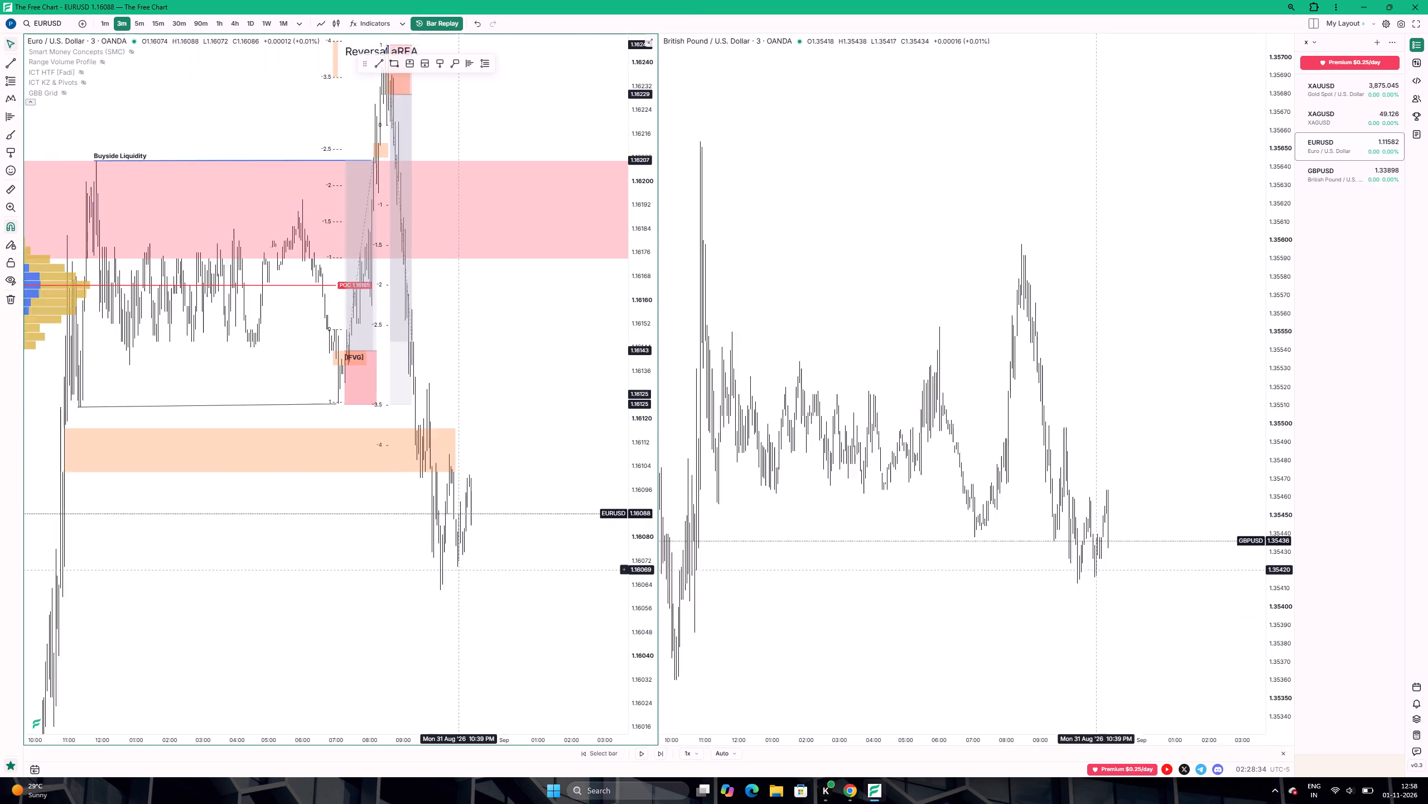
pyautogui.scroll(-7, 460, 570)
pyautogui.scroll(20, 460, 570)
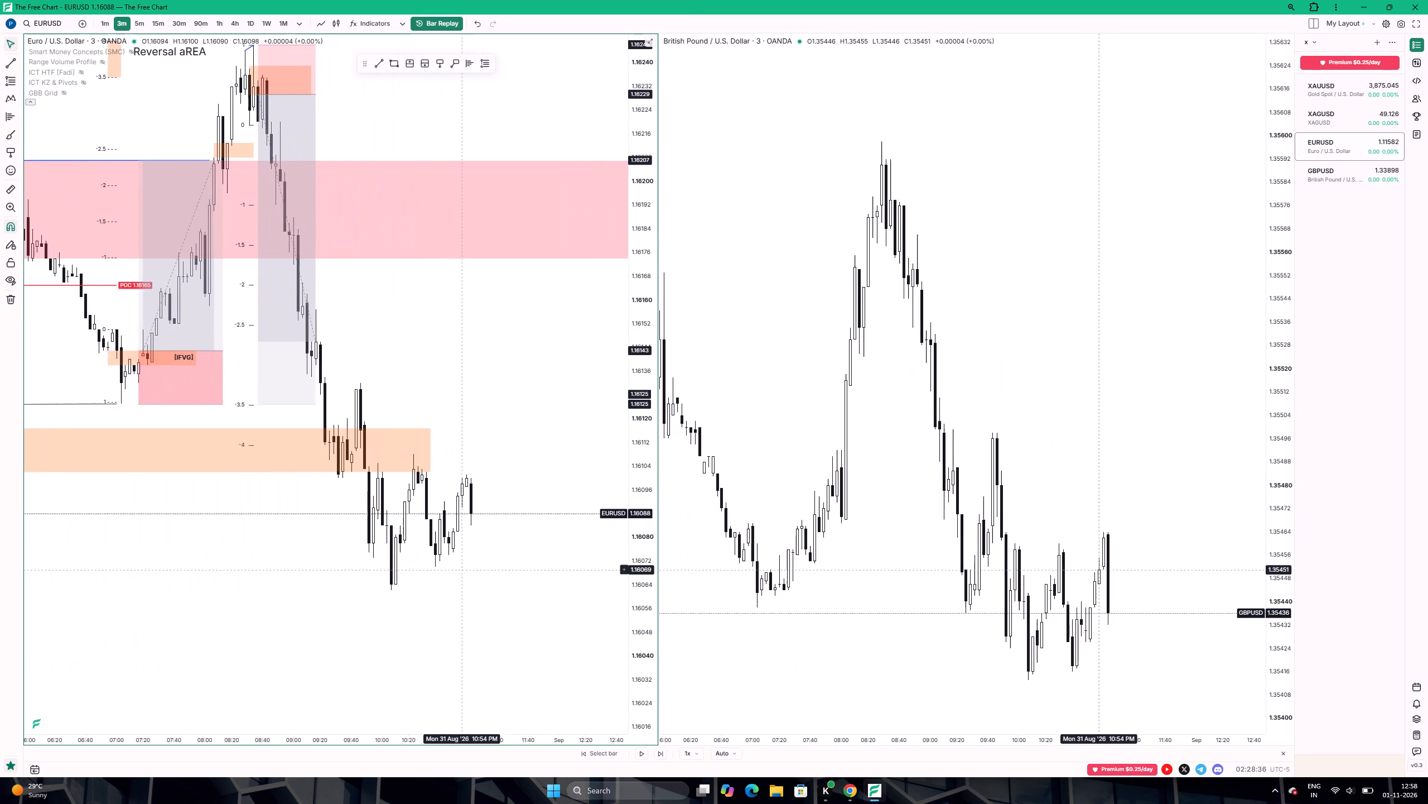
pyautogui.scroll(7, 464, 571)
pyautogui.scroll(-3, 467, 576)
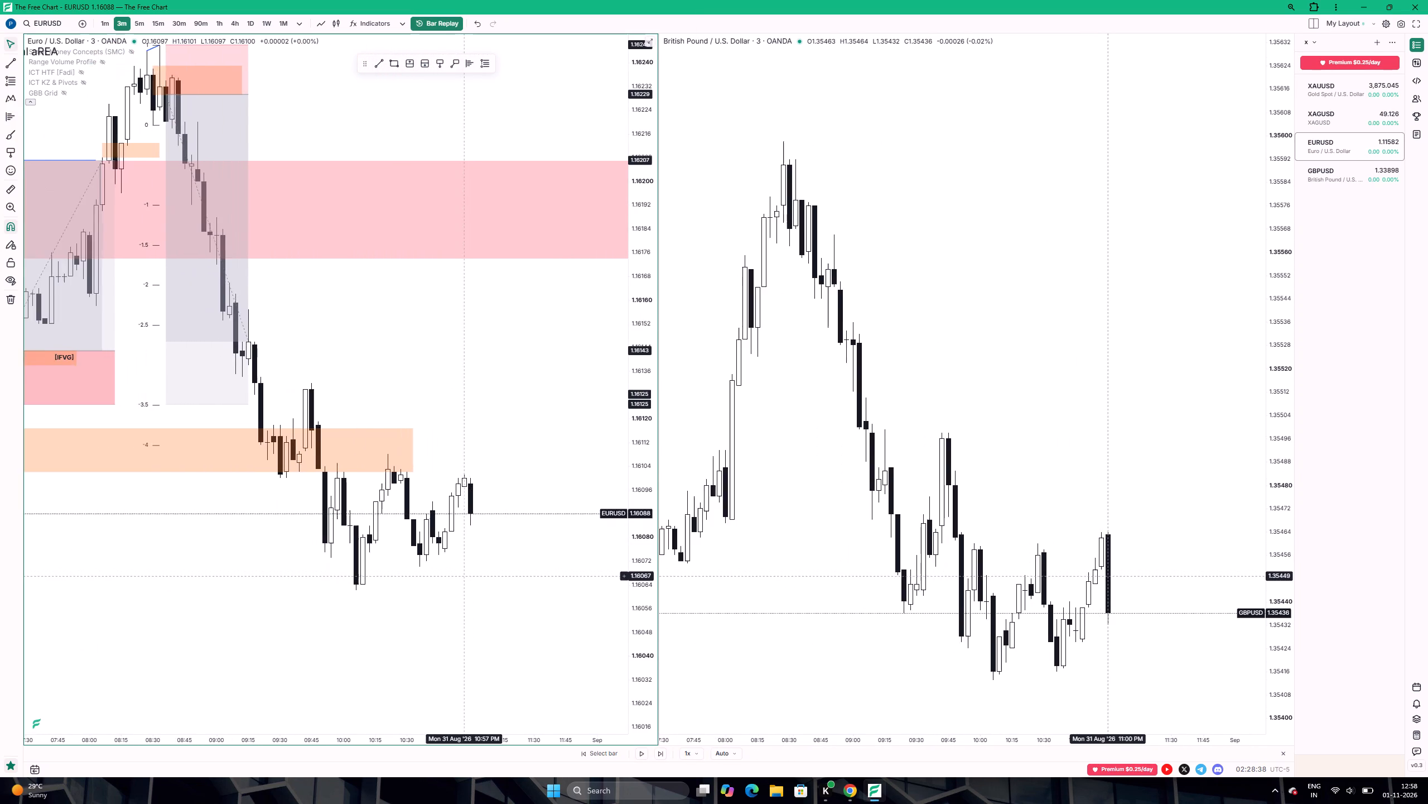
pyautogui.scroll(-3, 467, 576)
pyautogui.moveTo(454, 567); pyautogui.dragTo(577, 720)
pyautogui.scroll(-4, 510, 576)
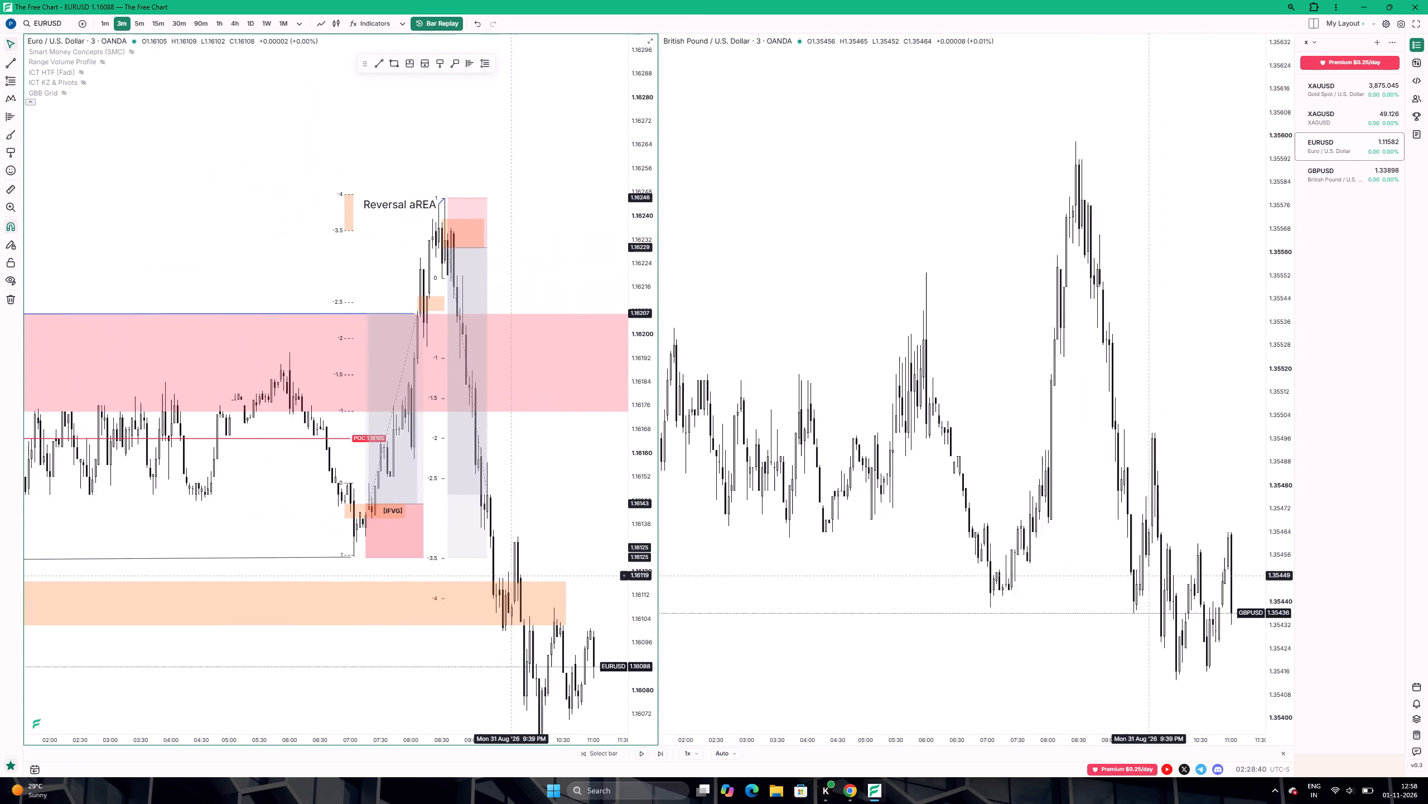
pyautogui.scroll(4, 510, 576)
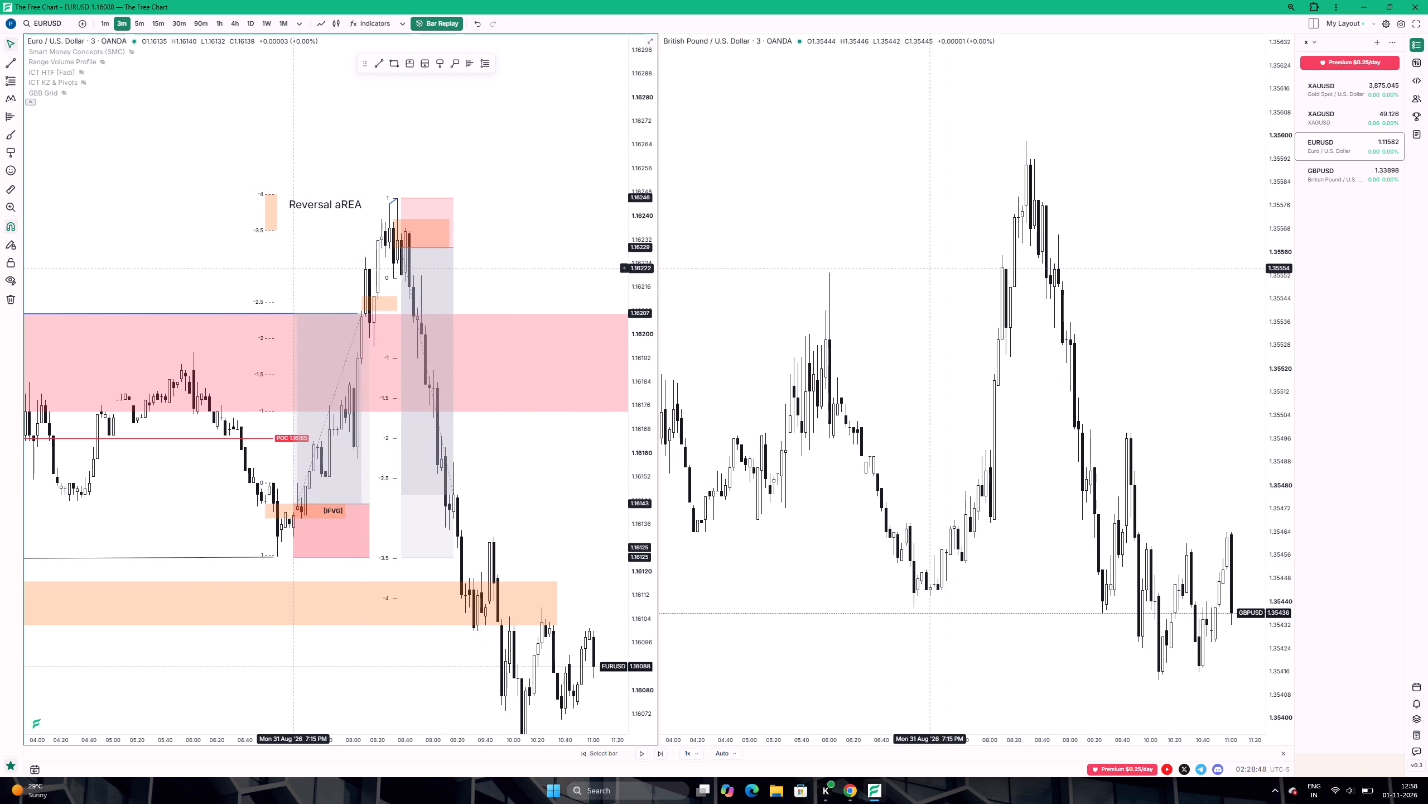
# Move the "Reversal aREA" text label above the EURUSD peak and delete it.
pyautogui.moveTo(319, 203); pyautogui.dragTo(354, 173)
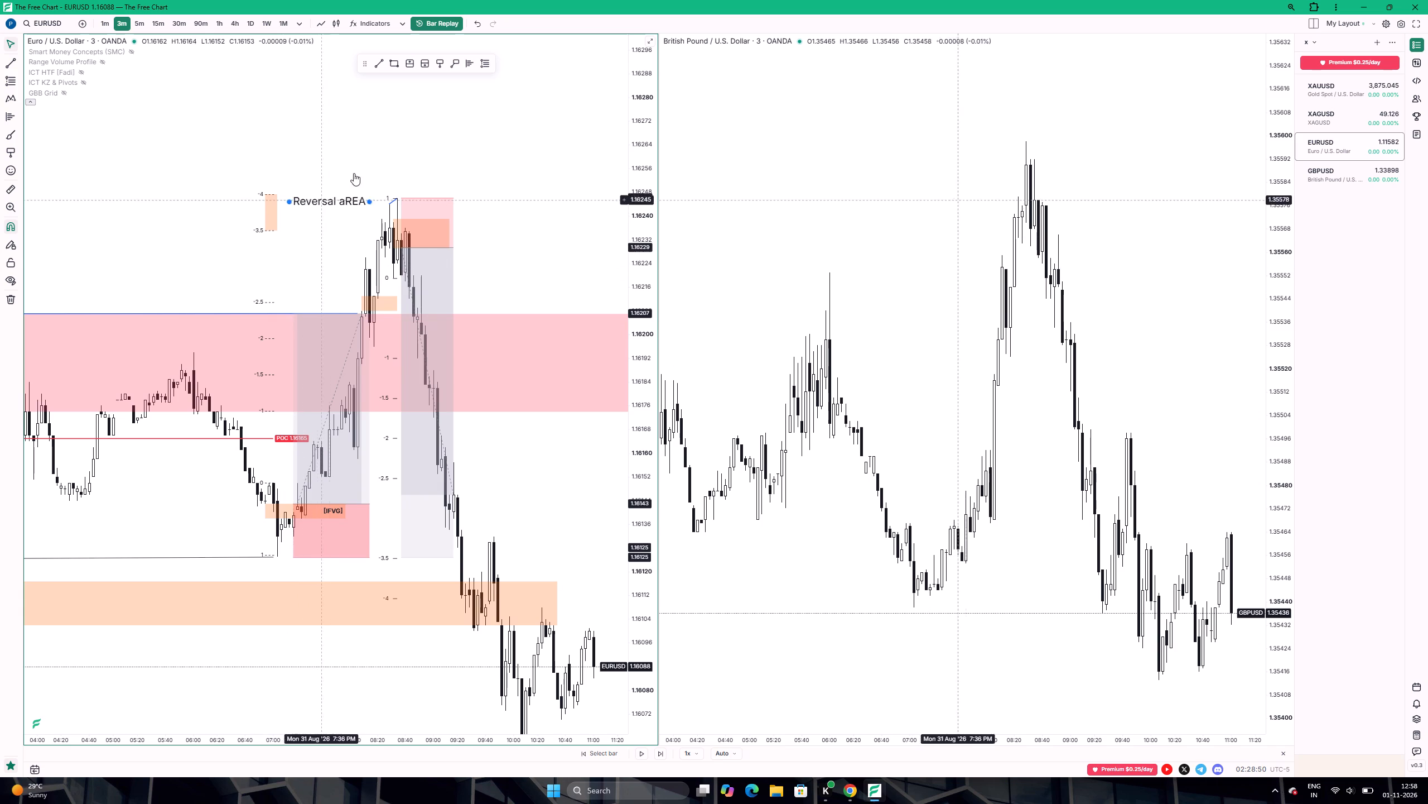
pyautogui.moveTo(354, 173); pyautogui.dragTo(390, 123)
pyautogui.click(767, 49)
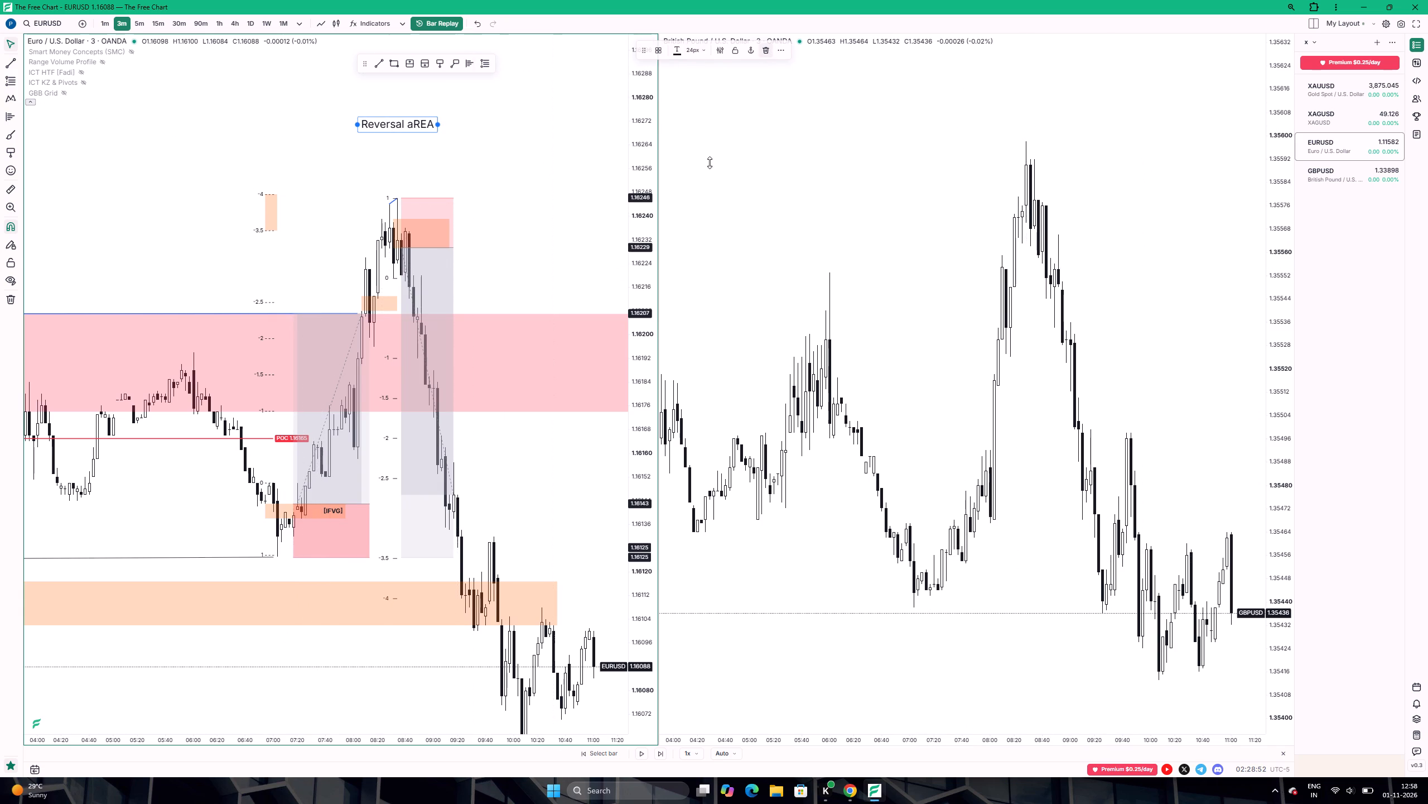
# Examine the EURUSD sell-off and the price swings around the lower orange zone, from the buyside liquidity range to recent candles, alongside GBPUSD.
pyautogui.scroll(3, 537, 356)
pyautogui.moveTo(532, 514); pyautogui.dragTo(500, 476)
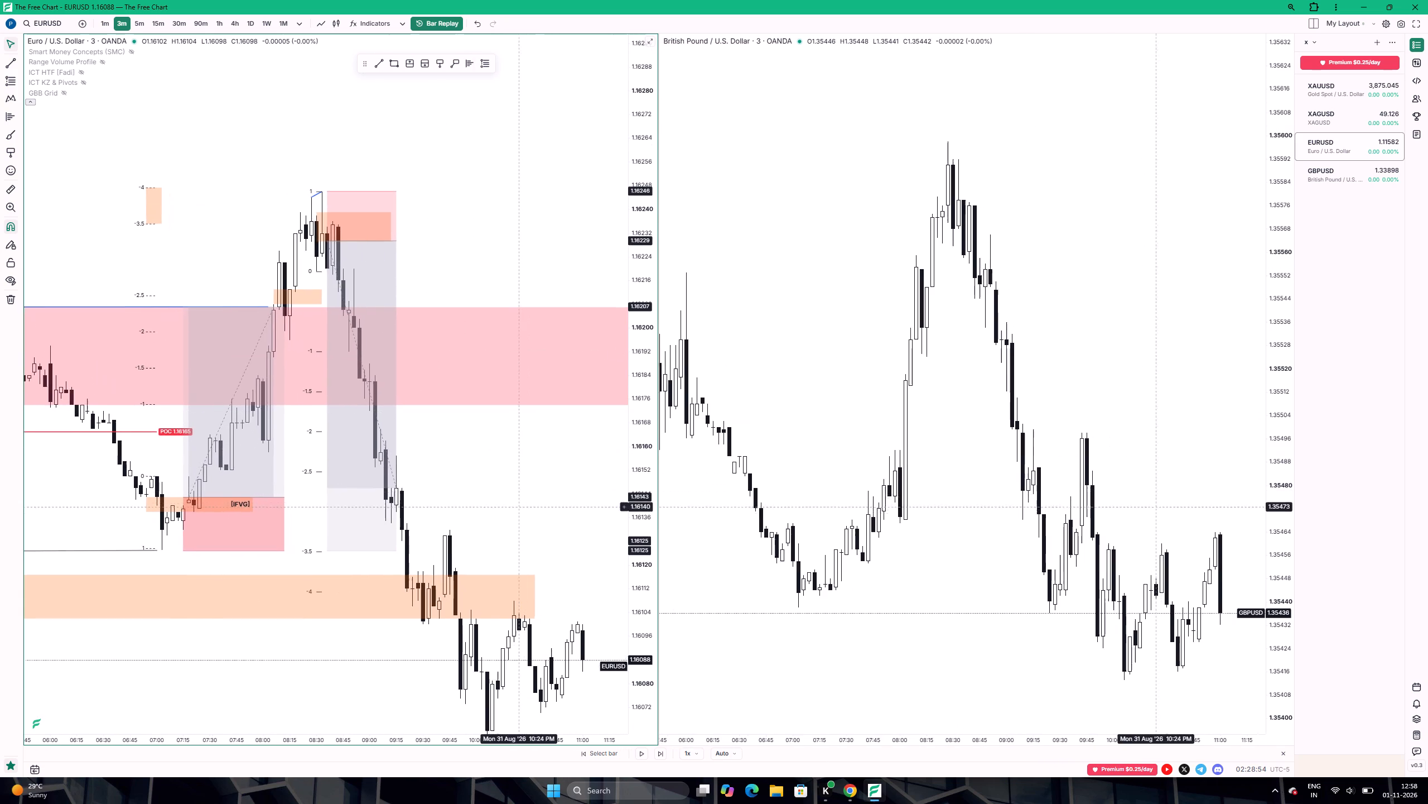
pyautogui.moveTo(500, 476); pyautogui.dragTo(456, 410)
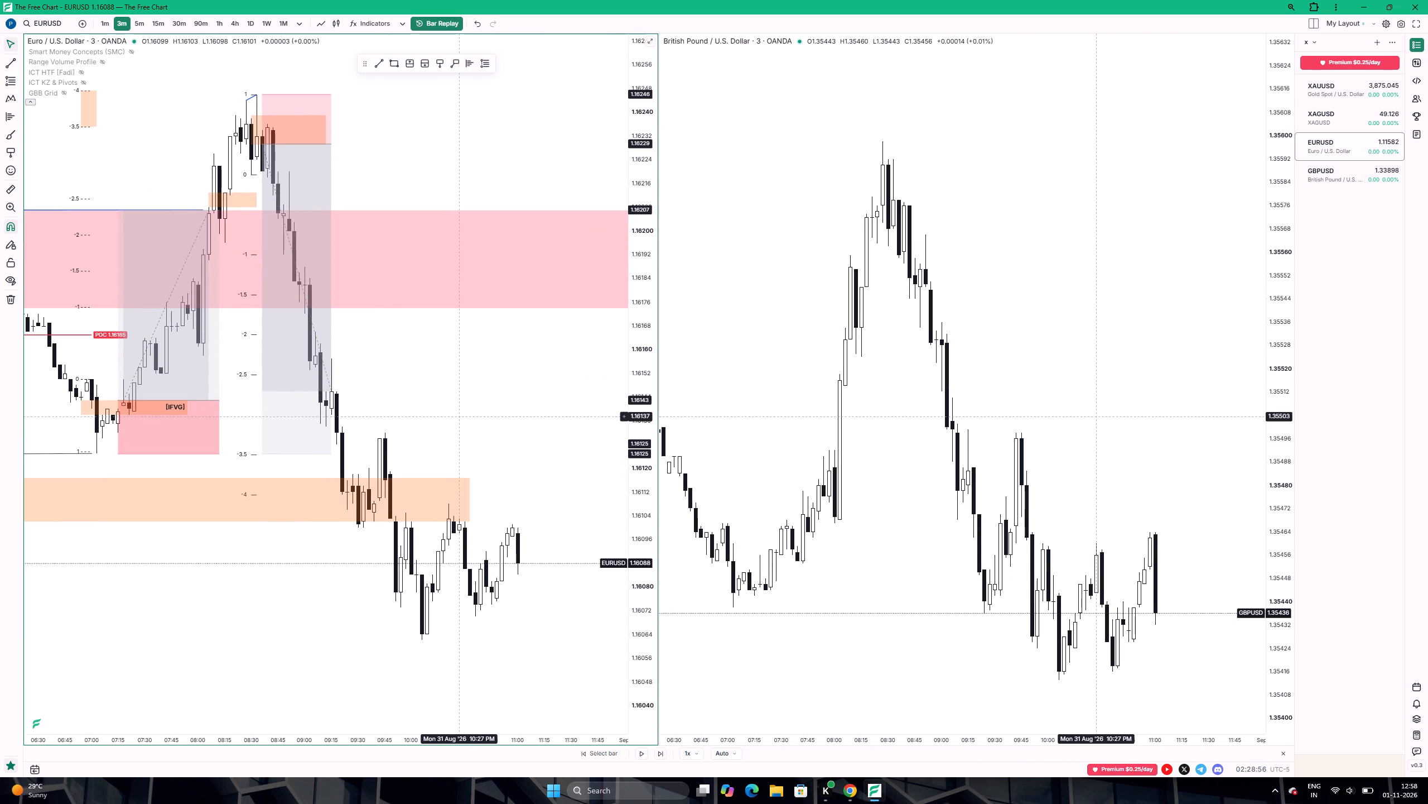
pyautogui.moveTo(459, 442); pyautogui.dragTo(458, 442)
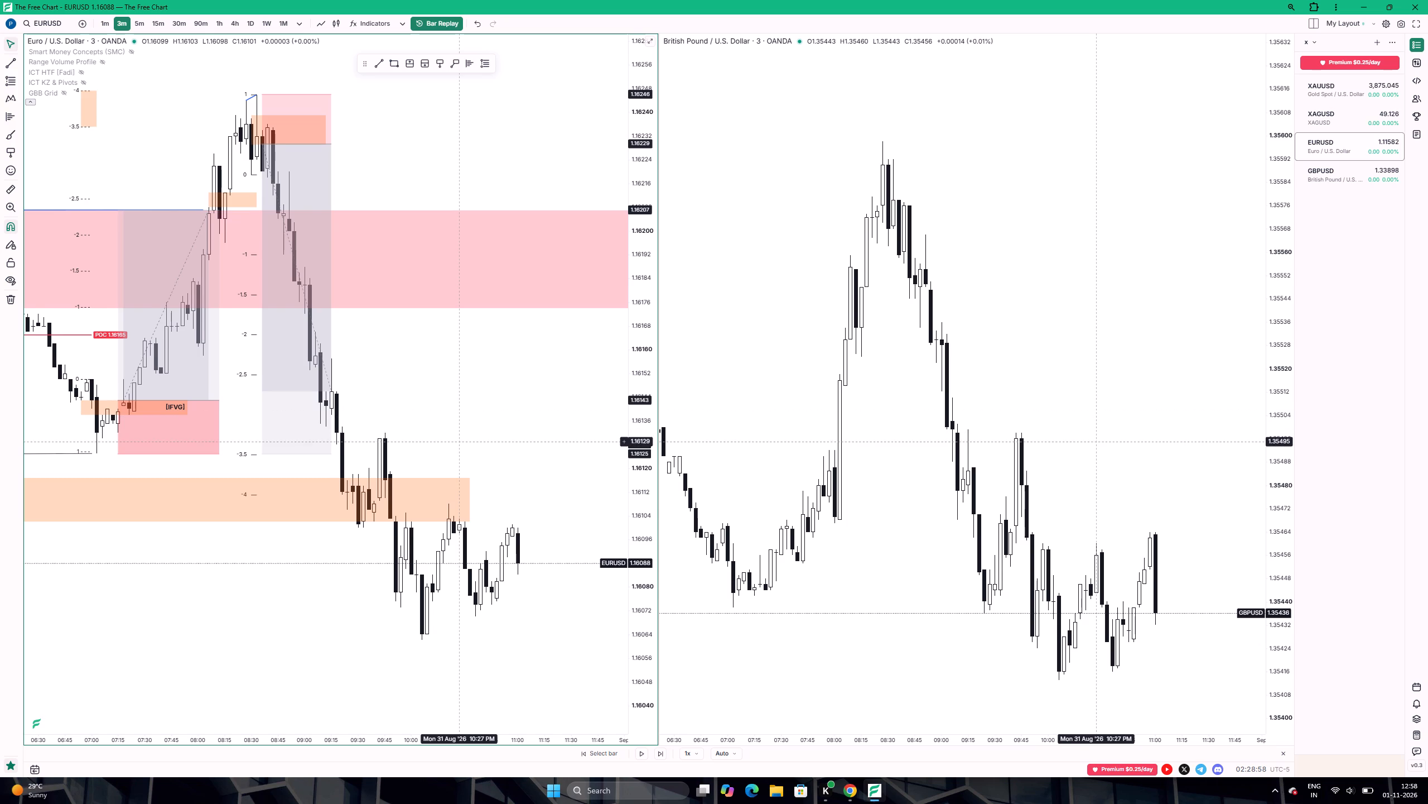
pyautogui.moveTo(458, 442); pyautogui.dragTo(444, 446)
pyautogui.rightClick(443, 446)
pyautogui.scroll(-5, 443, 446)
pyautogui.click(435, 436)
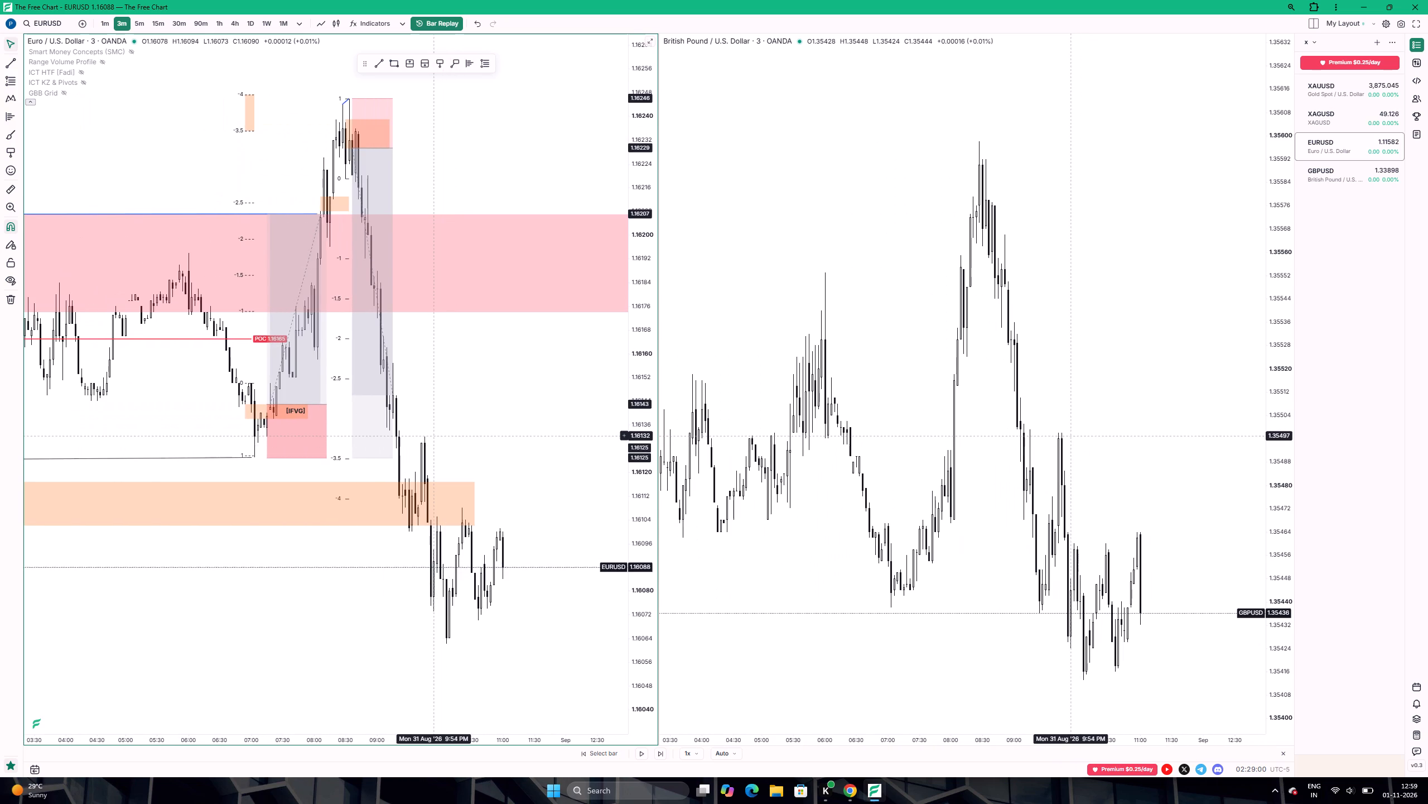
pyautogui.click(435, 436)
pyautogui.scroll(-6, 431, 437)
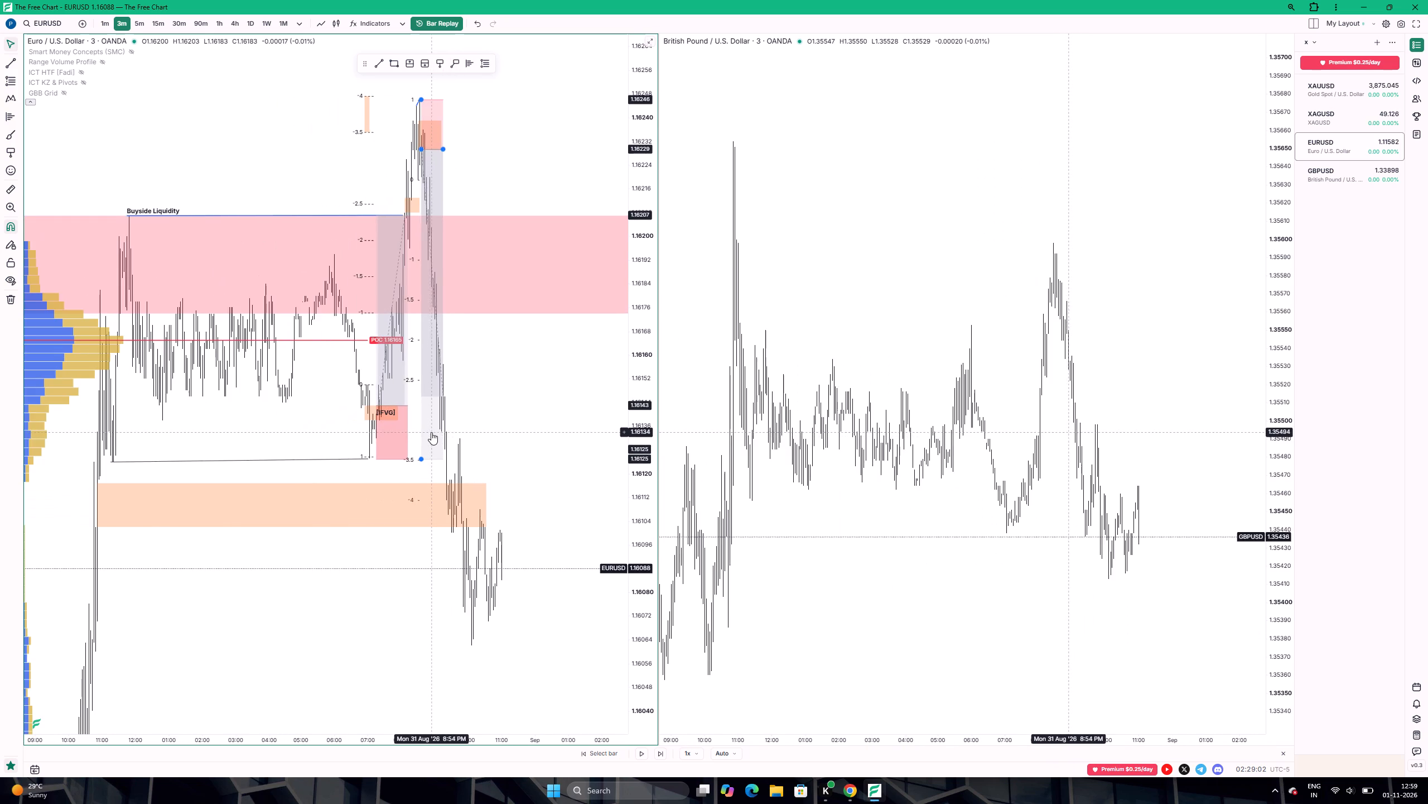
pyautogui.scroll(-6, 431, 432)
pyautogui.scroll(12, 432, 433)
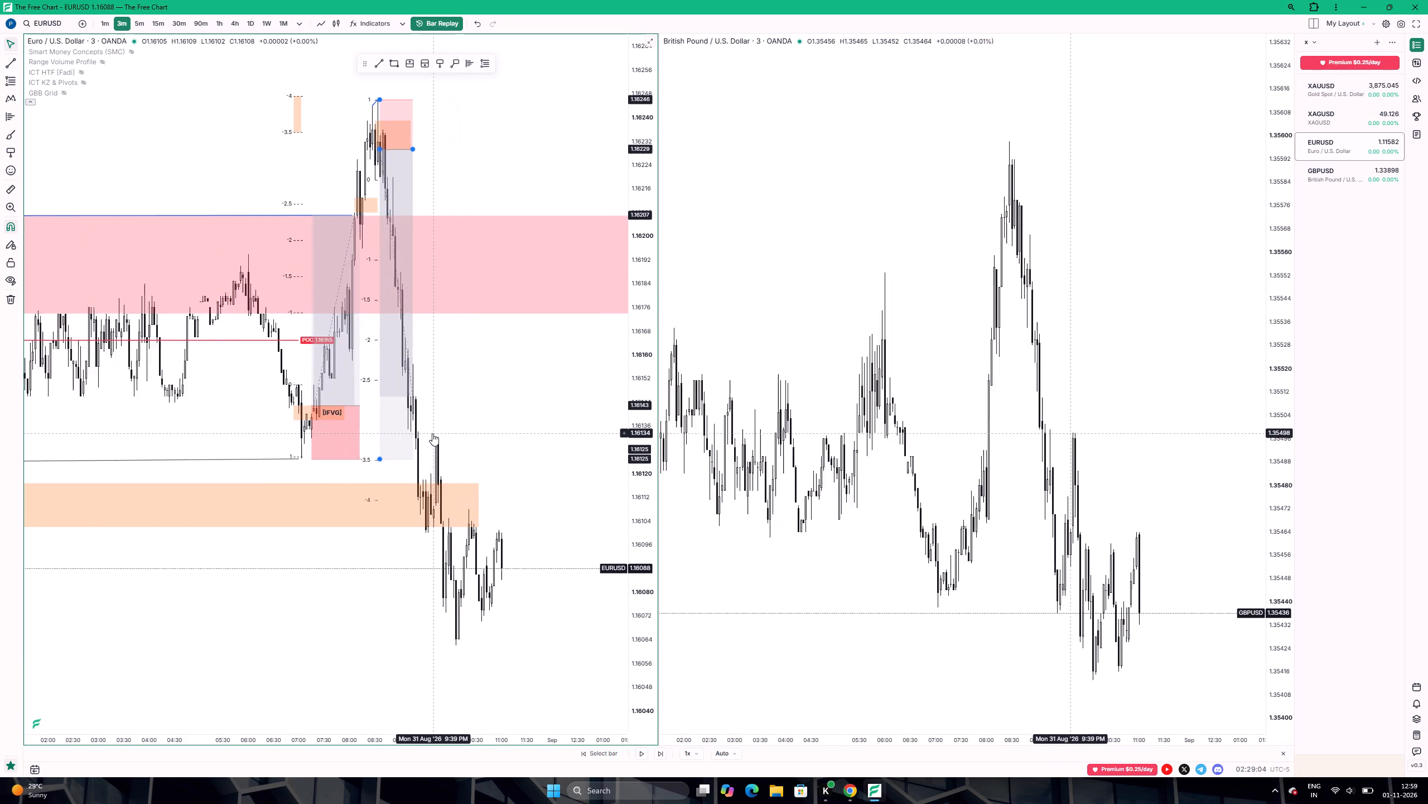
pyautogui.scroll(3, 432, 433)
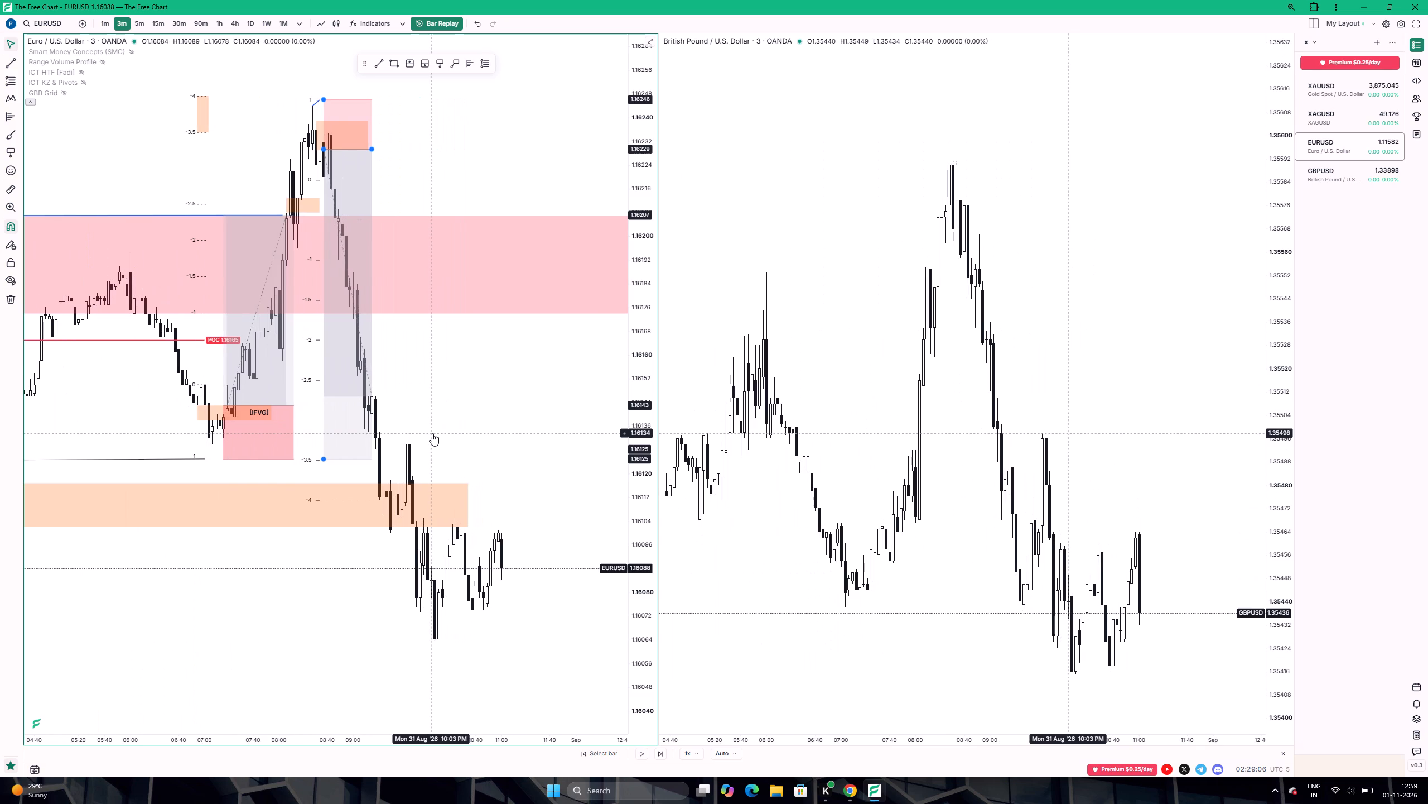
pyautogui.scroll(2, 432, 433)
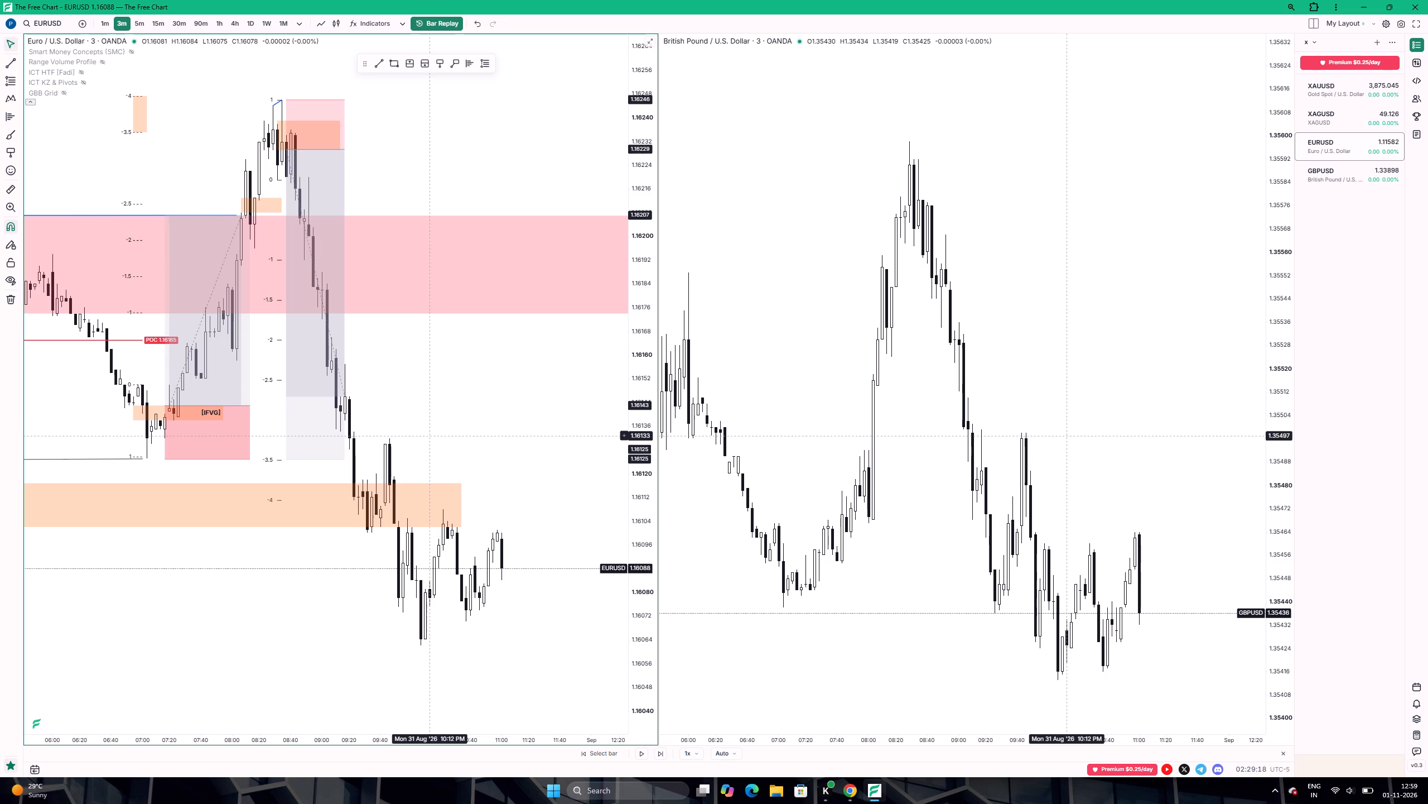
# Open the object options of the short position drawn over the EURUSD sell-off.
pyautogui.moveTo(510, 565); pyautogui.dragTo(465, 510)
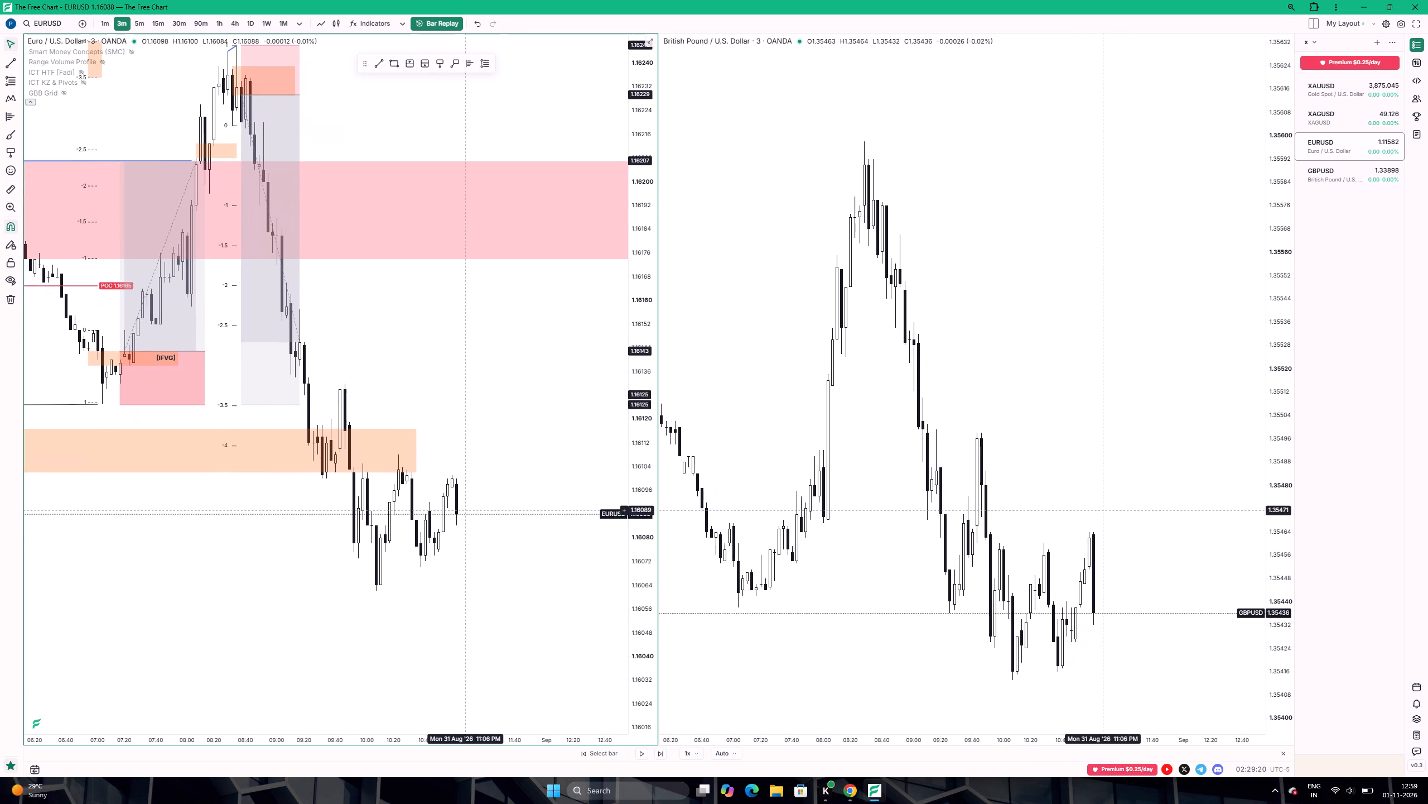
pyautogui.moveTo(465, 513); pyautogui.dragTo(473, 619)
pyautogui.rightClick(269, 446)
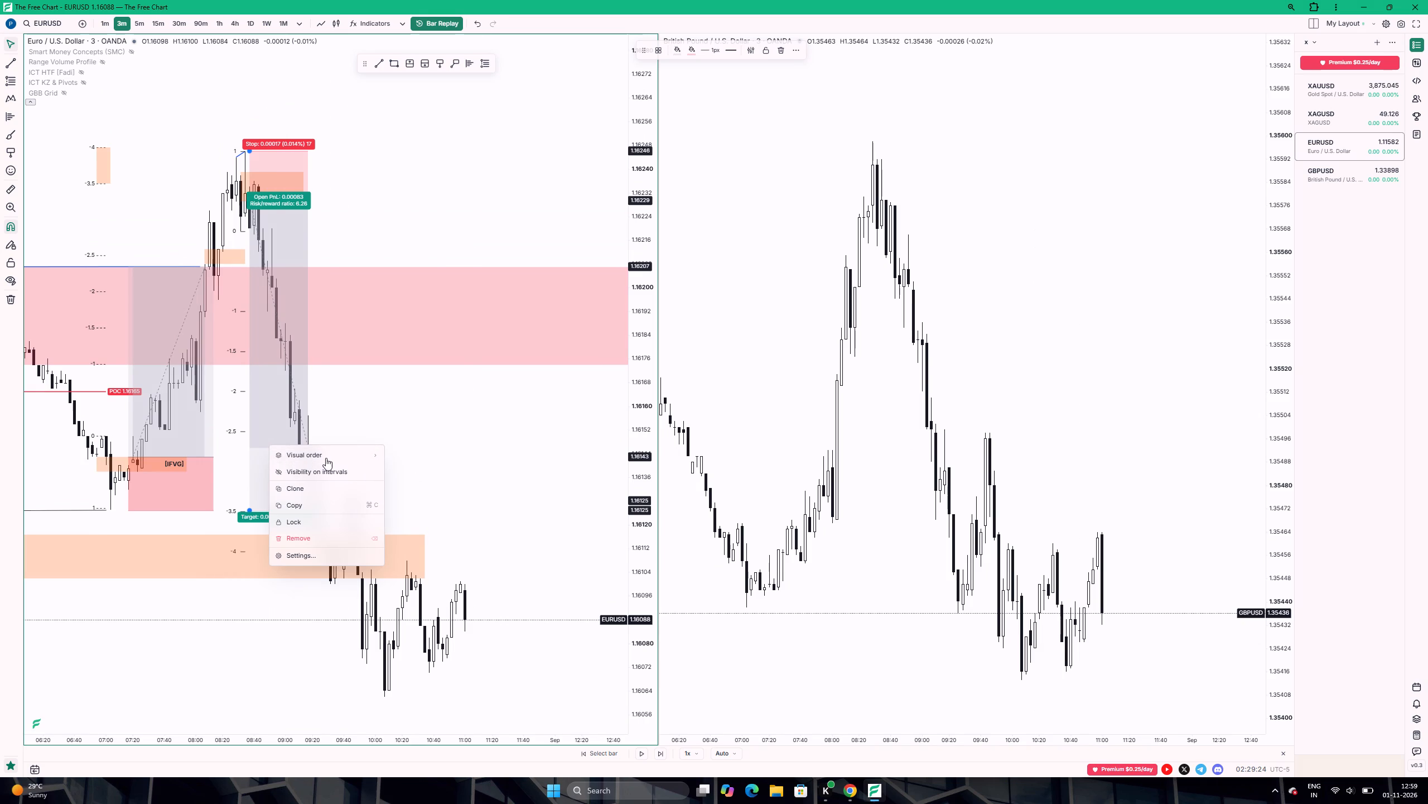
# Send the short position drawn over the EURUSD sell-off backward in the visual order and deselect it.
pyautogui.click(375, 451)
pyautogui.click(373, 453)
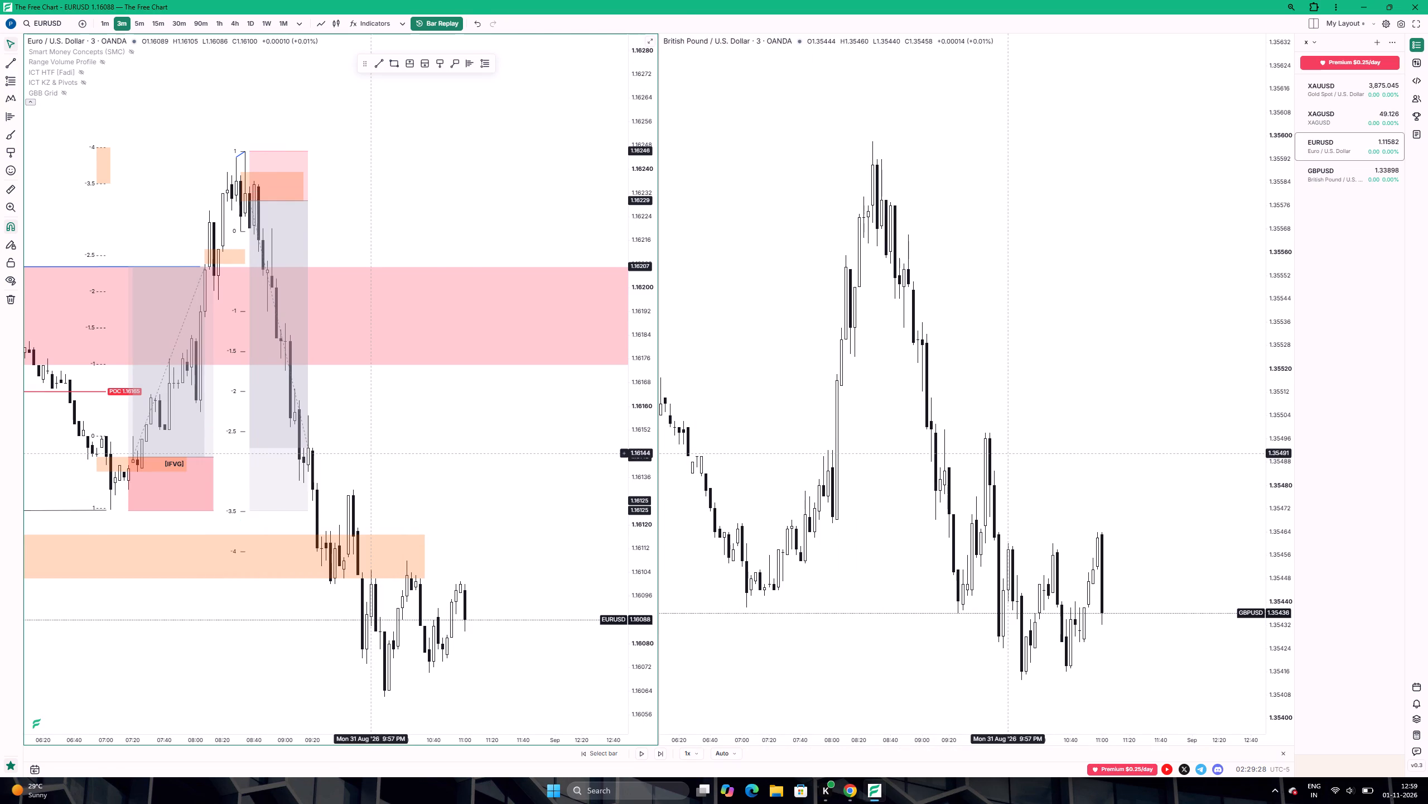
pyautogui.rightClick(282, 452)
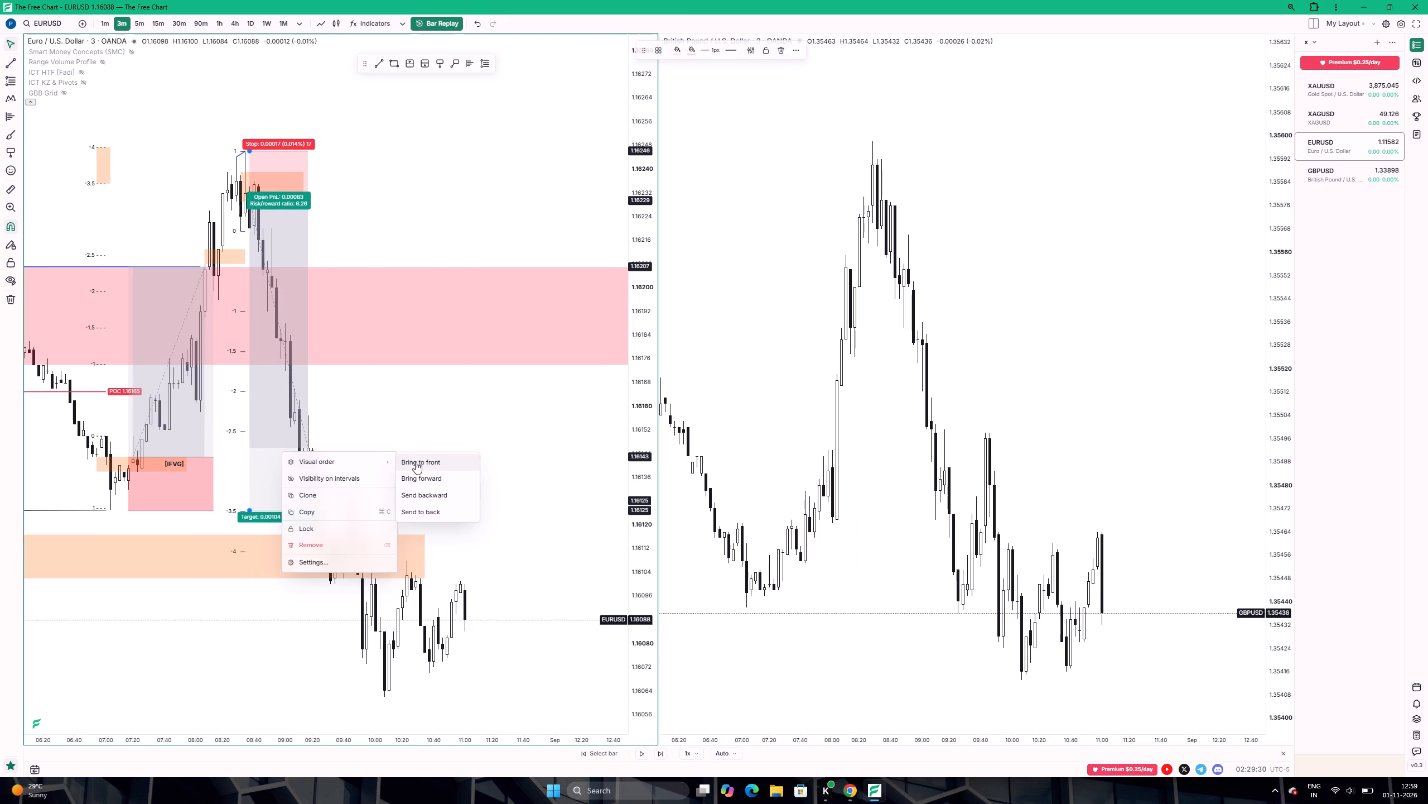
pyautogui.click(431, 489)
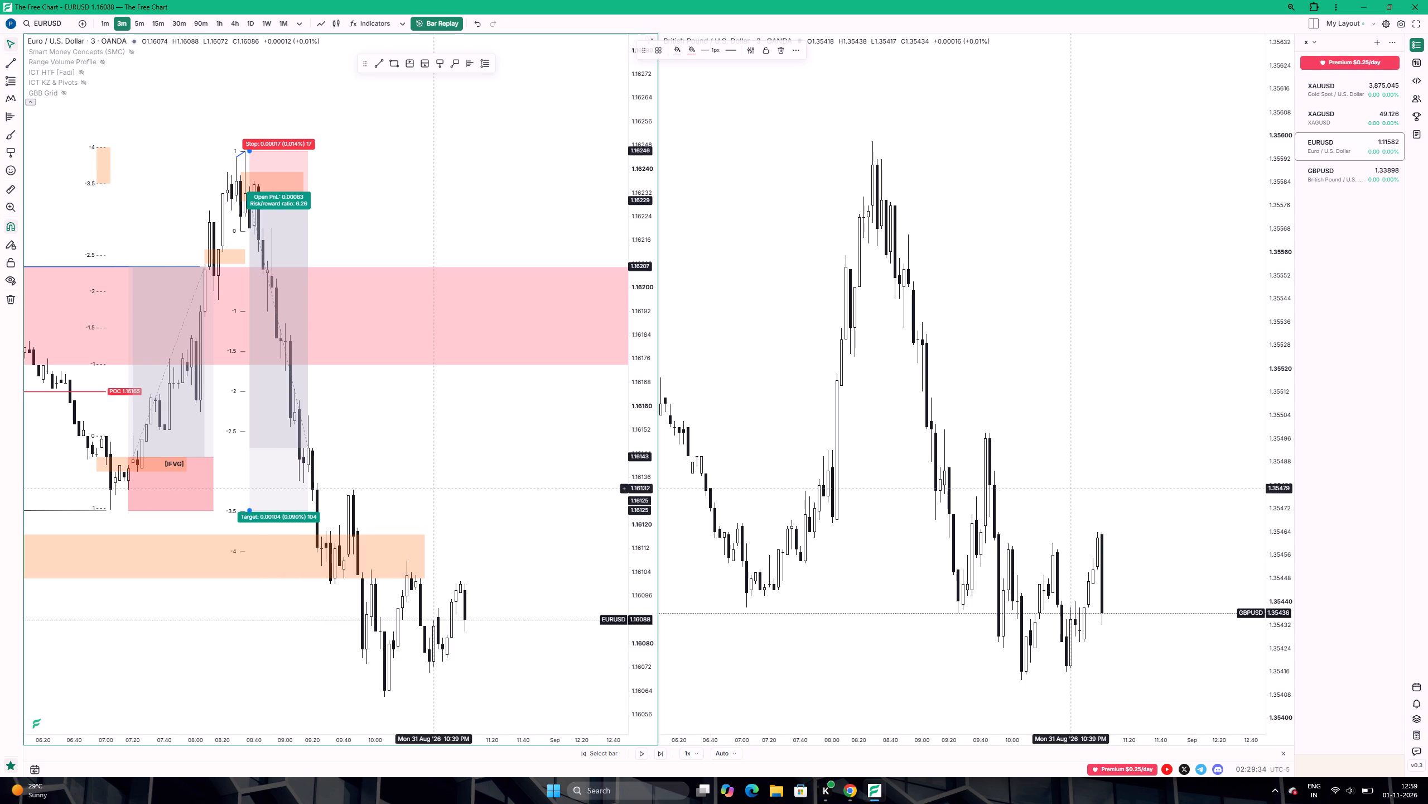
pyautogui.click(431, 488)
pyautogui.scroll(-3, 433, 489)
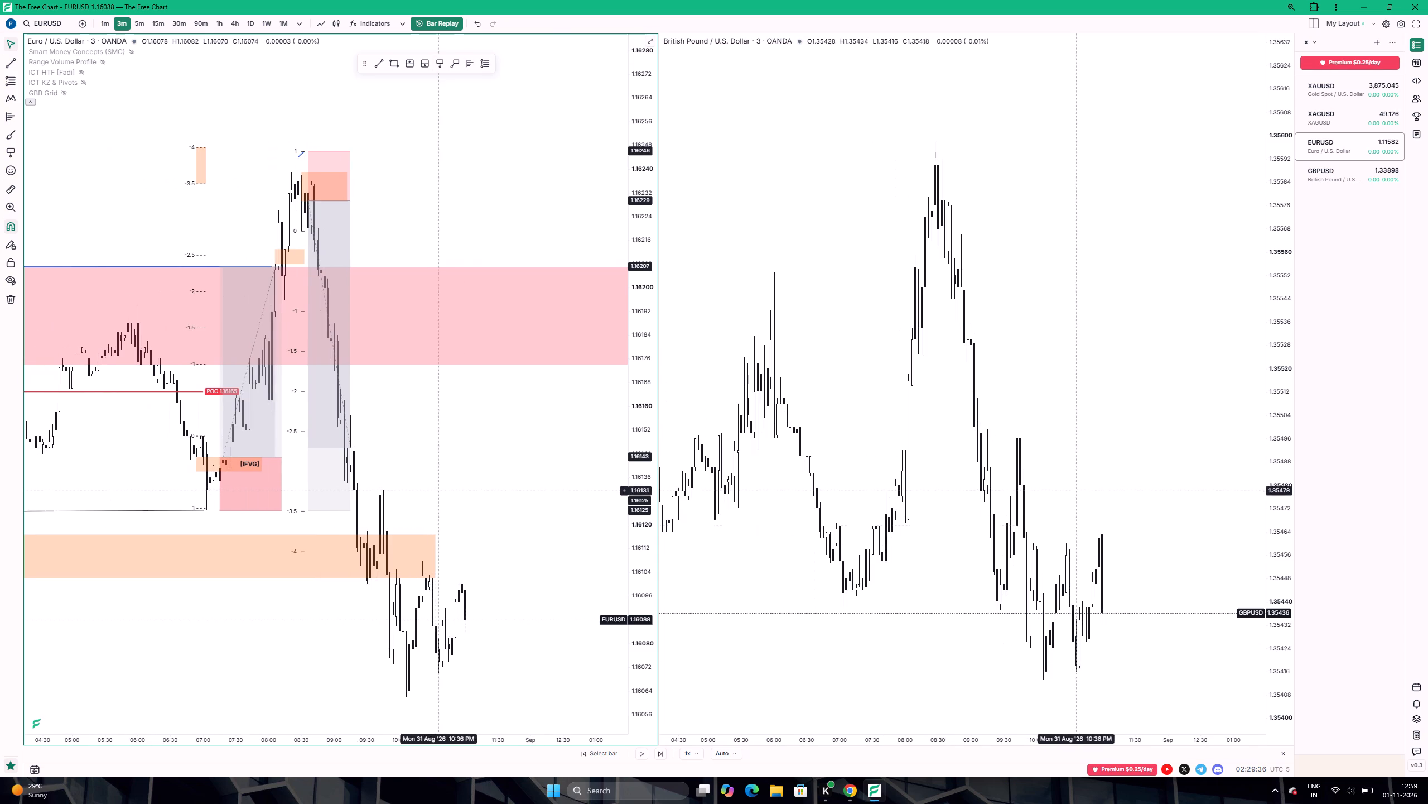
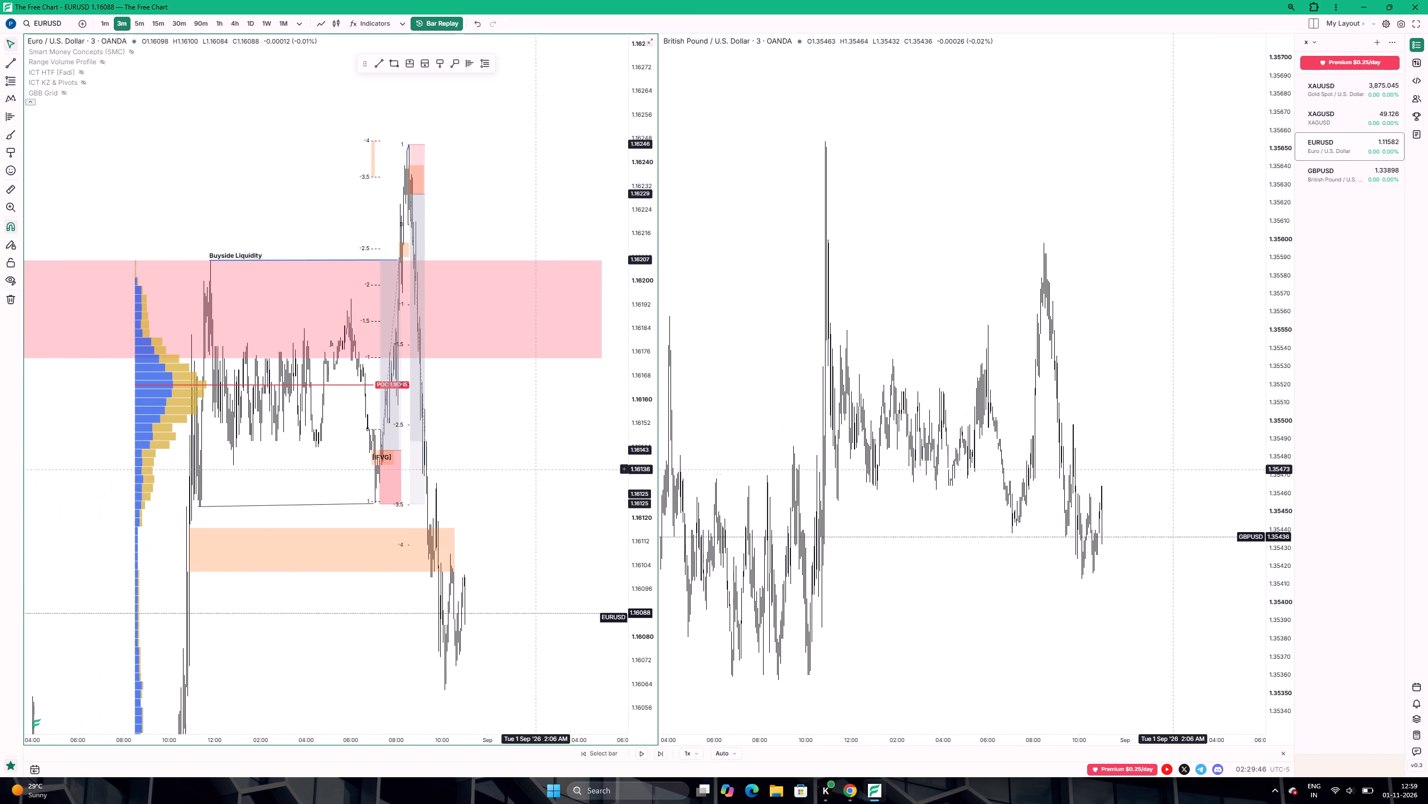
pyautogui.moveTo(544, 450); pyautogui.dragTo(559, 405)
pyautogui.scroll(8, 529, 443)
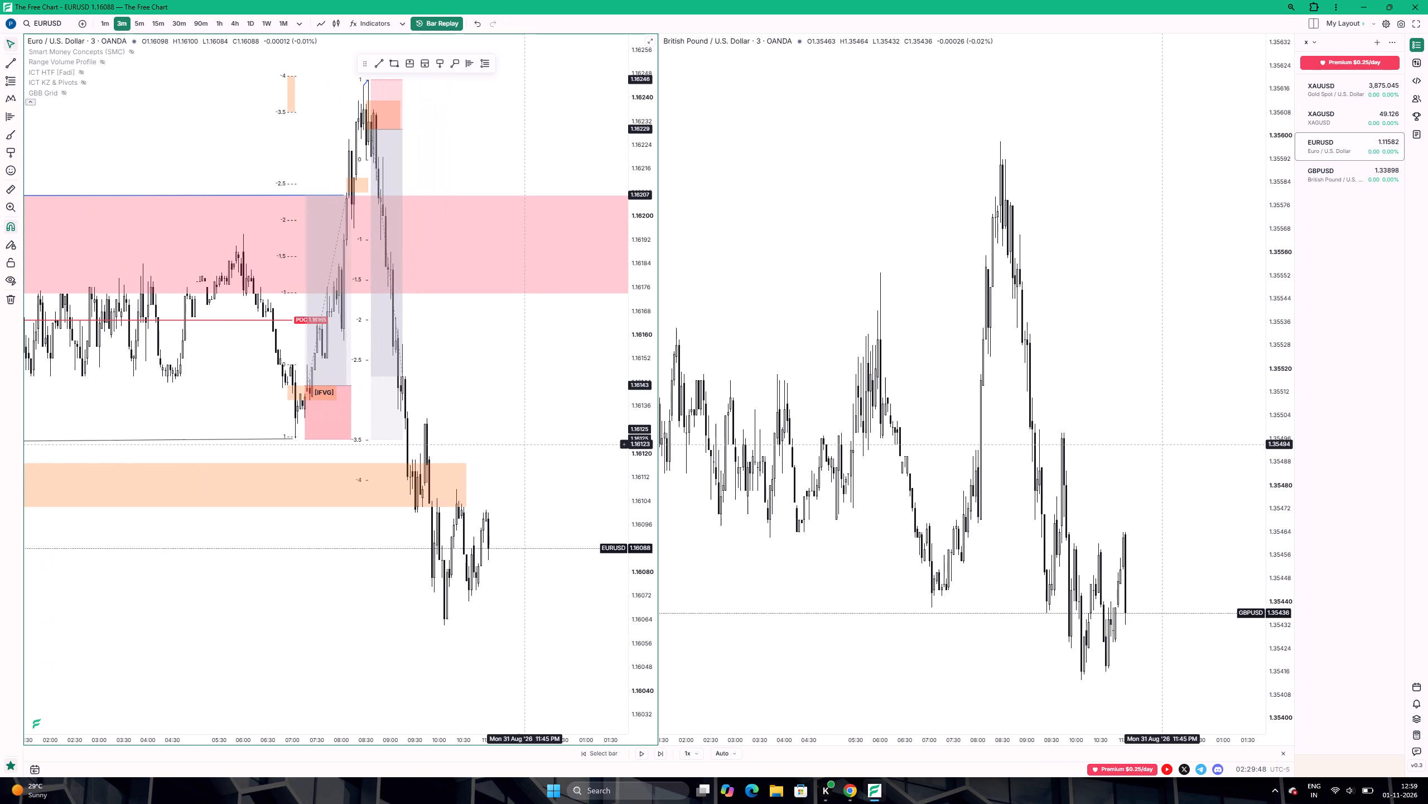
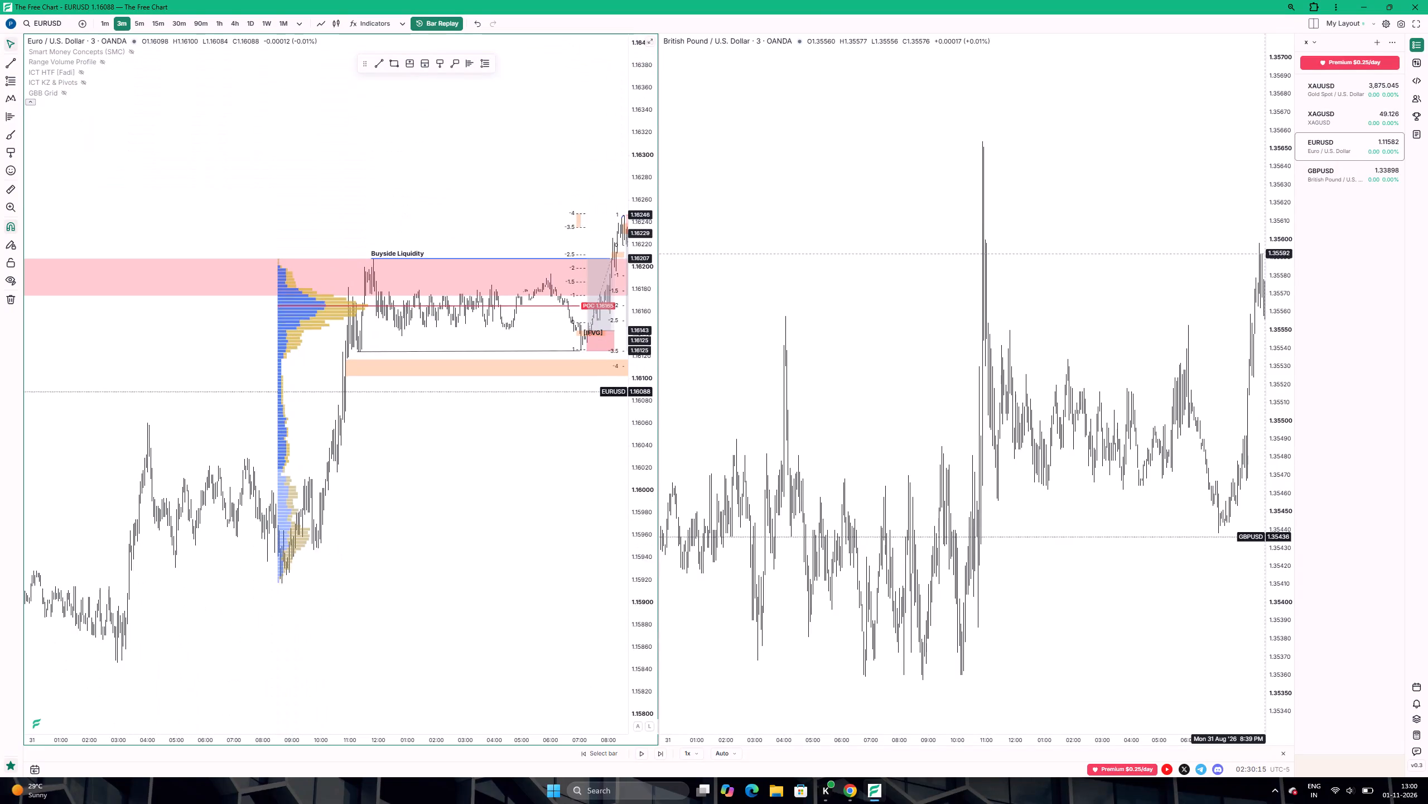
# Examine EURUSD from the earlier sell-off and recovery through the volume profile and buyside liquidity range to the latest candles, alongside GBPUSD.
pyautogui.scroll(-5, 415, 626)
pyautogui.scroll(1, 414, 626)
pyautogui.scroll(-5, 414, 621)
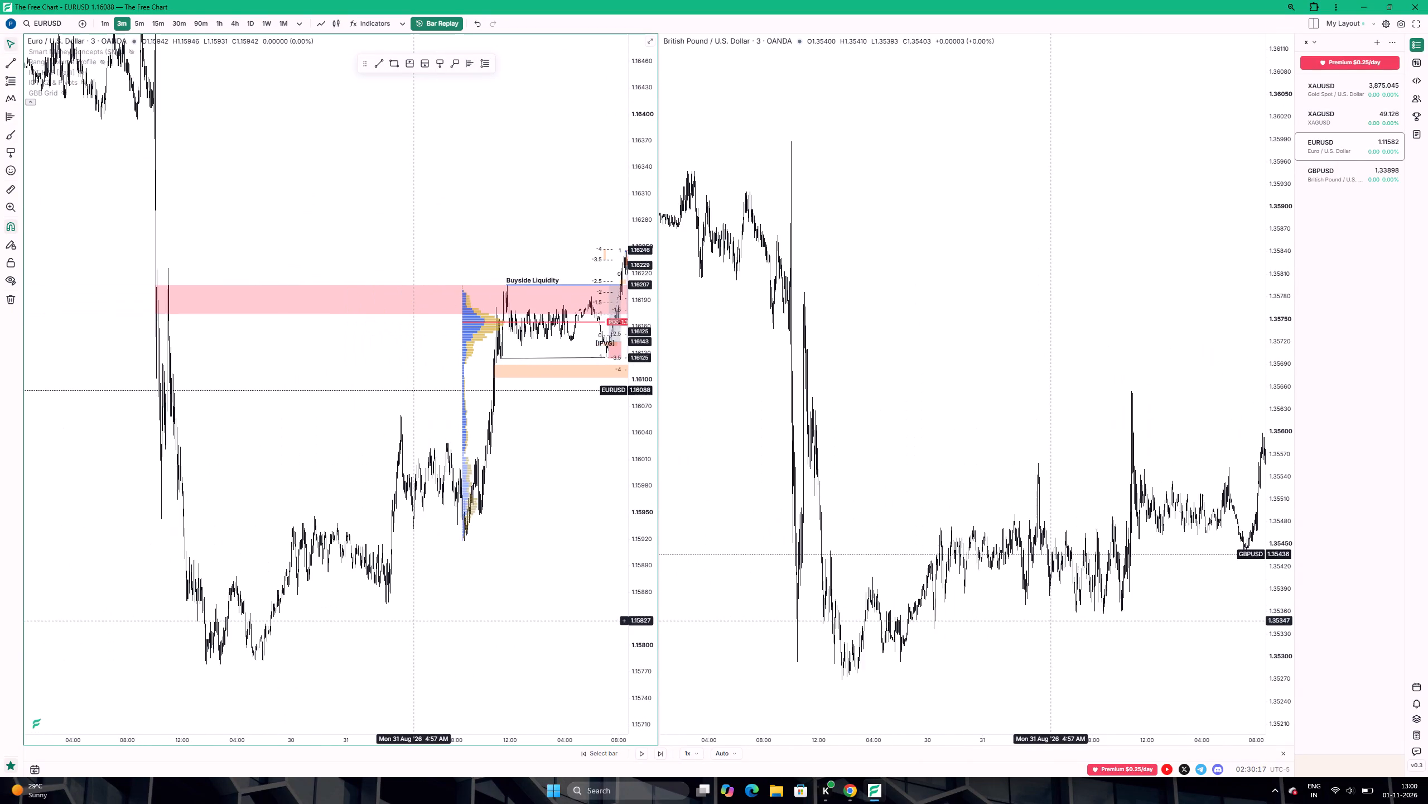
pyautogui.scroll(5, 413, 621)
pyautogui.moveTo(269, 597); pyautogui.dragTo(377, 597)
pyautogui.moveTo(431, 595); pyautogui.dragTo(338, 595)
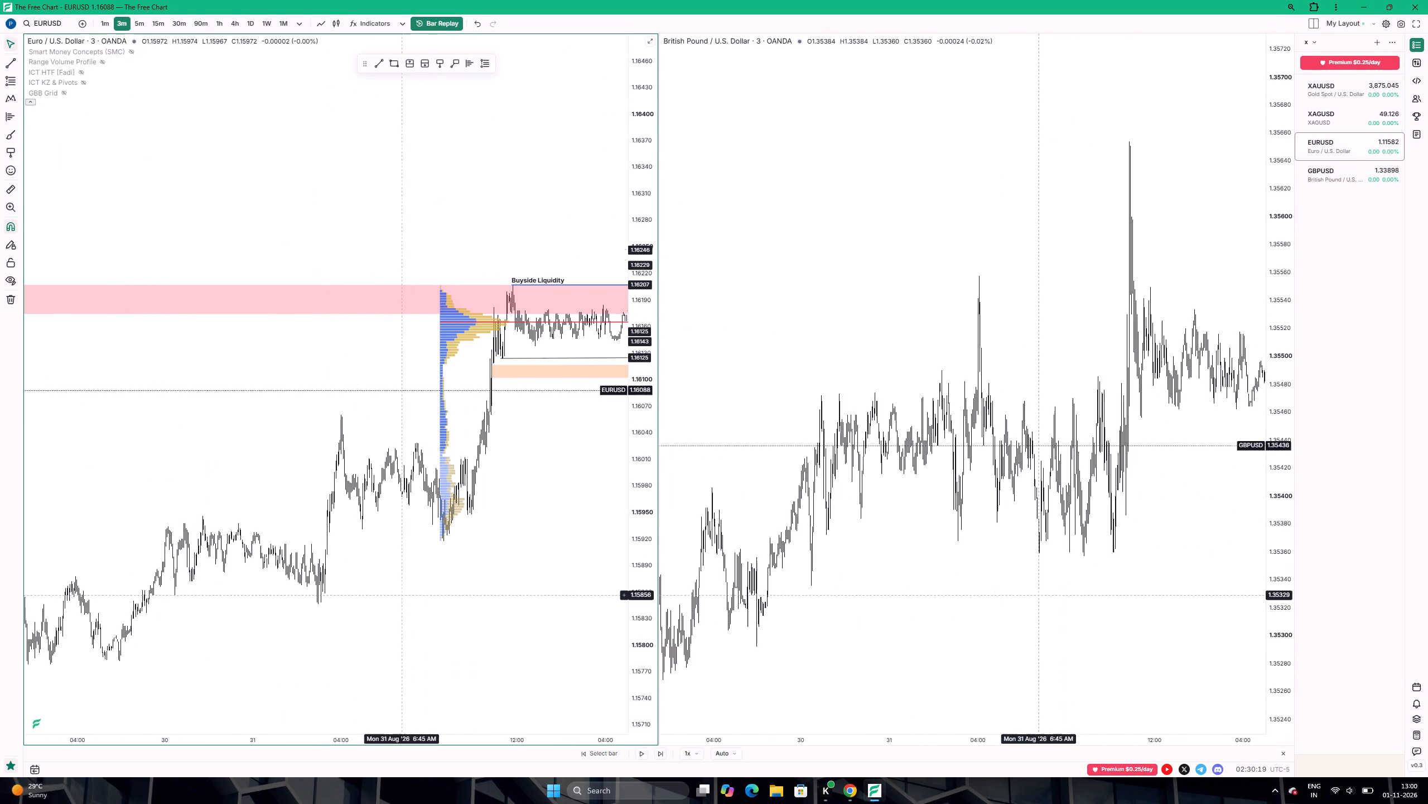
pyautogui.moveTo(338, 595); pyautogui.dragTo(221, 599)
pyautogui.scroll(6, 275, 586)
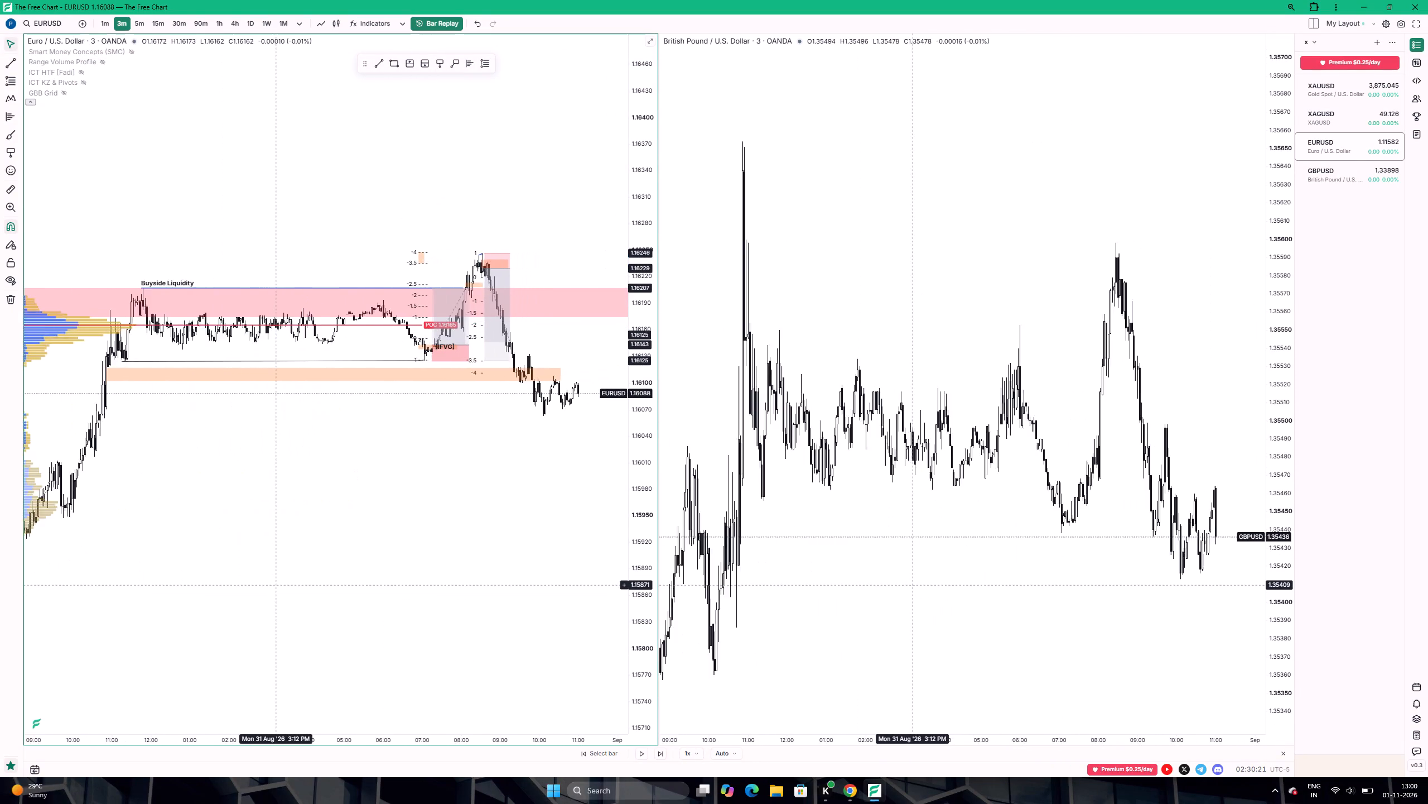
pyautogui.scroll(2, 276, 585)
pyautogui.scroll(-4, 276, 585)
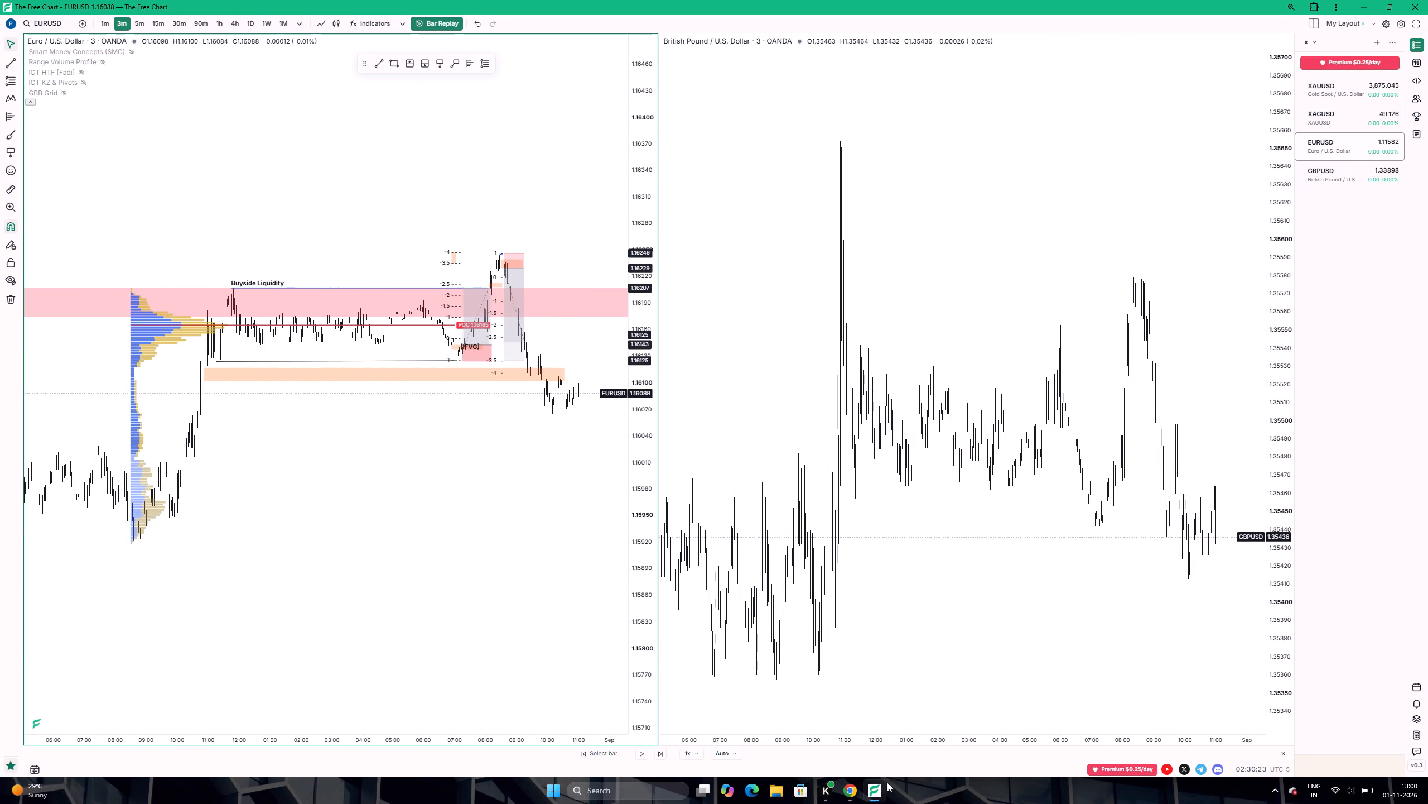
# Switch to the YouTube window and read the comments under the "Integrals in 83 Minutes" video.
pyautogui.click(850, 787)
pyautogui.scroll(-5, 878, 526)
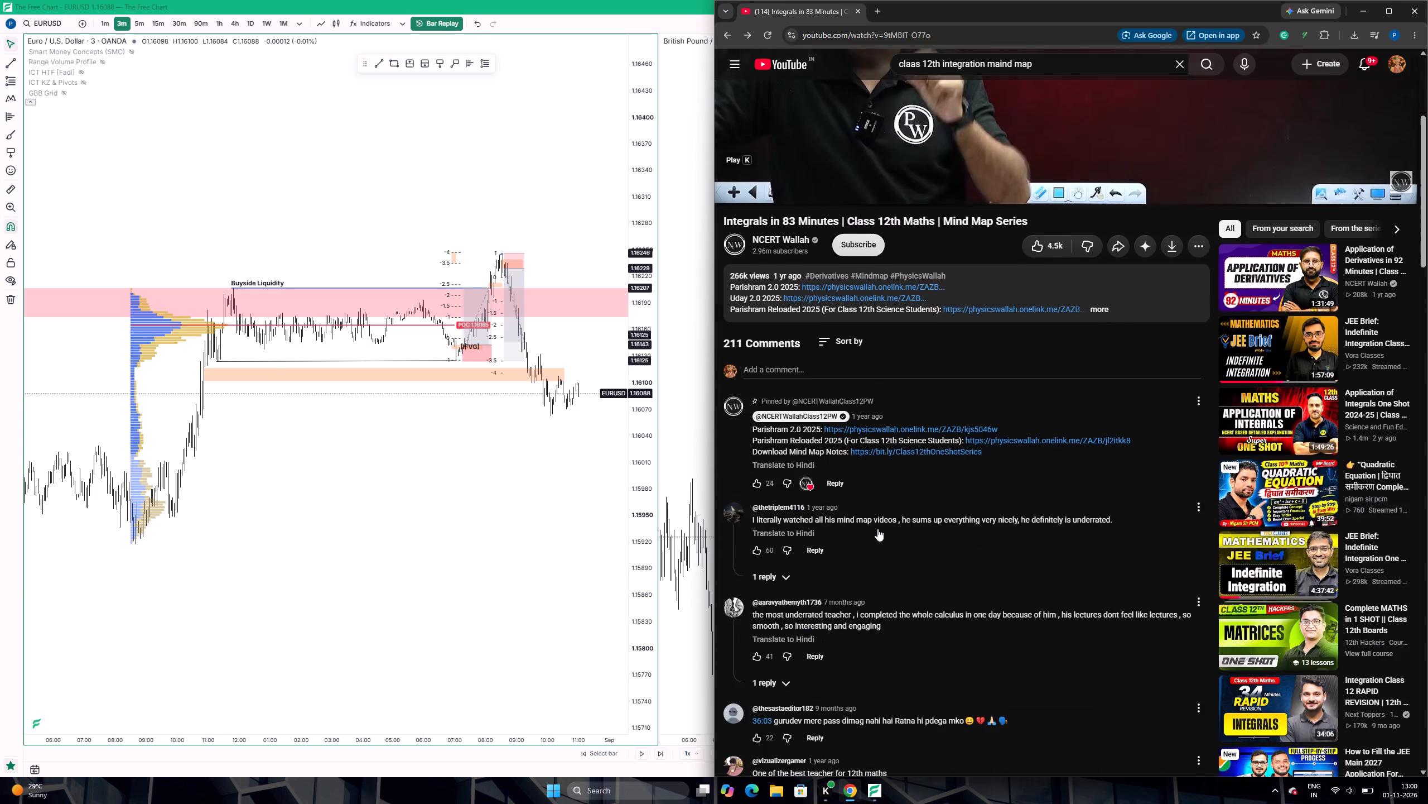
pyautogui.scroll(-6, 877, 528)
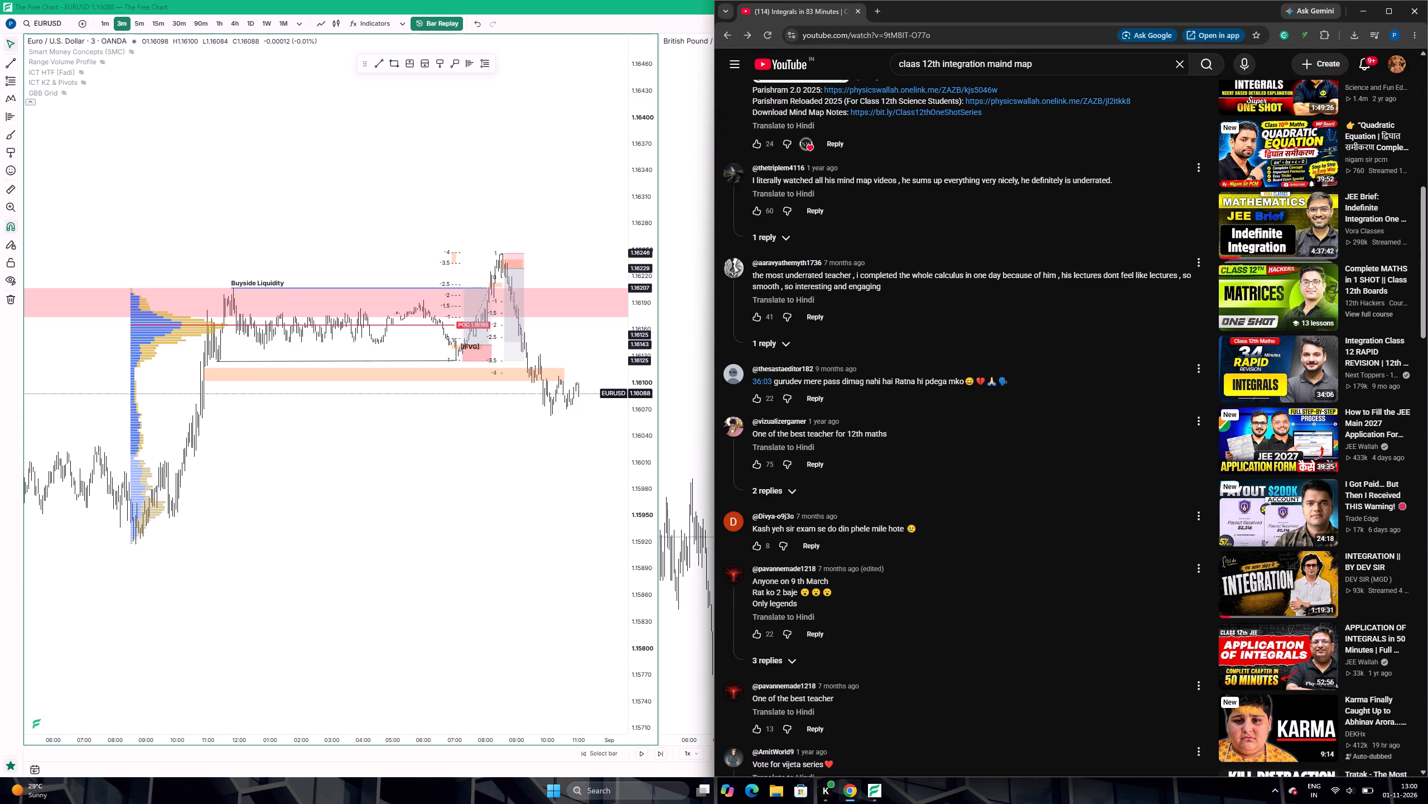
pyautogui.moveTo(829, 577); pyautogui.dragTo(757, 576)
# Return to the replay charts and examine the EURUSD rally and sell-off against the deviation levels, trial positions and lower orange zone, alongside GBPUSD.
pyautogui.click(588, 557)
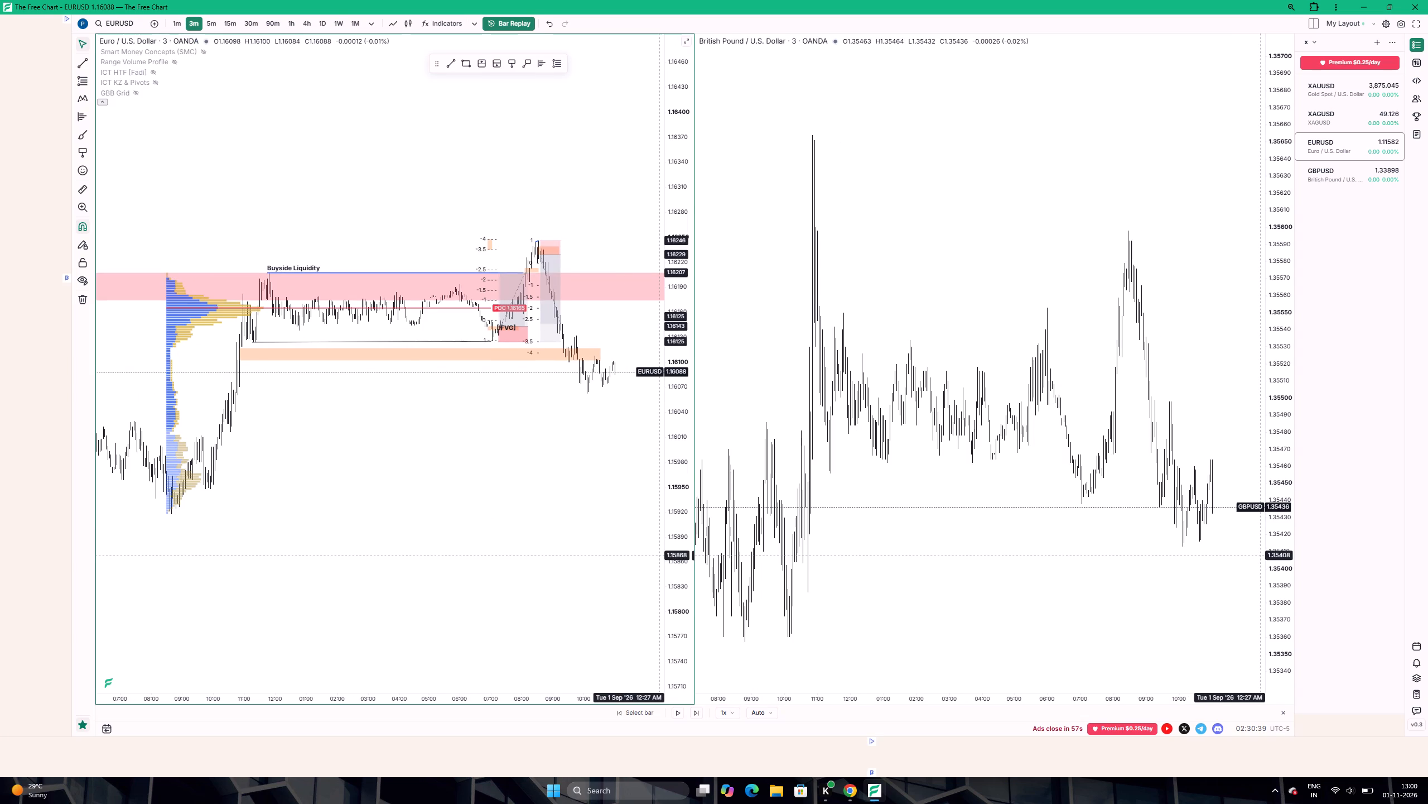
pyautogui.scroll(12, 587, 556)
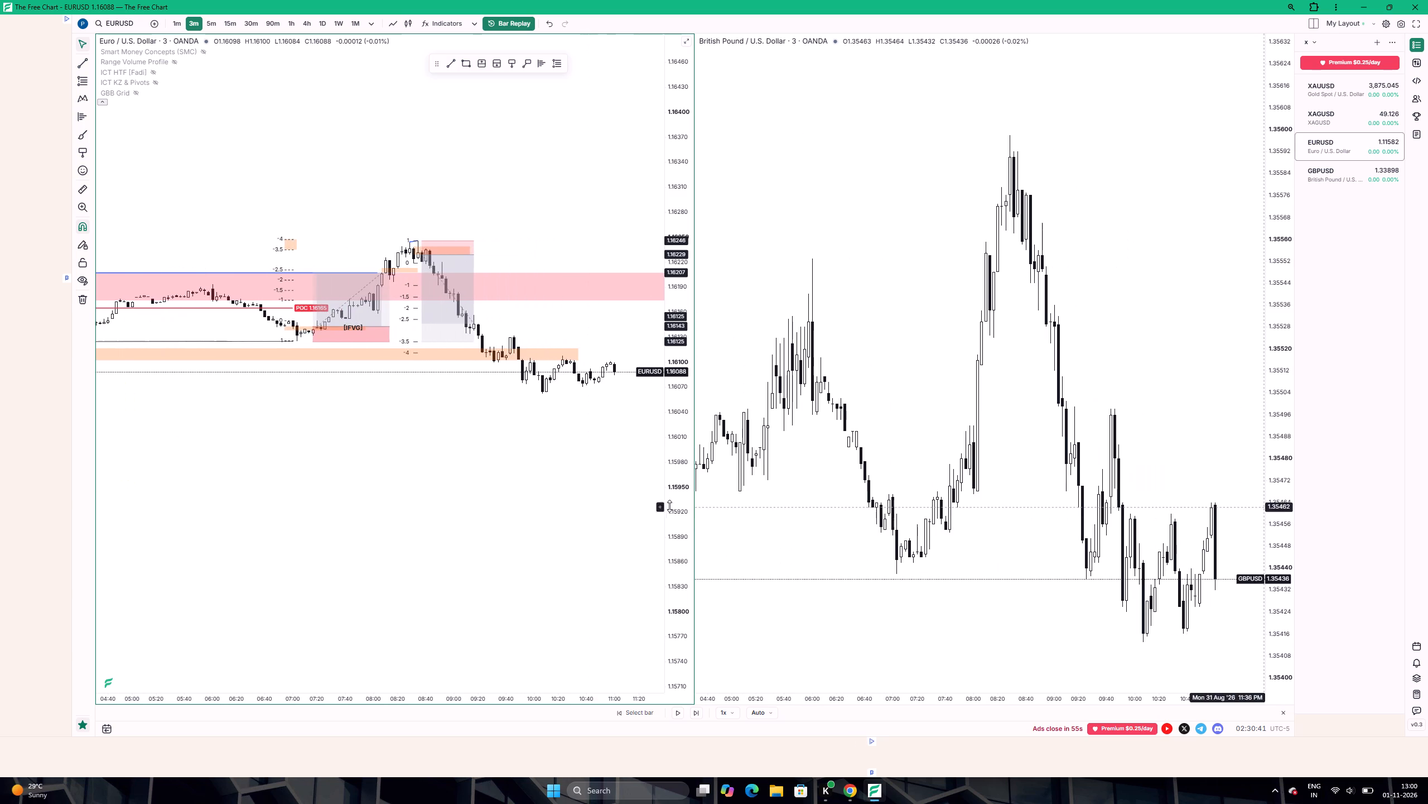
pyautogui.moveTo(673, 506); pyautogui.dragTo(644, 157)
pyautogui.moveTo(607, 201); pyautogui.dragTo(623, 432)
pyautogui.moveTo(681, 416); pyautogui.dragTo(662, 327)
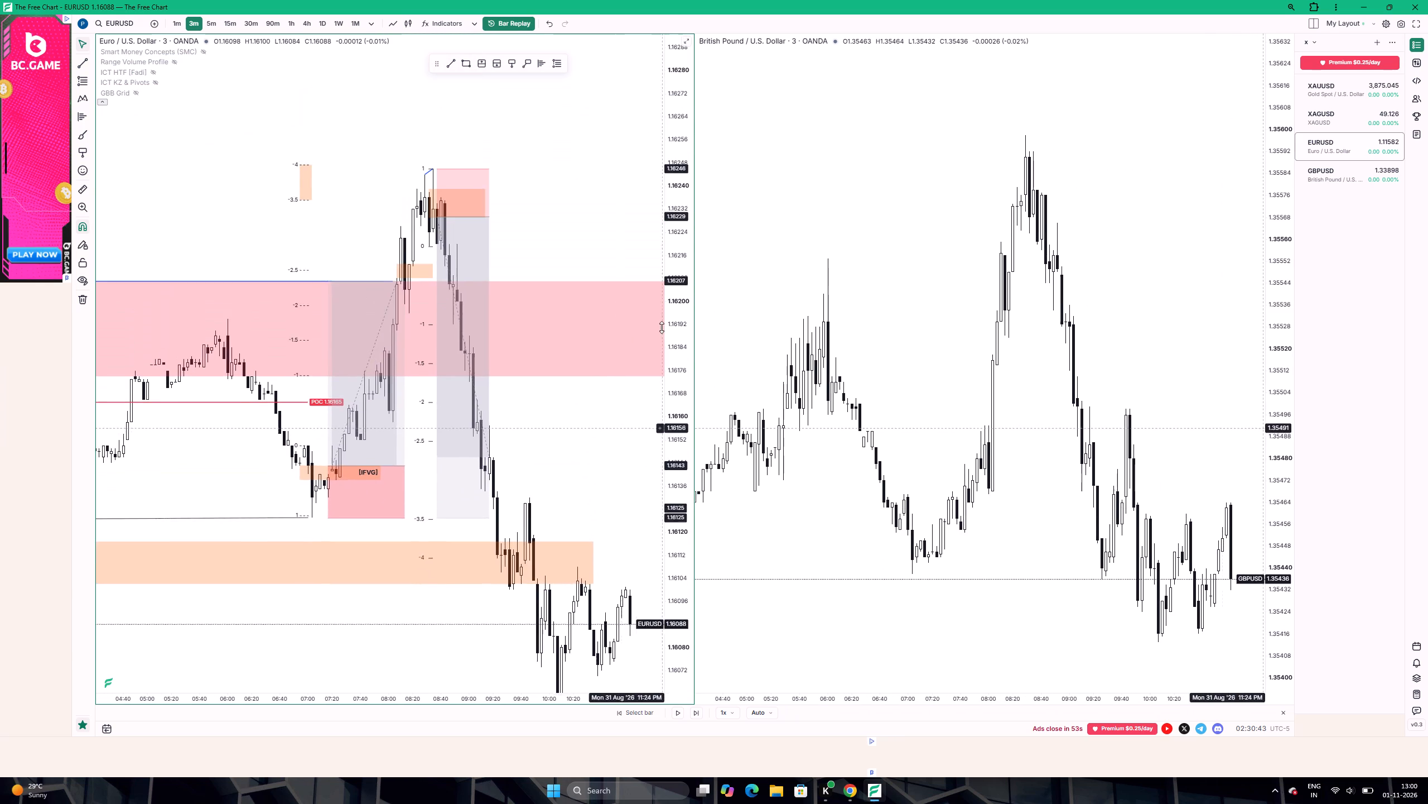
pyautogui.moveTo(662, 327); pyautogui.dragTo(659, 319)
pyautogui.scroll(-5, 598, 351)
pyautogui.click(579, 437)
pyautogui.scroll(-4, 559, 446)
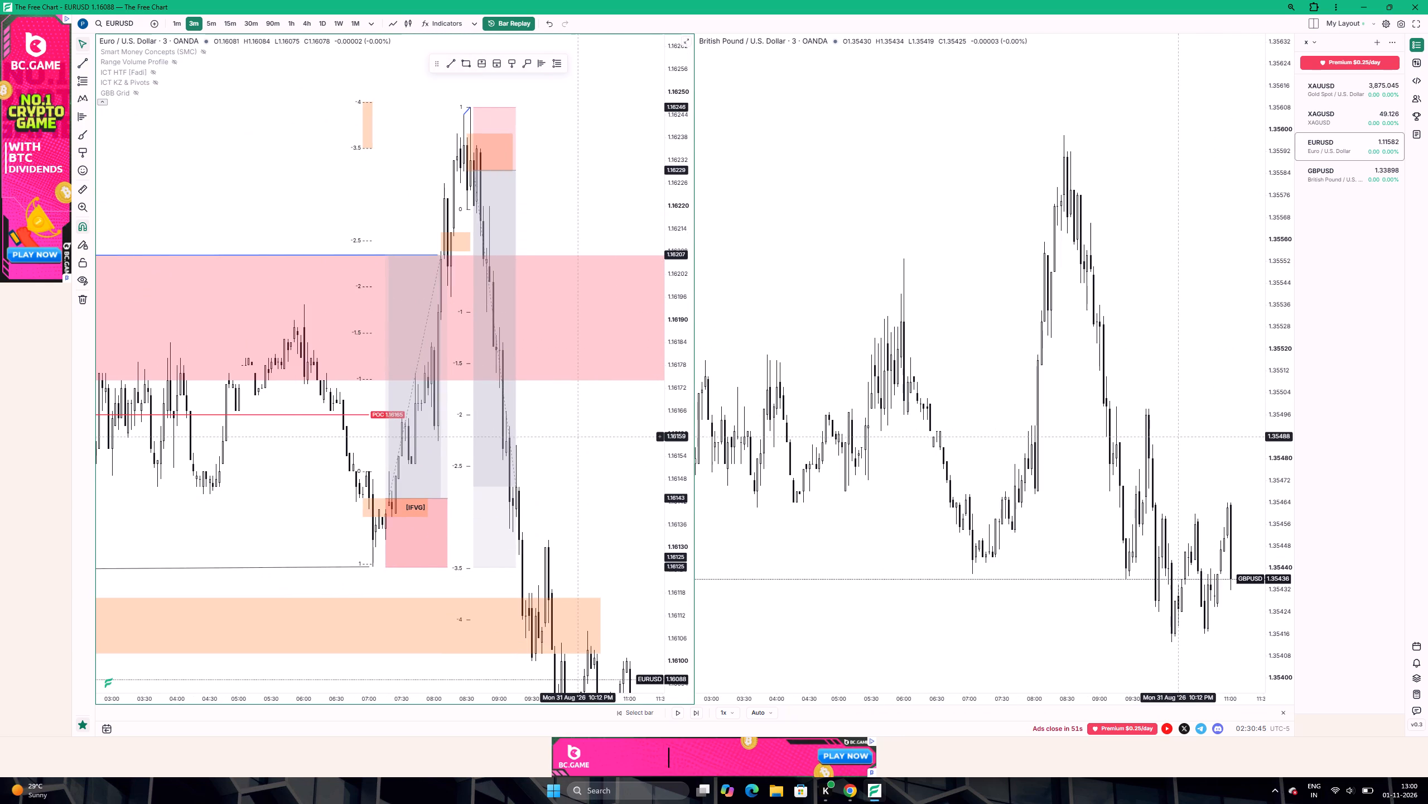
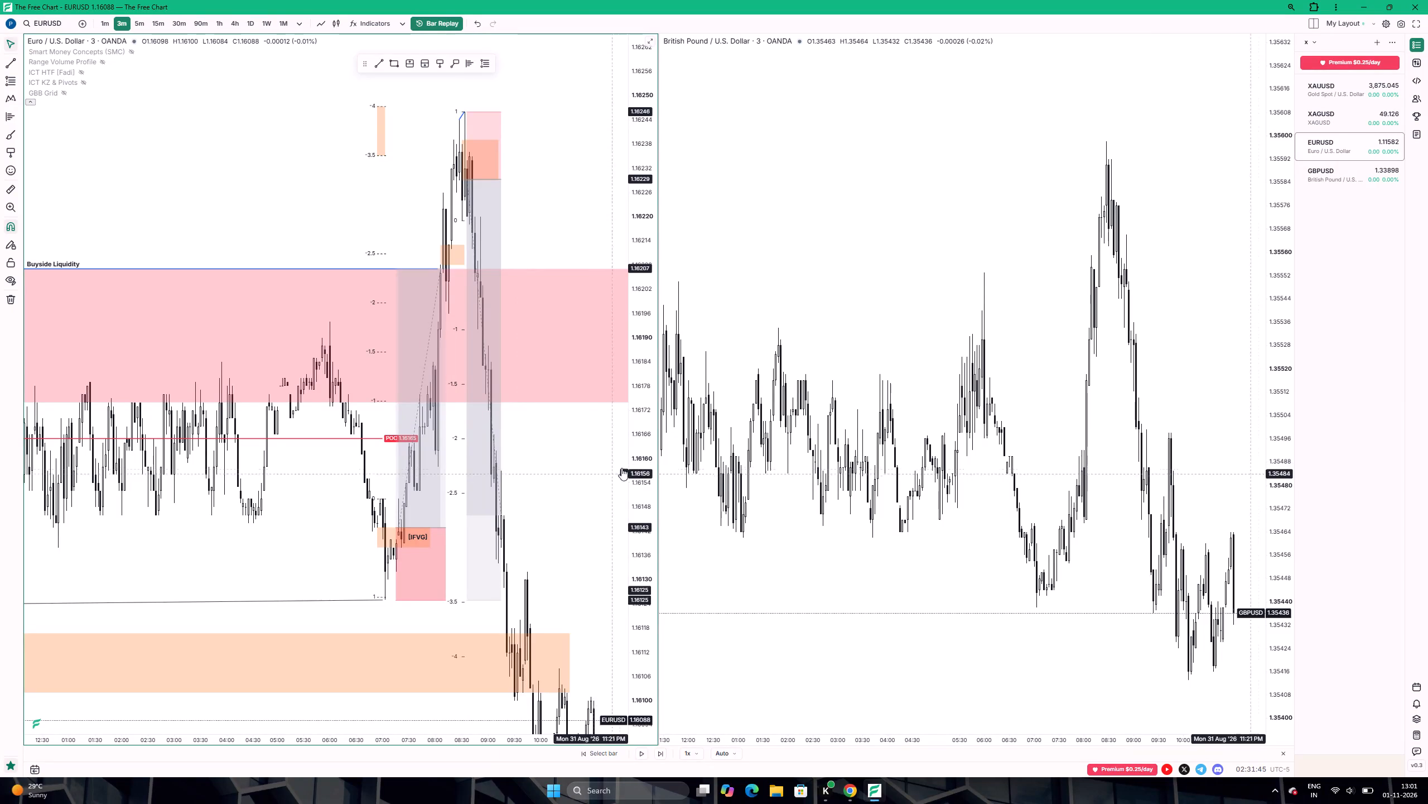
# Examine the latest EURUSD candles below the lower orange zone, with more of the price range in view.
pyautogui.moveTo(639, 456); pyautogui.dragTo(637, 590)
pyautogui.moveTo(586, 568); pyautogui.dragTo(573, 555)
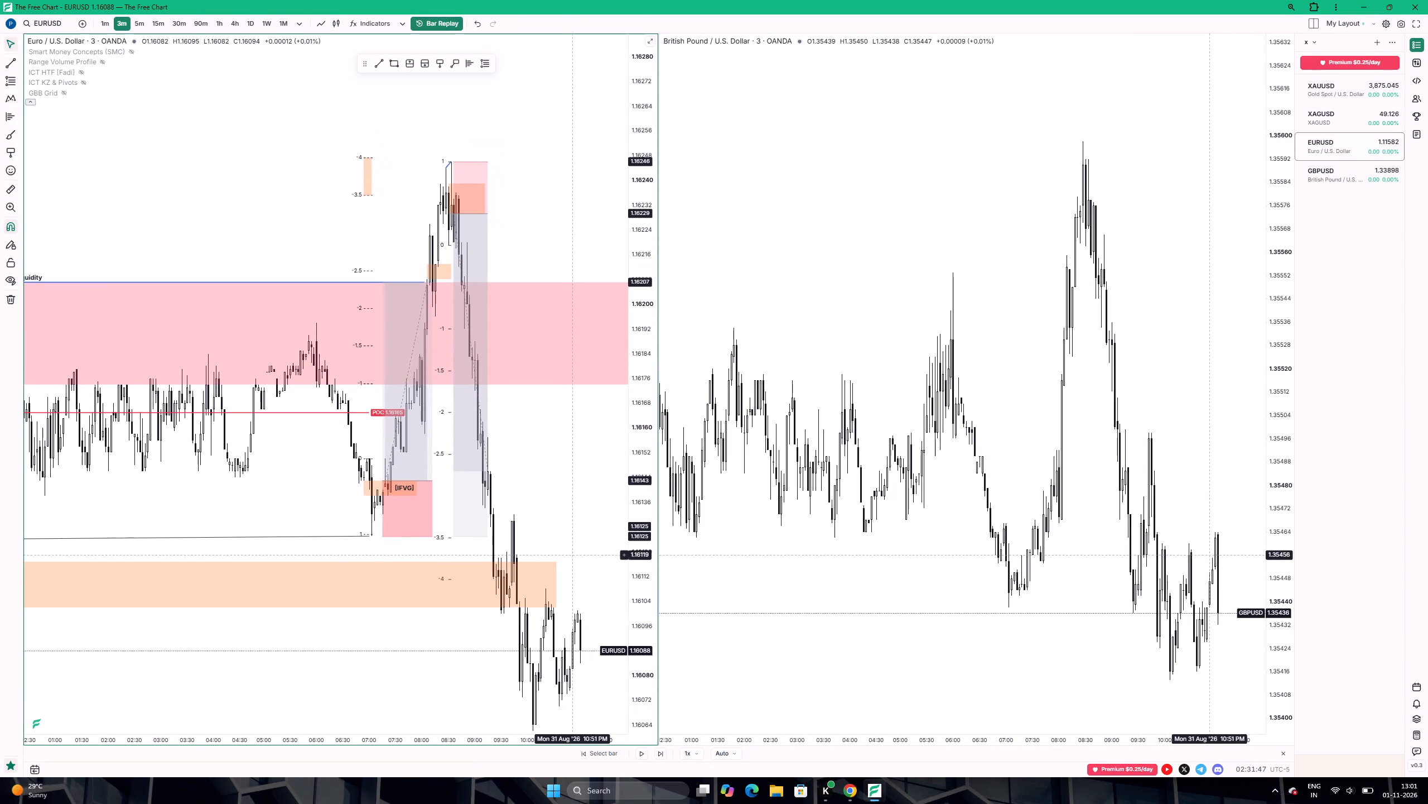
pyautogui.moveTo(566, 549); pyautogui.dragTo(560, 545)
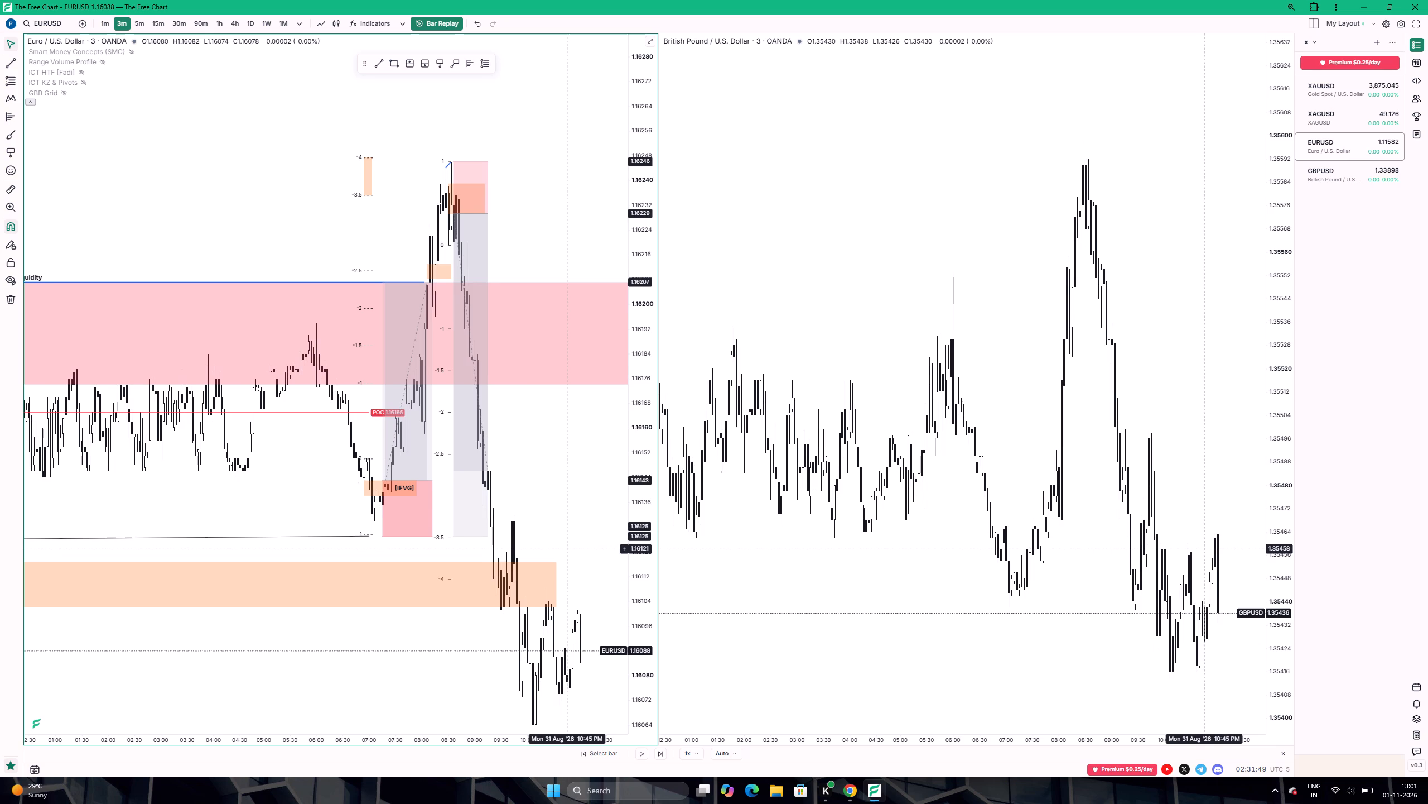
pyautogui.moveTo(560, 545); pyautogui.dragTo(548, 529)
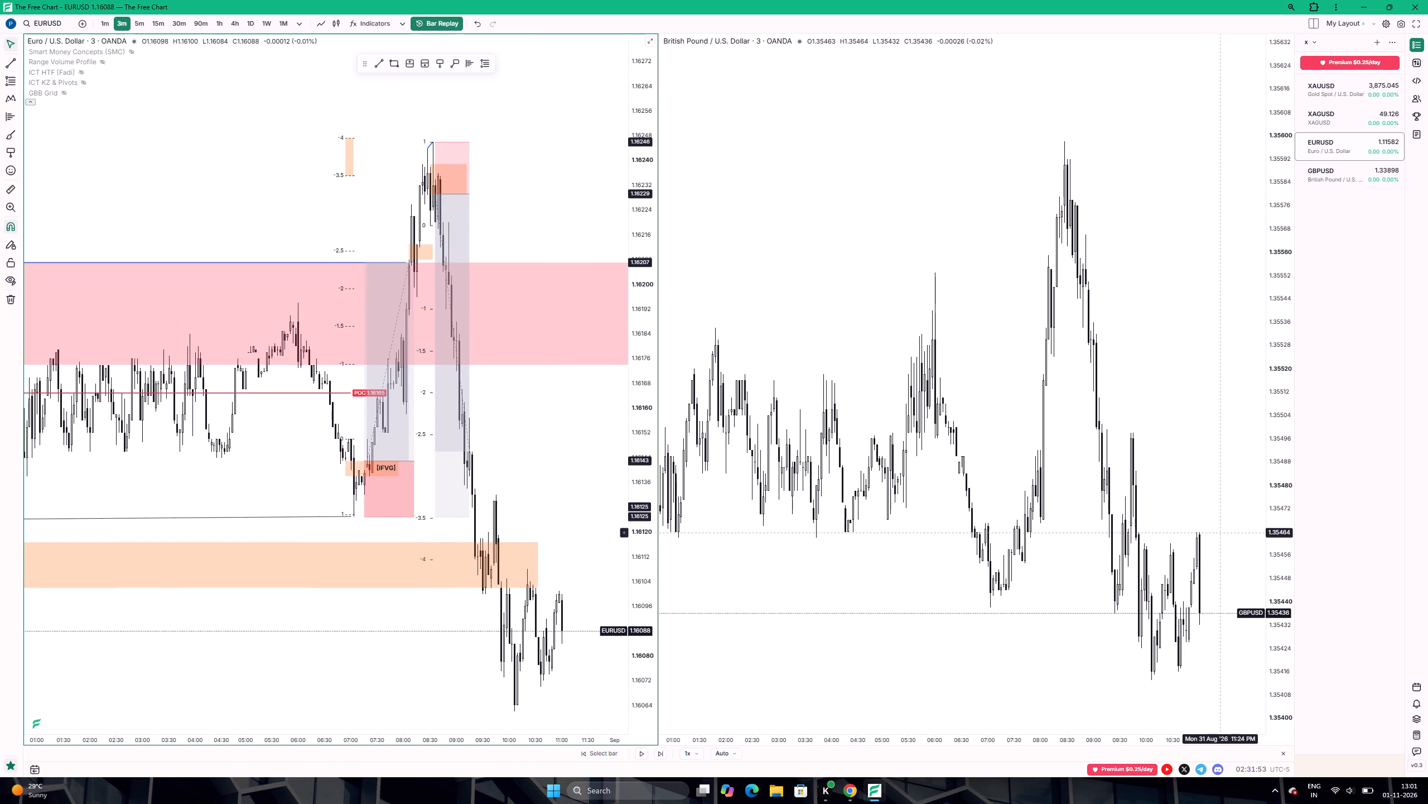
# Switch to the YouTube window and read further comments and replies under the "Integrals in 83 Minutes" video.
pyautogui.click(854, 791)
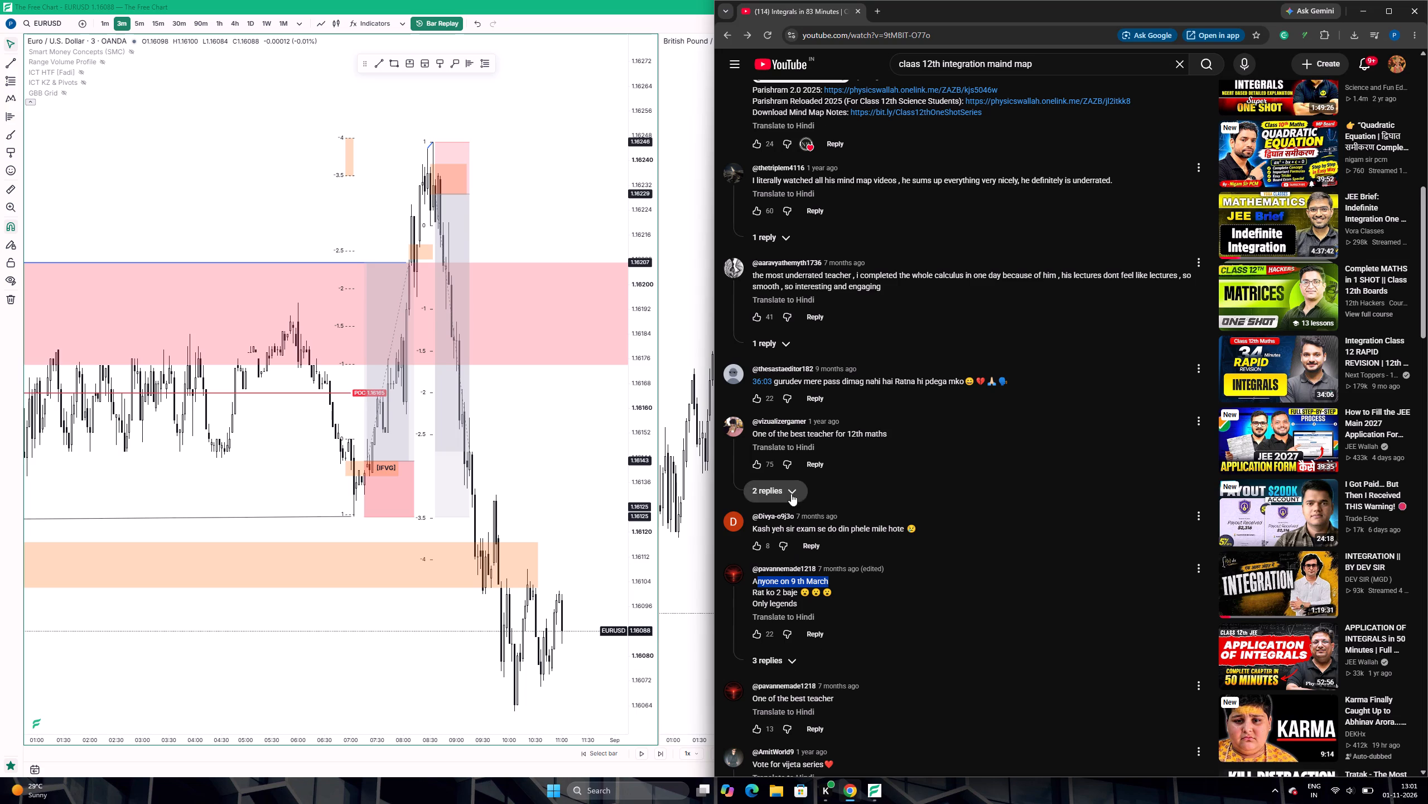
pyautogui.scroll(-5, 791, 494)
pyautogui.click(786, 543)
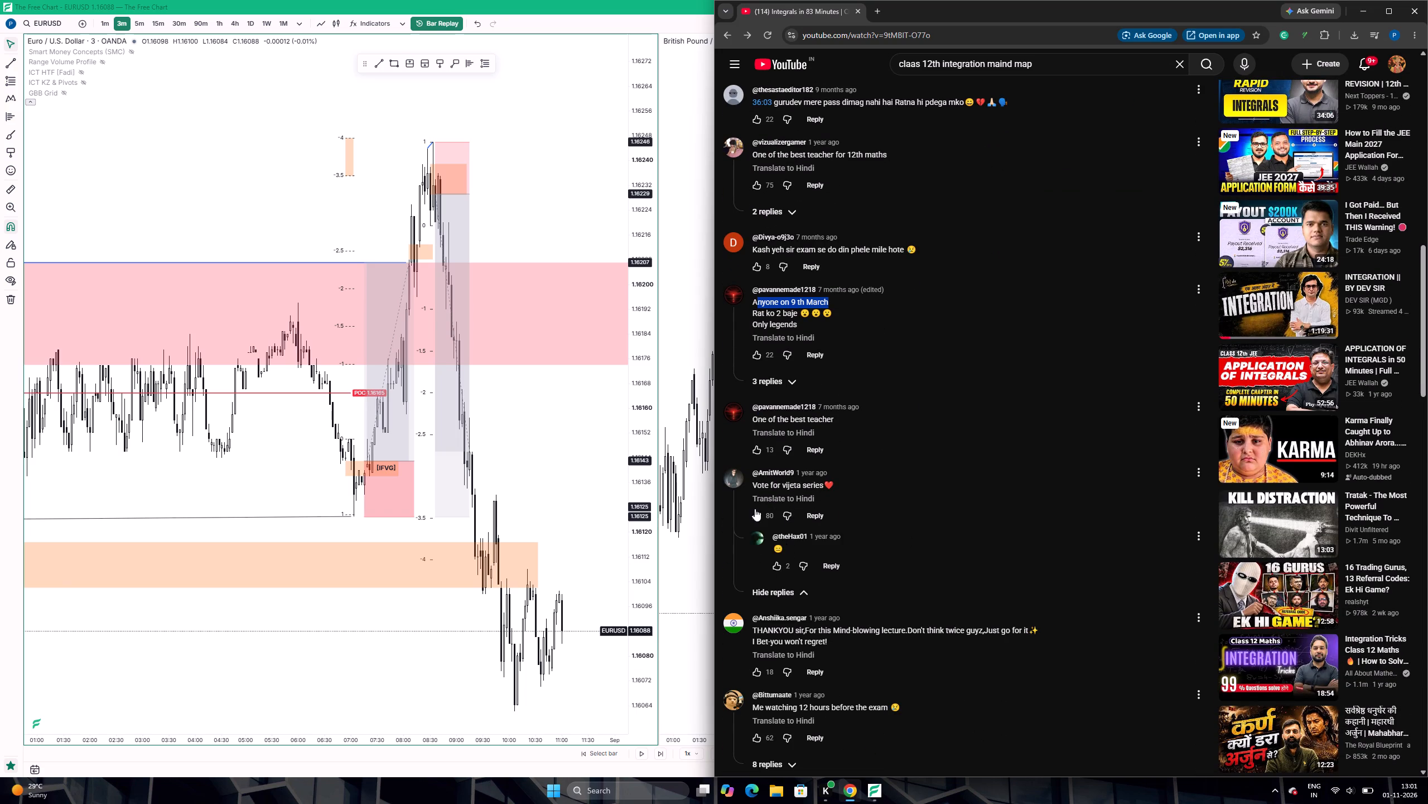
# Return to the replay charts and examine the GBPUSD rally, sell-off and latest candles alongside EURUSD.
pyautogui.click(702, 519)
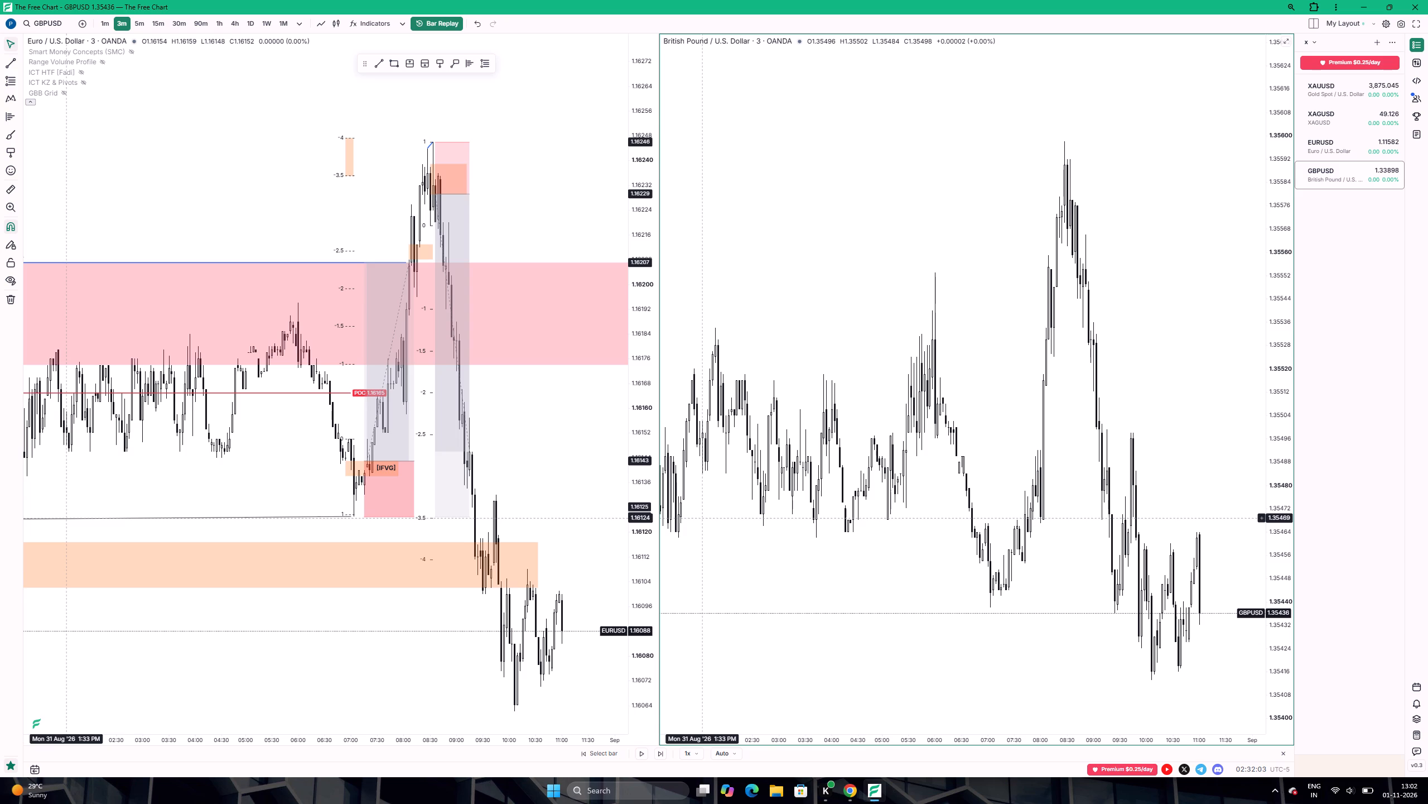
pyautogui.scroll(4, 739, 519)
pyautogui.scroll(3, 845, 557)
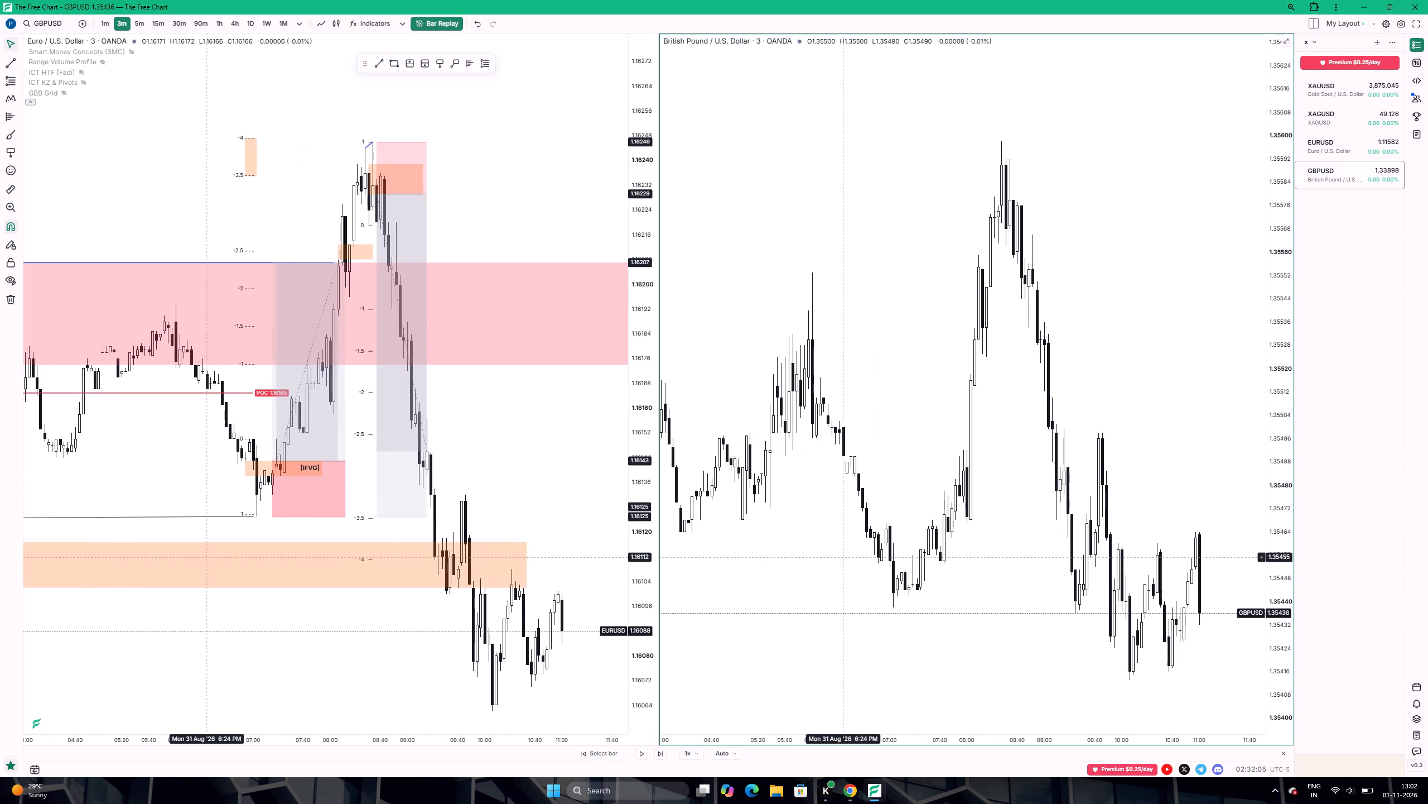
pyautogui.scroll(1, 845, 557)
pyautogui.moveTo(884, 567); pyautogui.dragTo(881, 460)
pyautogui.scroll(-10, 881, 461)
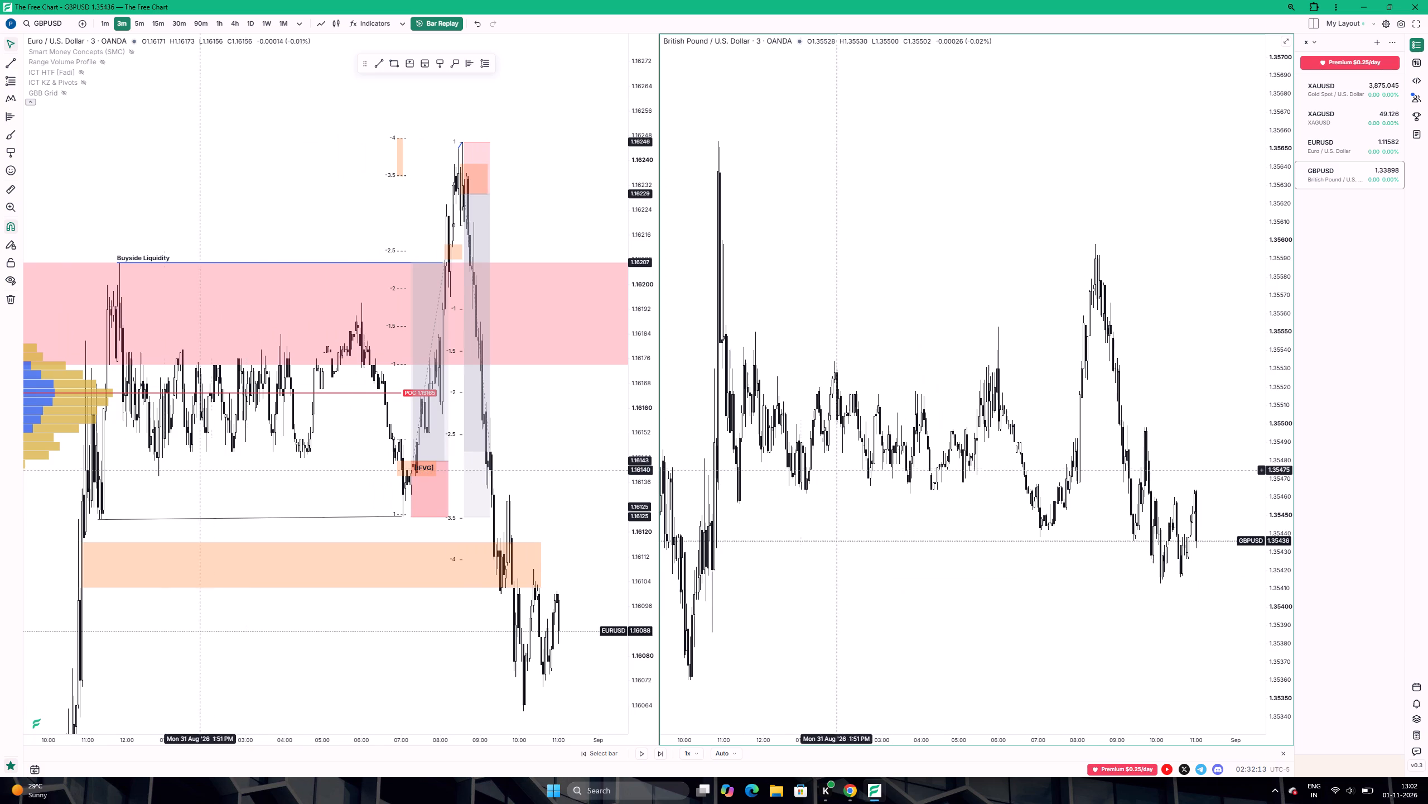
pyautogui.scroll(4, 774, 467)
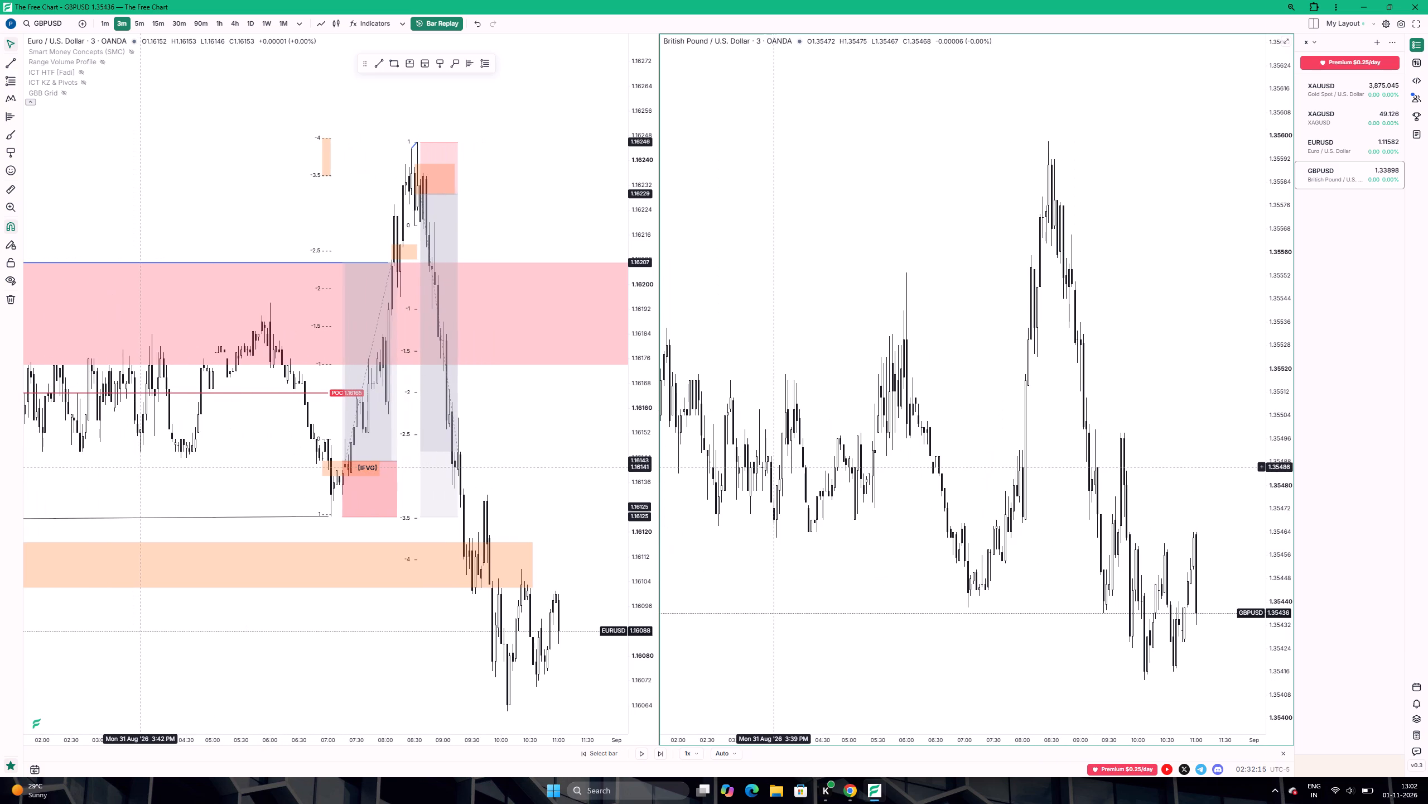
pyautogui.moveTo(774, 467); pyautogui.dragTo(750, 465)
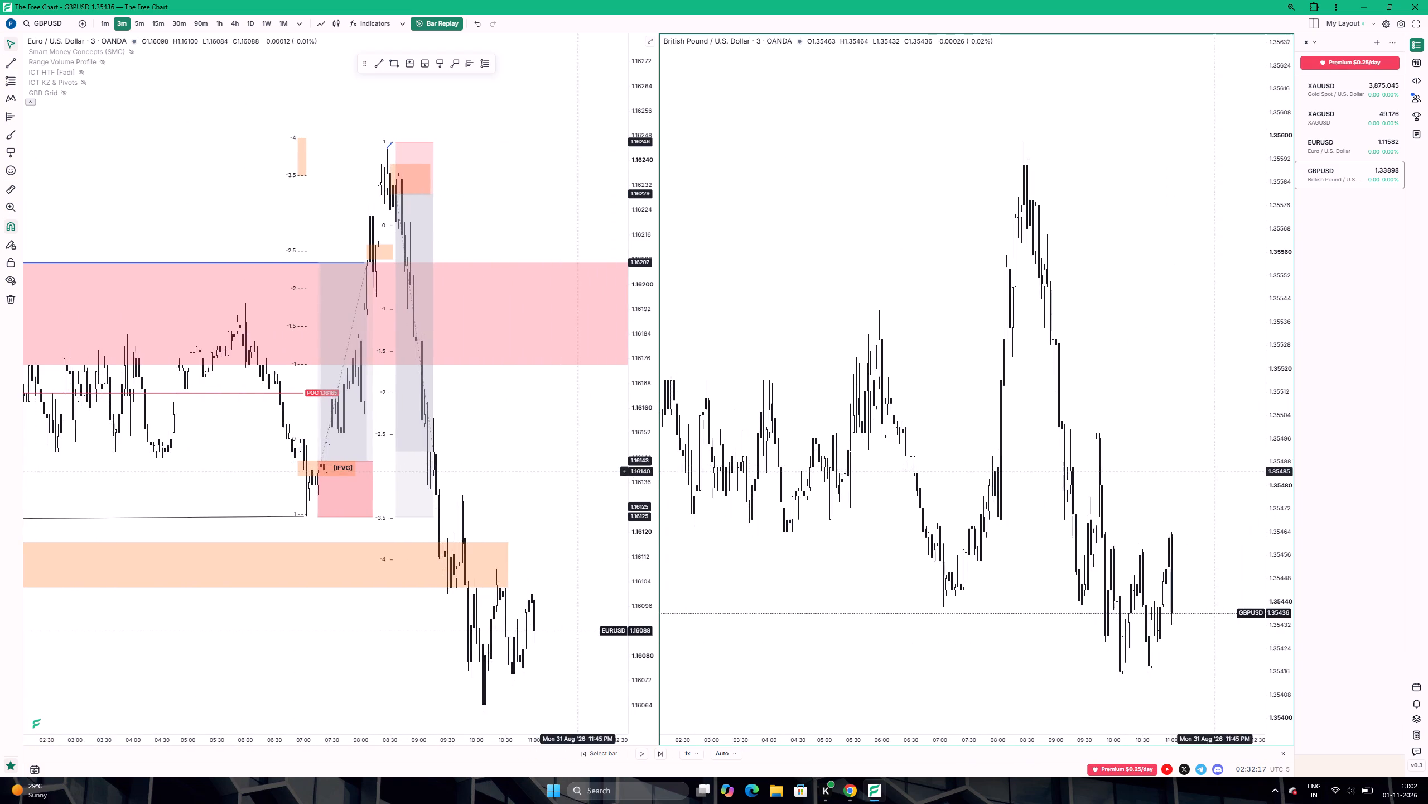
pyautogui.scroll(4, 552, 466)
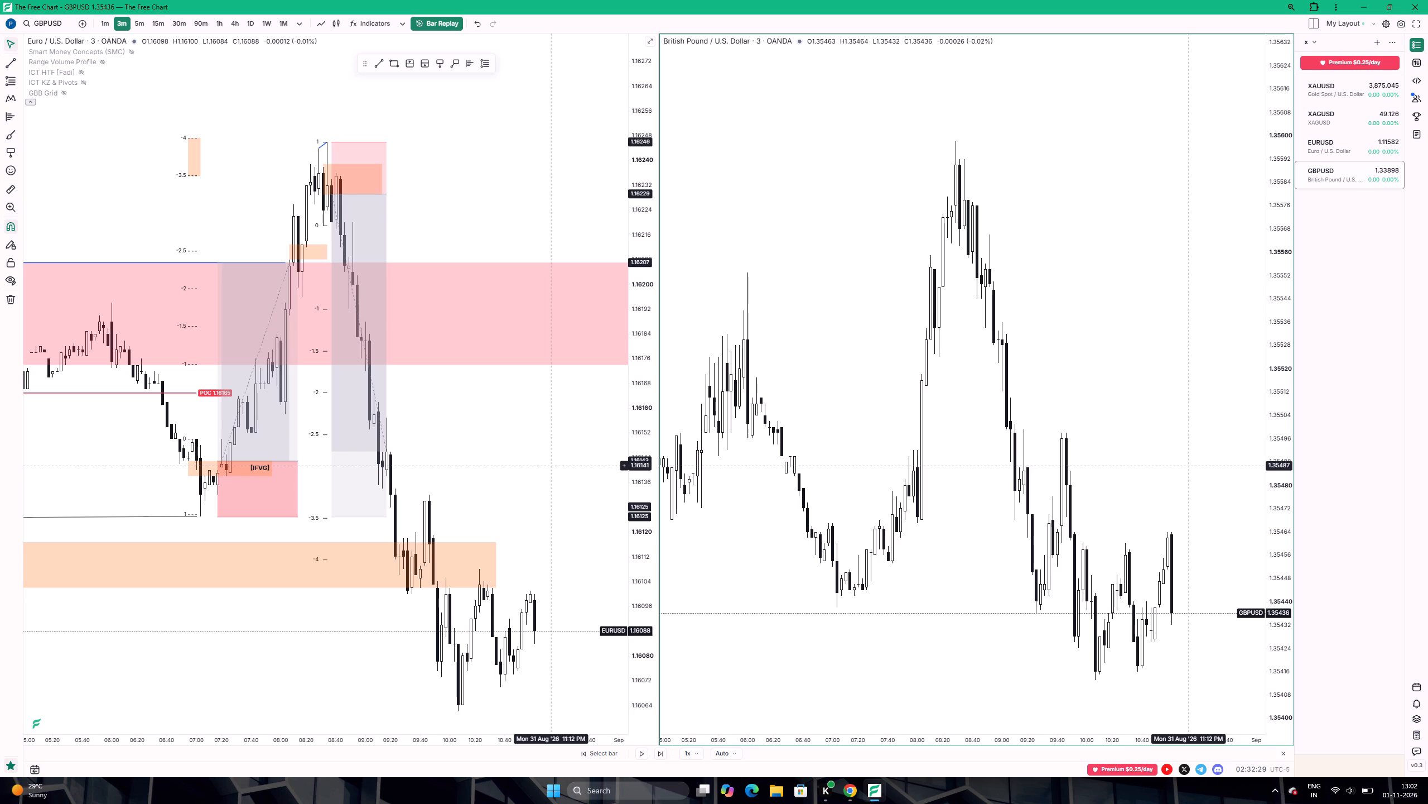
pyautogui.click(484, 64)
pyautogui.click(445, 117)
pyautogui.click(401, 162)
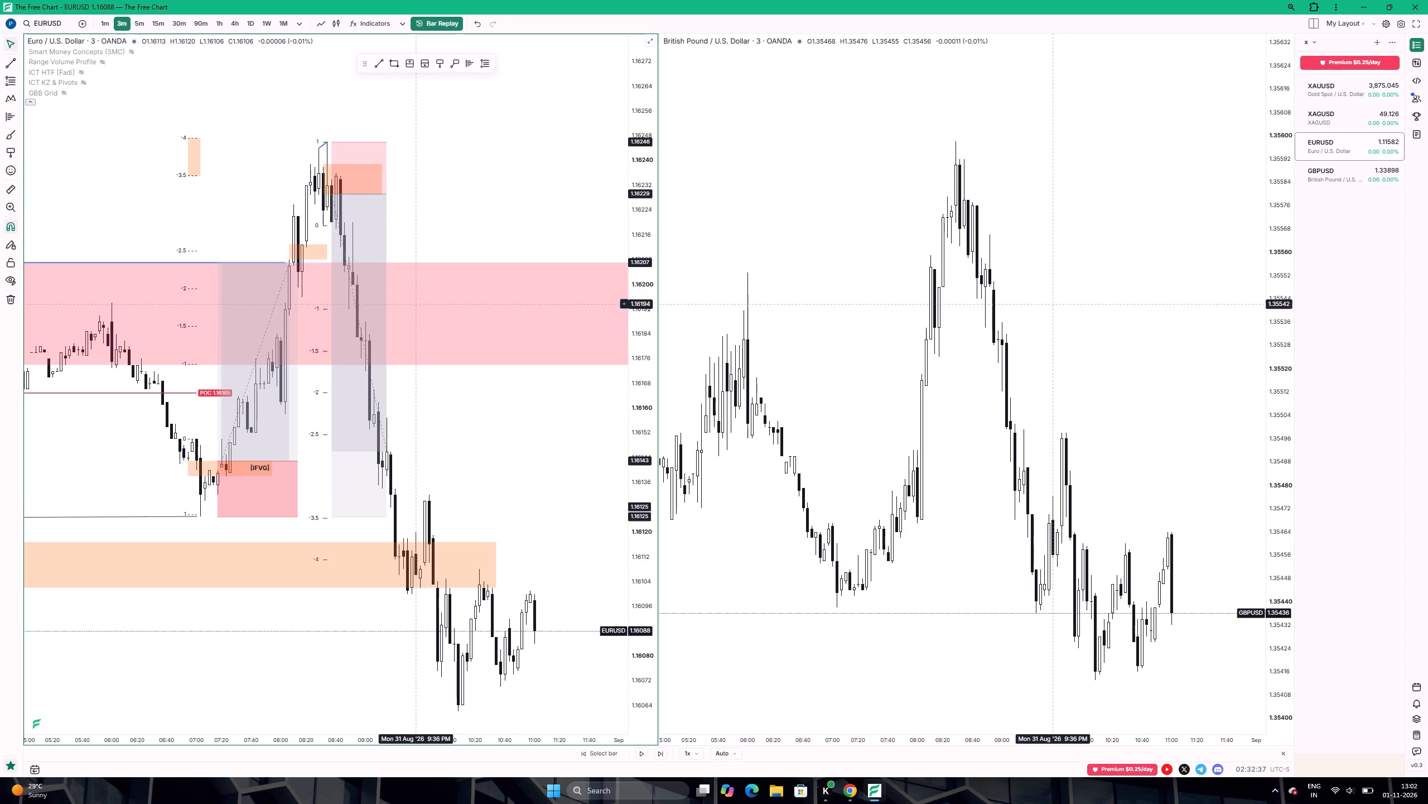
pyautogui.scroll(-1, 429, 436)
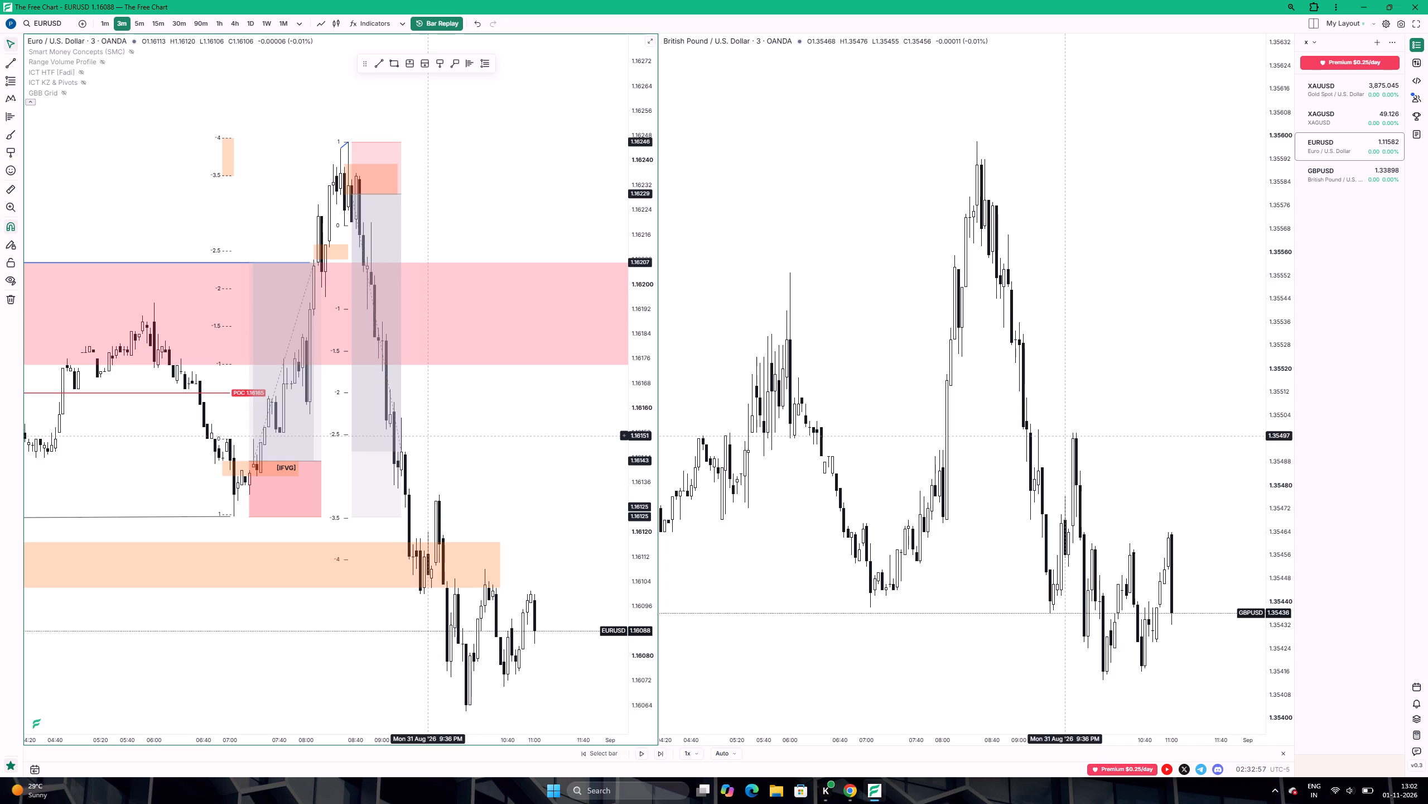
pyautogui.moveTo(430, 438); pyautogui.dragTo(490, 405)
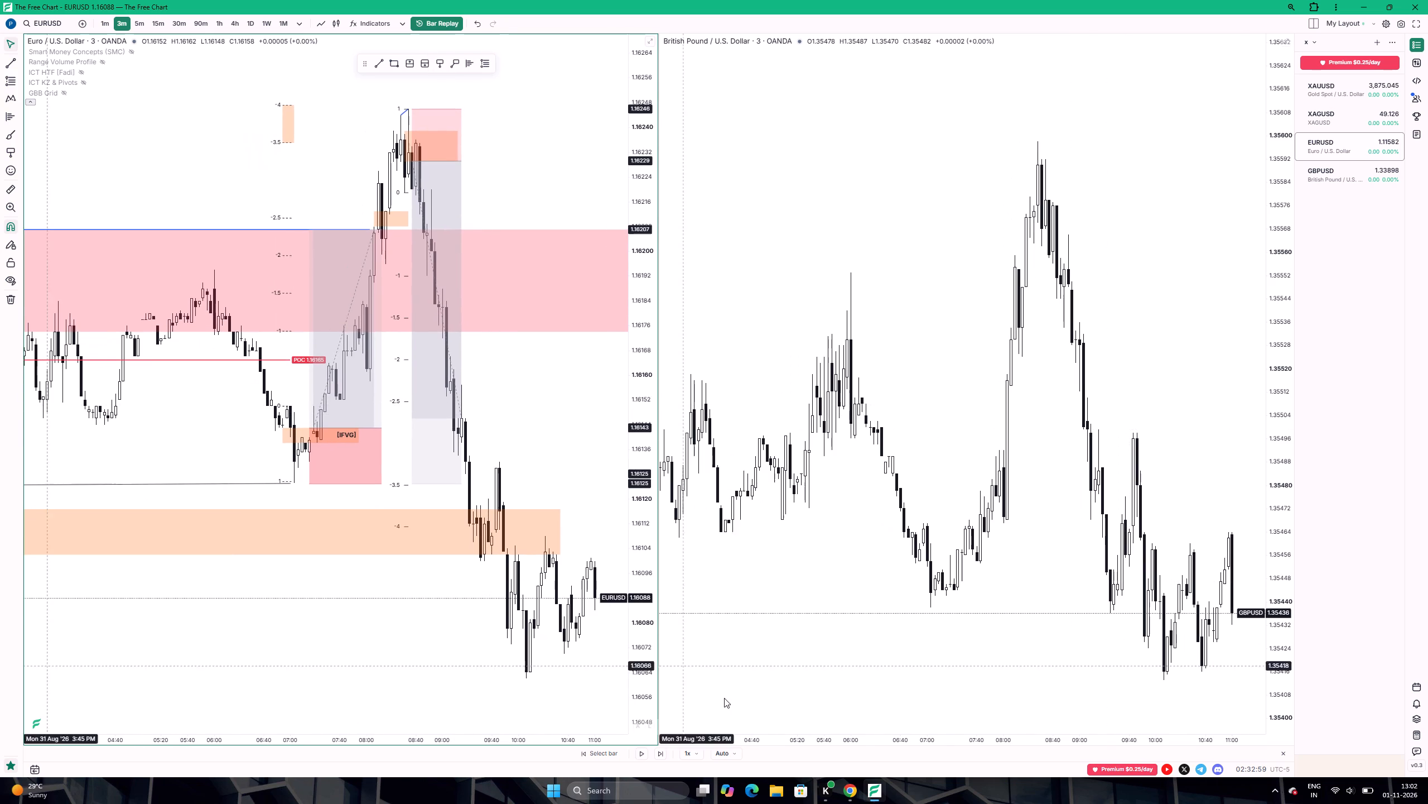
# Switch to the YouTube window and go back up to the playing integrals video.
pyautogui.click(848, 787)
pyautogui.scroll(6, 850, 516)
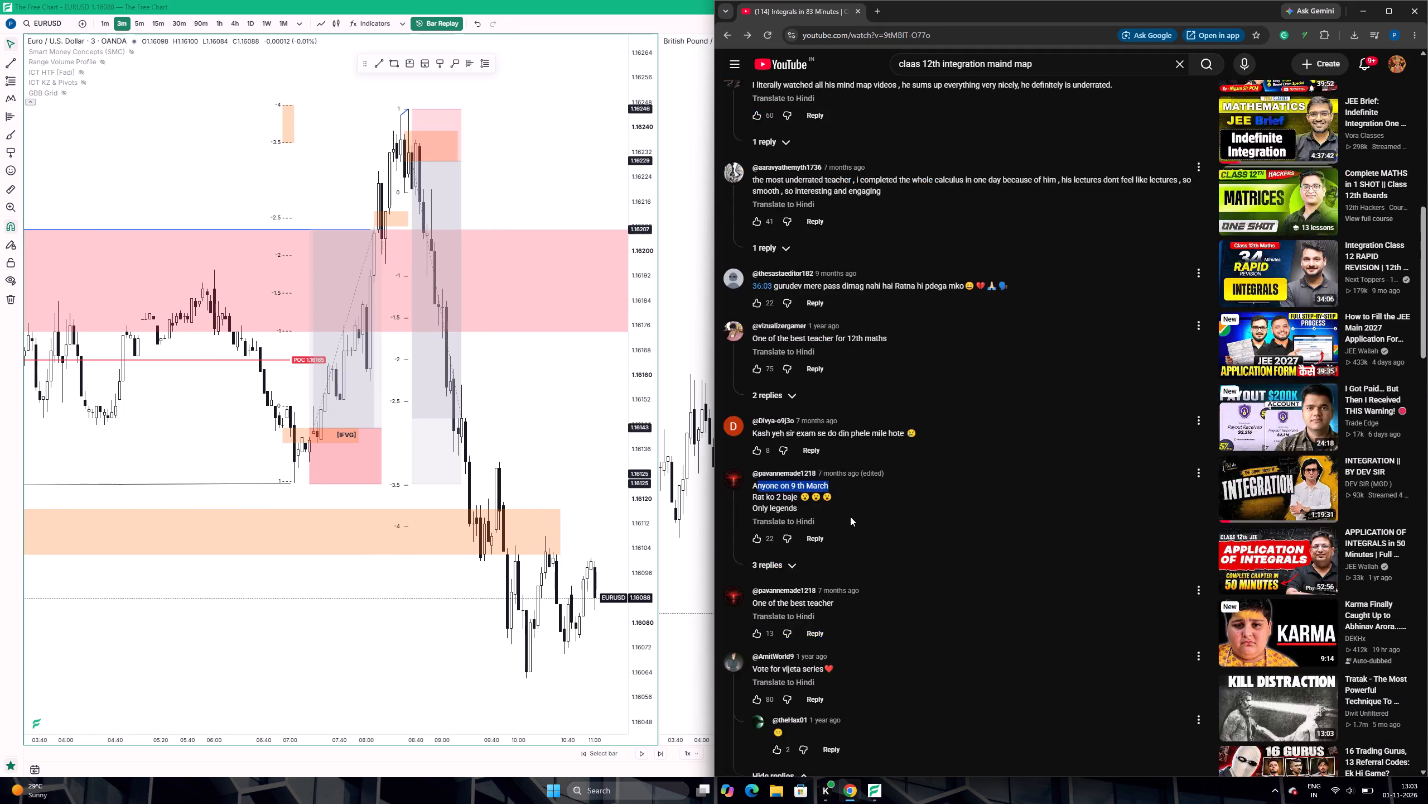
pyautogui.scroll(19, 850, 516)
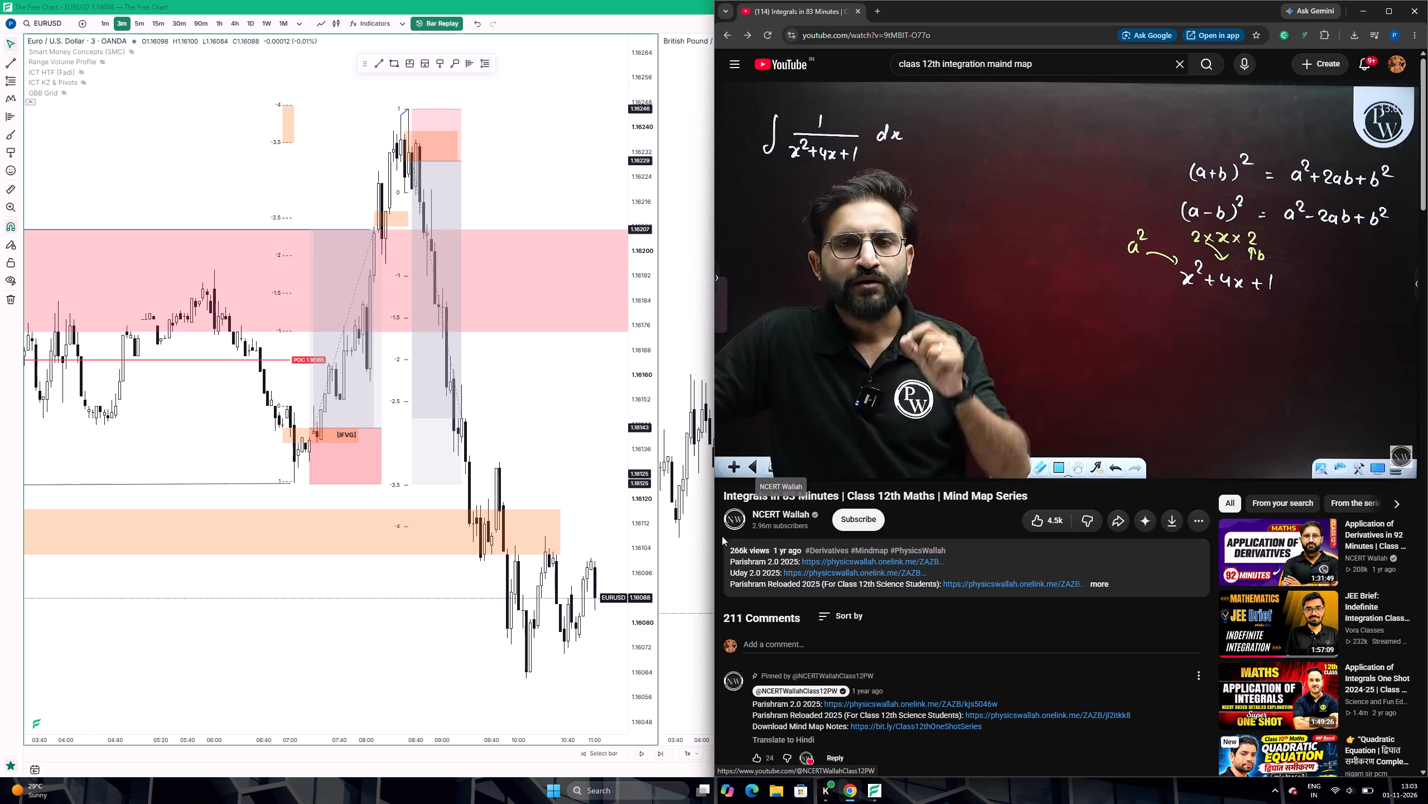
# Return to the replay charts and examine EURUSD from the volume profile and buyside liquidity range to the latest candles, alongside GBPUSD.
pyautogui.moveTo(527, 78); pyautogui.dragTo(466, 79)
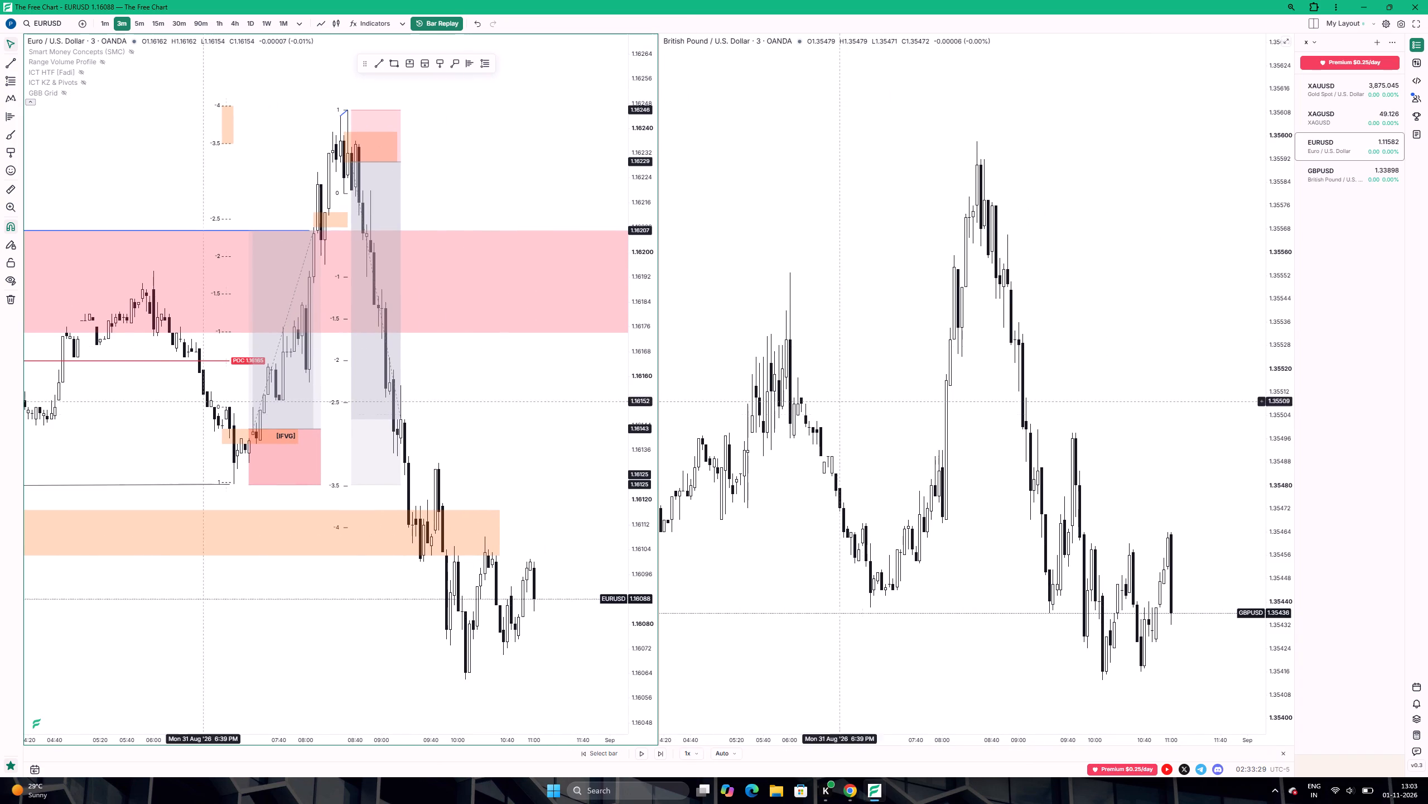
pyautogui.scroll(-5, 590, 248)
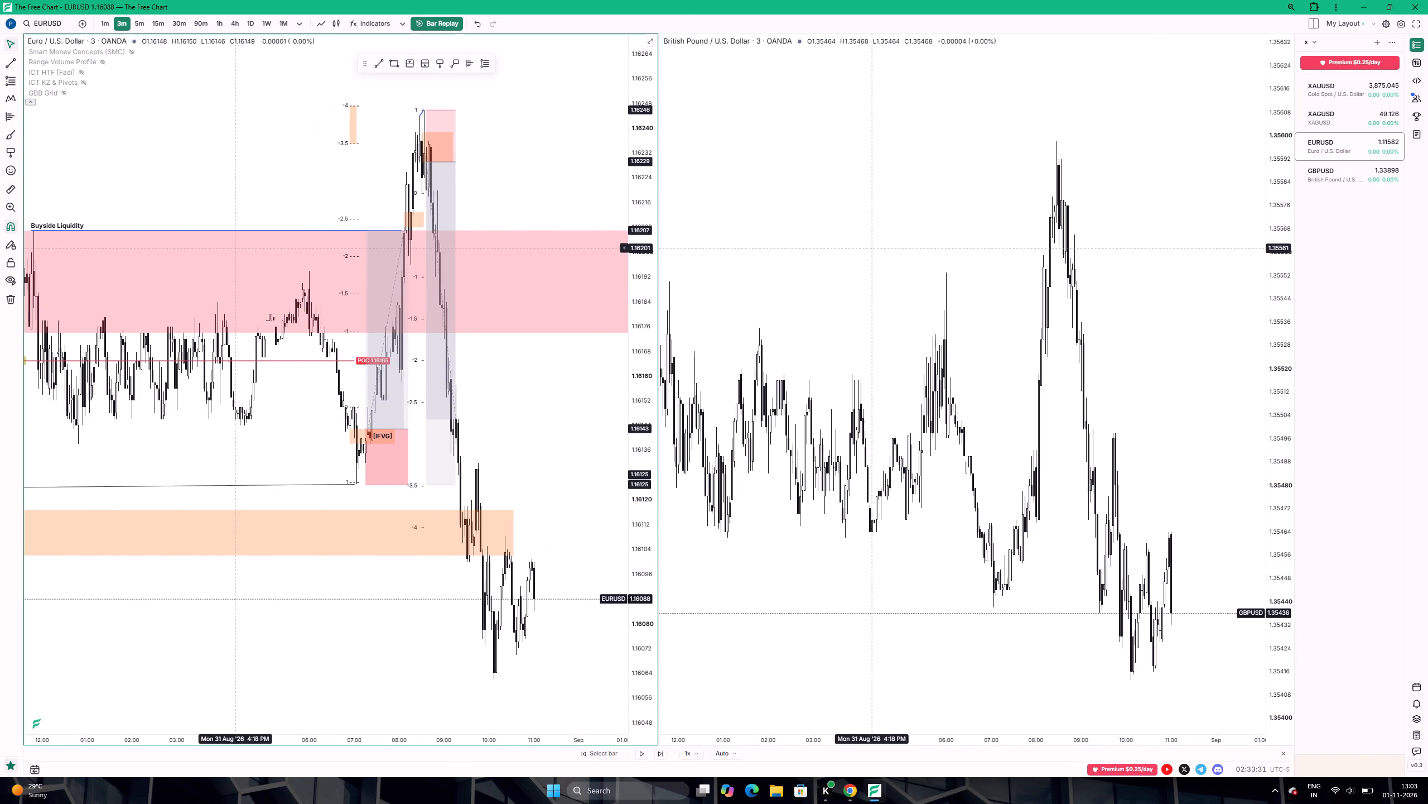
pyautogui.scroll(-4, 234, 248)
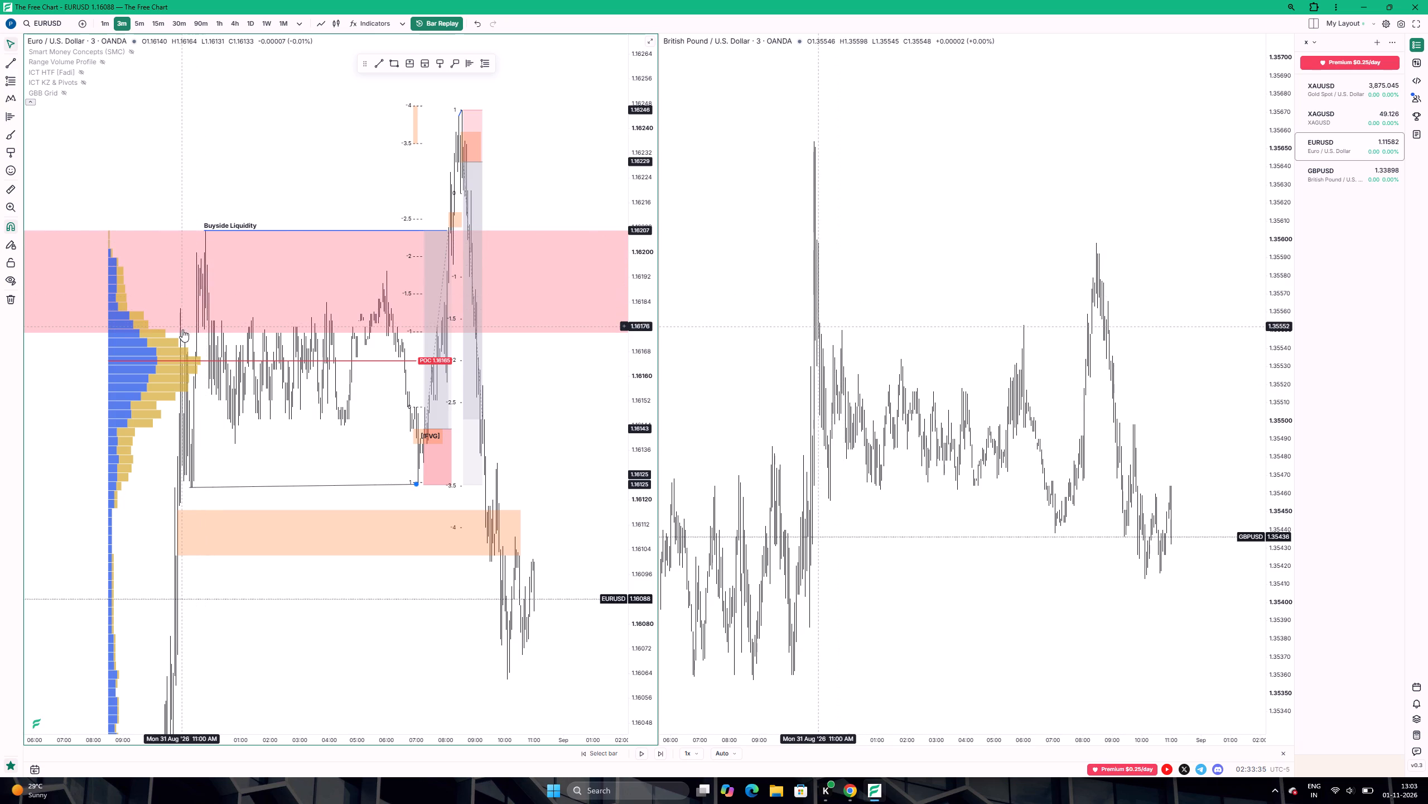
pyautogui.scroll(5, 177, 339)
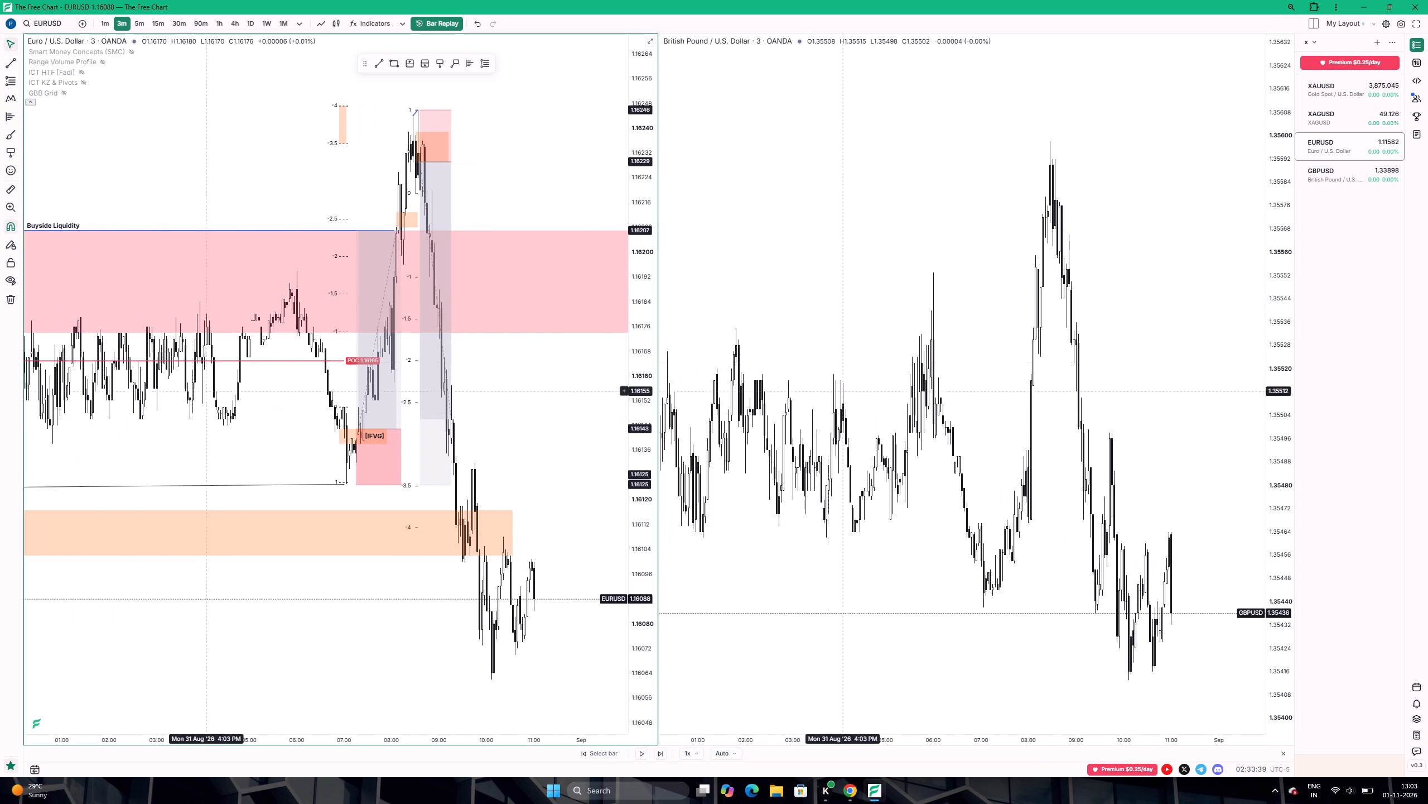
pyautogui.moveTo(242, 450); pyautogui.dragTo(192, 411)
pyautogui.click(196, 408)
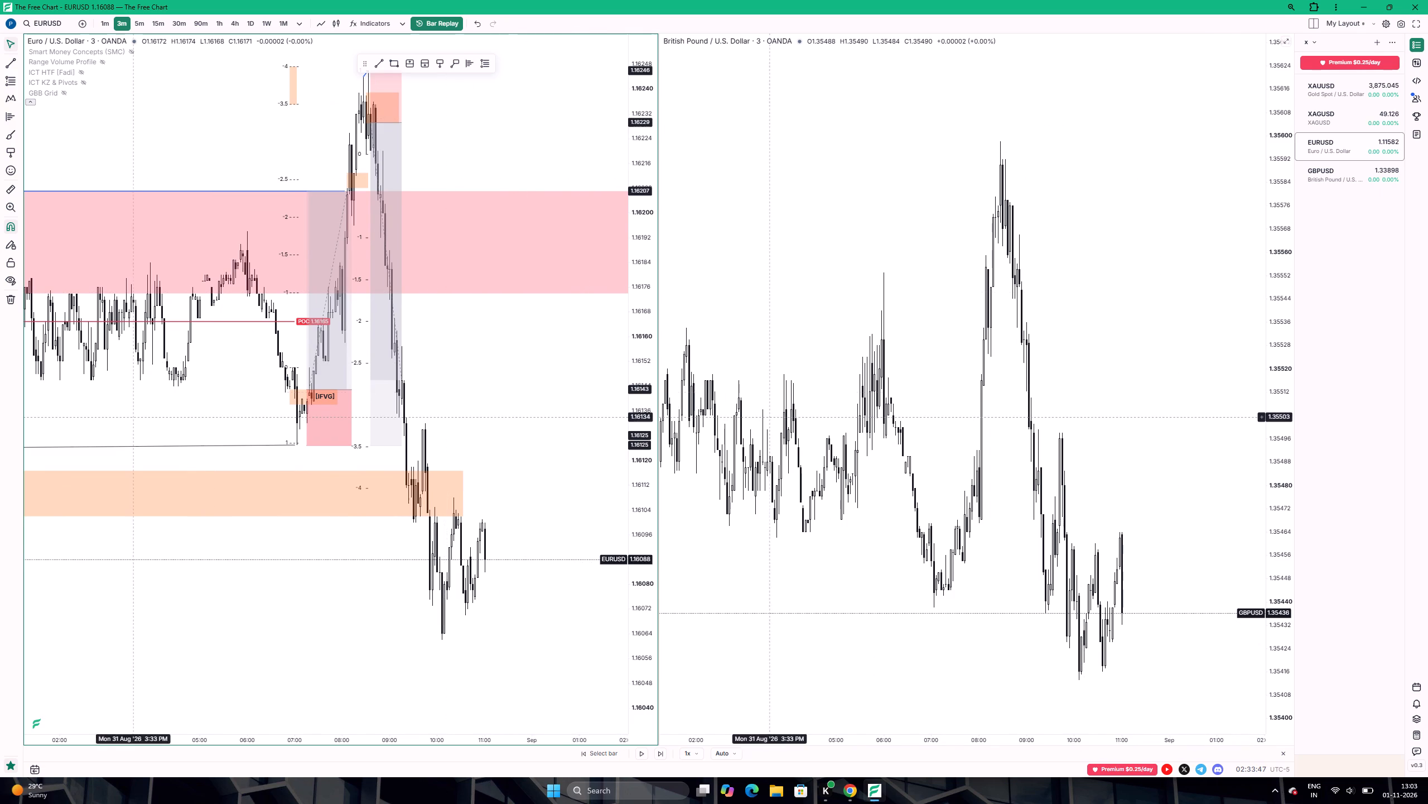
pyautogui.scroll(5, 499, 376)
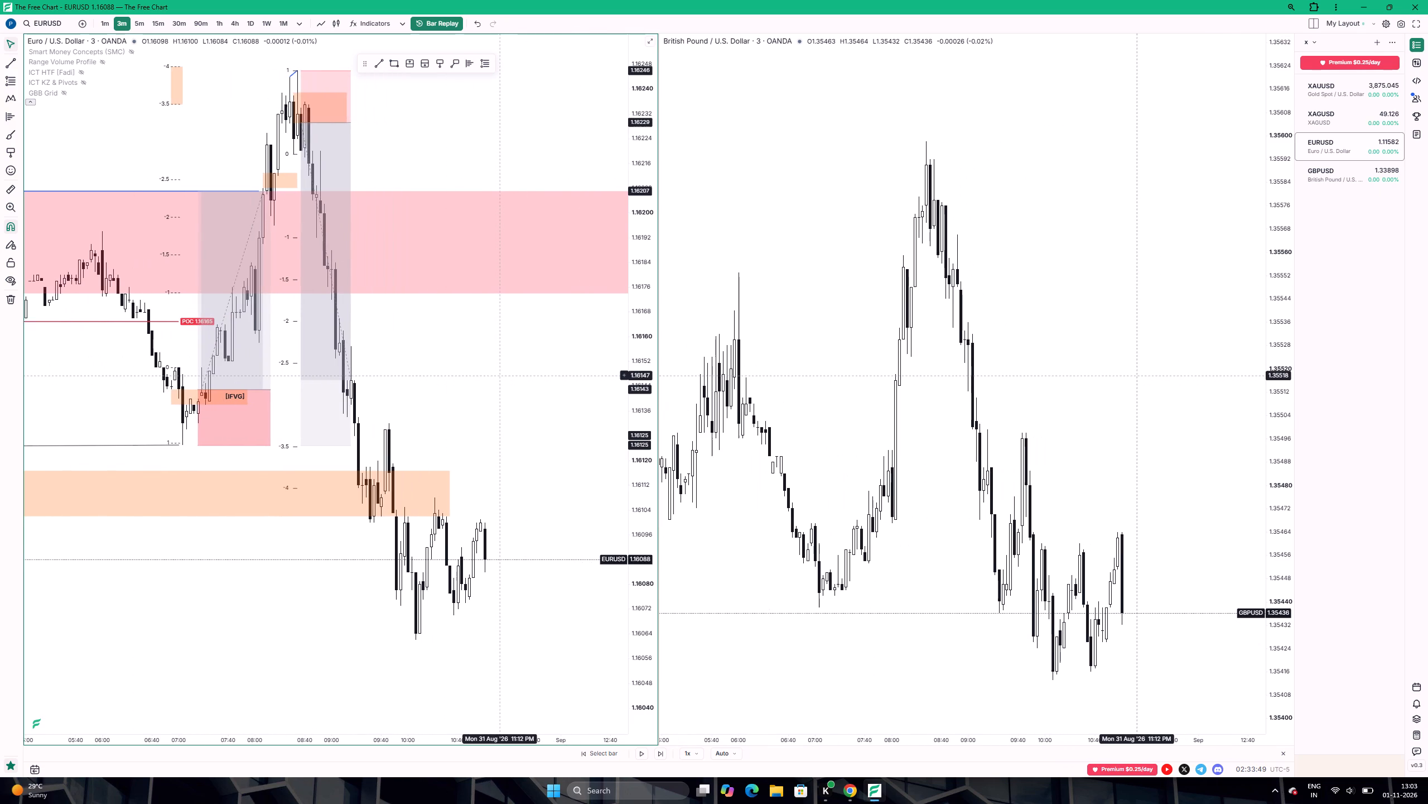
pyautogui.scroll(-5, 504, 379)
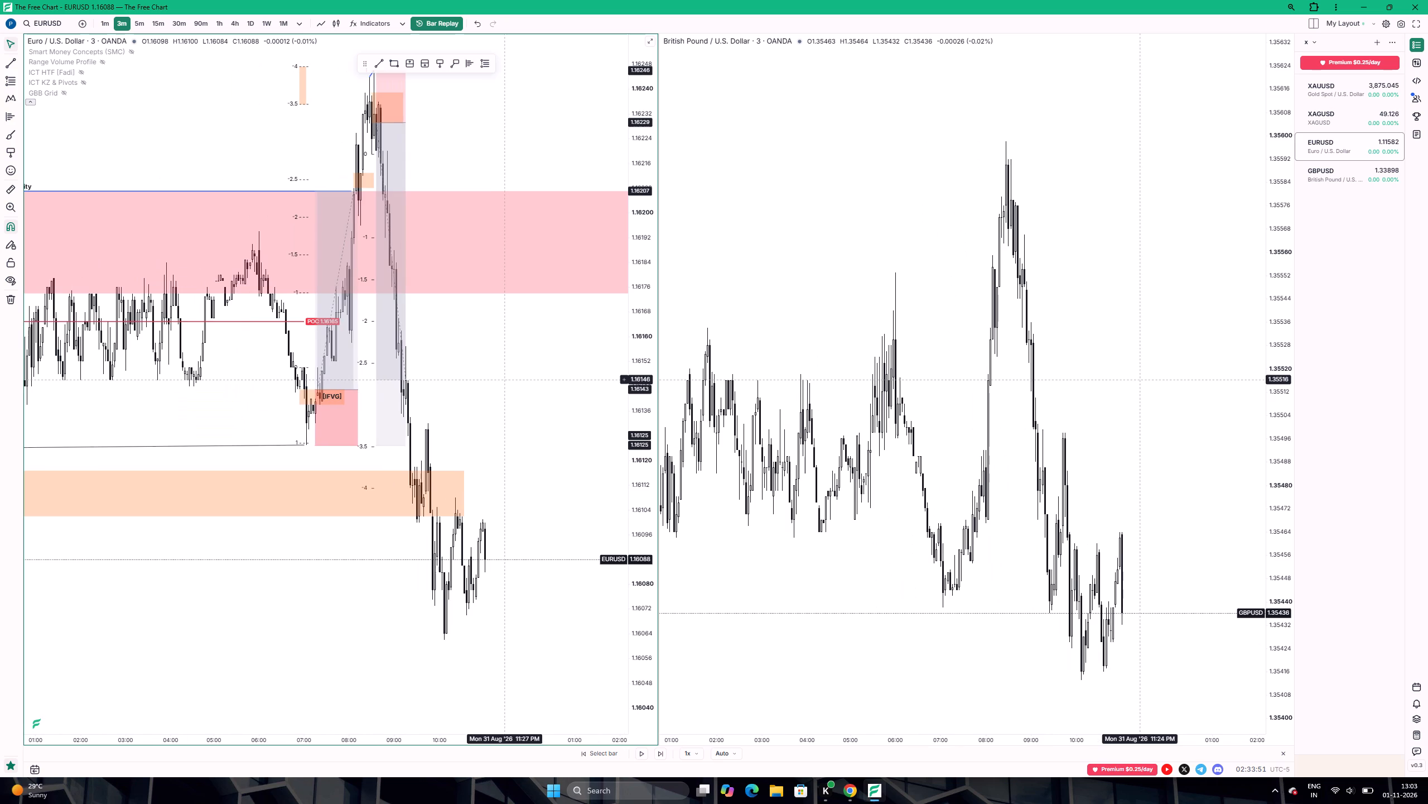
pyautogui.scroll(5, 516, 405)
pyautogui.scroll(-3, 517, 405)
pyautogui.moveTo(516, 401); pyautogui.dragTo(566, 434)
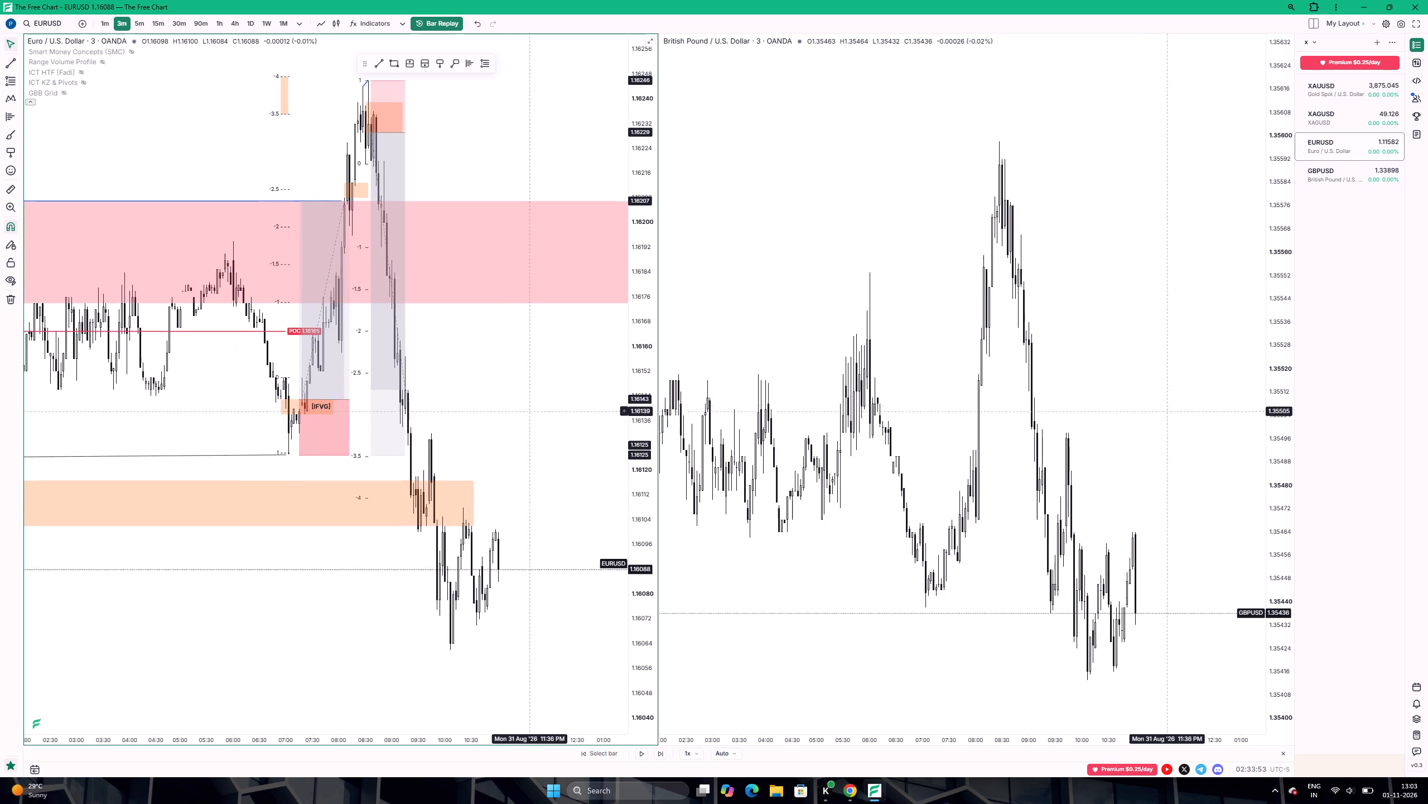
pyautogui.moveTo(566, 434); pyautogui.dragTo(607, 485)
pyautogui.scroll(4, 557, 475)
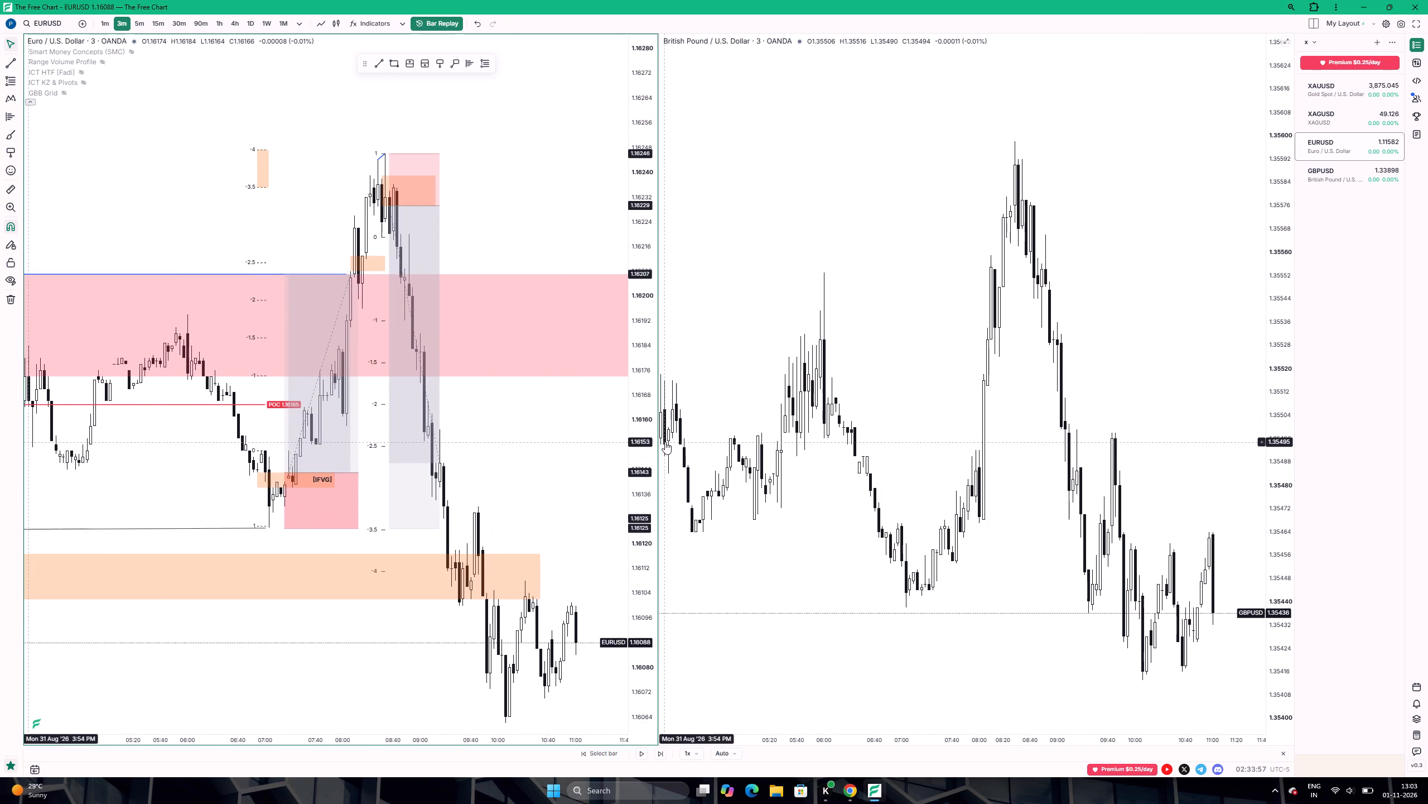
# Examine GBPUSD and a vertically stretched EURUSD, comparing the buyside liquidity range, trial positions and sell-off into the orange zone.
pyautogui.moveTo(679, 436); pyautogui.dragTo(678, 376)
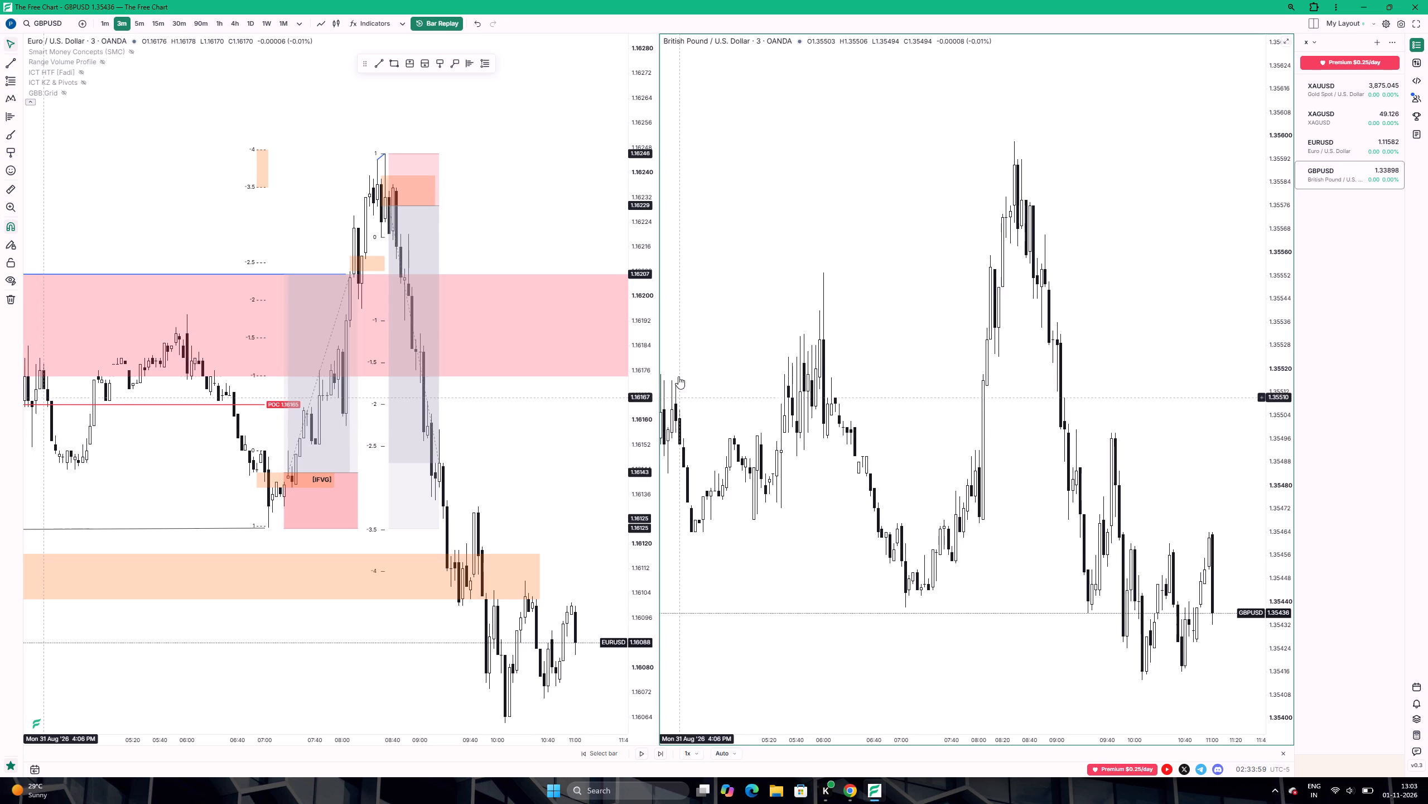
pyautogui.moveTo(678, 376); pyautogui.dragTo(679, 368)
pyautogui.moveTo(687, 426); pyautogui.dragTo(687, 349)
pyautogui.moveTo(633, 444); pyautogui.dragTo(633, 434)
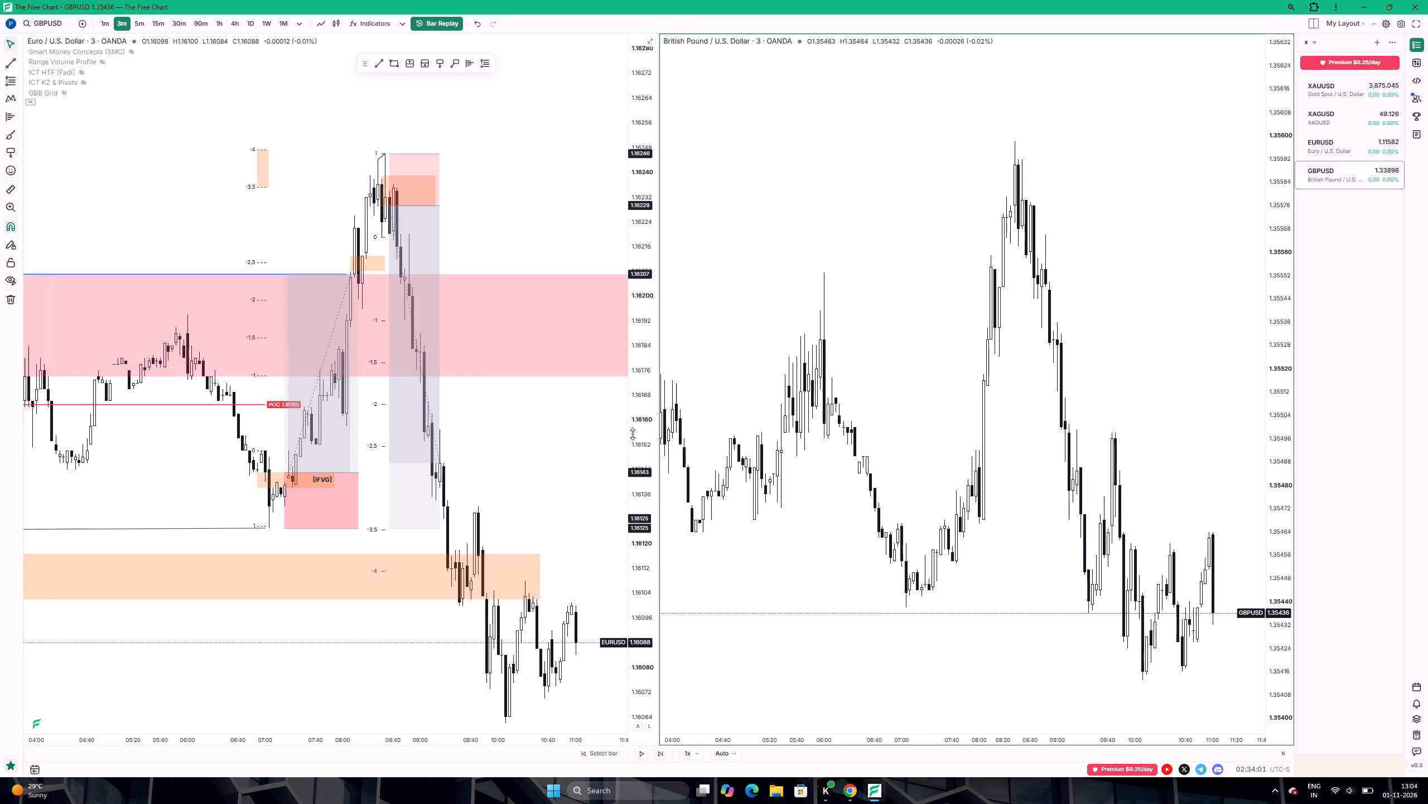
pyautogui.moveTo(633, 434); pyautogui.dragTo(633, 350)
pyautogui.scroll(-7, 596, 418)
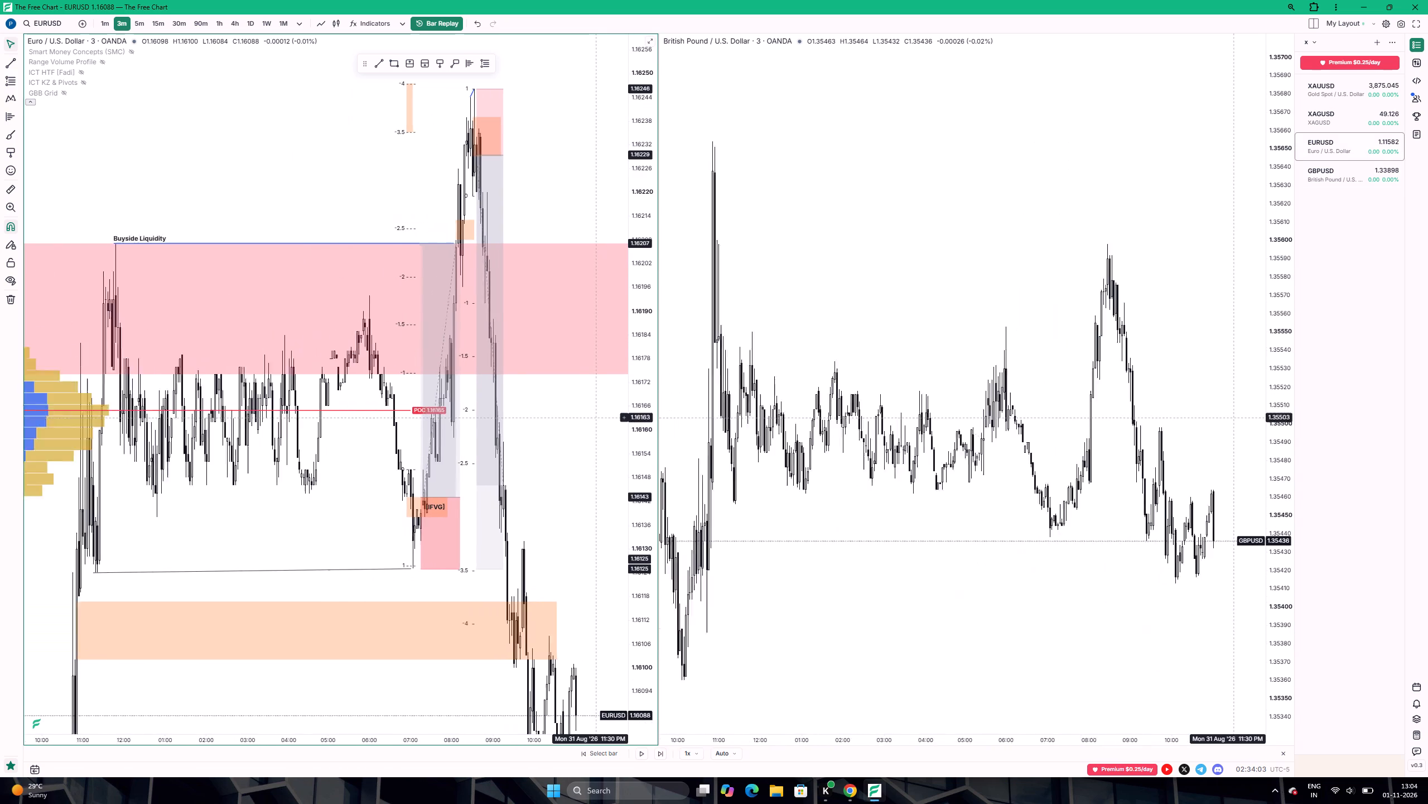
pyautogui.scroll(-2, 596, 418)
pyautogui.scroll(8, 596, 418)
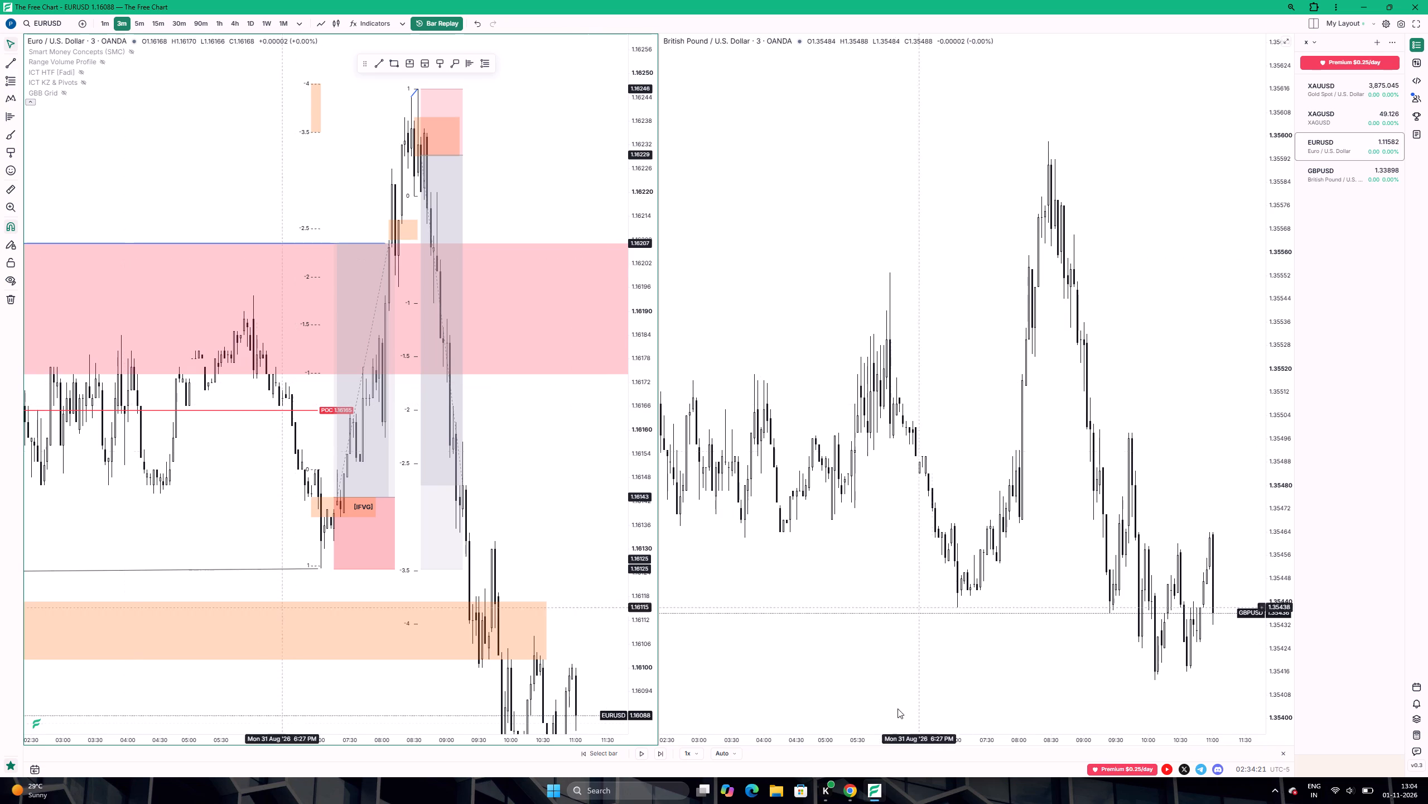
# Switch to the YouTube window and look over the comments under the integrals video.
pyautogui.click(843, 796)
pyautogui.scroll(-6, 929, 276)
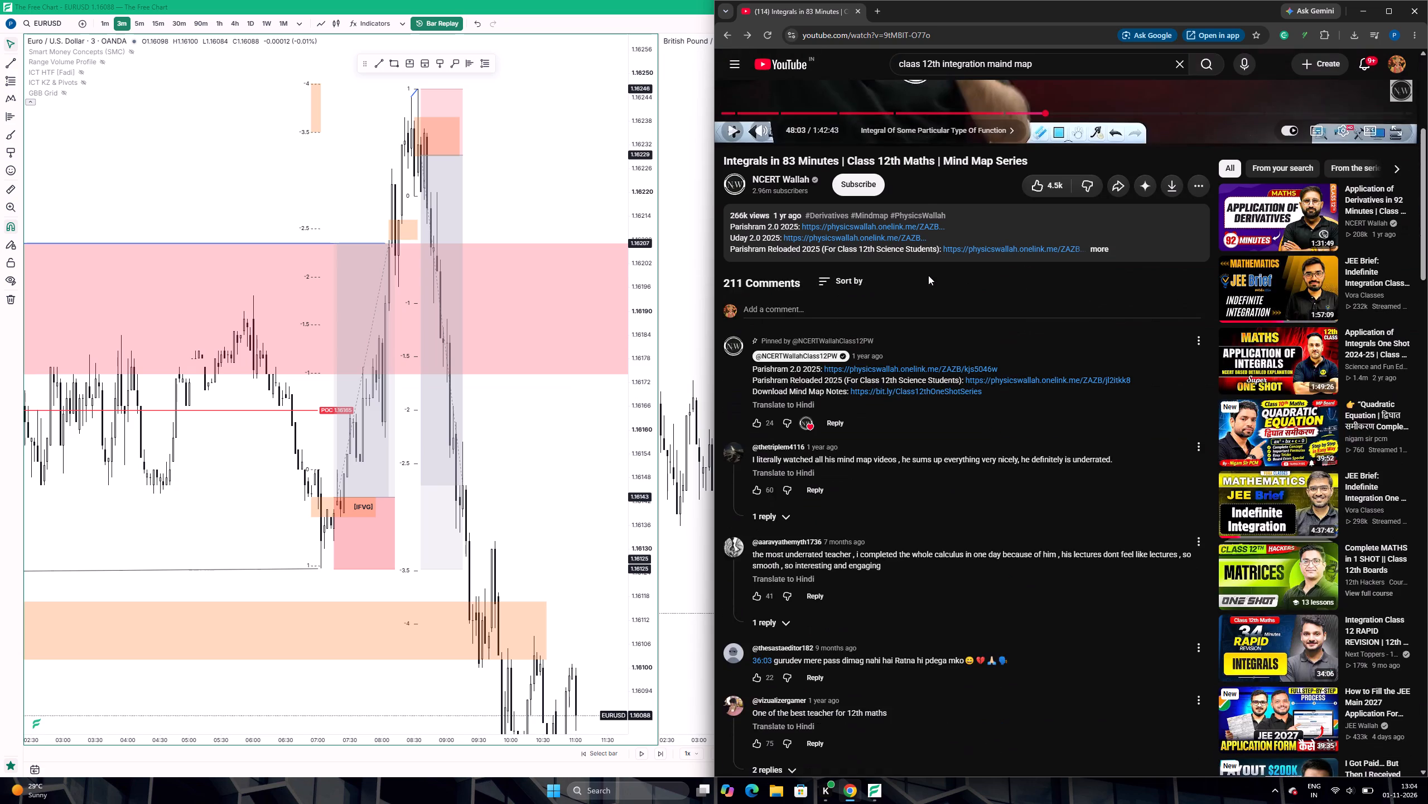
pyautogui.scroll(-5, 928, 303)
# Open the GOFUND site in a new browser tab and look over its trading challenge types.
pyautogui.click(876, 8)
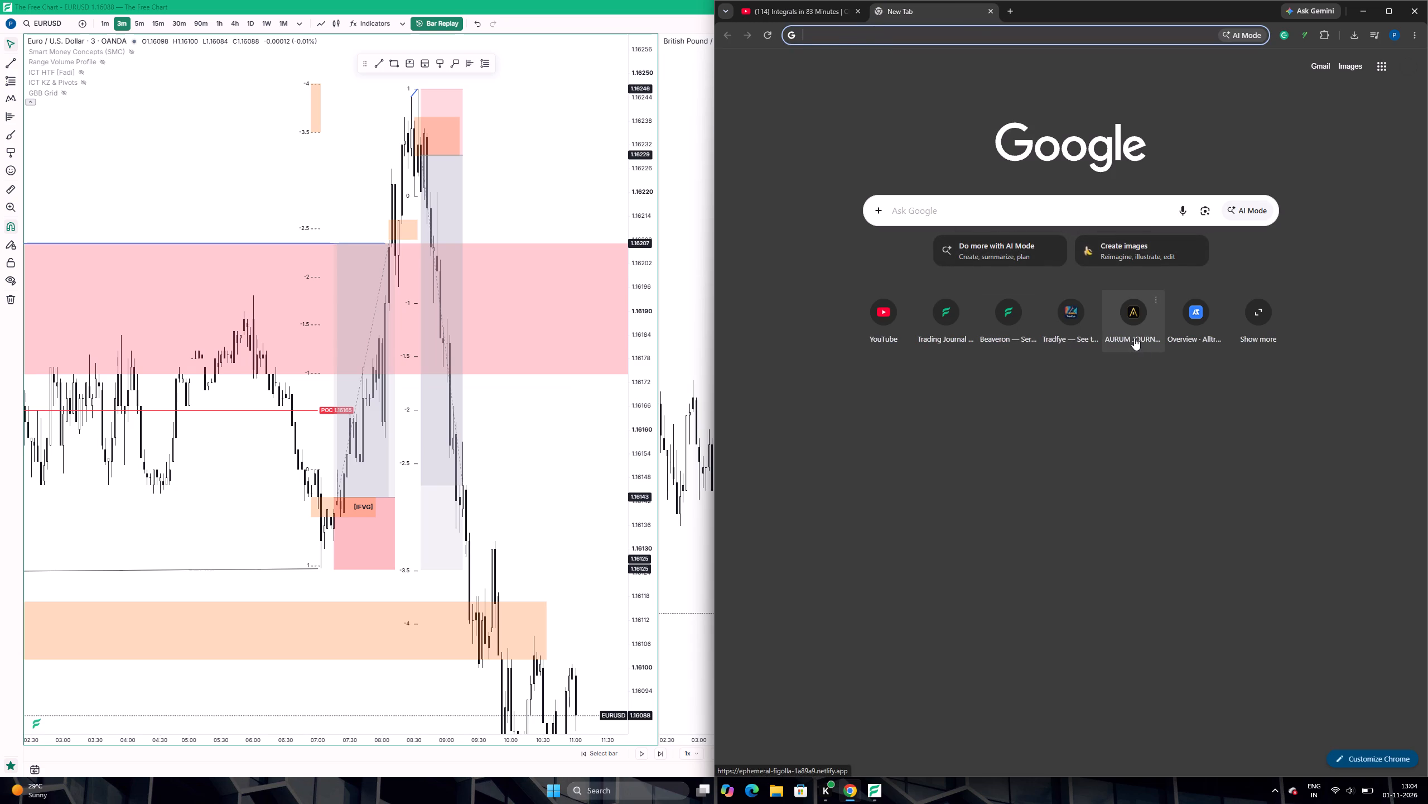
pyautogui.moveTo(1312, 287); pyautogui.dragTo(1318, 287)
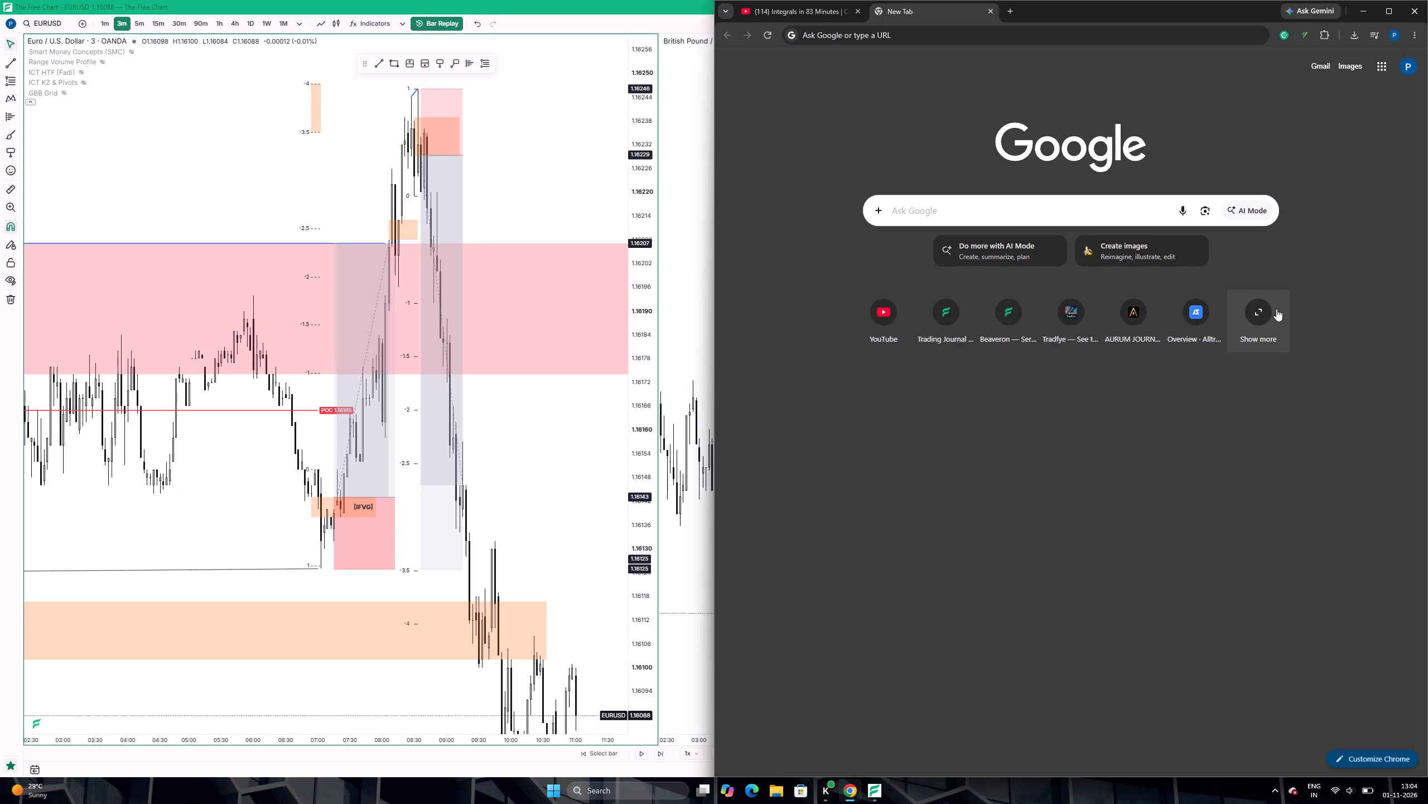
pyautogui.click(1266, 312)
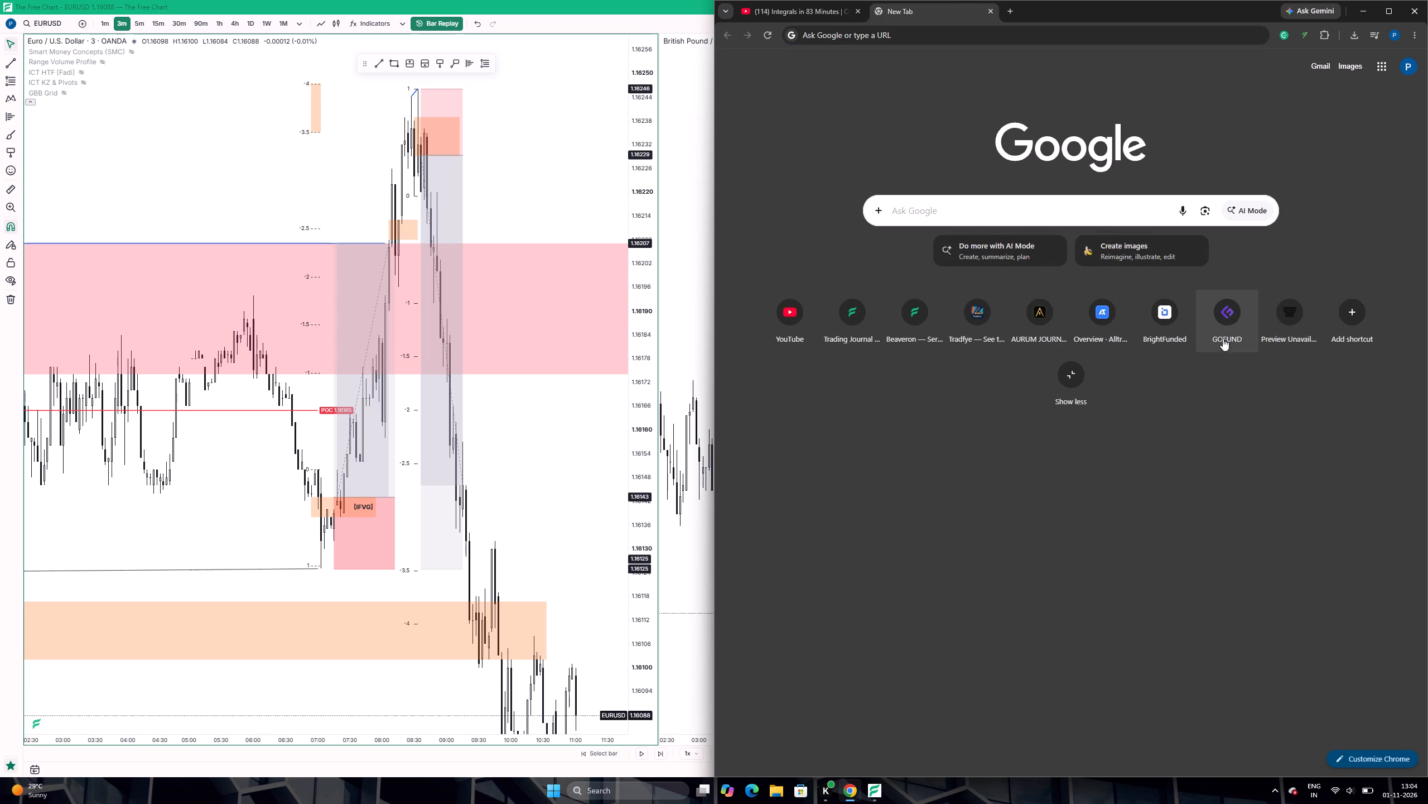
pyautogui.click(1219, 326)
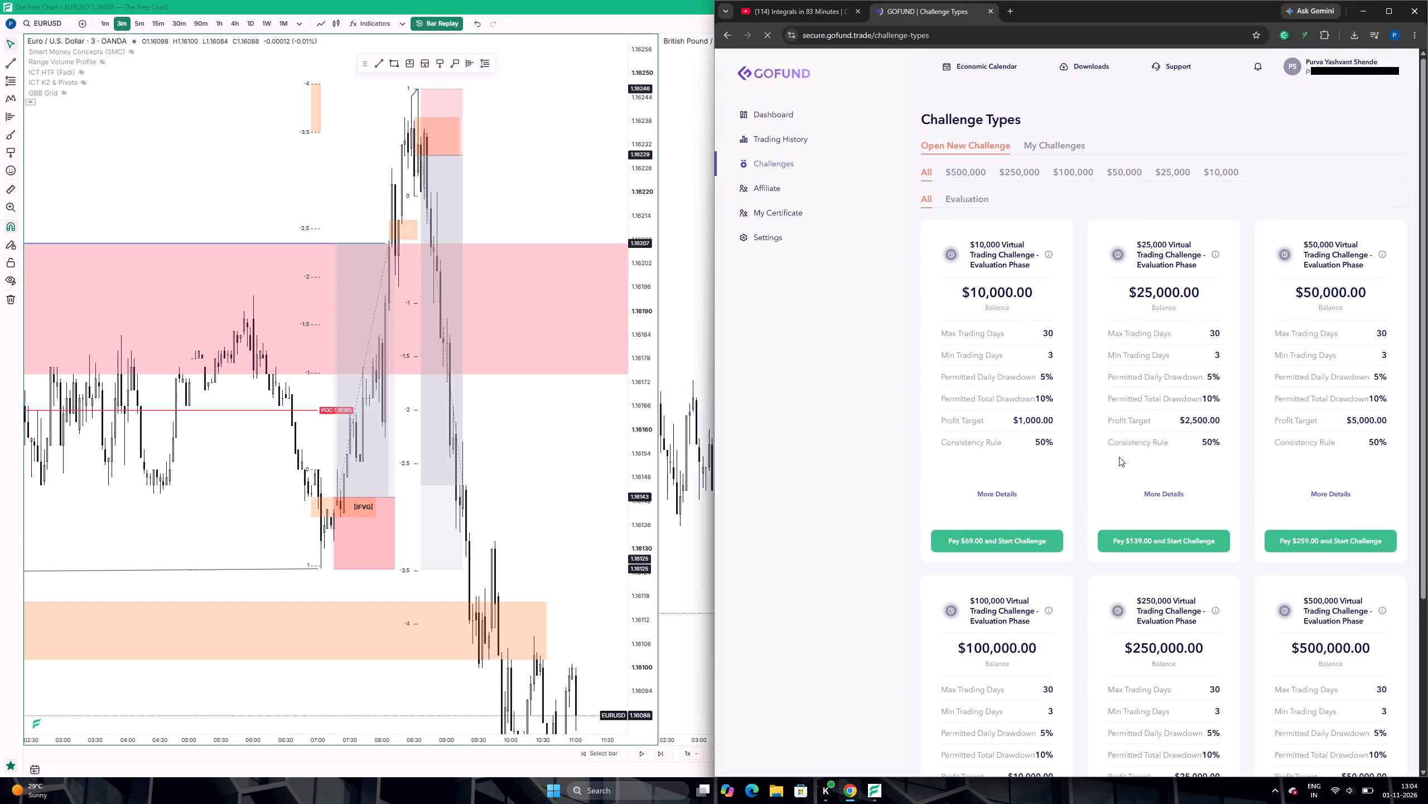
pyautogui.scroll(-7, 1115, 445)
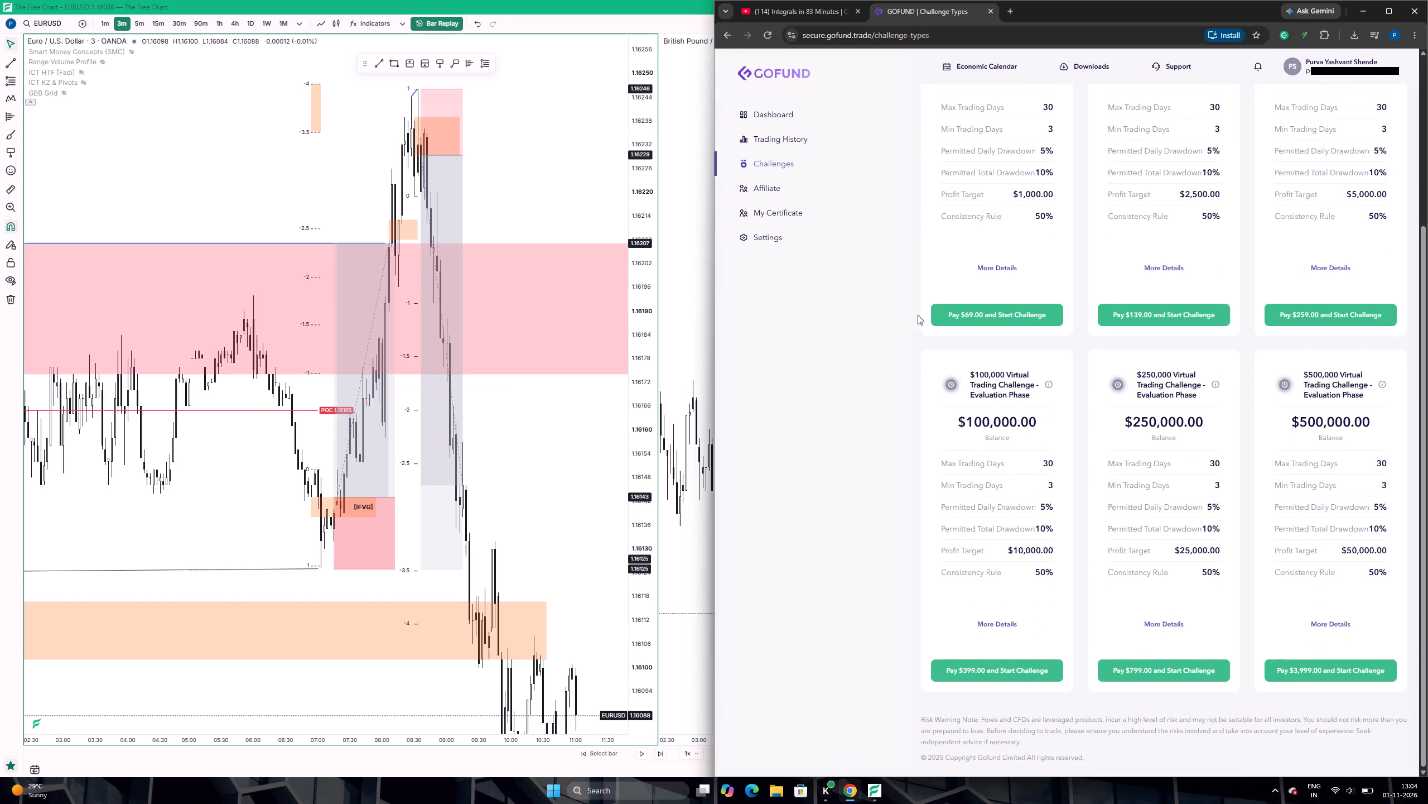
# Browse the GOFUND account's certificates and challenges pages, ending on the page for opening an affiliate account.
pyautogui.click(746, 213)
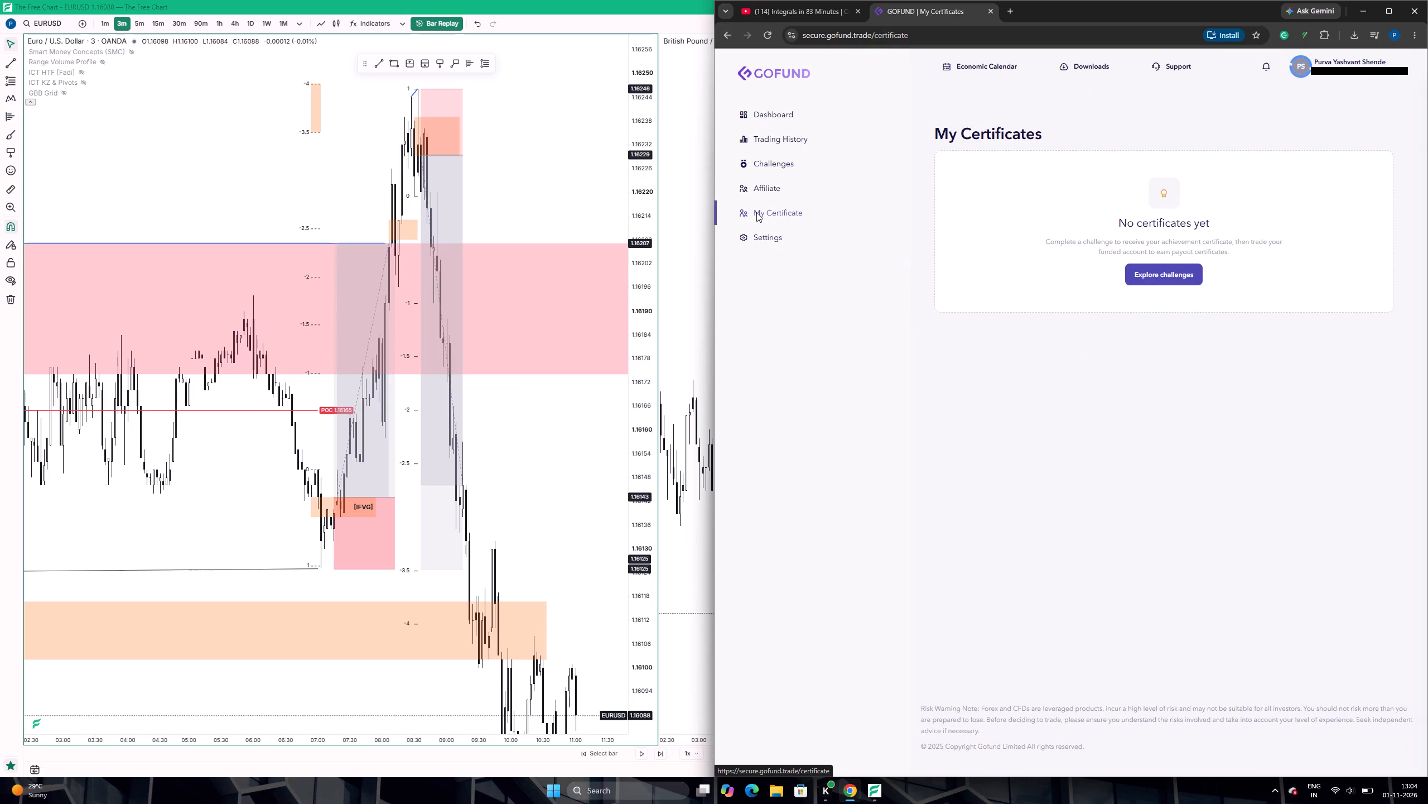
pyautogui.moveTo(1162, 273); pyautogui.dragTo(1150, 276)
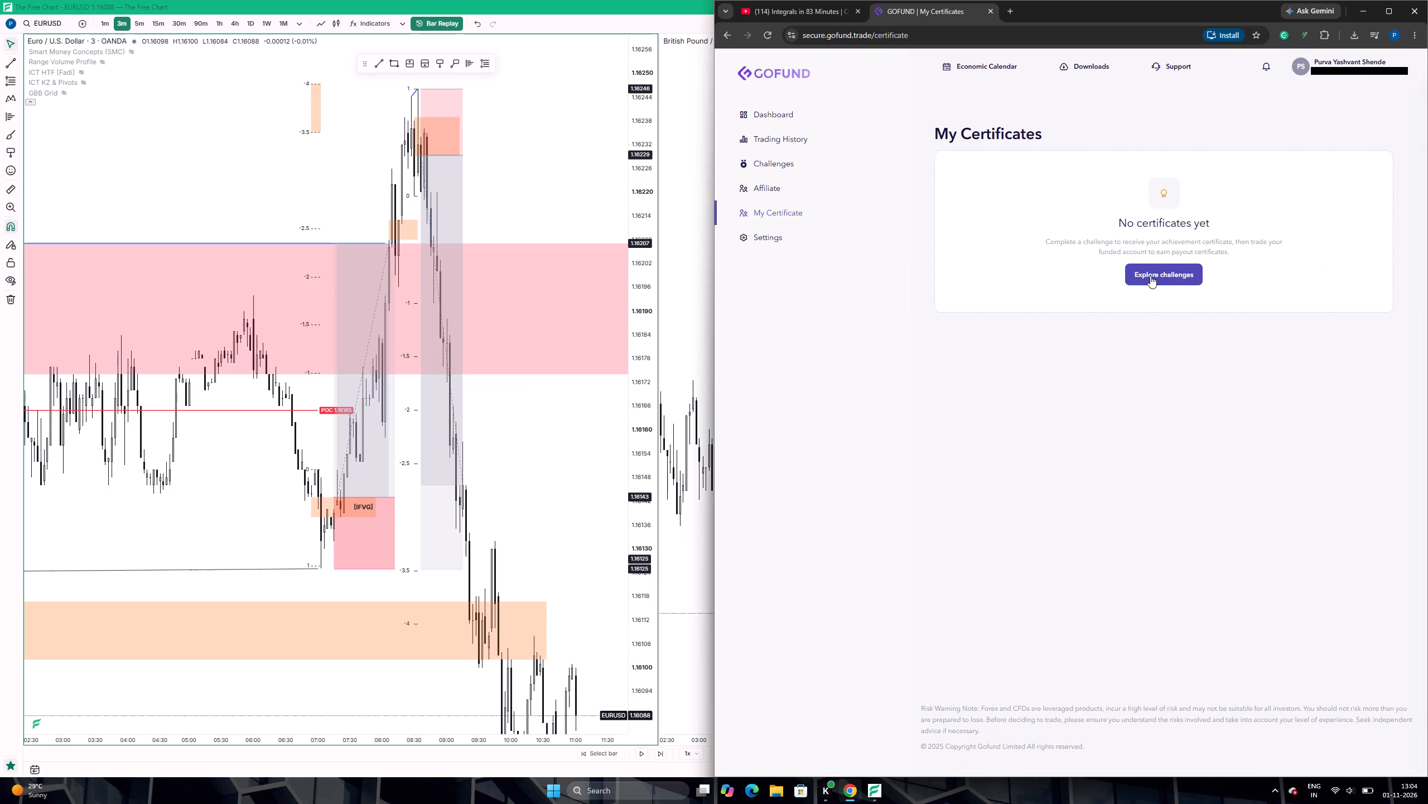
pyautogui.moveTo(1150, 276); pyautogui.dragTo(905, 243)
pyautogui.click(784, 164)
pyautogui.click(764, 186)
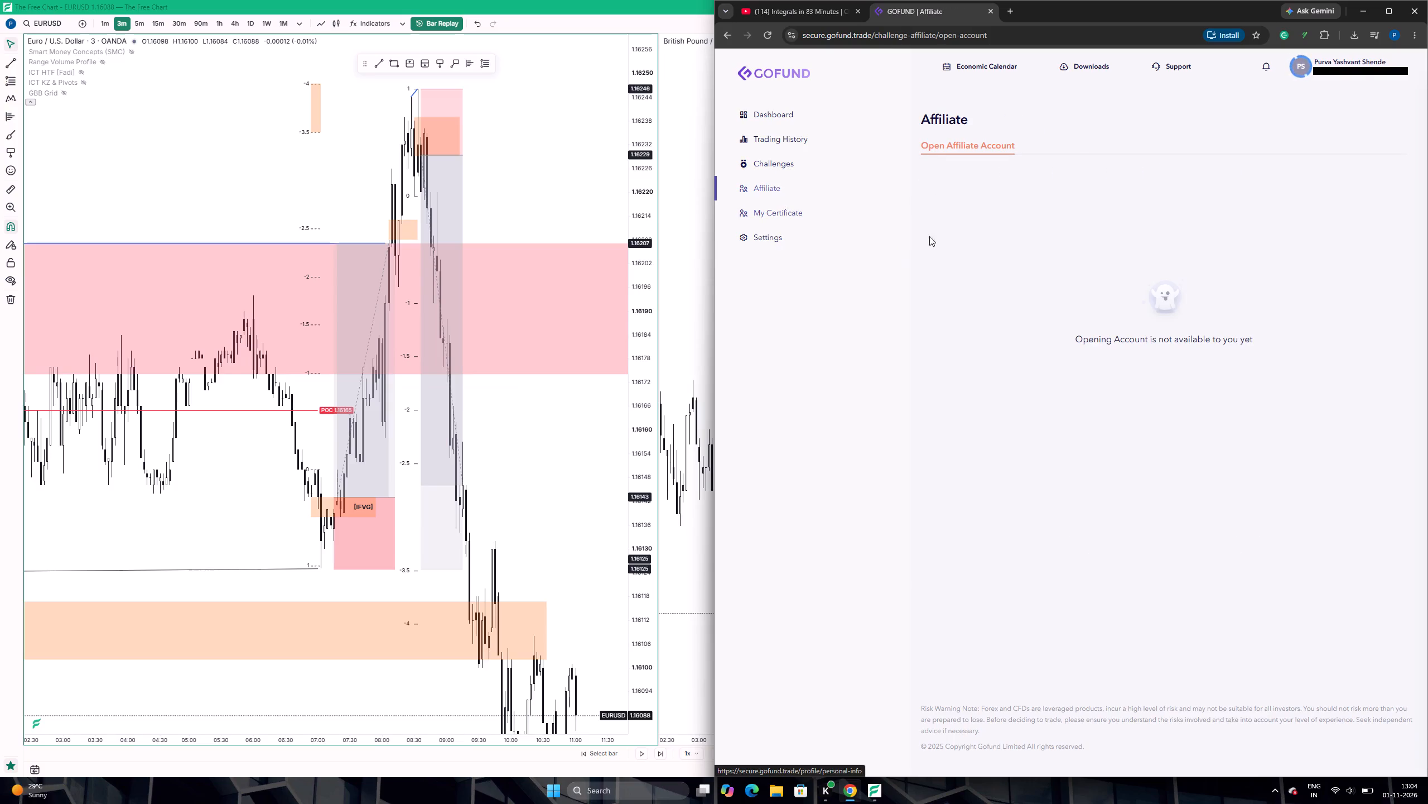
# Open the GOFUND account overview and look over its profile, KYC and settings options.
pyautogui.click(1335, 66)
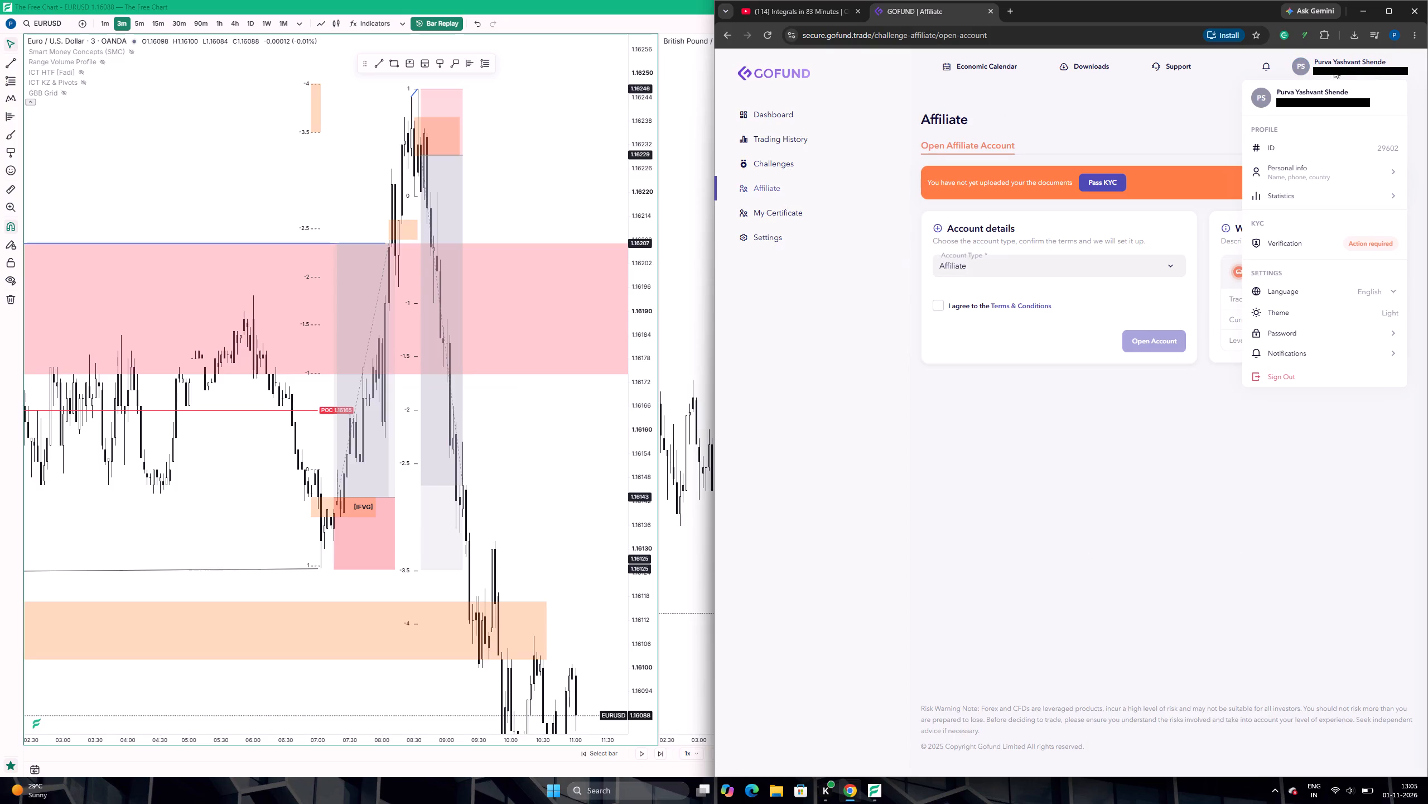
pyautogui.click(1184, 109)
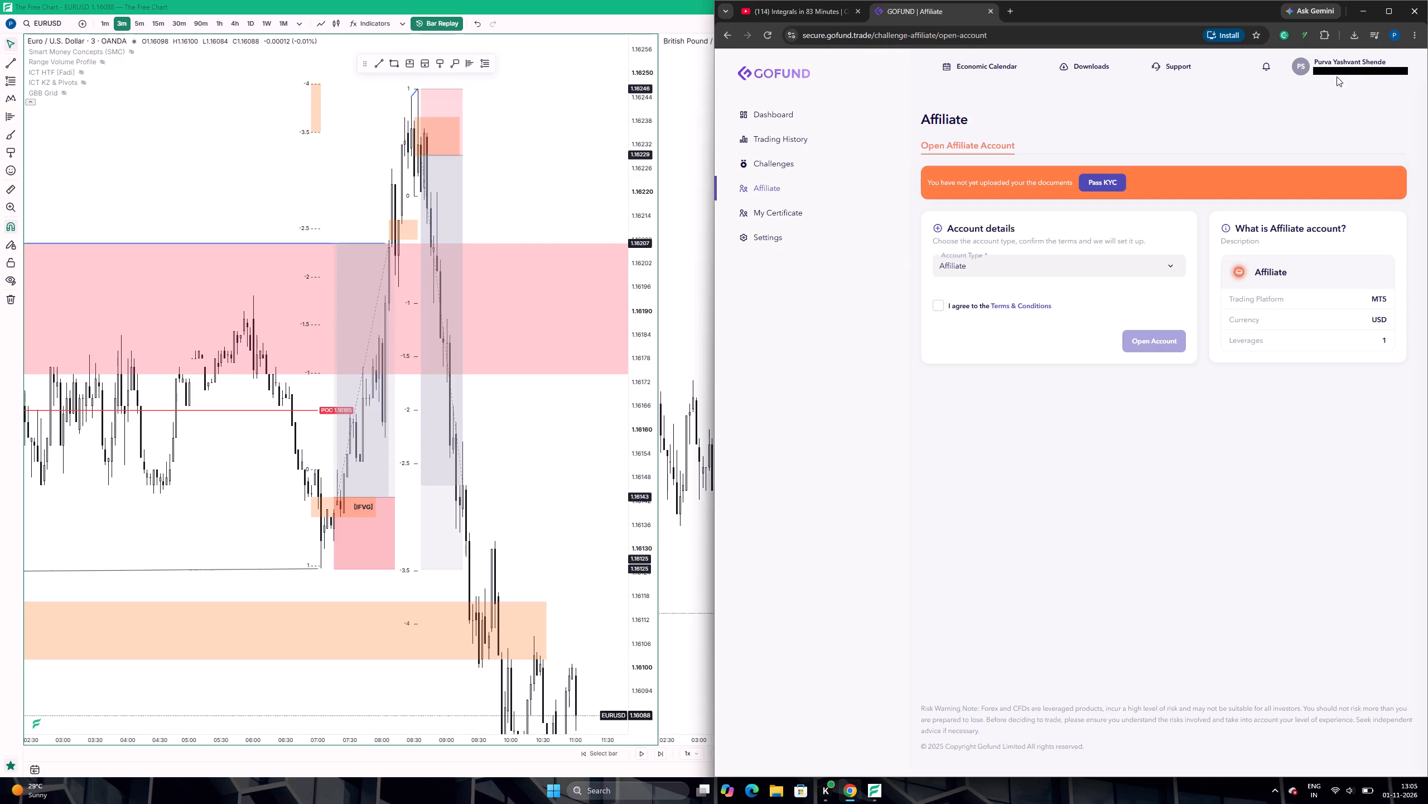
pyautogui.click(1344, 68)
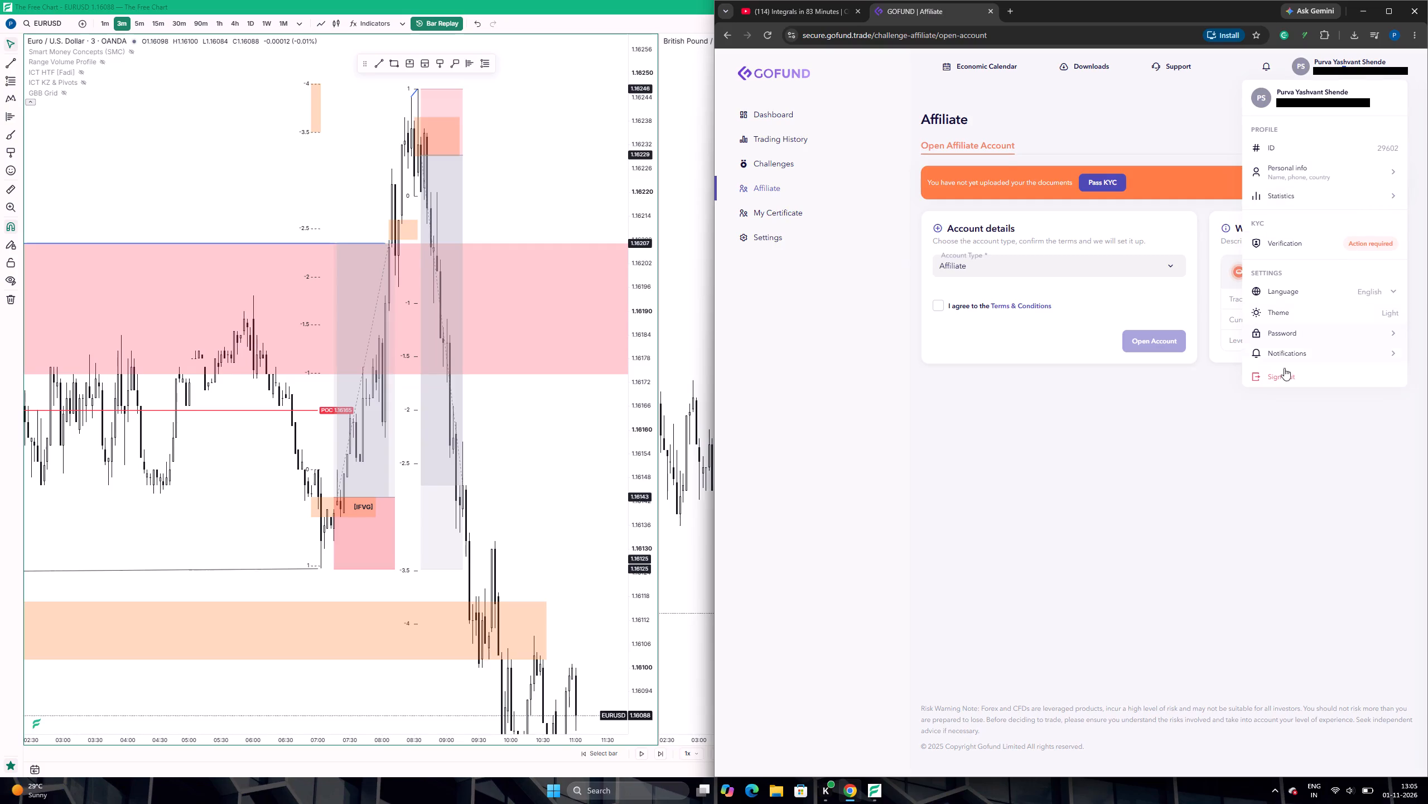
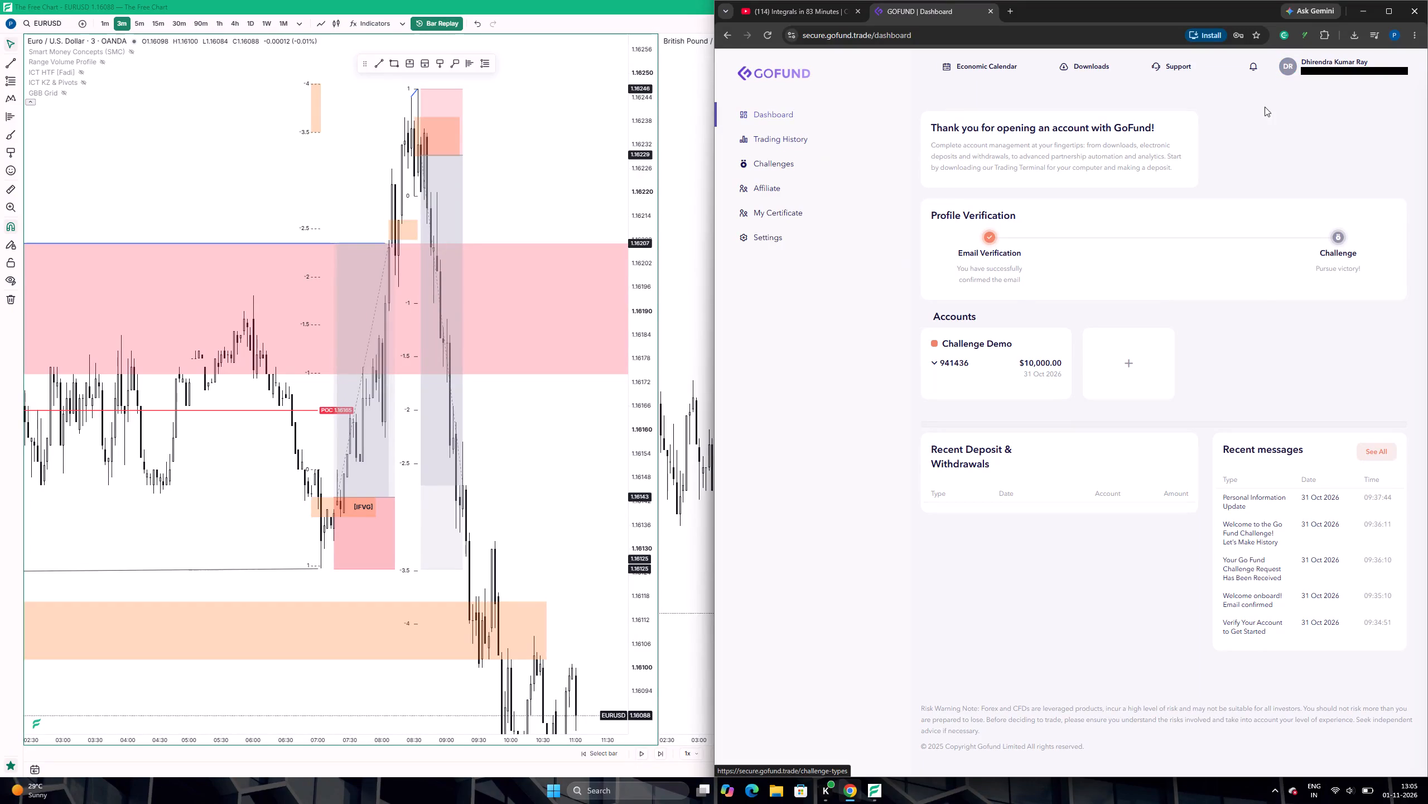
# Open the GOFUND account's KYC verification page and look over the list of identity documents and their upload options.
pyautogui.click(1286, 66)
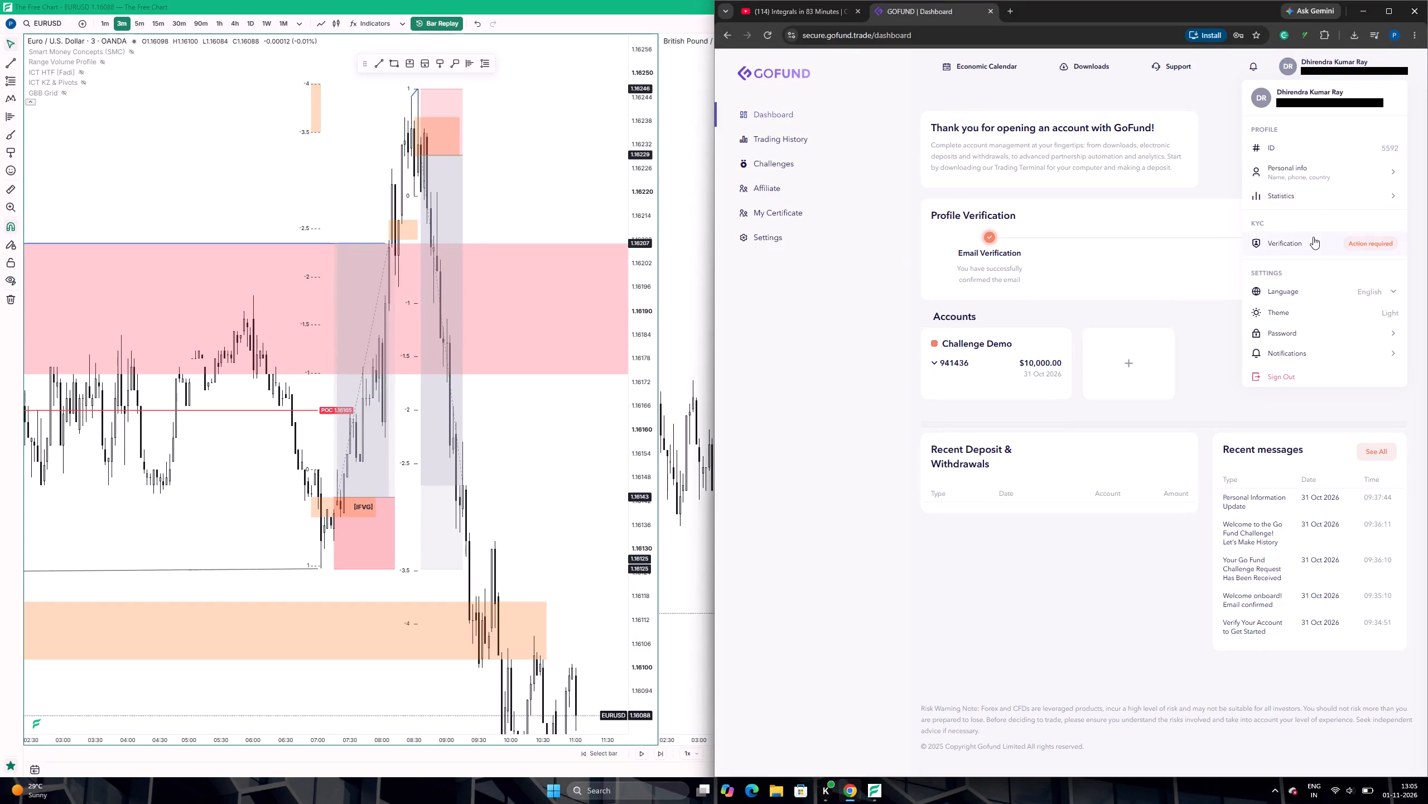
pyautogui.click(1313, 237)
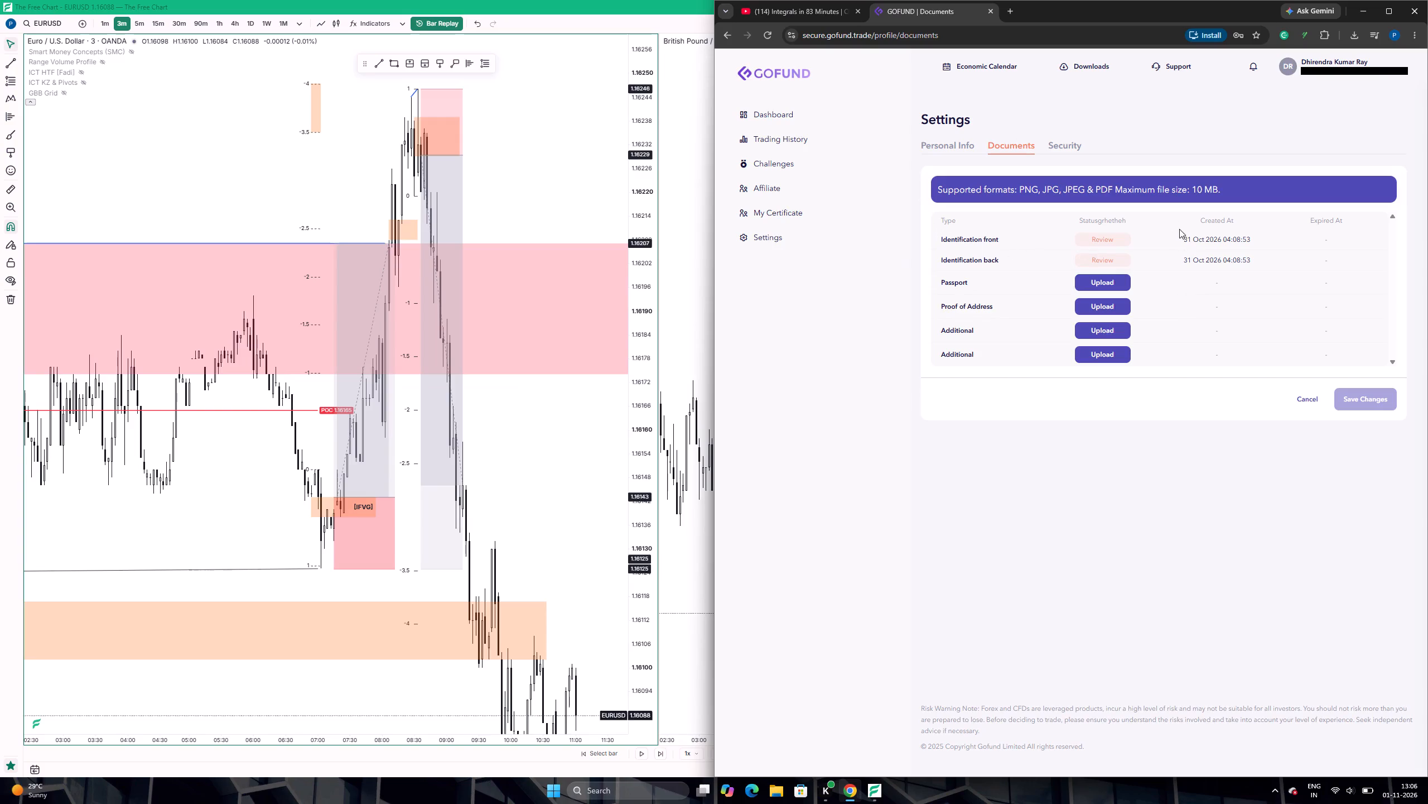
pyautogui.moveTo(1247, 252); pyautogui.dragTo(1198, 250)
pyautogui.click(1179, 452)
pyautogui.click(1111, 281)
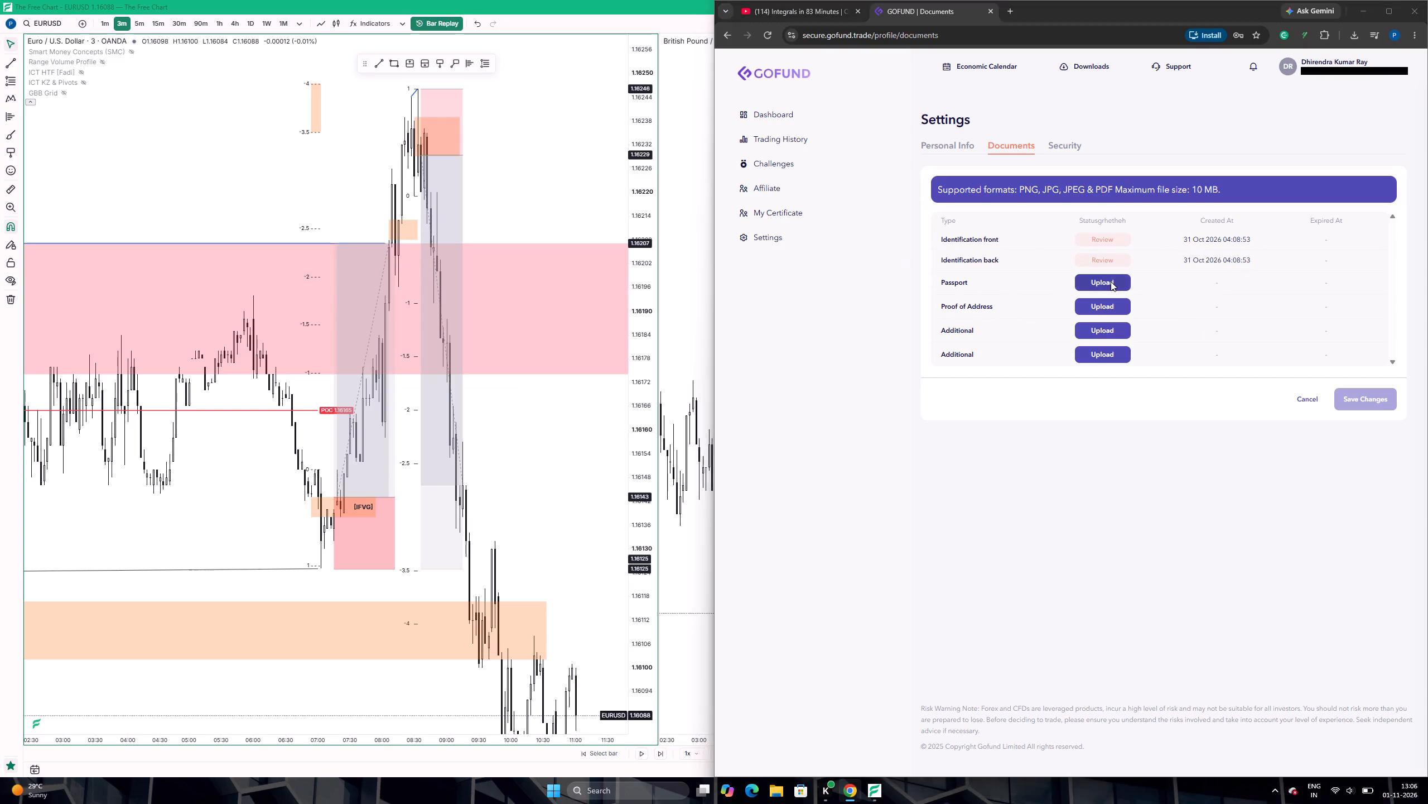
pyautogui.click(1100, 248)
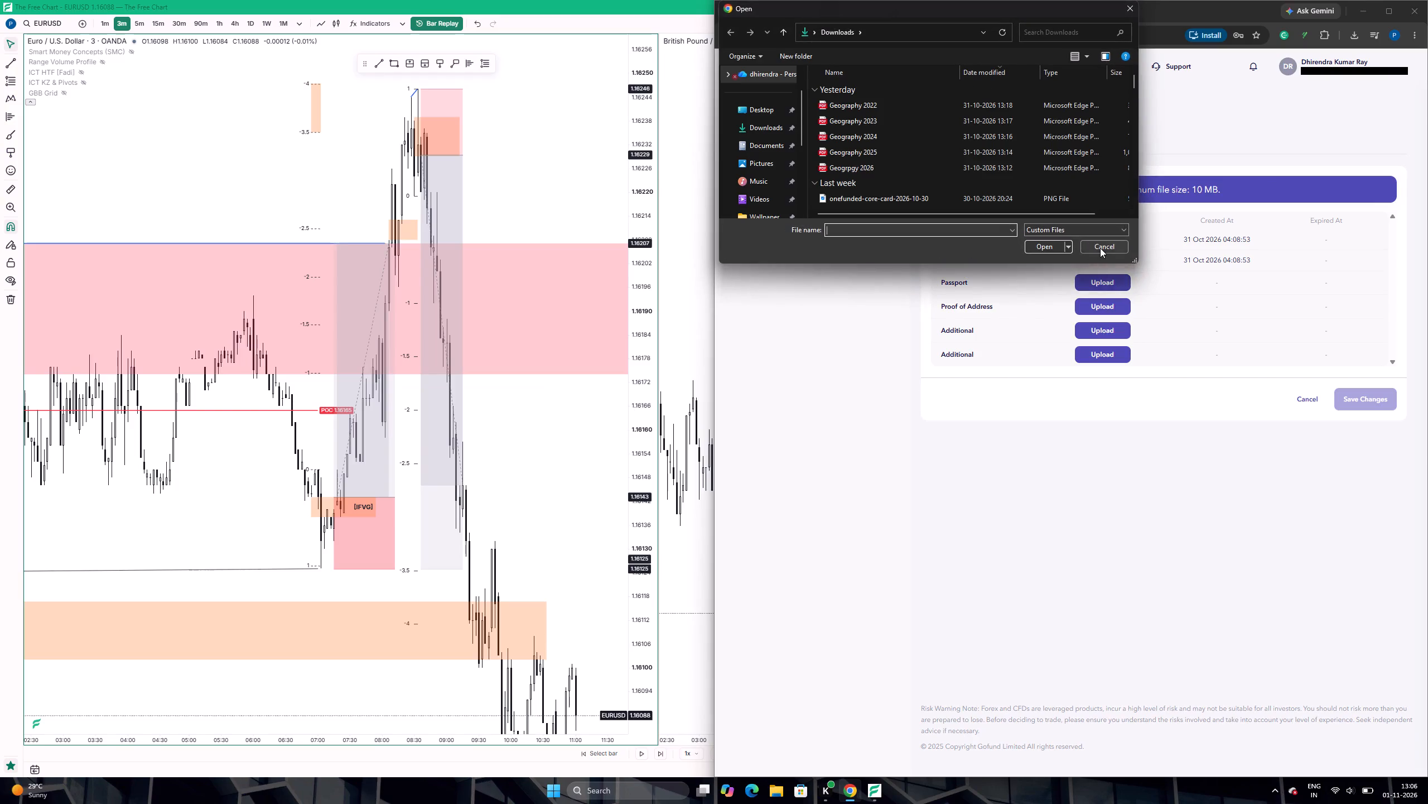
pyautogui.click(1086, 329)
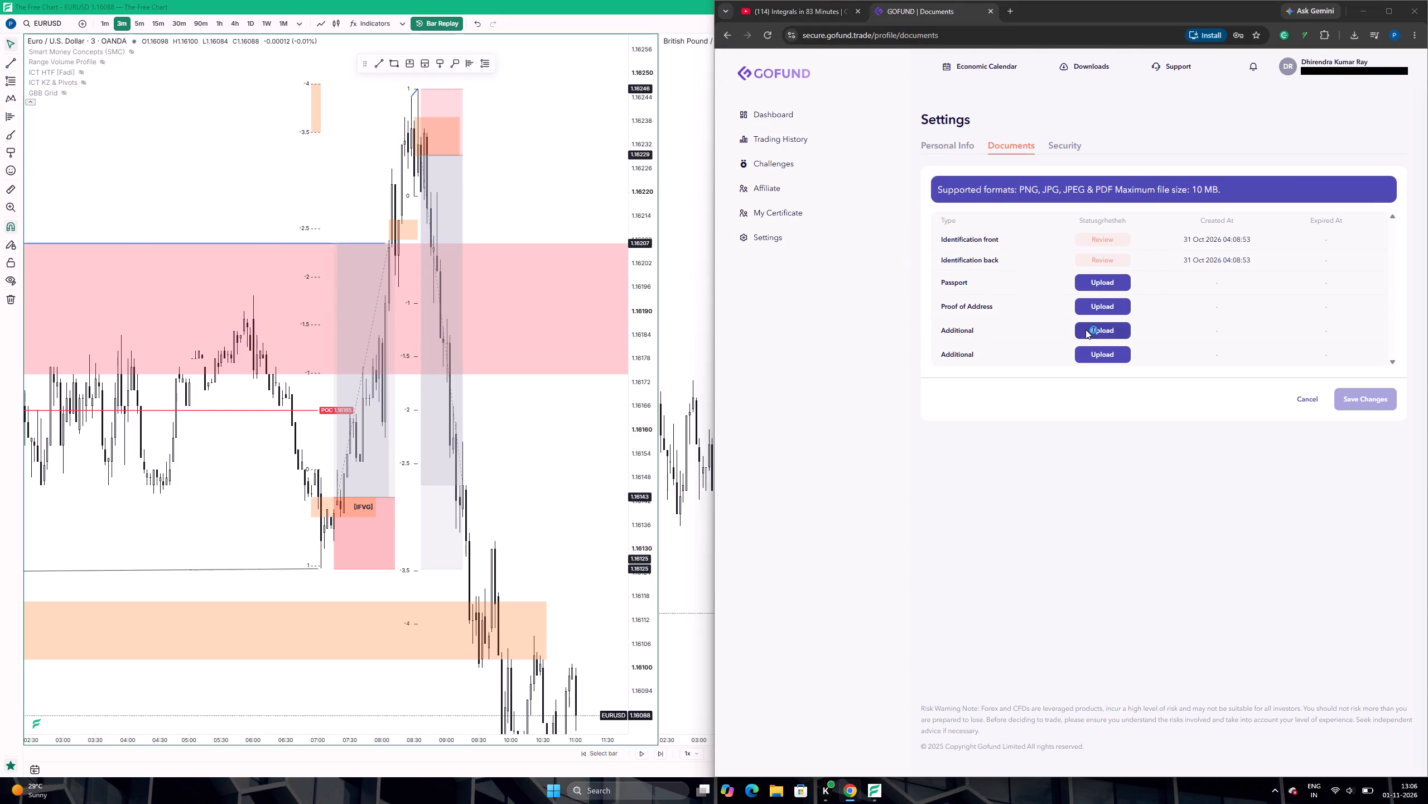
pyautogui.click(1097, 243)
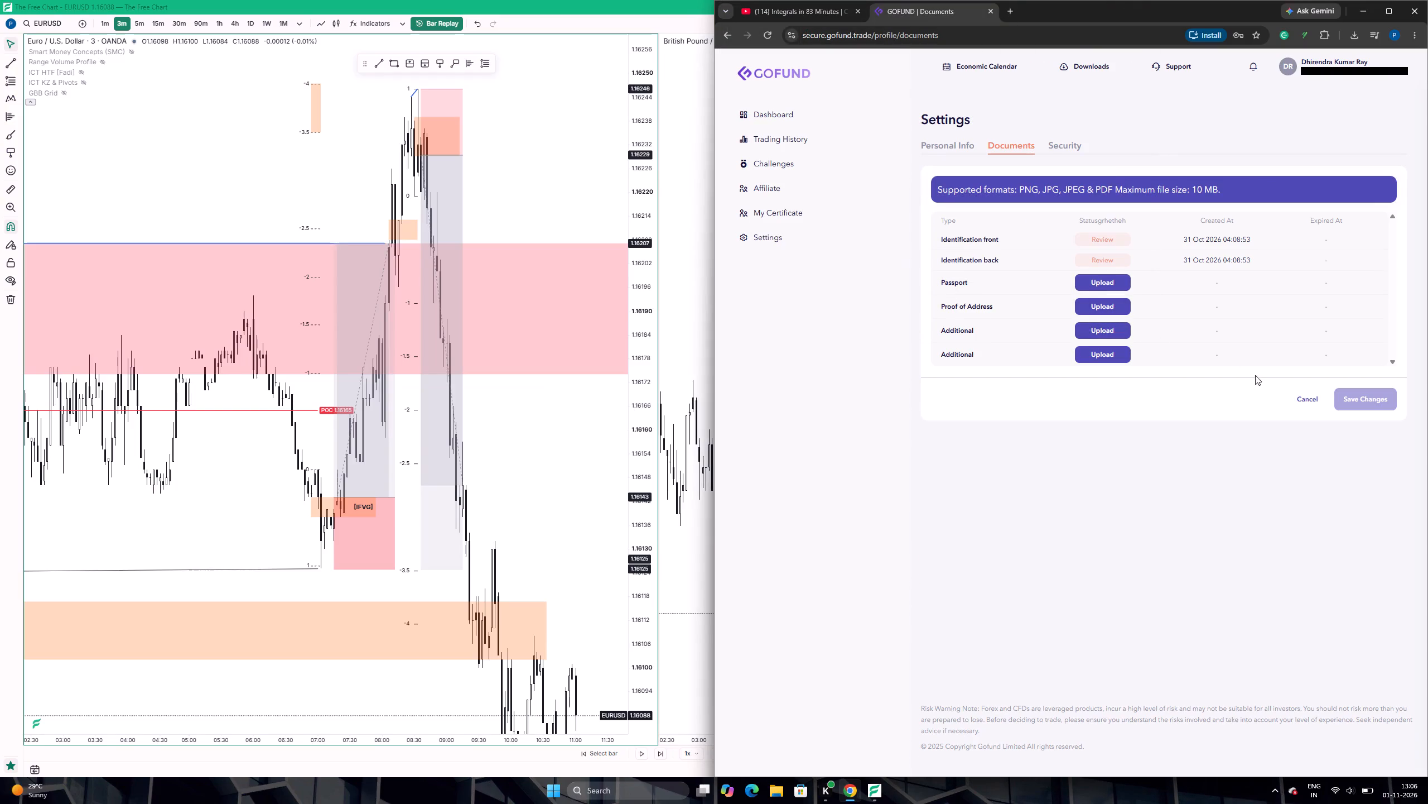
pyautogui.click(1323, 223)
# Open the GOFUND account's My Certificate page.
pyautogui.click(811, 211)
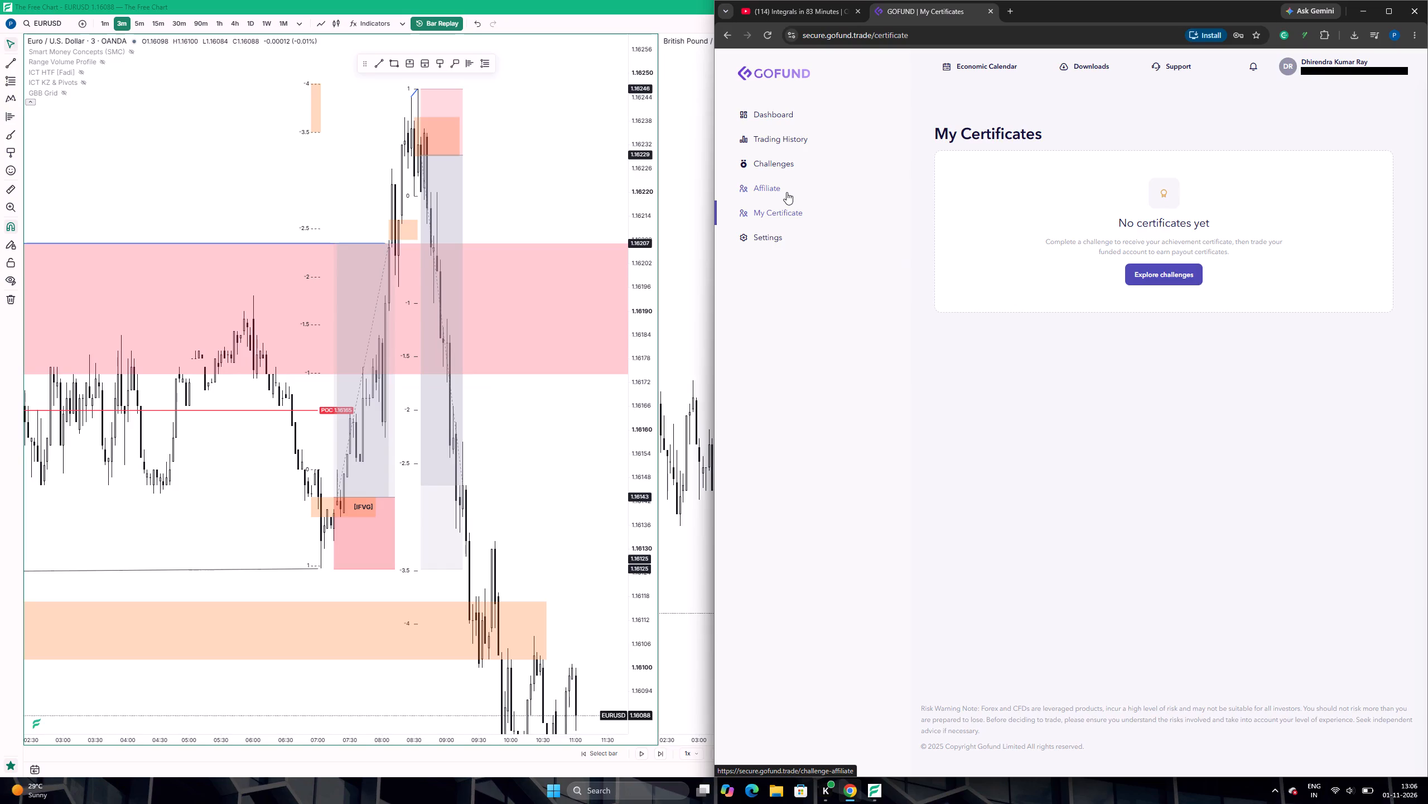
# Switch to the chart window and review the EURUSD liquidity, deviation and order zones alongside the GBPUSD price action.
pyautogui.scroll(-3, 556, 384)
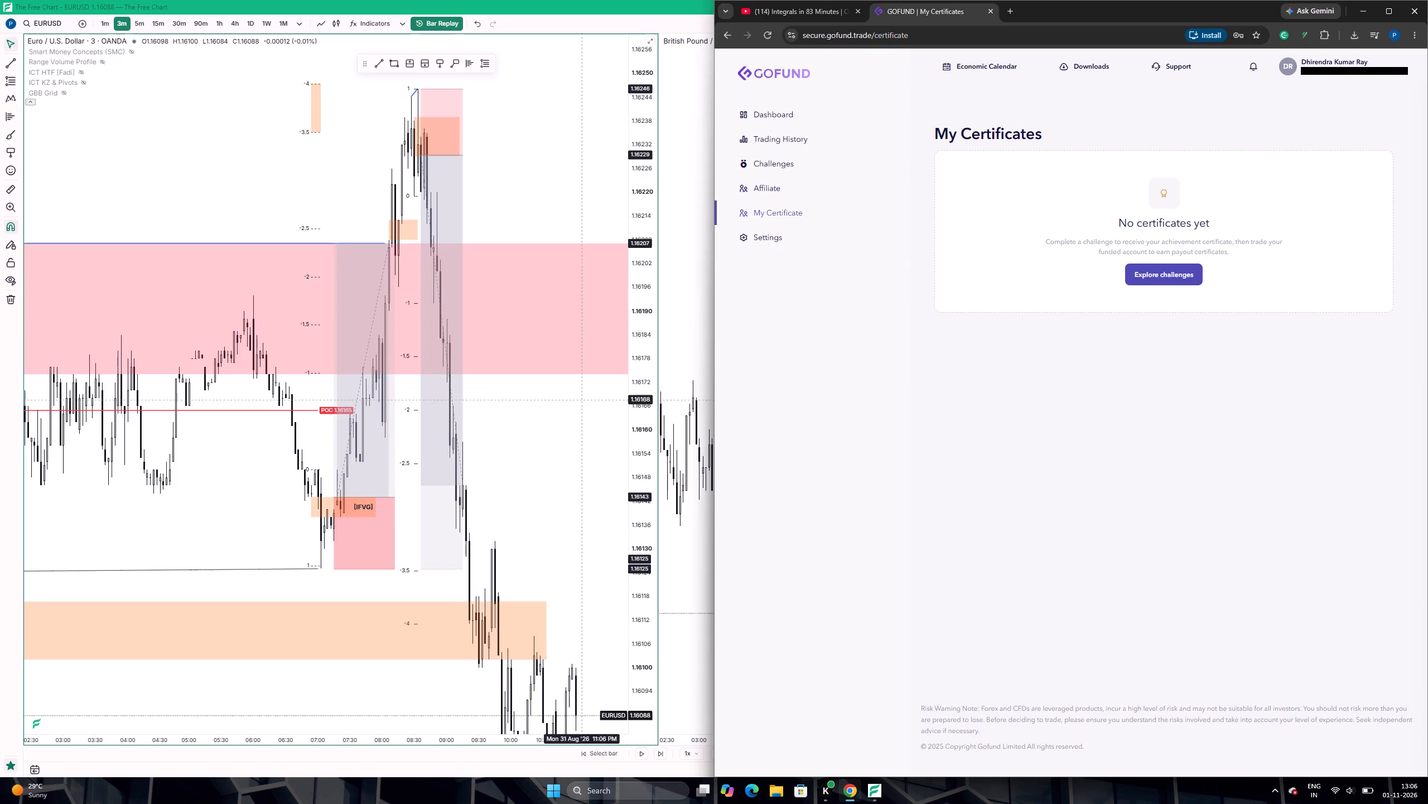
pyautogui.scroll(-8, 556, 384)
pyautogui.scroll(9, 584, 461)
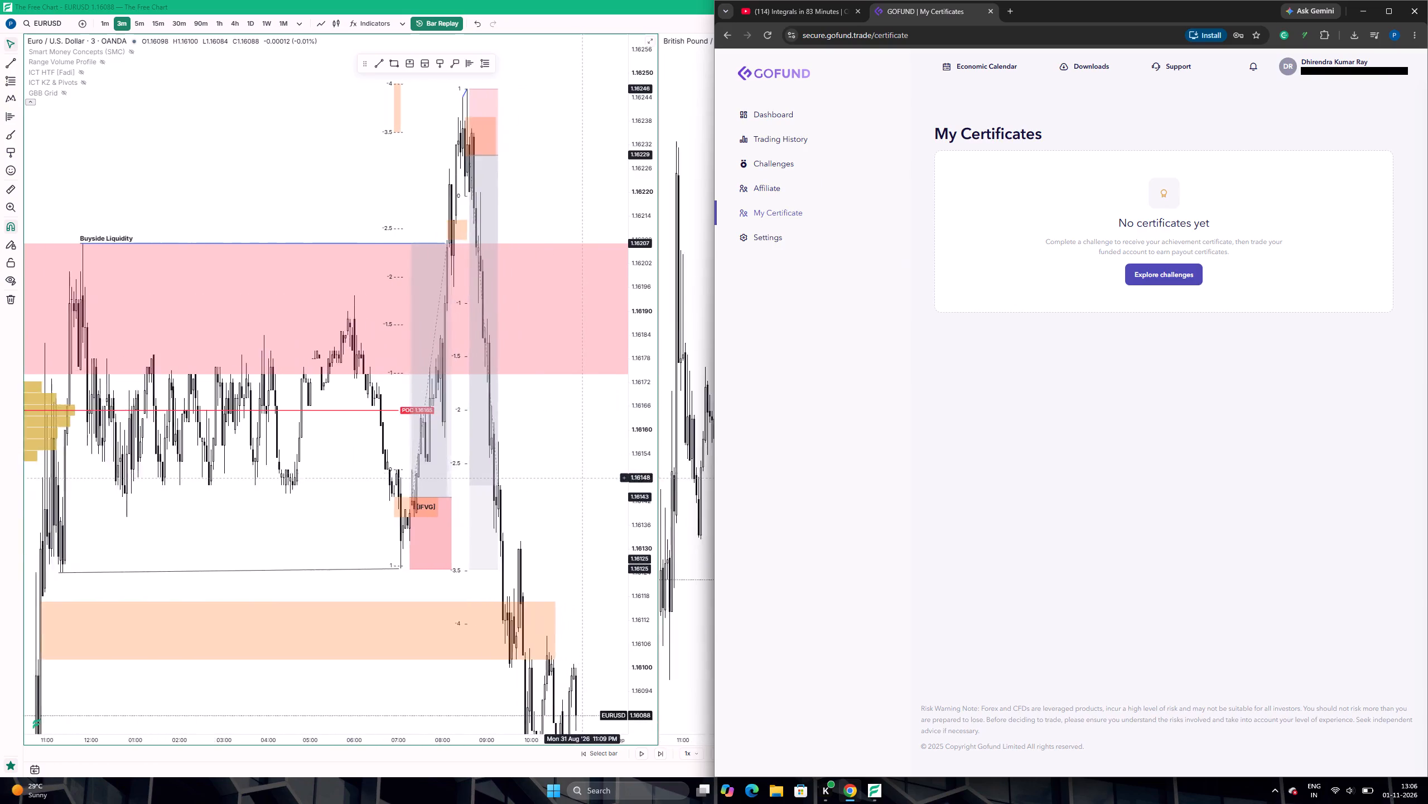
pyautogui.scroll(5, 582, 478)
pyautogui.moveTo(649, 406); pyautogui.dragTo(624, 545)
pyautogui.moveTo(614, 547); pyautogui.dragTo(534, 474)
pyautogui.scroll(-5, 534, 480)
pyautogui.scroll(6, 534, 481)
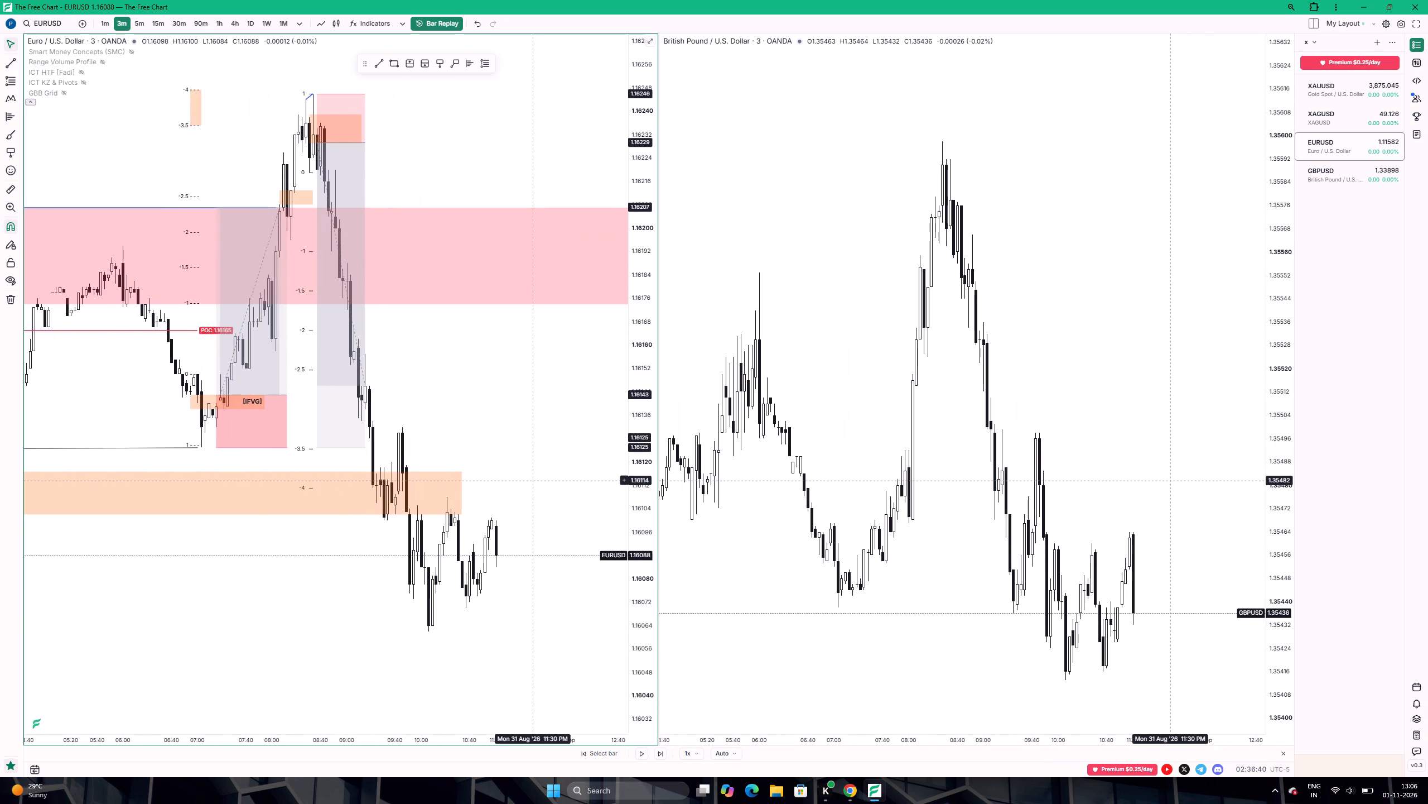
pyautogui.scroll(-11, 805, 476)
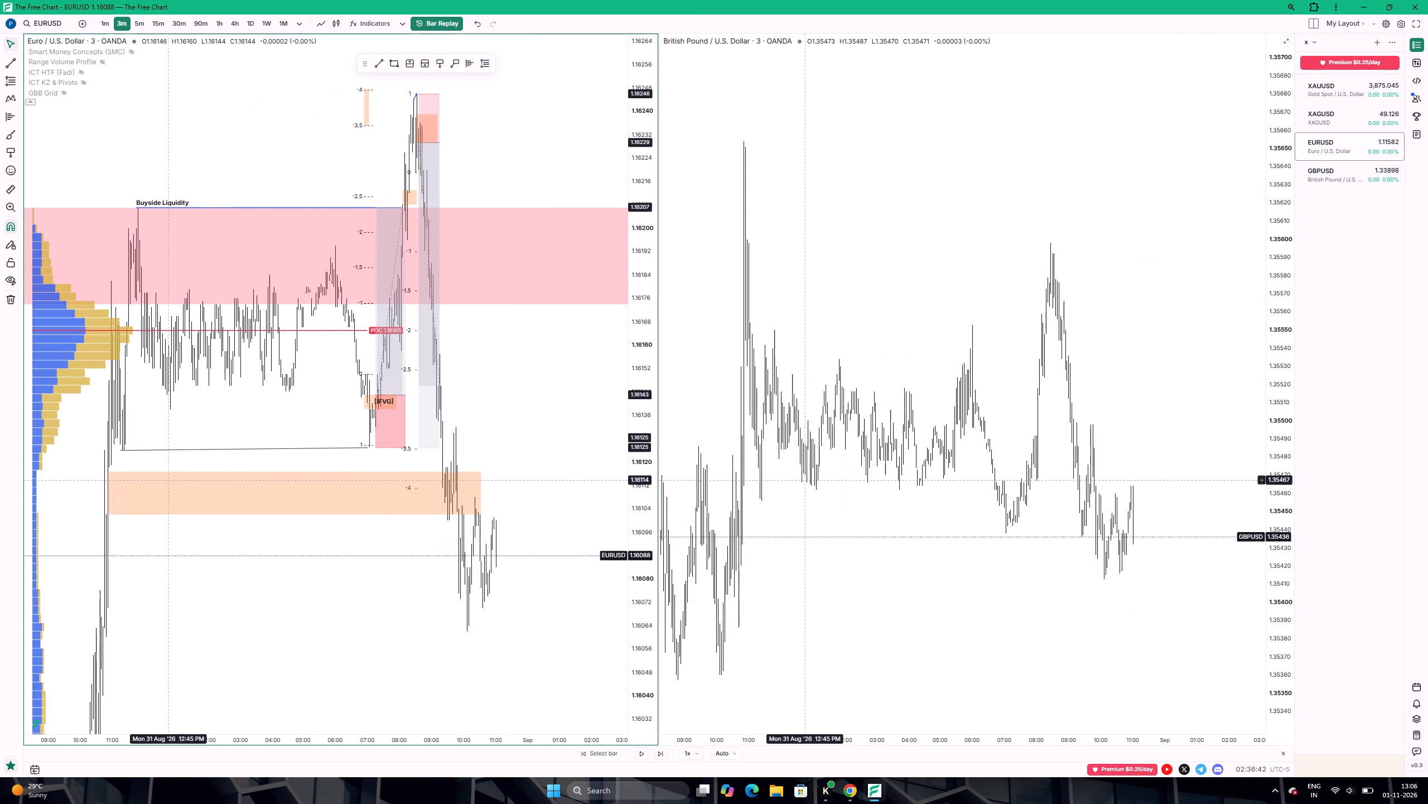
pyautogui.scroll(-1, 804, 480)
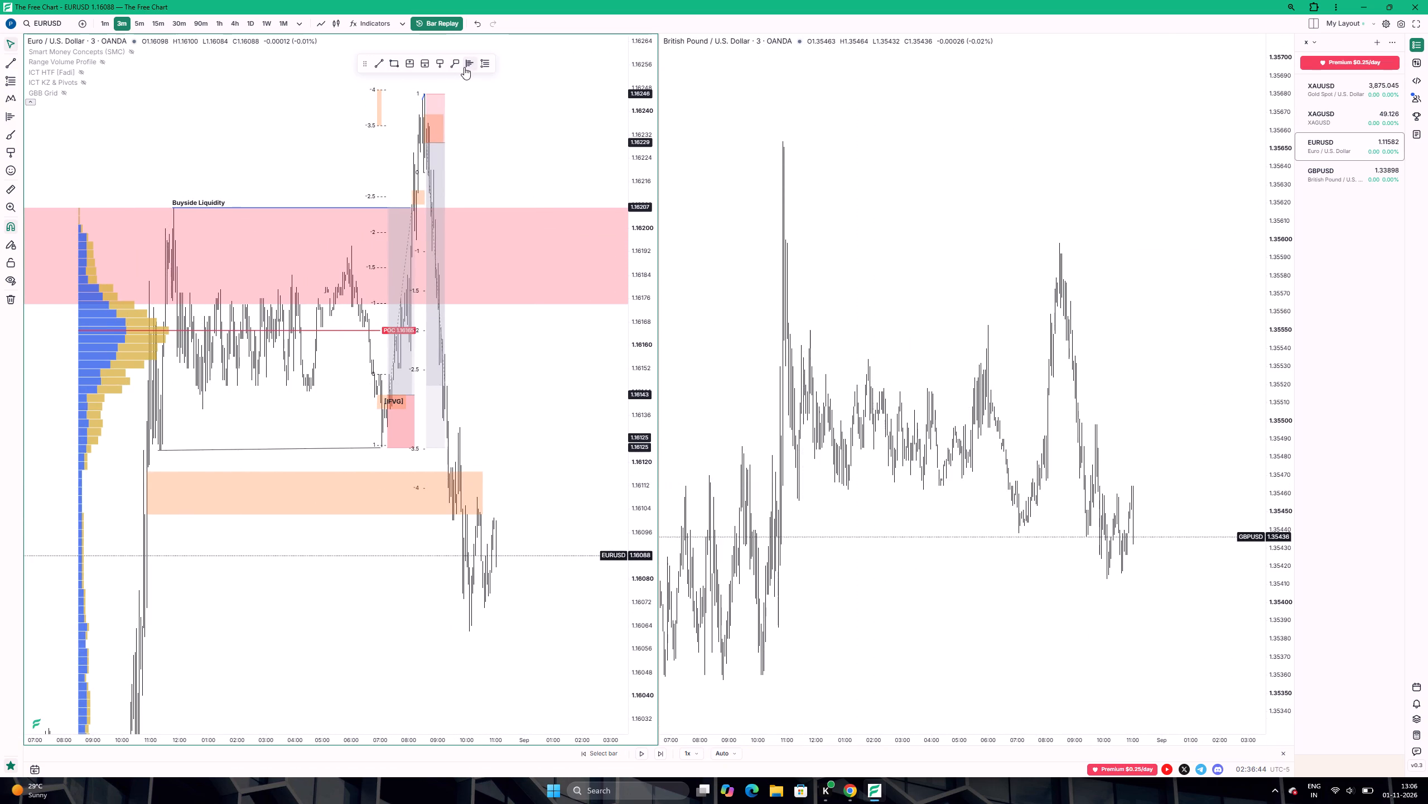
# Draw a rectangle zone on the GBPUSD chart from about 1.35548 to 1.35565, starting at the 8:18 PM candle just before the swing high.
pyautogui.click(390, 63)
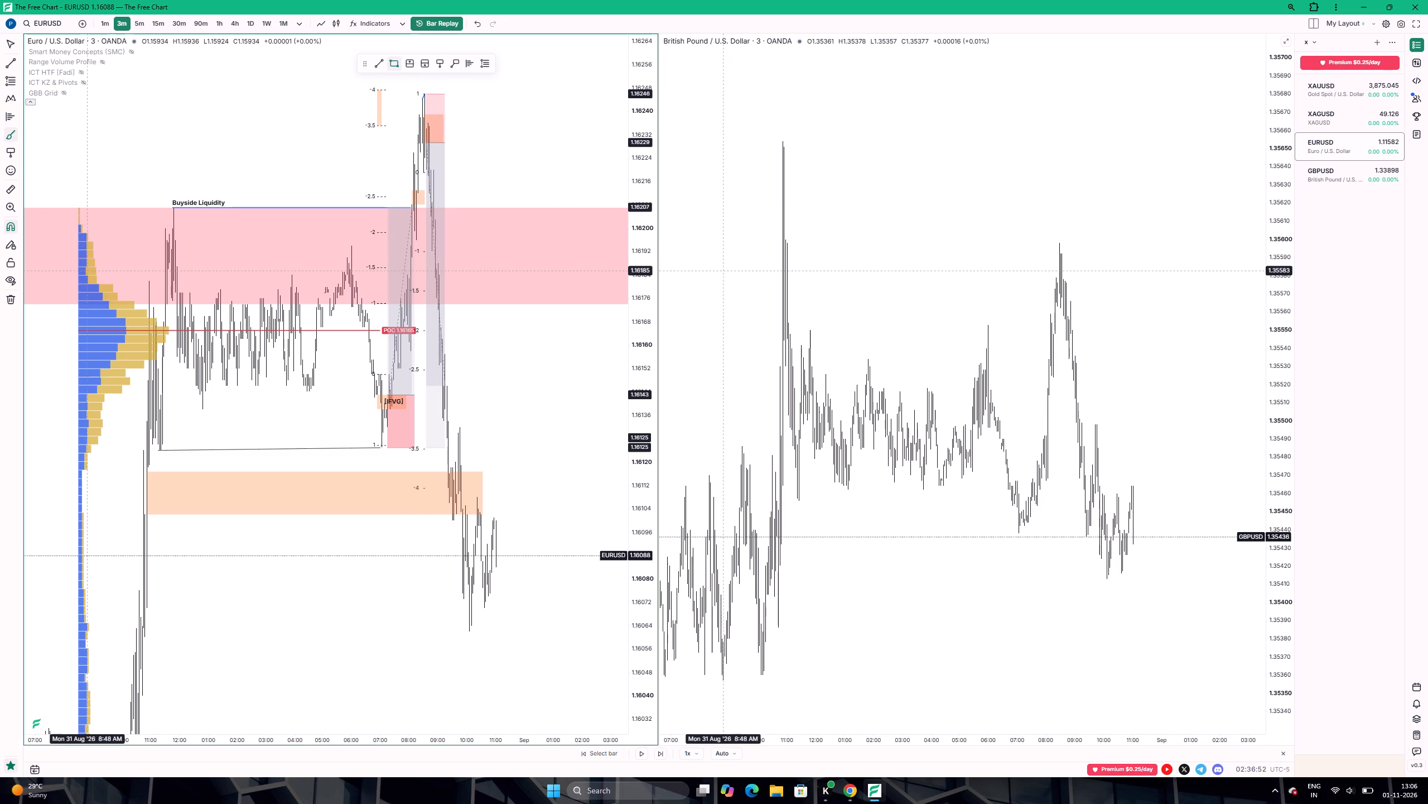
pyautogui.scroll(6, 842, 305)
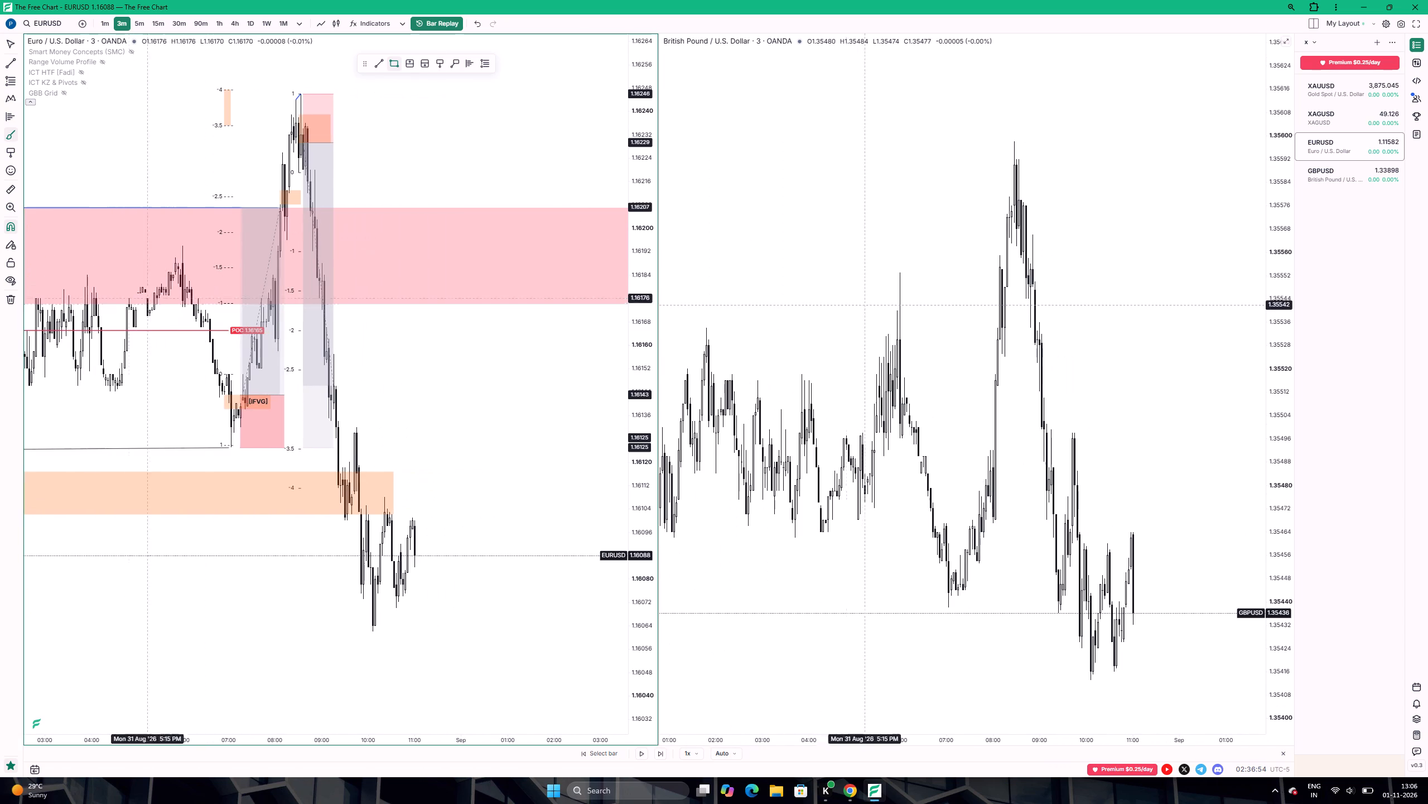
pyautogui.click(1006, 280)
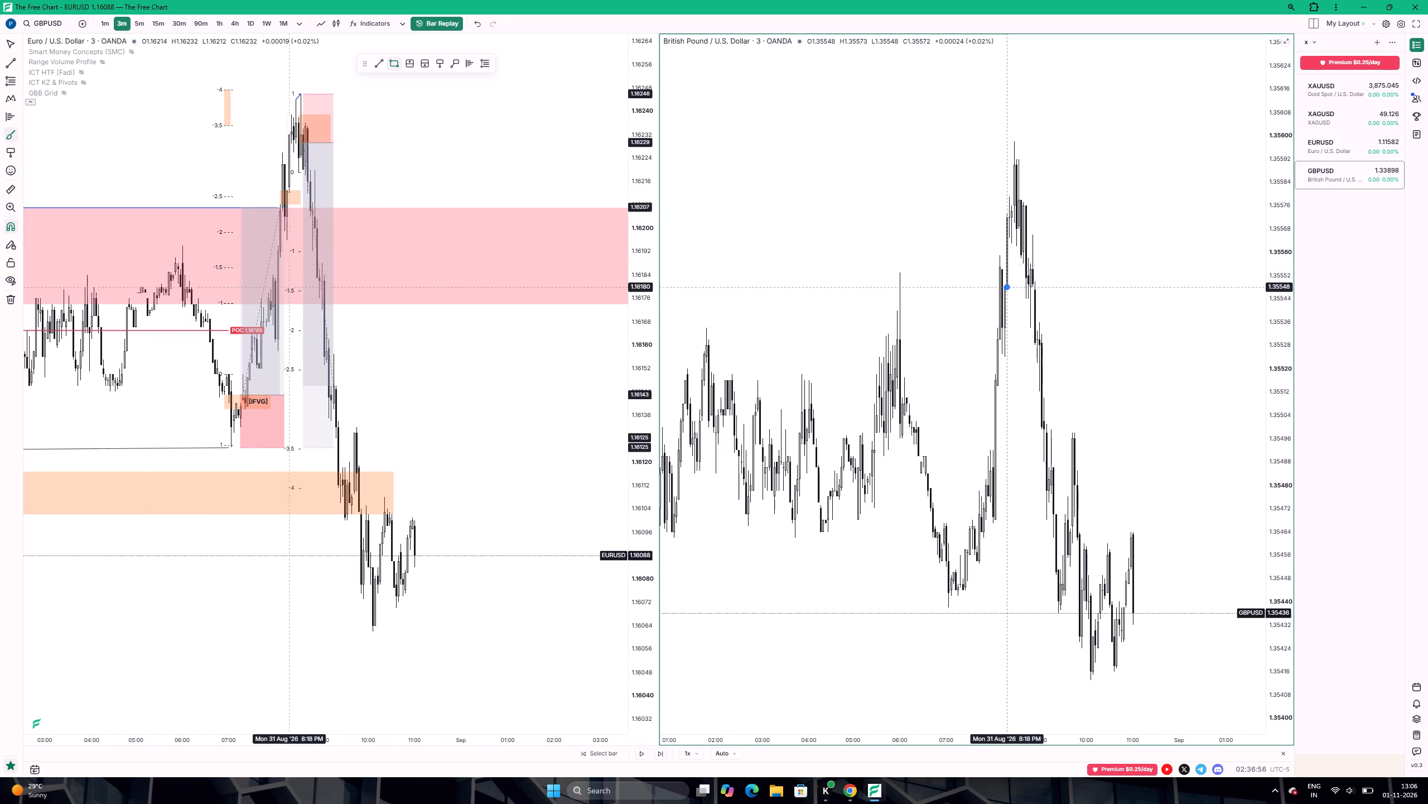
pyautogui.click(1009, 238)
pyautogui.moveTo(1007, 262); pyautogui.dragTo(1071, 256)
pyautogui.click(1071, 256)
pyautogui.click(1053, 304)
# Compare GBPUSD's run-up and reversal around the newly drawn zone with the marked EURUSD move over the same session.
pyautogui.scroll(-6, 1043, 317)
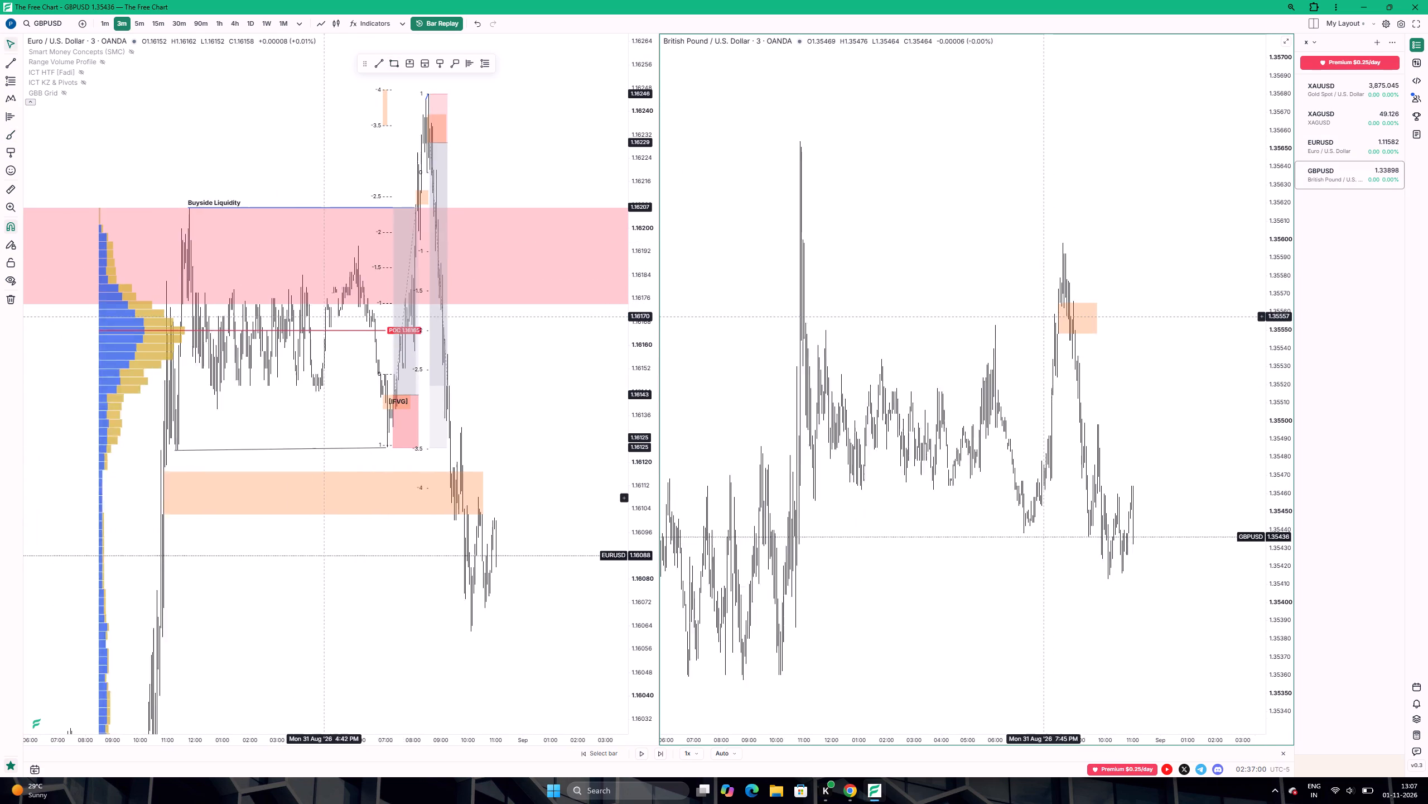
pyautogui.scroll(6, 929, 346)
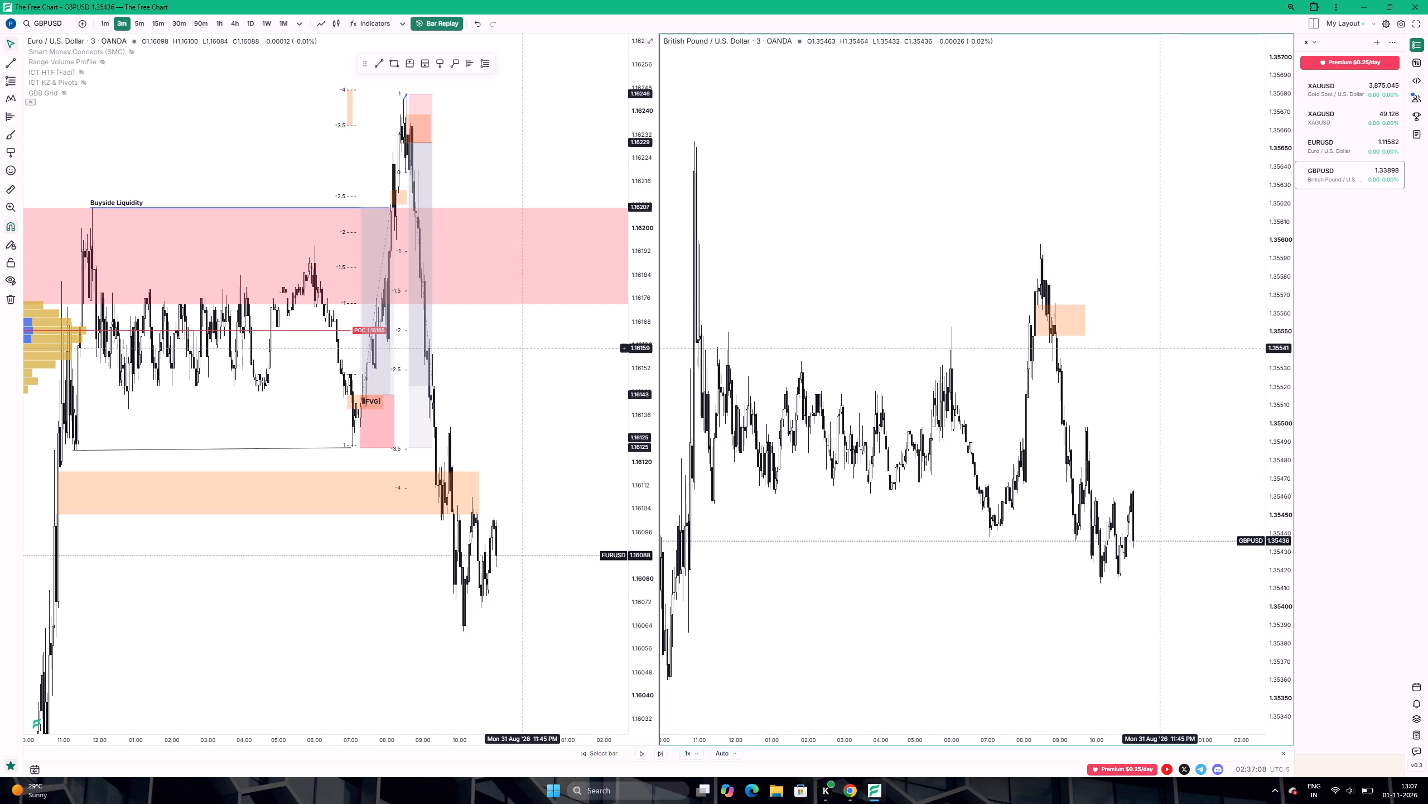
pyautogui.moveTo(774, 343); pyautogui.dragTo(904, 322)
pyautogui.scroll(9, 872, 331)
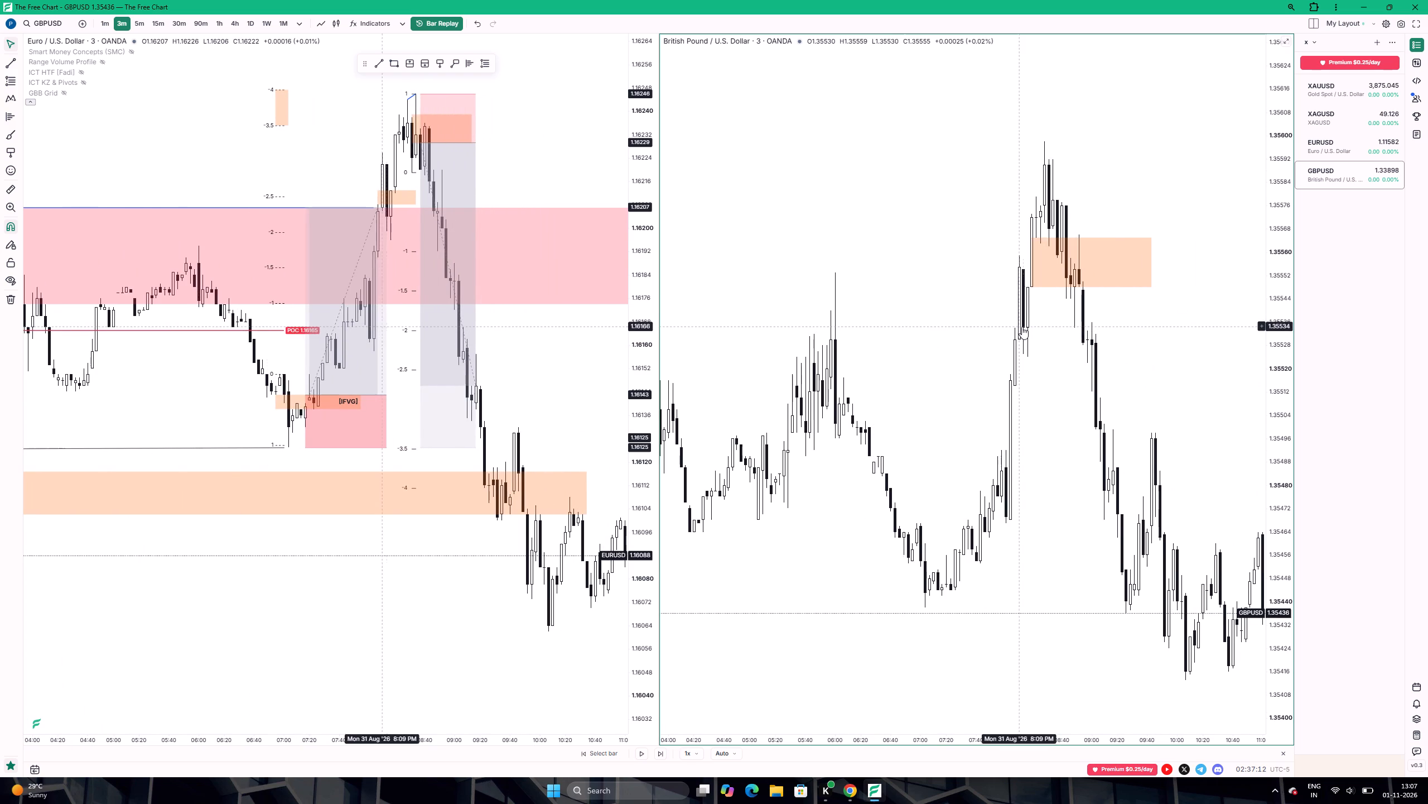
pyautogui.moveTo(1030, 333); pyautogui.dragTo(1109, 377)
pyautogui.scroll(-6, 980, 352)
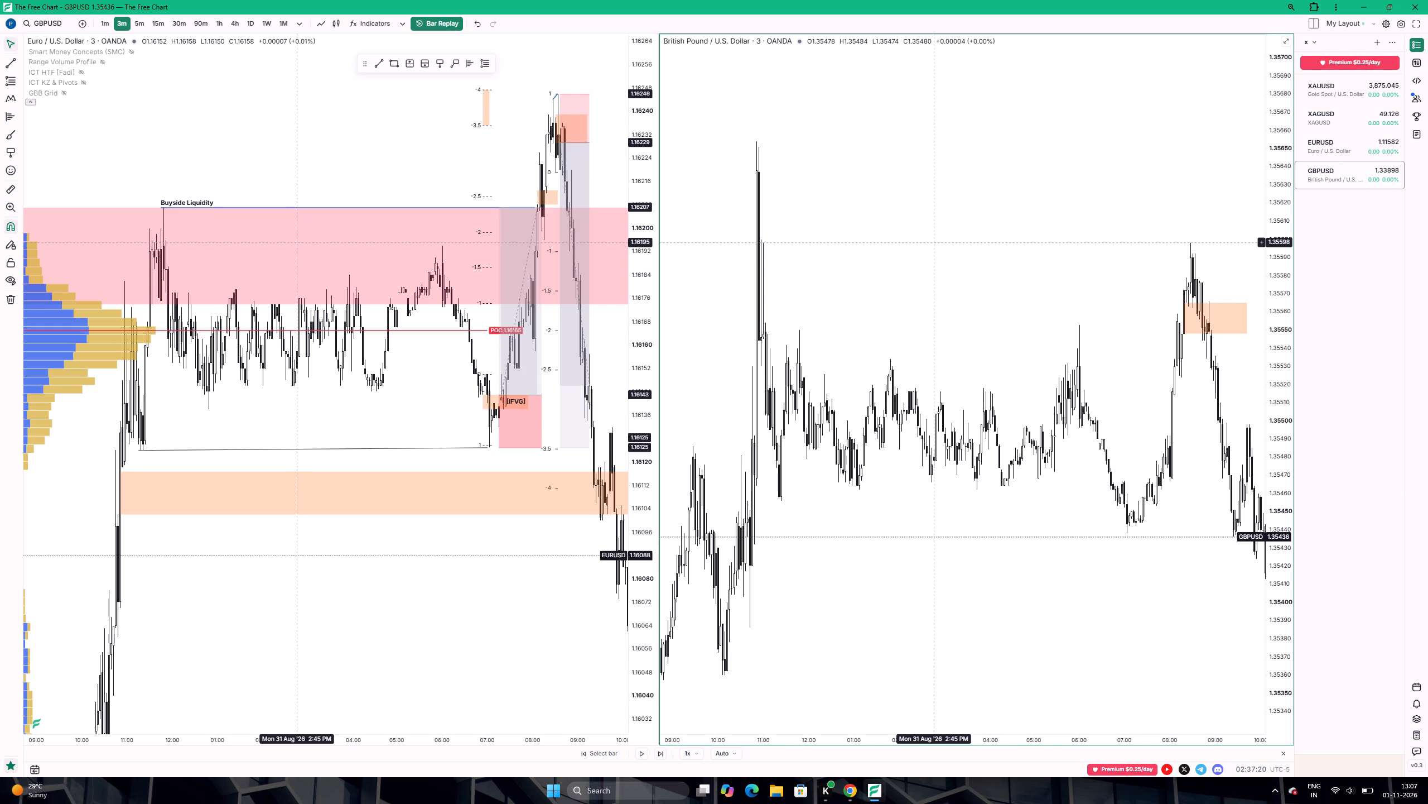
pyautogui.scroll(10, 929, 263)
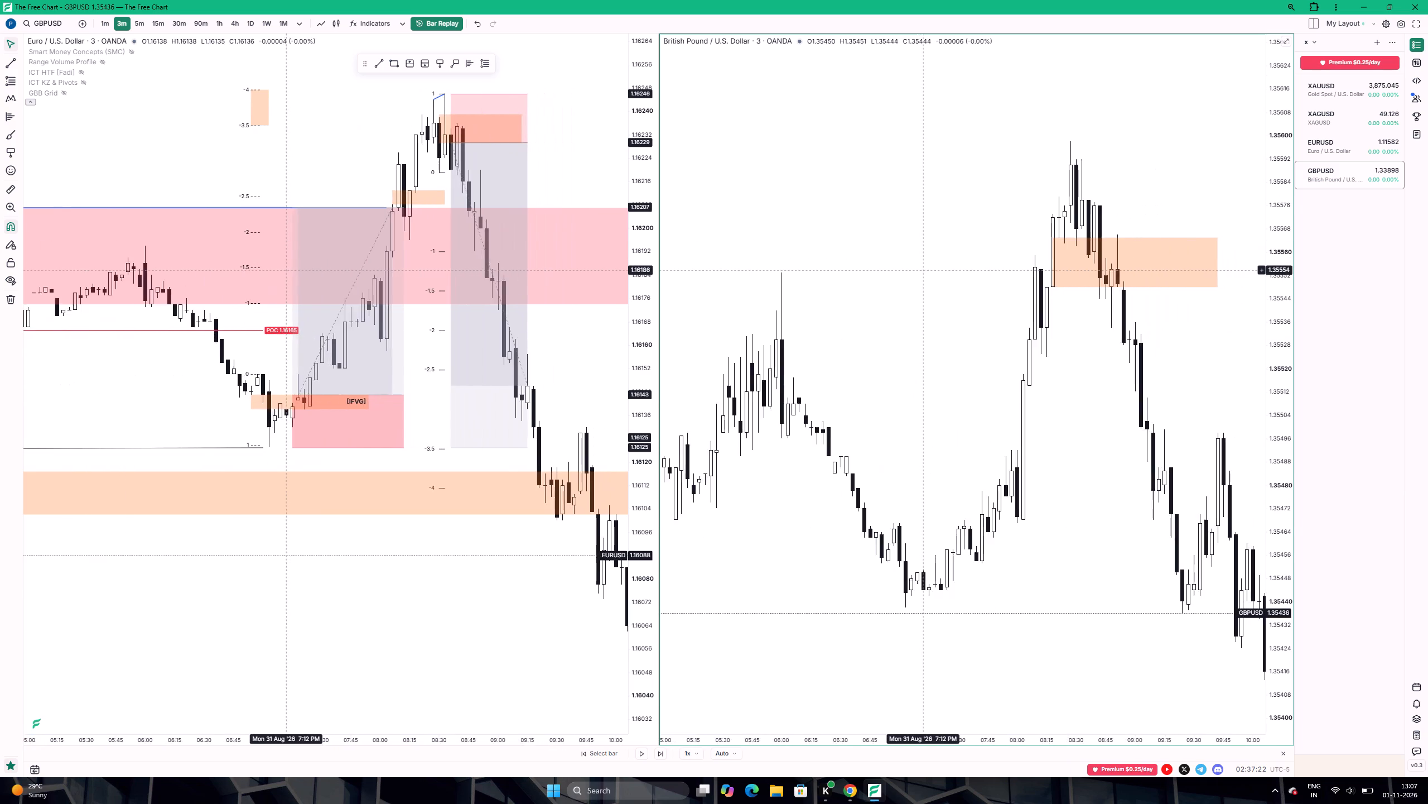
pyautogui.scroll(4, 924, 270)
pyautogui.scroll(-15, 924, 270)
pyautogui.moveTo(978, 411); pyautogui.dragTo(898, 334)
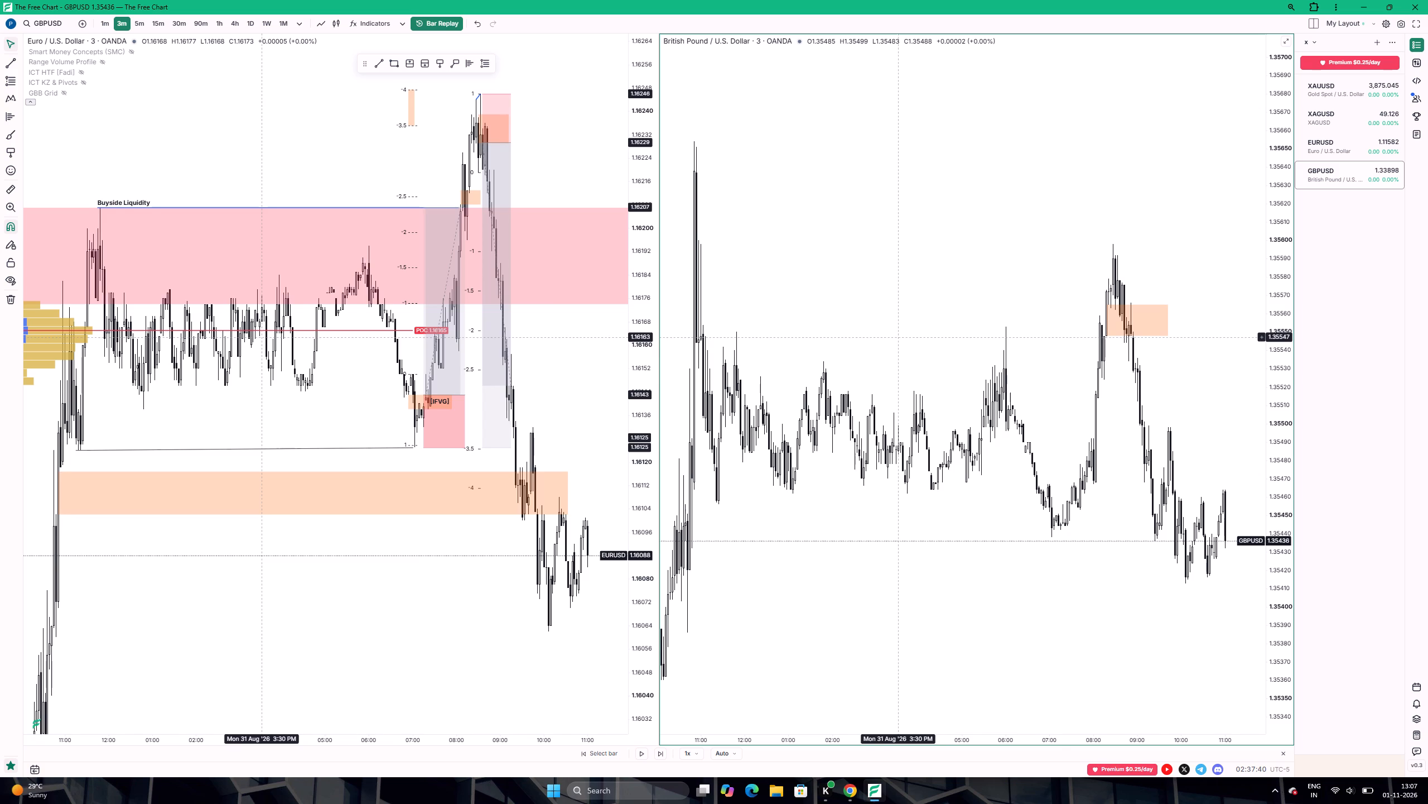
# Examine the GBPUSD decline from the zone and its later swings against EURUSD, including the earlier session range.
pyautogui.scroll(12, 929, 348)
pyautogui.moveTo(927, 401); pyautogui.dragTo(914, 374)
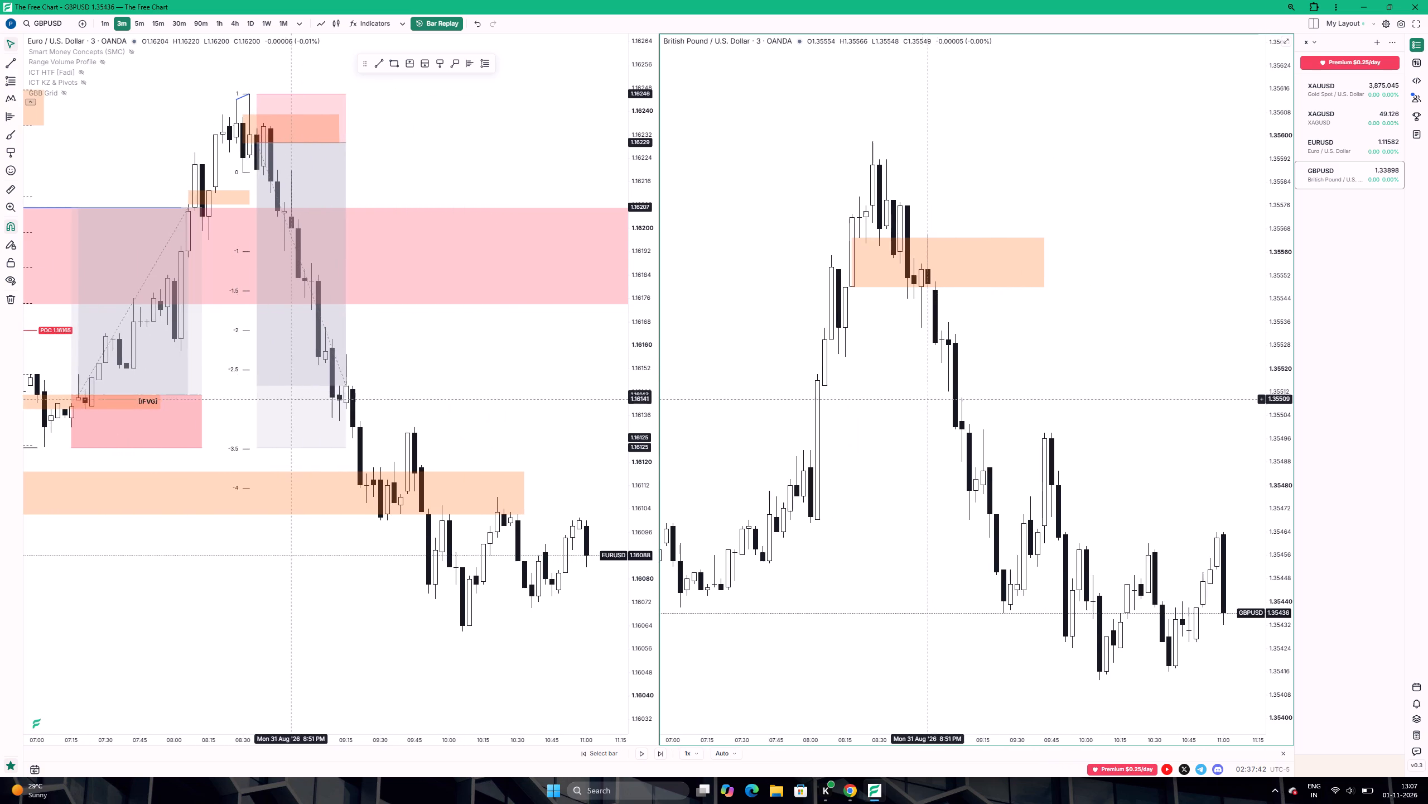
pyautogui.moveTo(914, 374); pyautogui.dragTo(882, 313)
pyautogui.scroll(3, 513, 486)
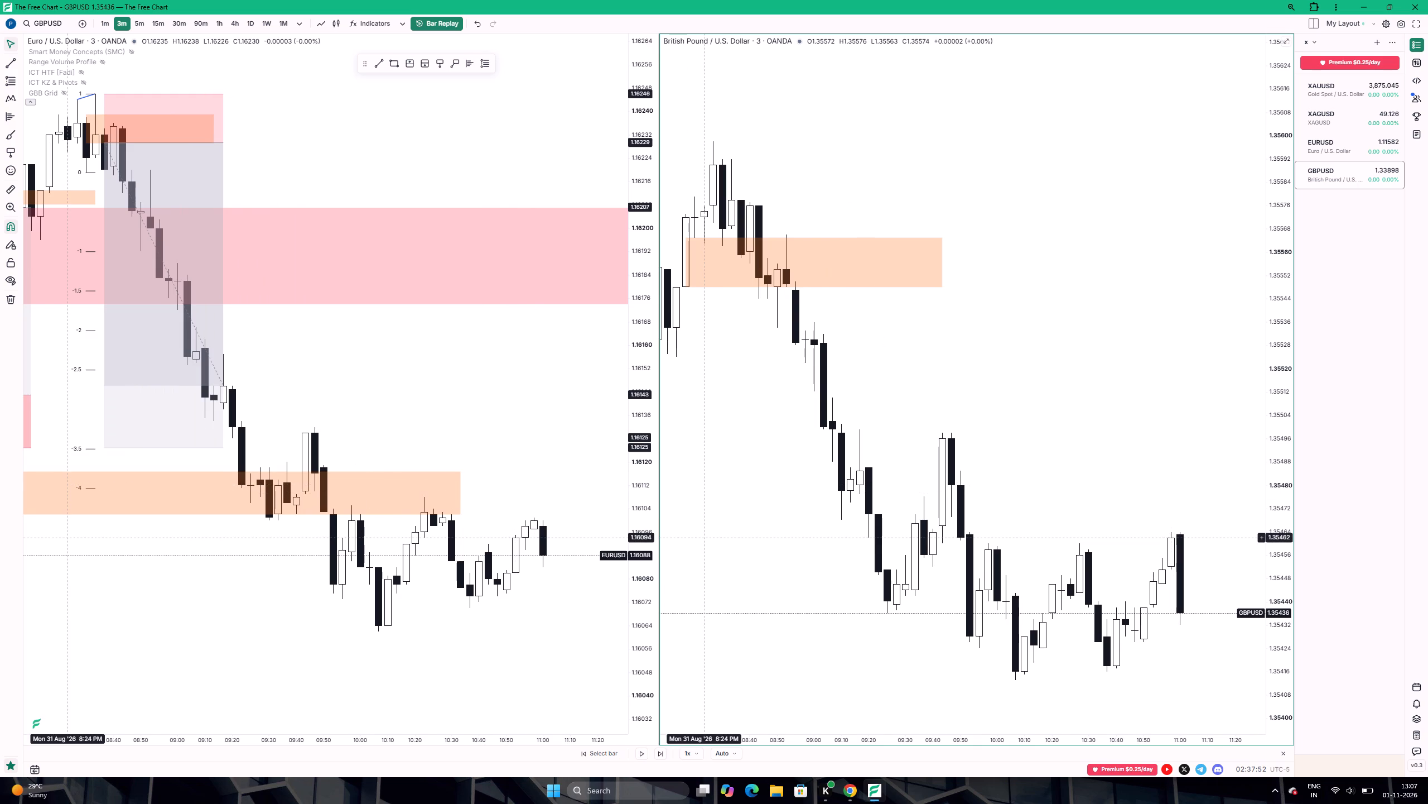
pyautogui.moveTo(971, 490); pyautogui.dragTo(896, 415)
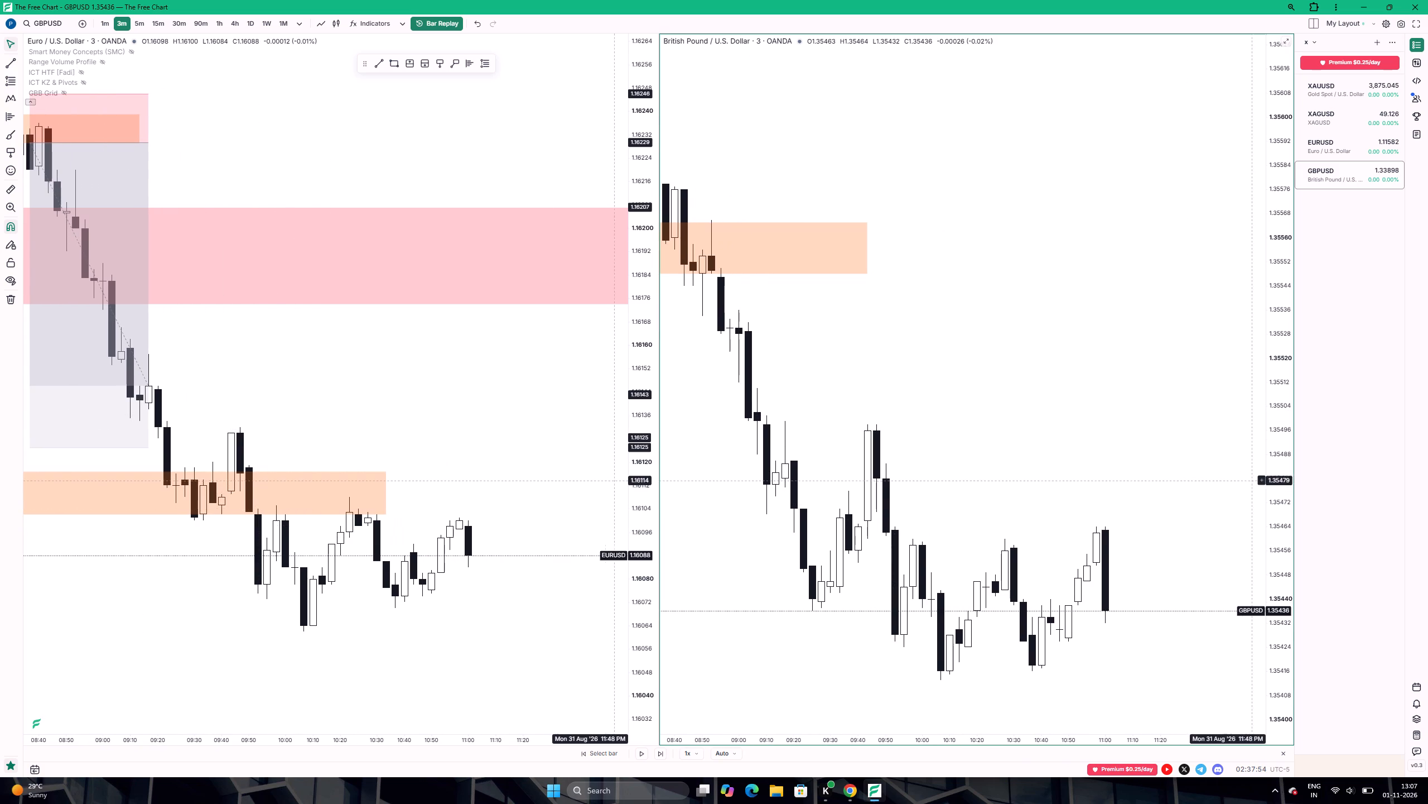
pyautogui.moveTo(1271, 469); pyautogui.dragTo(1270, 495)
pyautogui.moveTo(1199, 518); pyautogui.dragTo(1164, 420)
pyautogui.scroll(-3, 1168, 429)
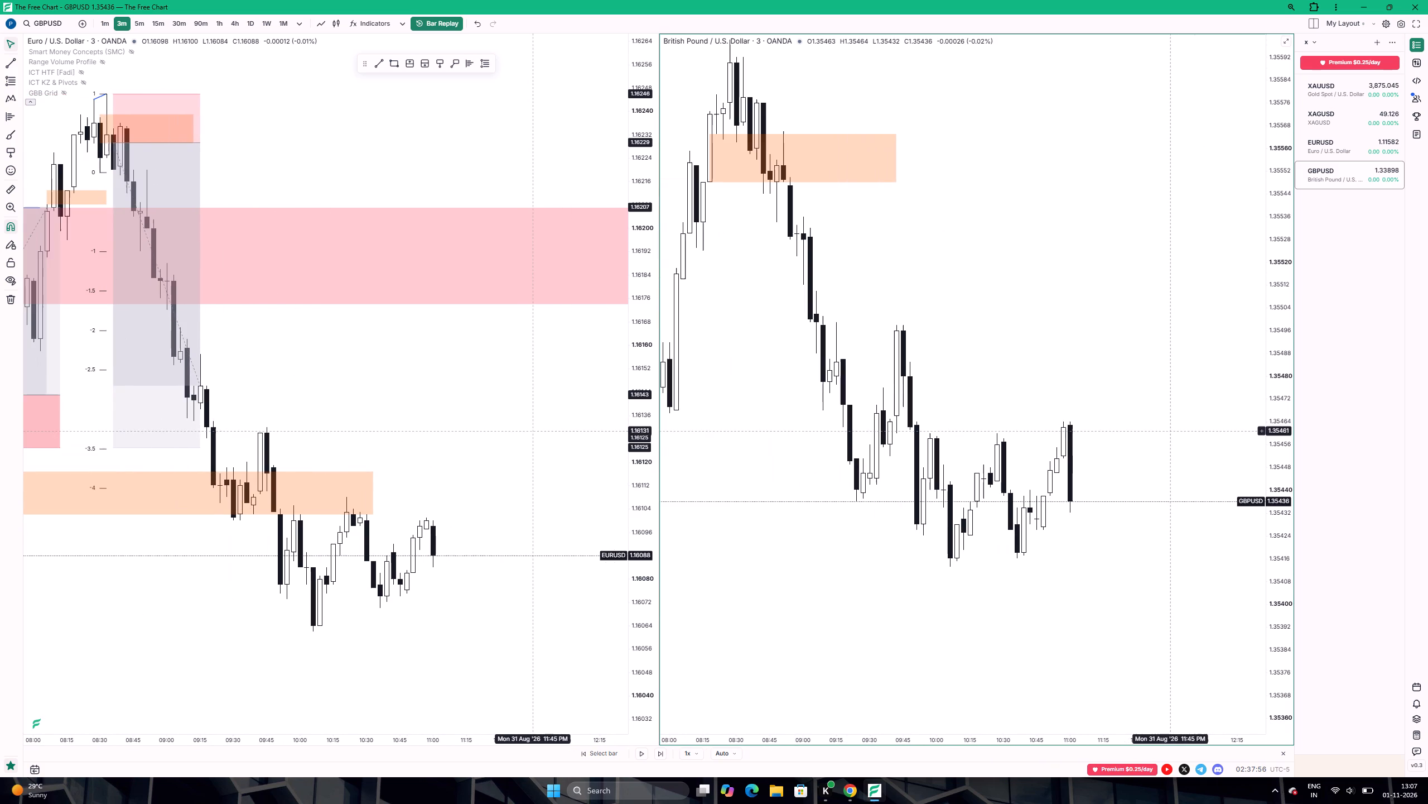
pyautogui.scroll(-4, 1168, 437)
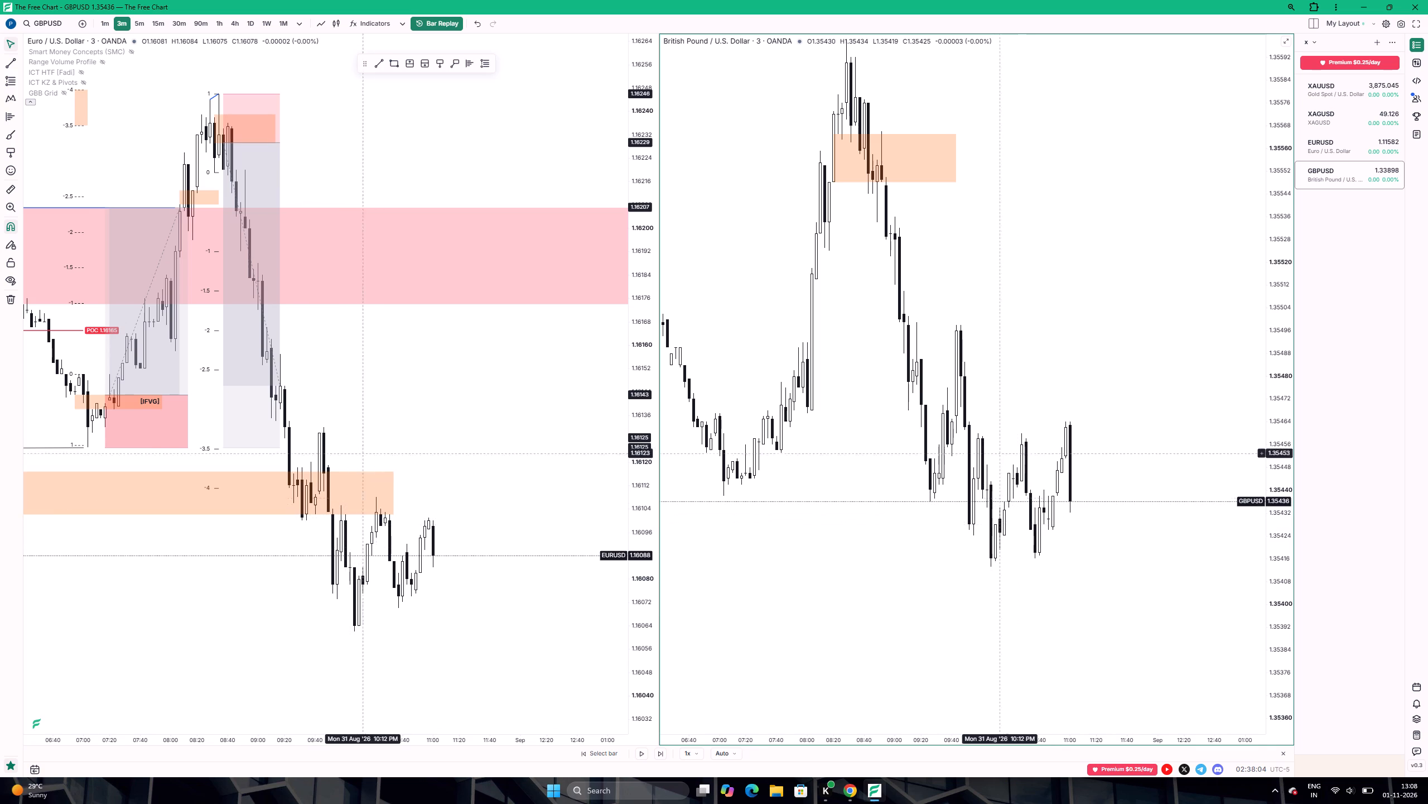
pyautogui.scroll(-6, 990, 442)
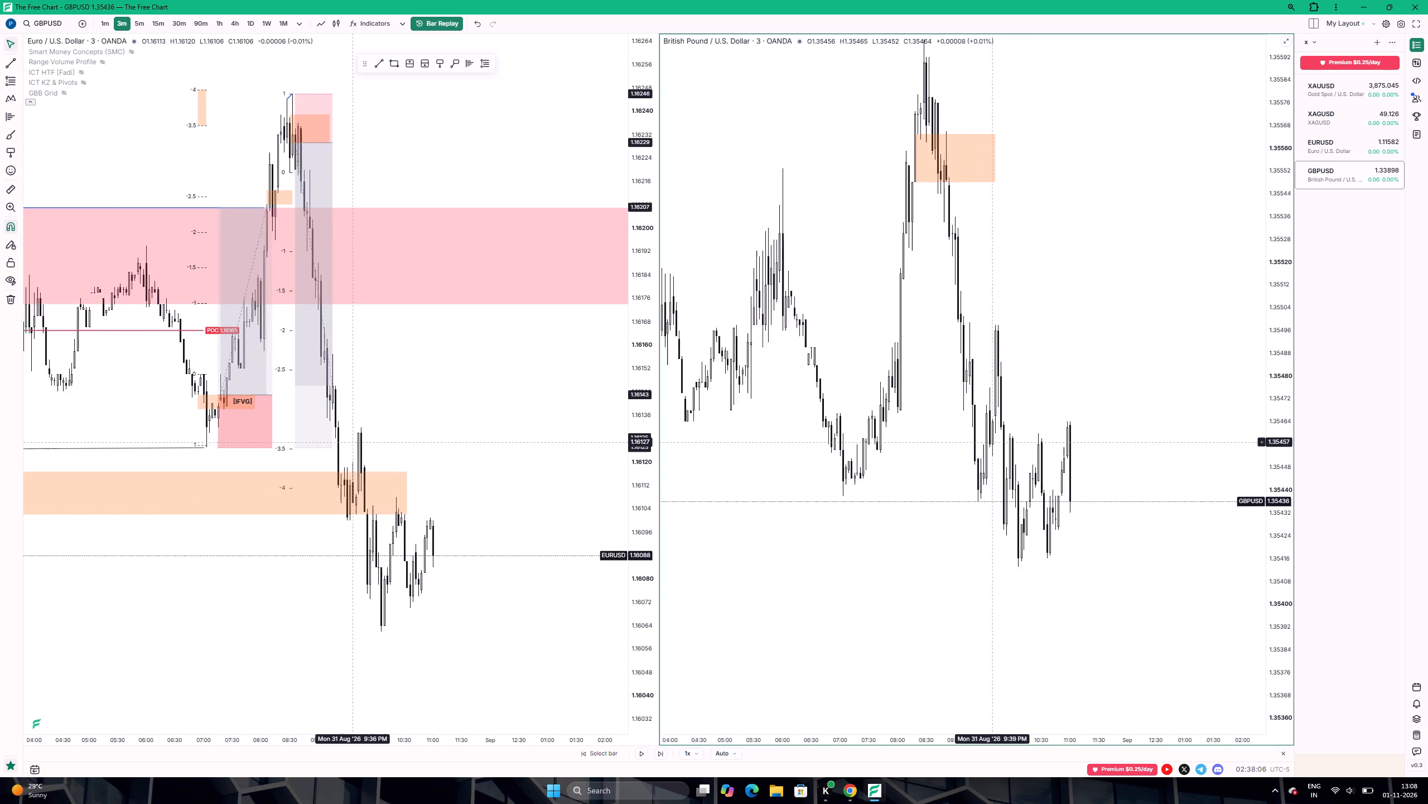
pyautogui.scroll(-2, 990, 442)
pyautogui.moveTo(751, 439); pyautogui.dragTo(1012, 442)
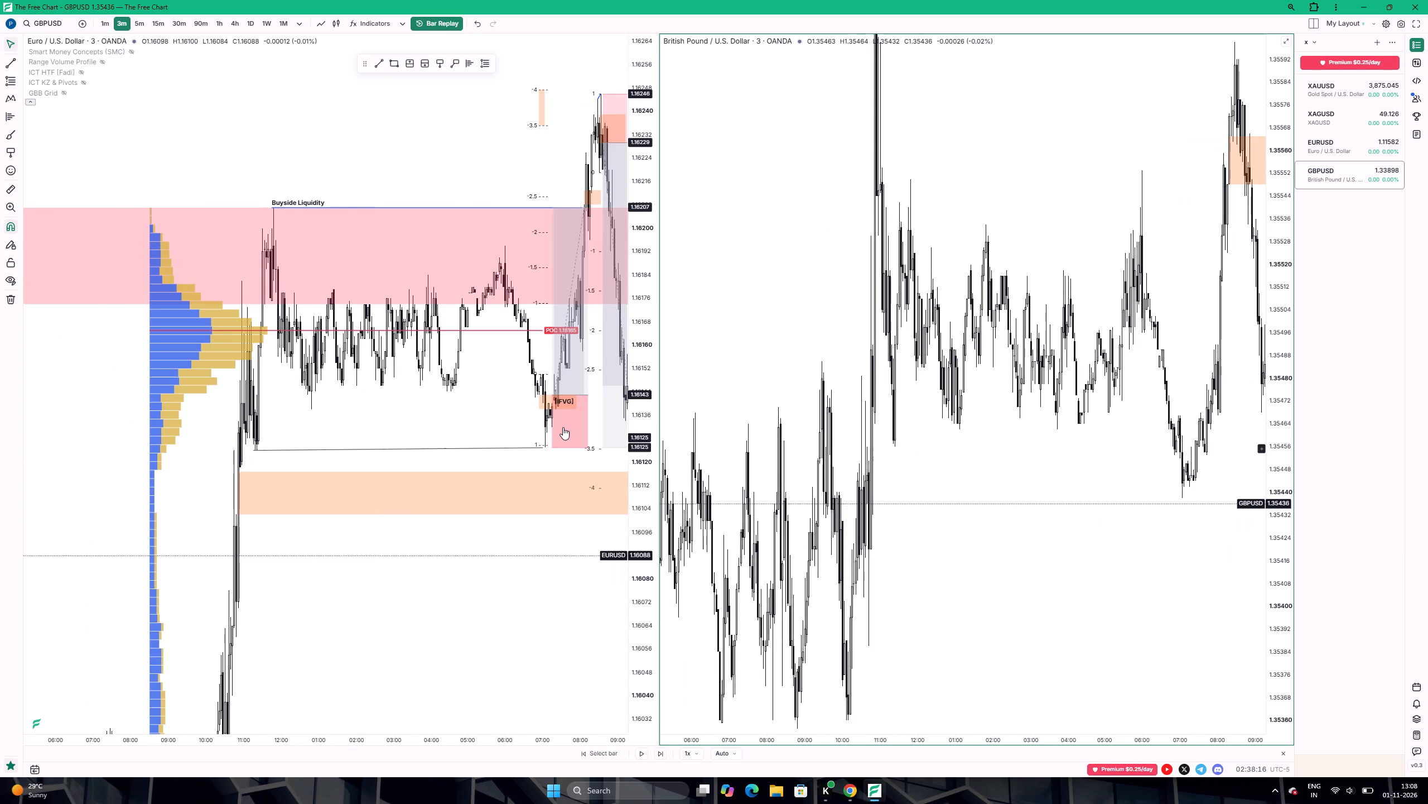
# Examine the EURUSD reversal, marked trade and deviation levels up to the latest replayed candle, comparing them with GBPUSD.
pyautogui.scroll(14, 574, 429)
pyautogui.moveTo(541, 403); pyautogui.dragTo(417, 420)
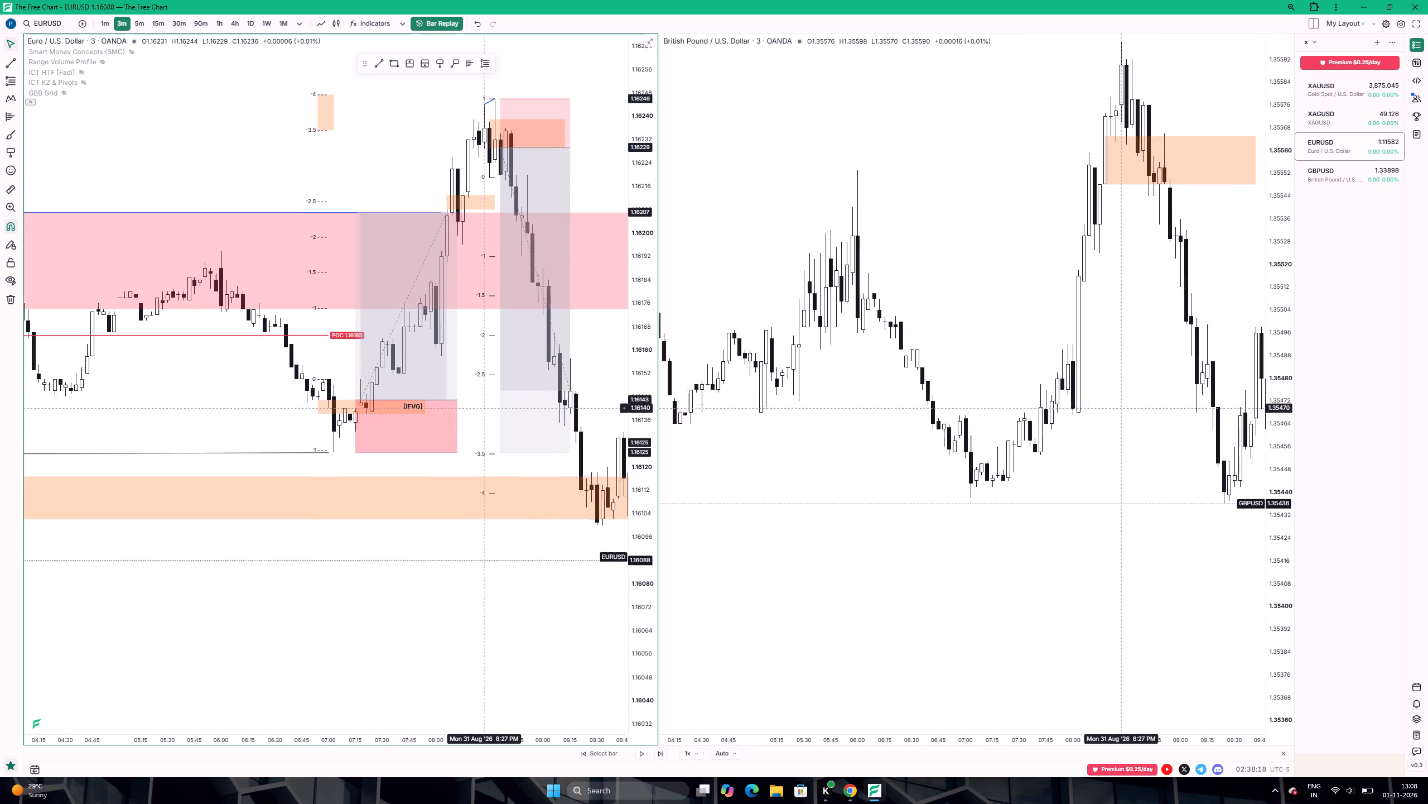
pyautogui.moveTo(417, 420); pyautogui.dragTo(379, 425)
pyautogui.scroll(-4, 511, 216)
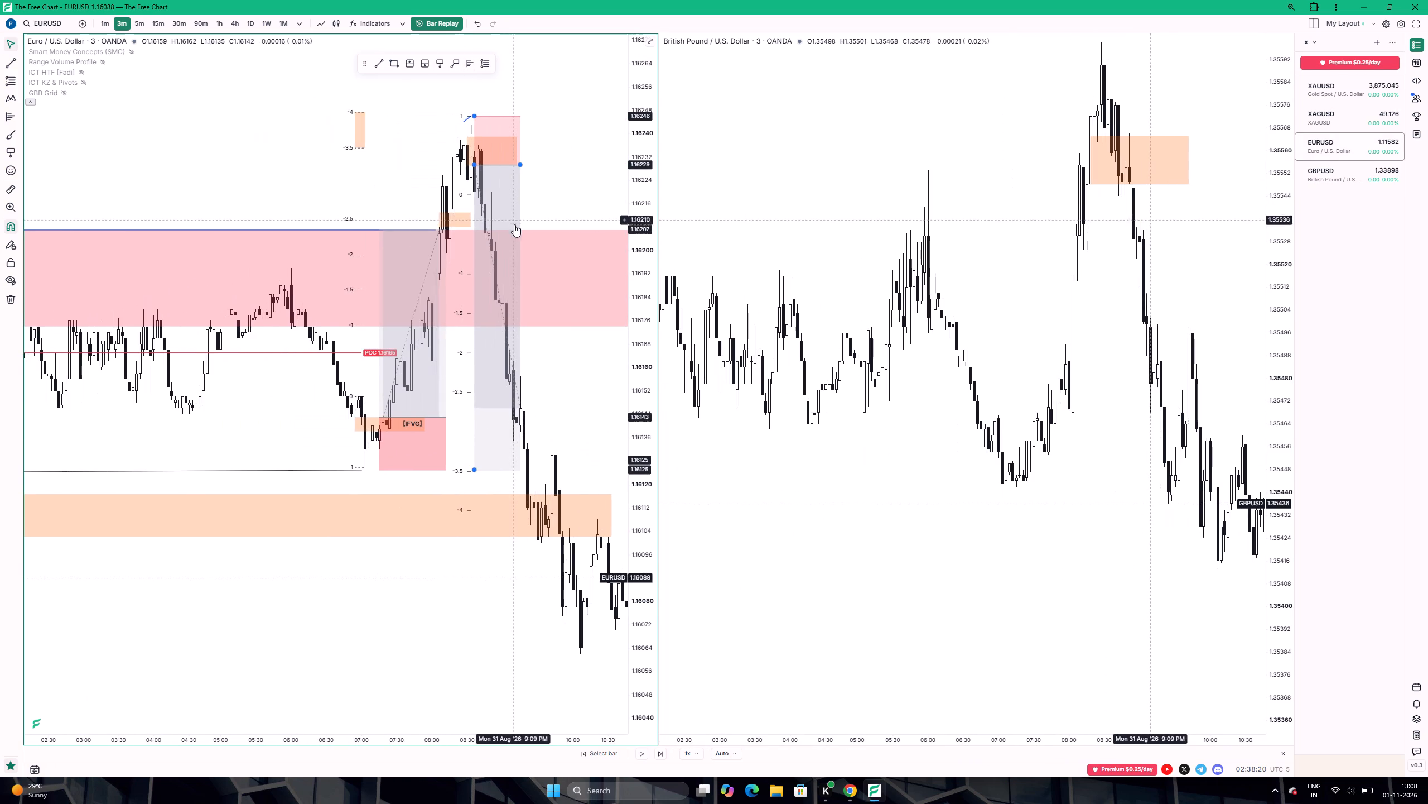
pyautogui.moveTo(558, 396); pyautogui.dragTo(389, 381)
pyautogui.click(389, 381)
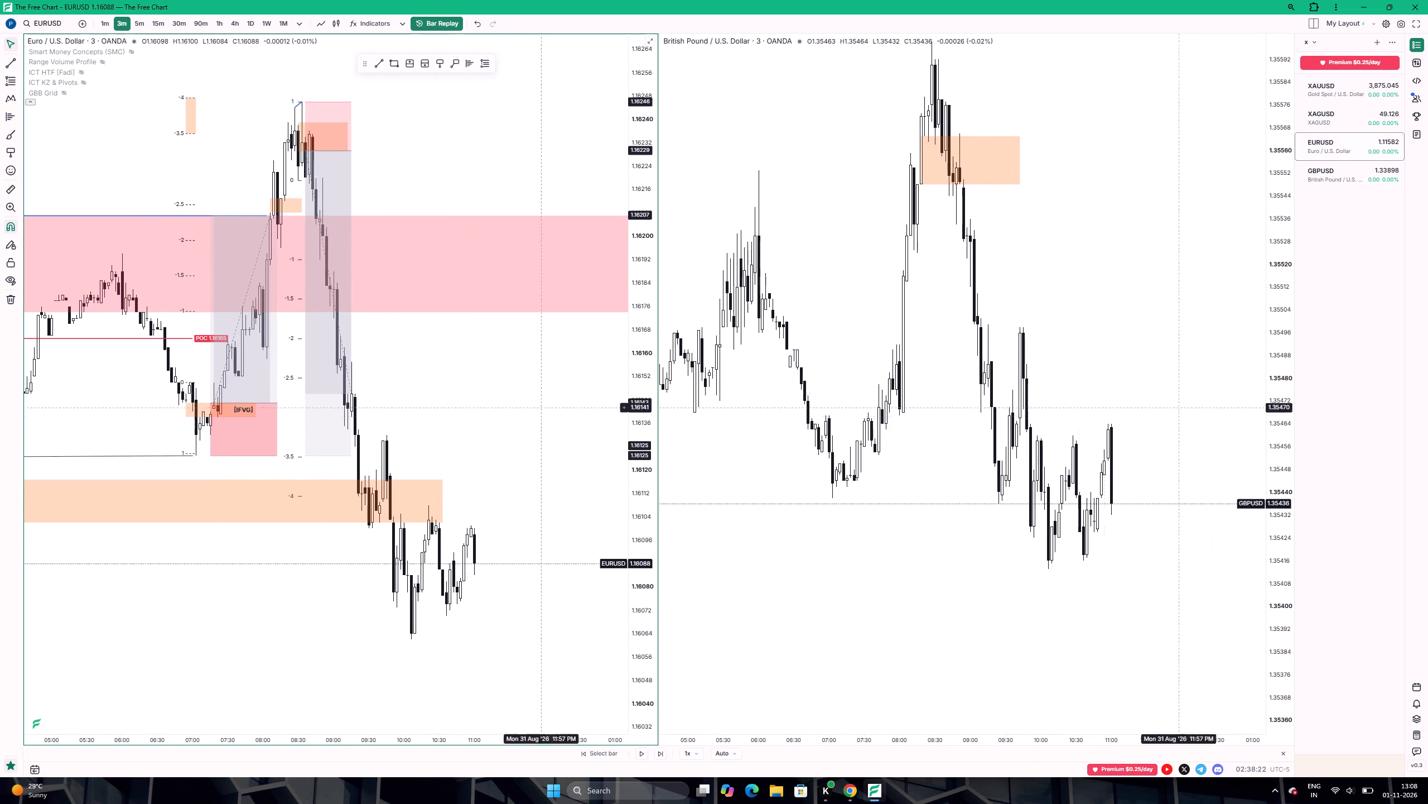
pyautogui.scroll(-6, 846, 371)
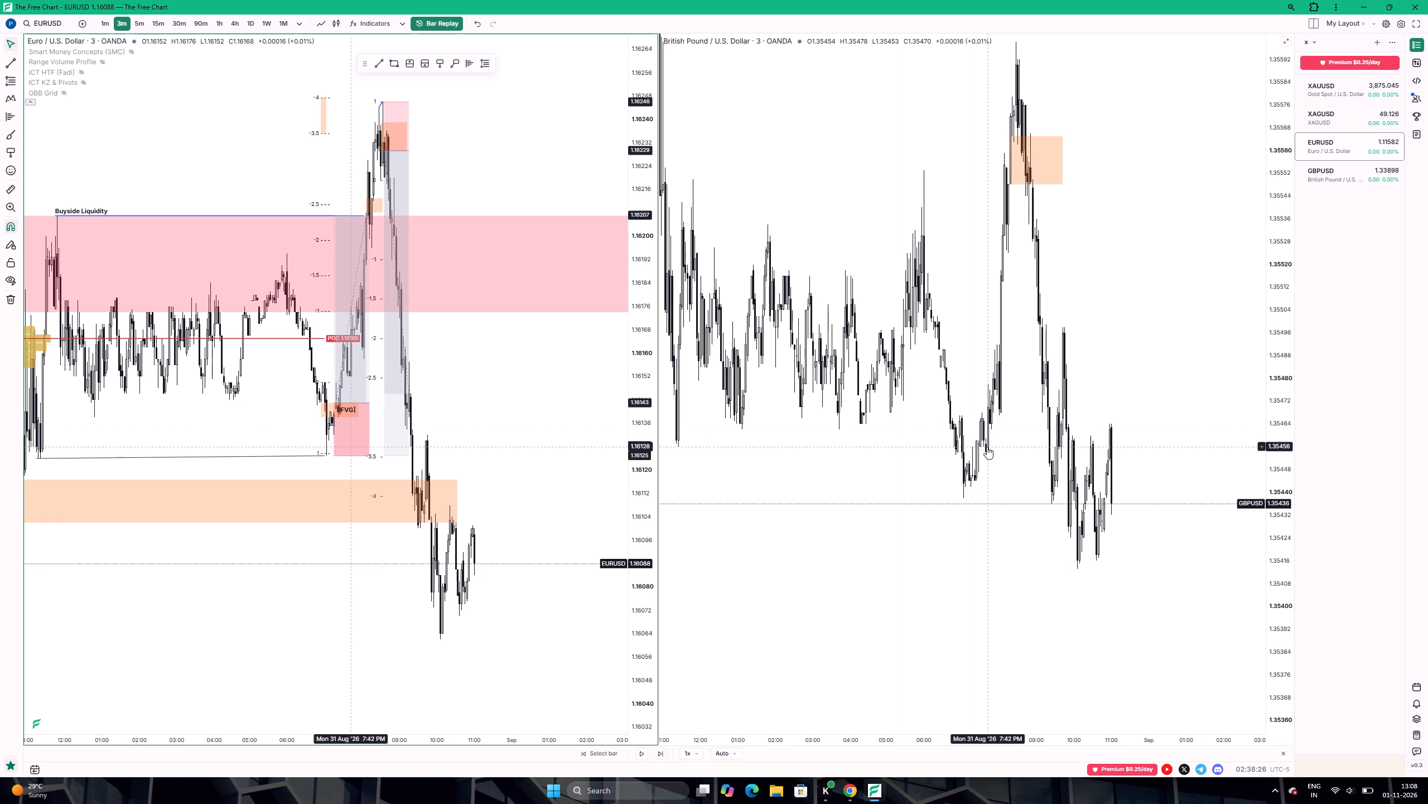
pyautogui.scroll(5, 1025, 441)
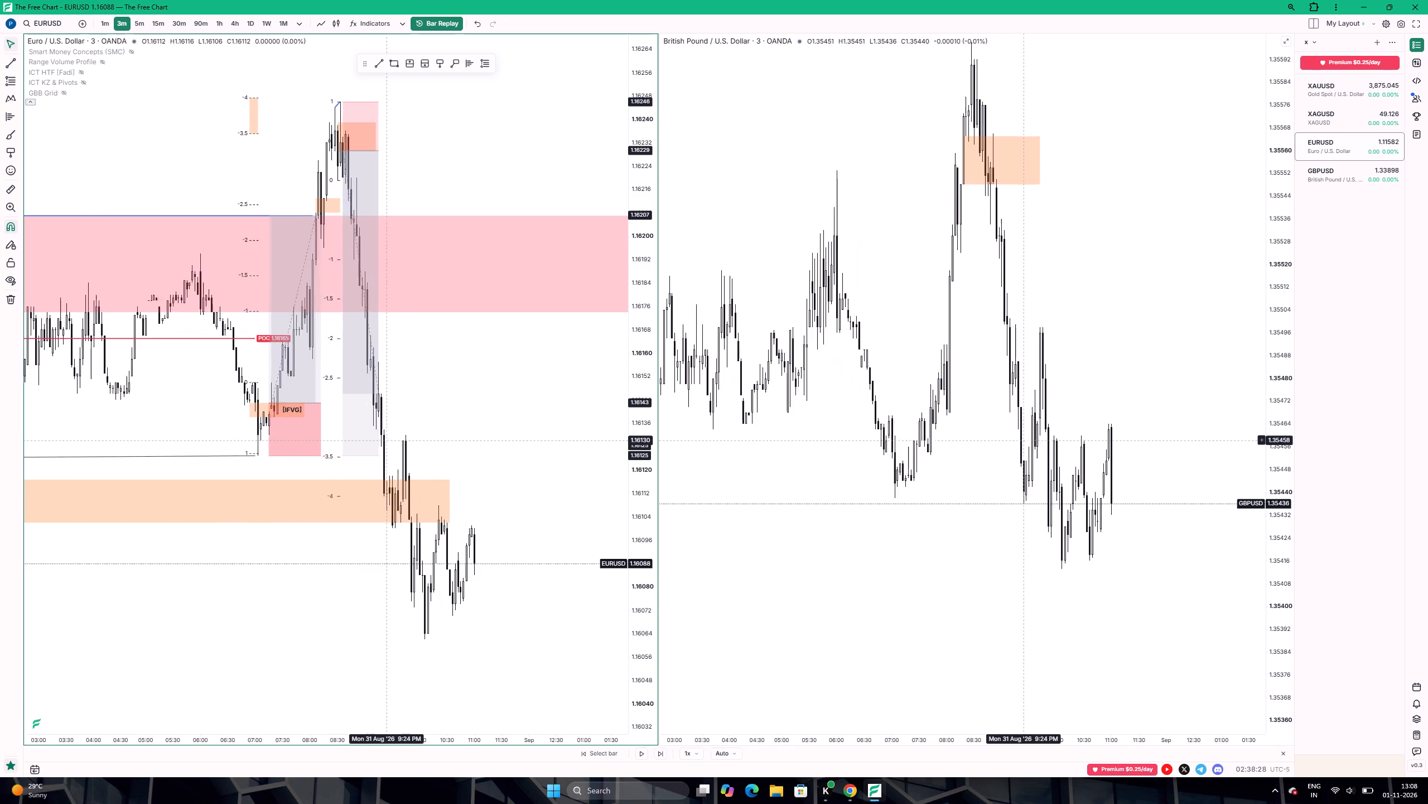
# Compare GBPUSD's swing high, decline and earlier range with EURUSD over the same session.
pyautogui.scroll(3, 1024, 439)
pyautogui.moveTo(1285, 407); pyautogui.dragTo(1265, 529)
pyautogui.click(1263, 529)
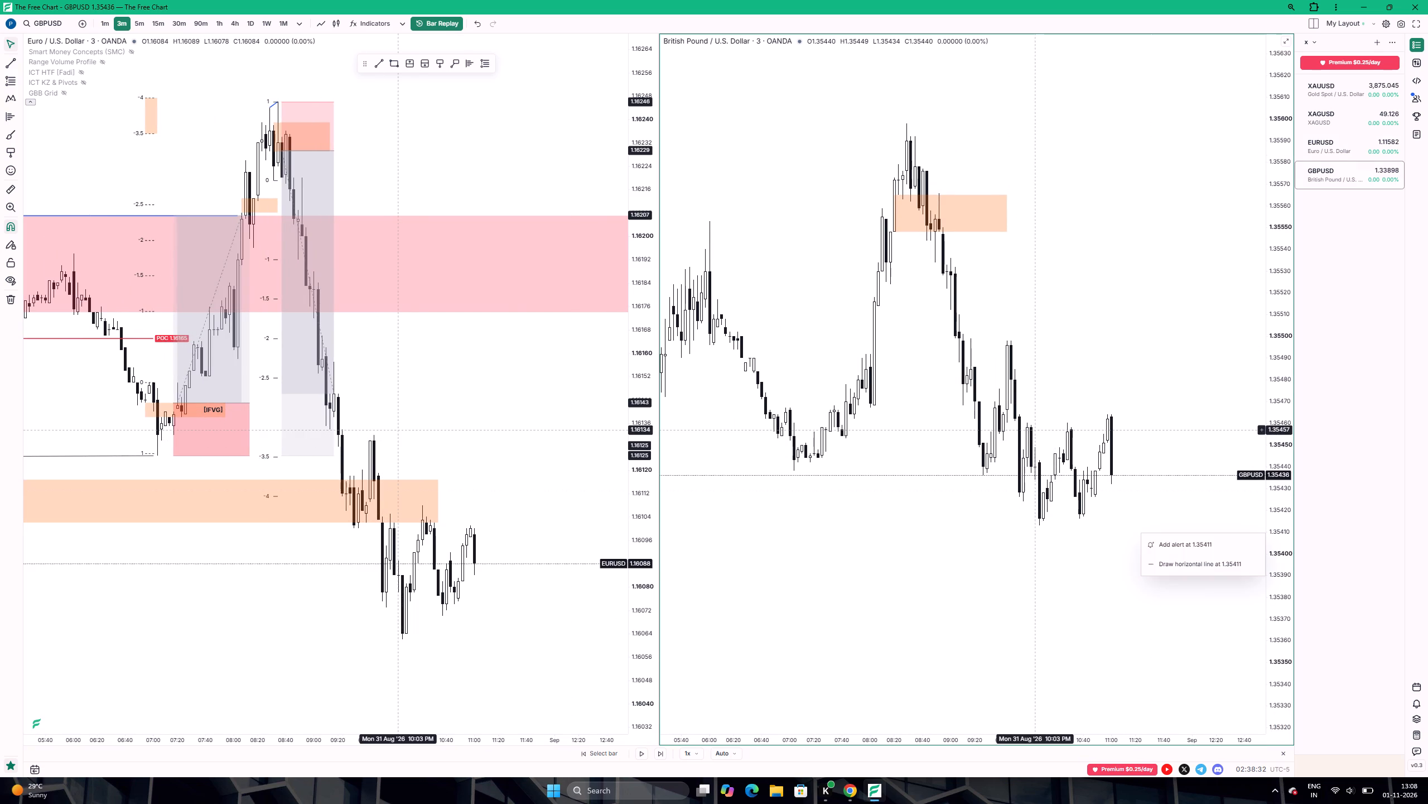
pyautogui.scroll(-14, 1034, 432)
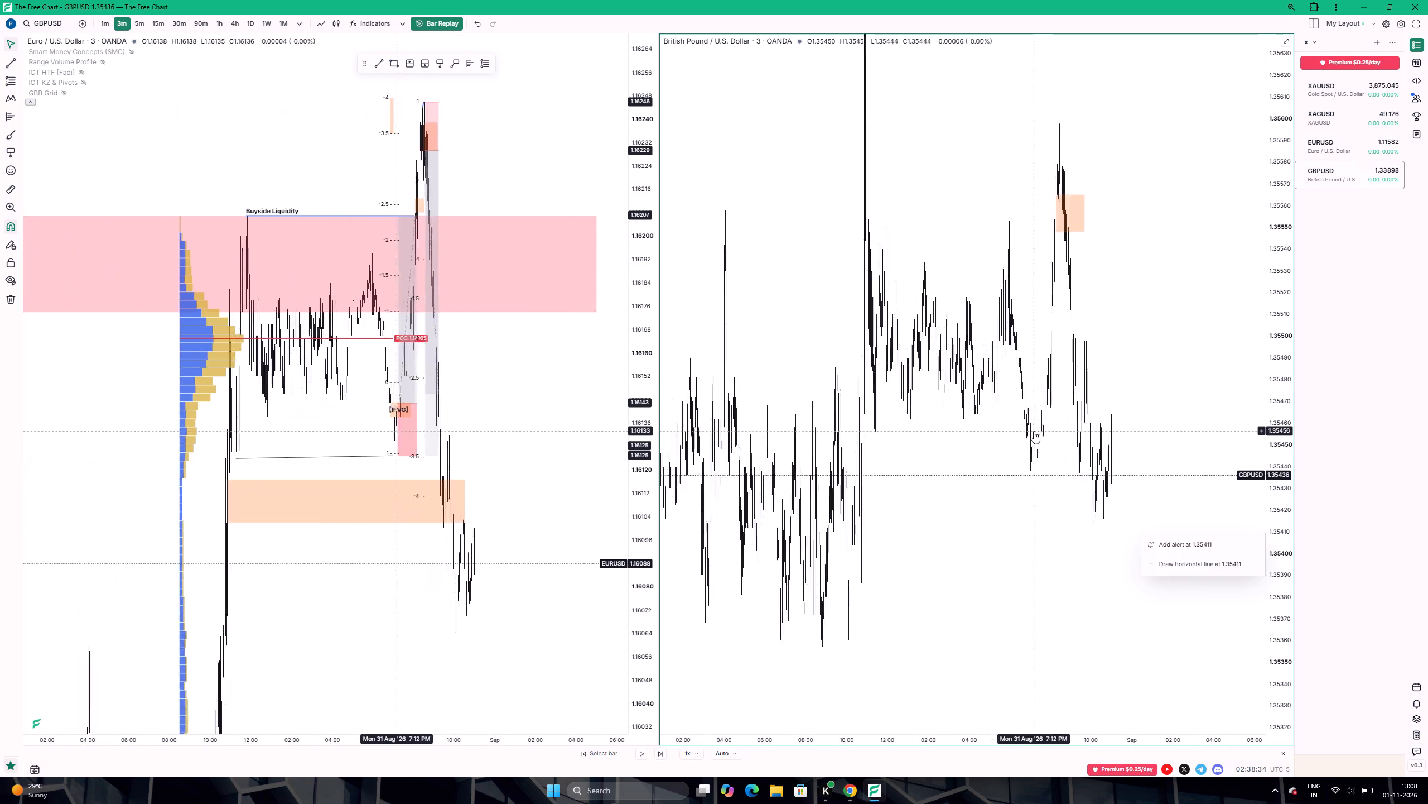
pyautogui.scroll(18, 1034, 431)
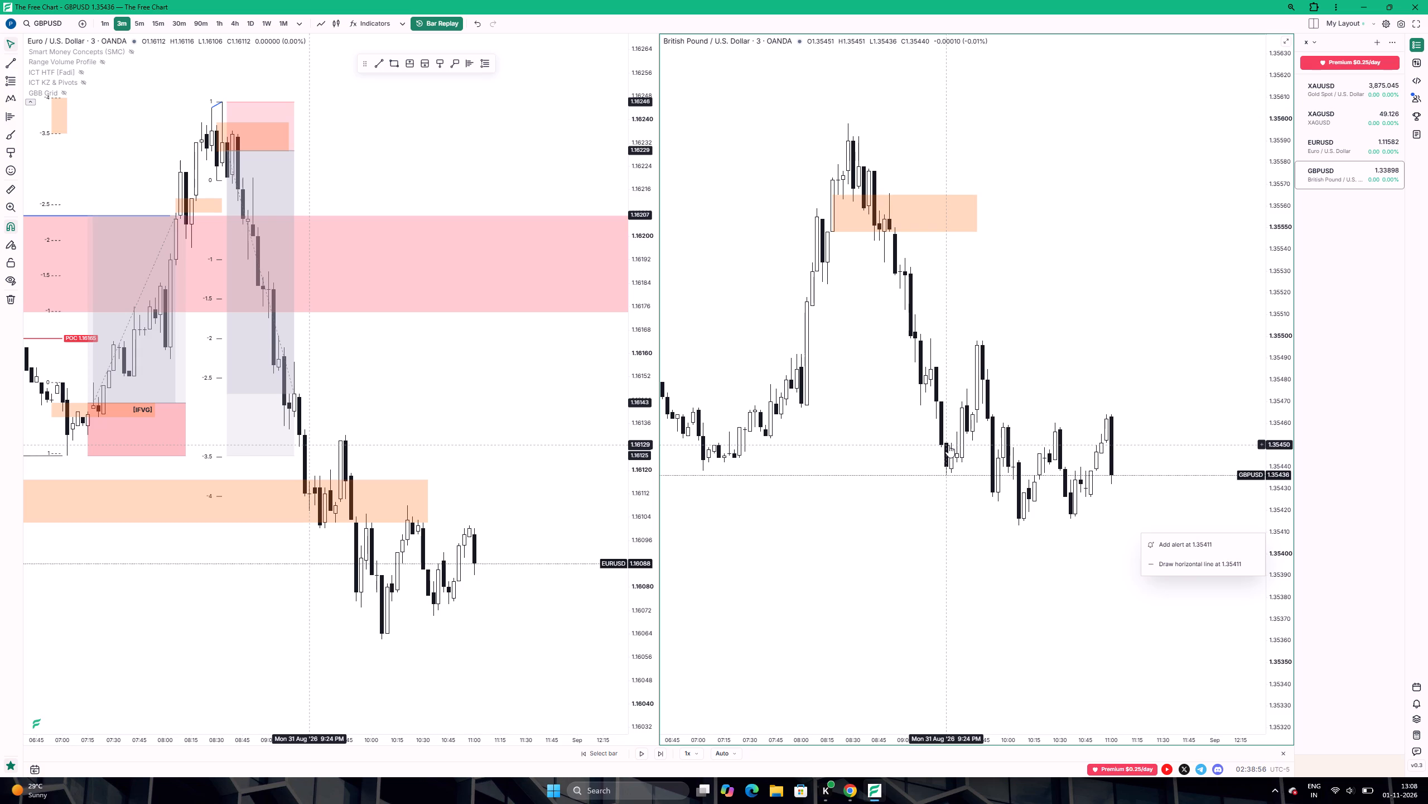
# Draw deviation levels on GBPUSD from the swing high at about 1.35598 to the preceding low near 1.35524.
pyautogui.moveTo(947, 309); pyautogui.dragTo(961, 301)
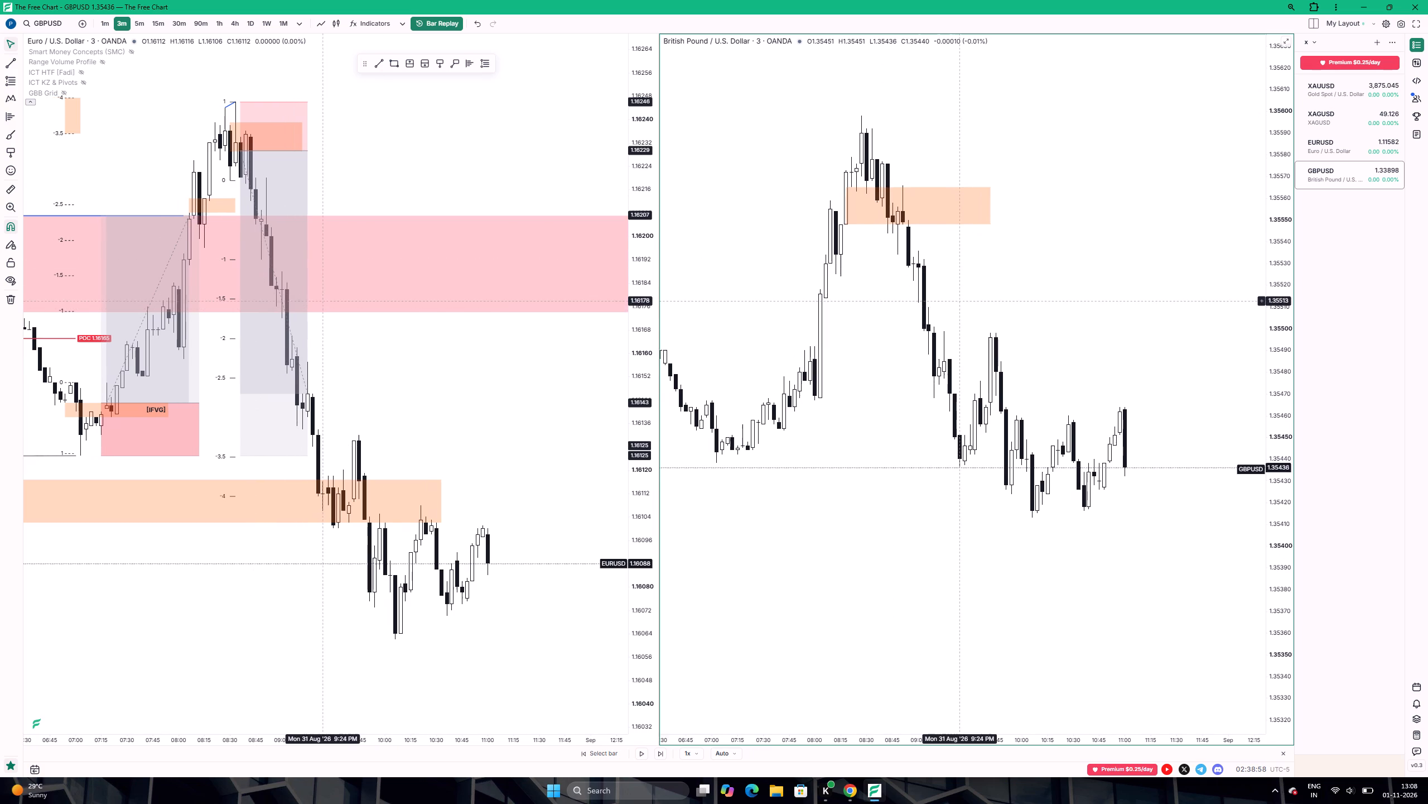
pyautogui.moveTo(961, 301); pyautogui.dragTo(1005, 296)
pyautogui.click(1005, 296)
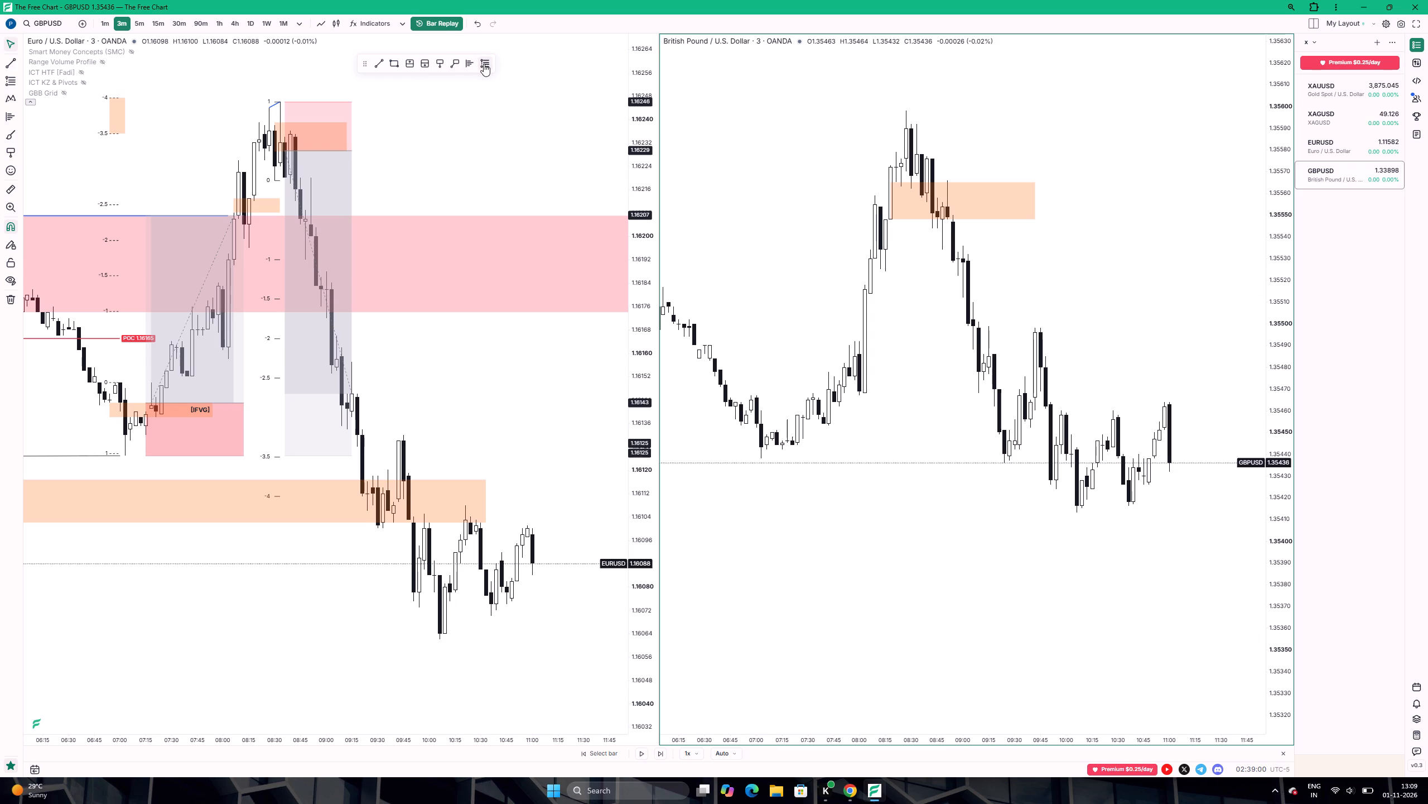
pyautogui.click(484, 64)
pyautogui.click(905, 111)
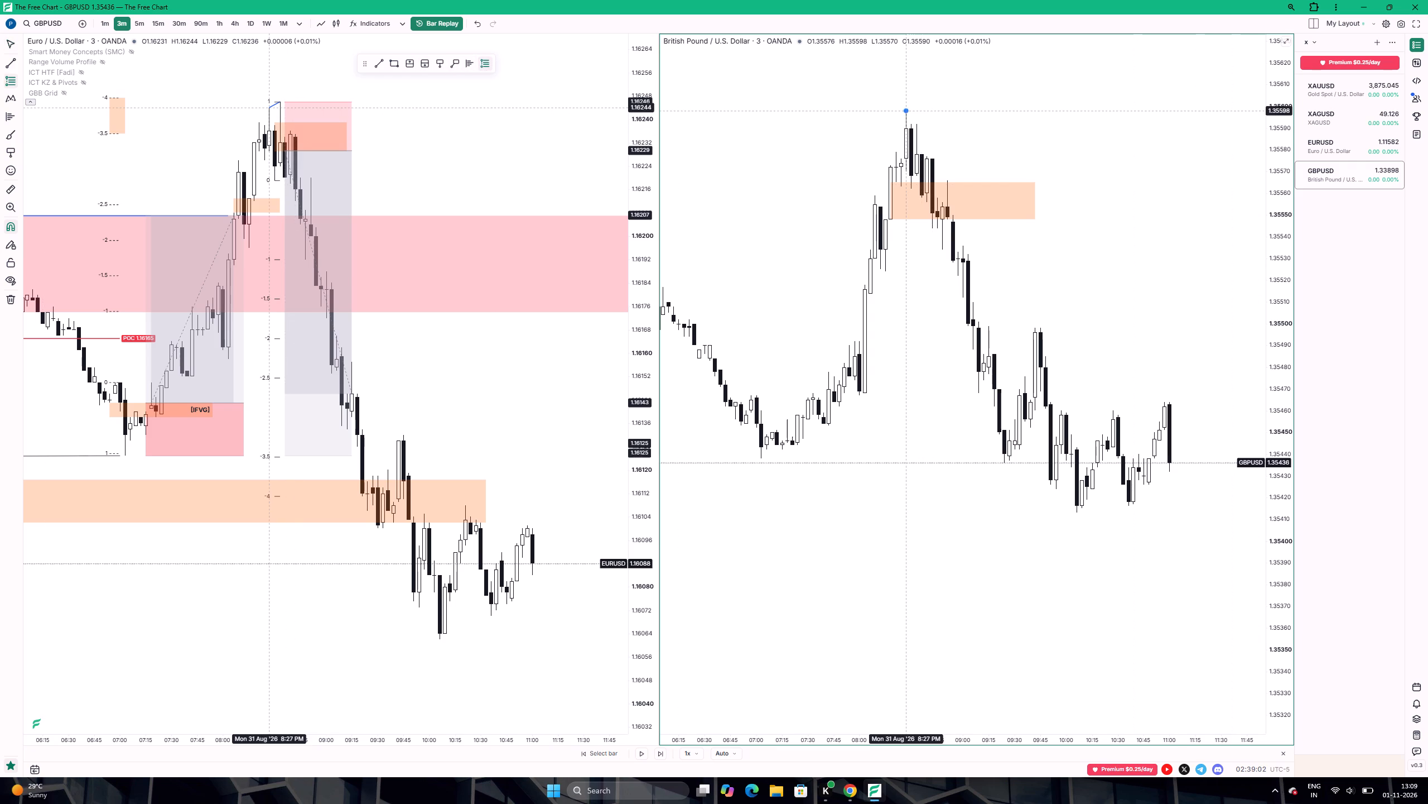
pyautogui.click(885, 267)
# Examine GBPUSD's earlier sessions and prior lows against the new downward deviation levels.
pyautogui.scroll(-3, 920, 377)
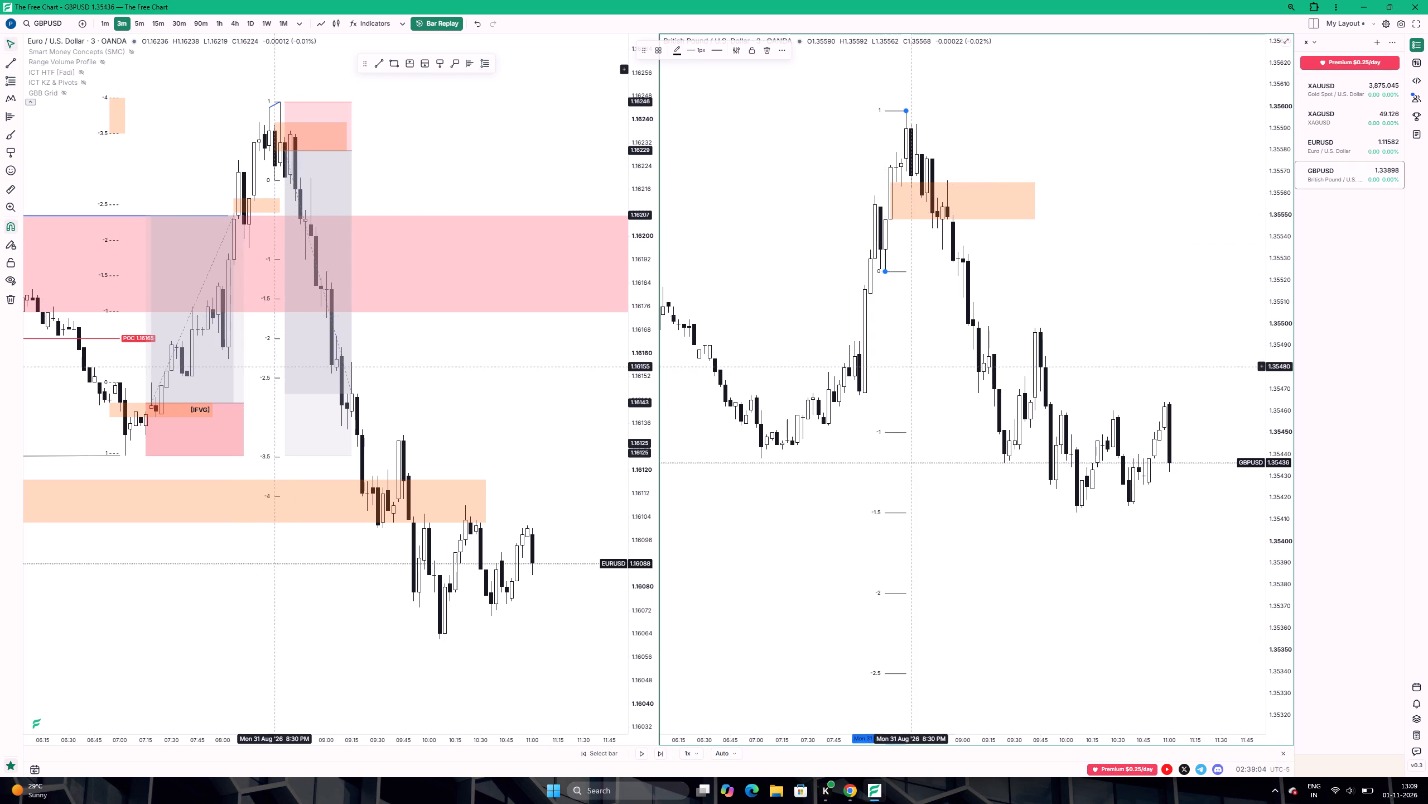
pyautogui.scroll(-17, 921, 379)
pyautogui.scroll(2, 928, 434)
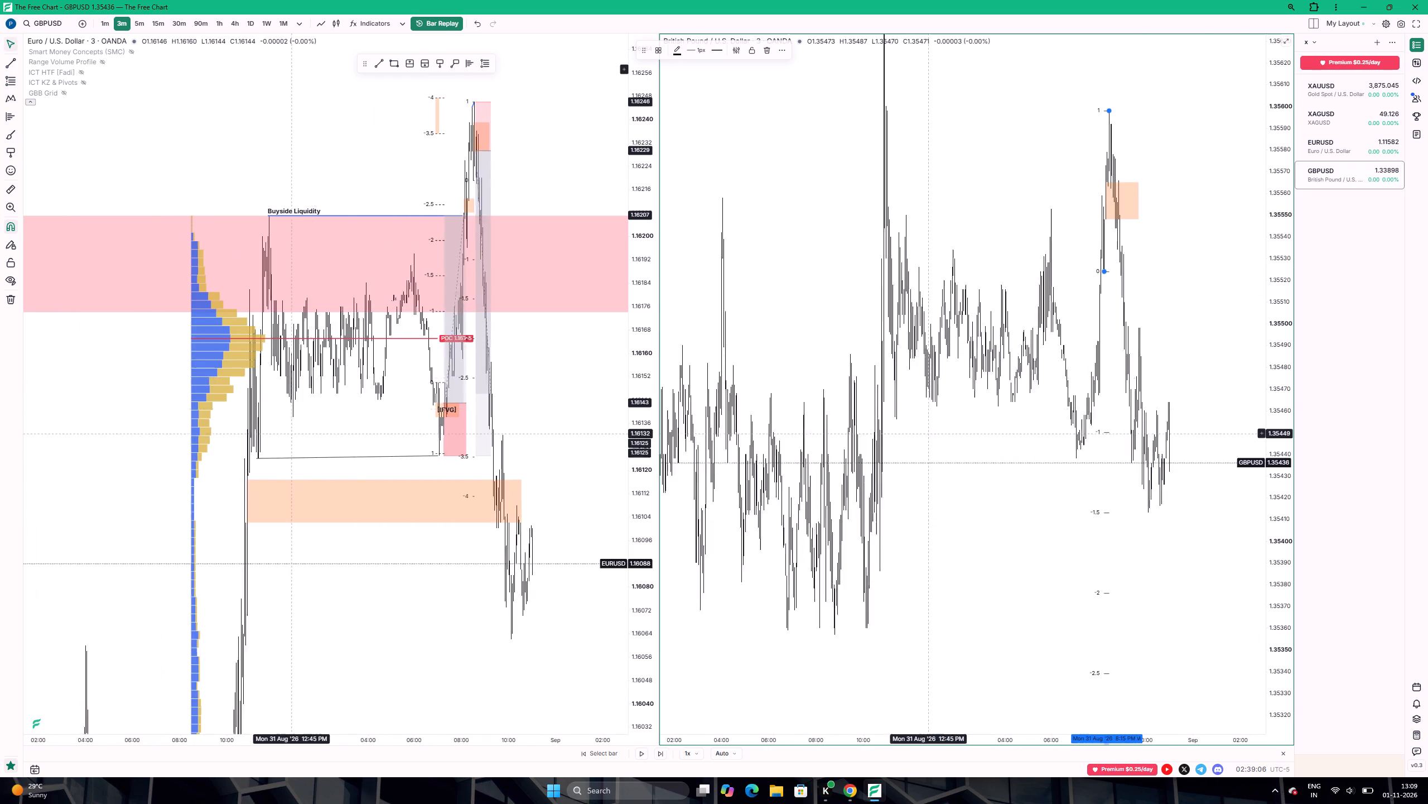
pyautogui.scroll(3, 928, 434)
pyautogui.moveTo(927, 437); pyautogui.dragTo(931, 362)
pyautogui.scroll(-13, 925, 379)
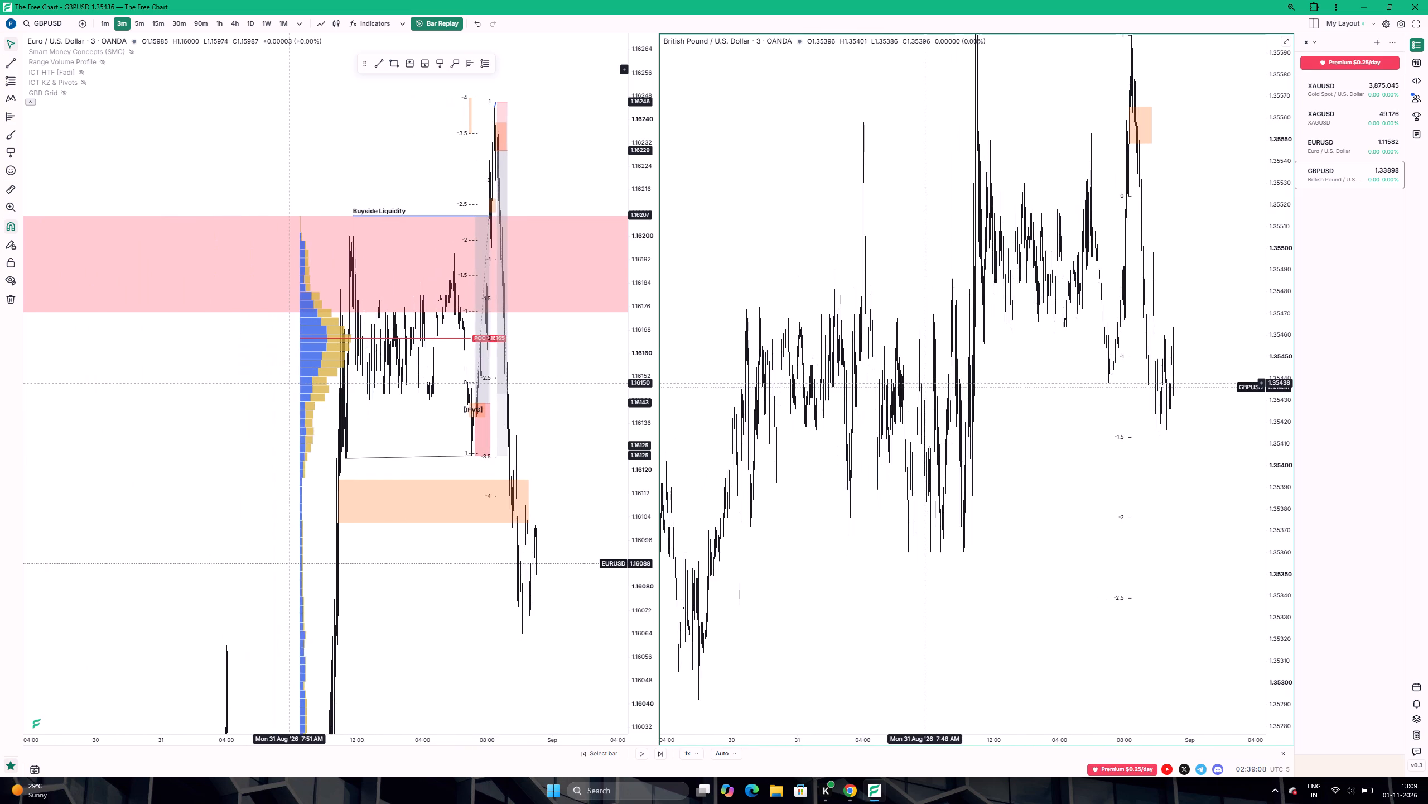
pyautogui.scroll(2, 922, 380)
pyautogui.moveTo(919, 378); pyautogui.dragTo(918, 211)
pyautogui.scroll(-6, 918, 219)
pyautogui.scroll(3, 912, 329)
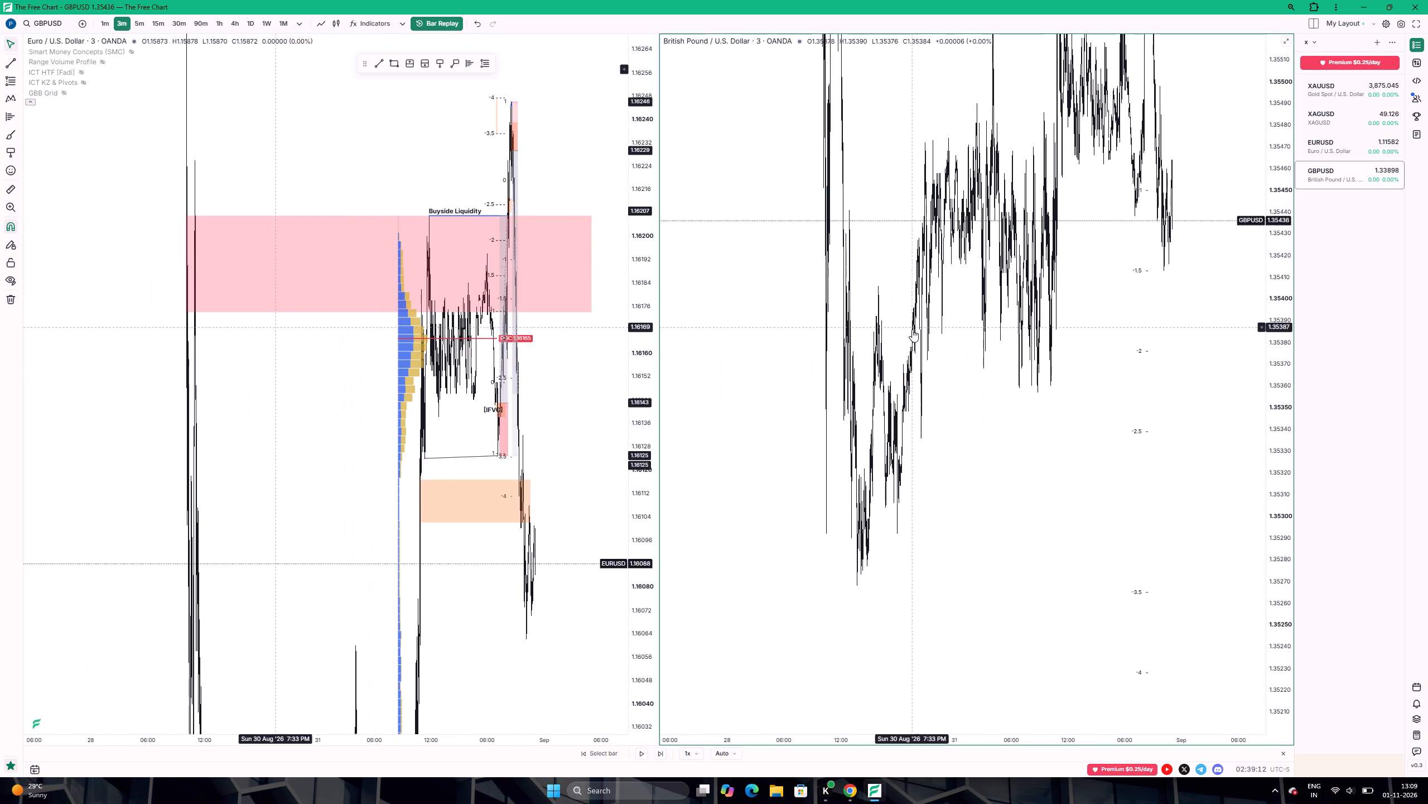
# Review GBPUSD's full set of deviation levels down to -4 against the latest replayed candles.
pyautogui.scroll(20, 912, 329)
pyautogui.scroll(4, 912, 329)
pyautogui.moveTo(1082, 292); pyautogui.dragTo(1082, 294)
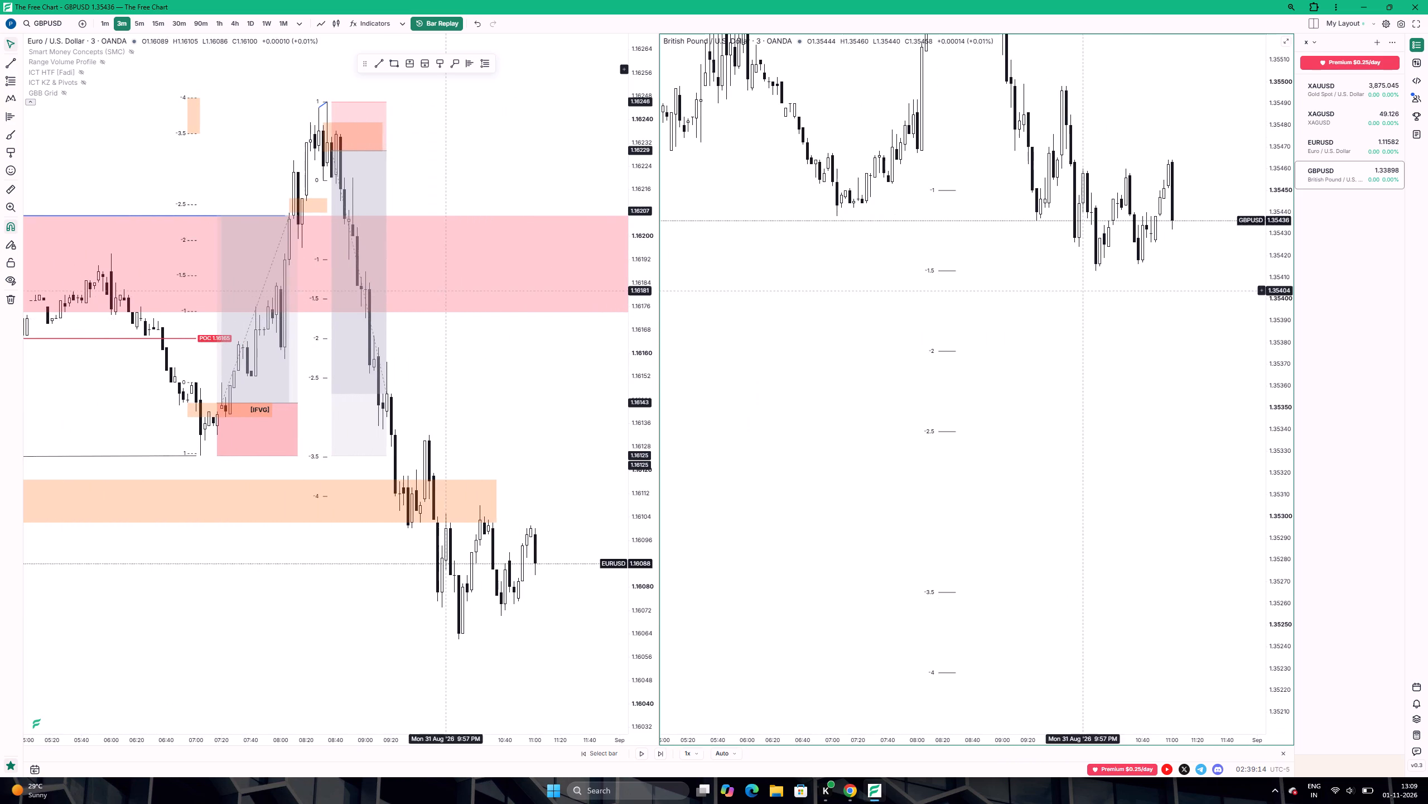
pyautogui.moveTo(1082, 294); pyautogui.dragTo(1013, 406)
pyautogui.moveTo(1273, 248); pyautogui.dragTo(1246, 468)
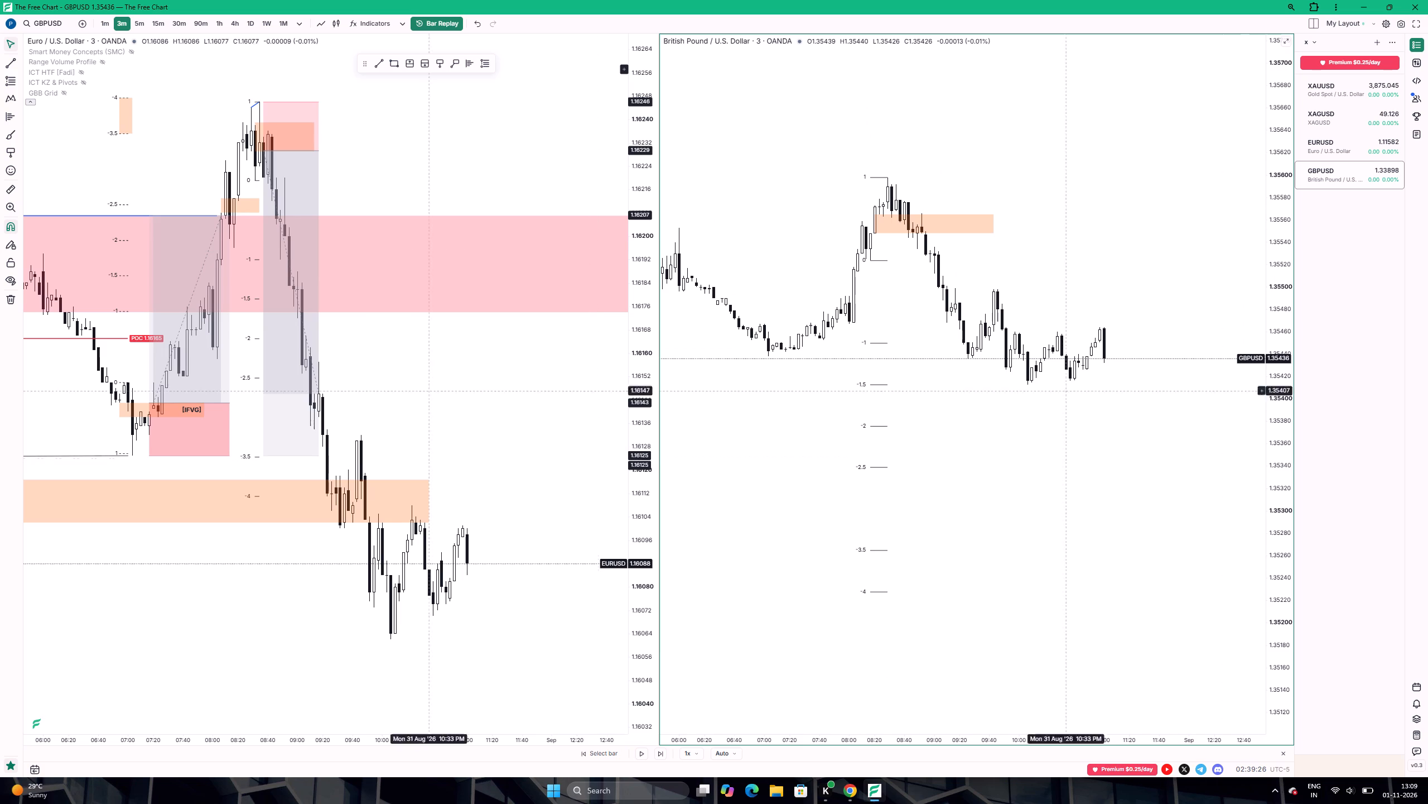
pyautogui.scroll(-2, 919, 247)
pyautogui.moveTo(1058, 324); pyautogui.dragTo(1018, 294)
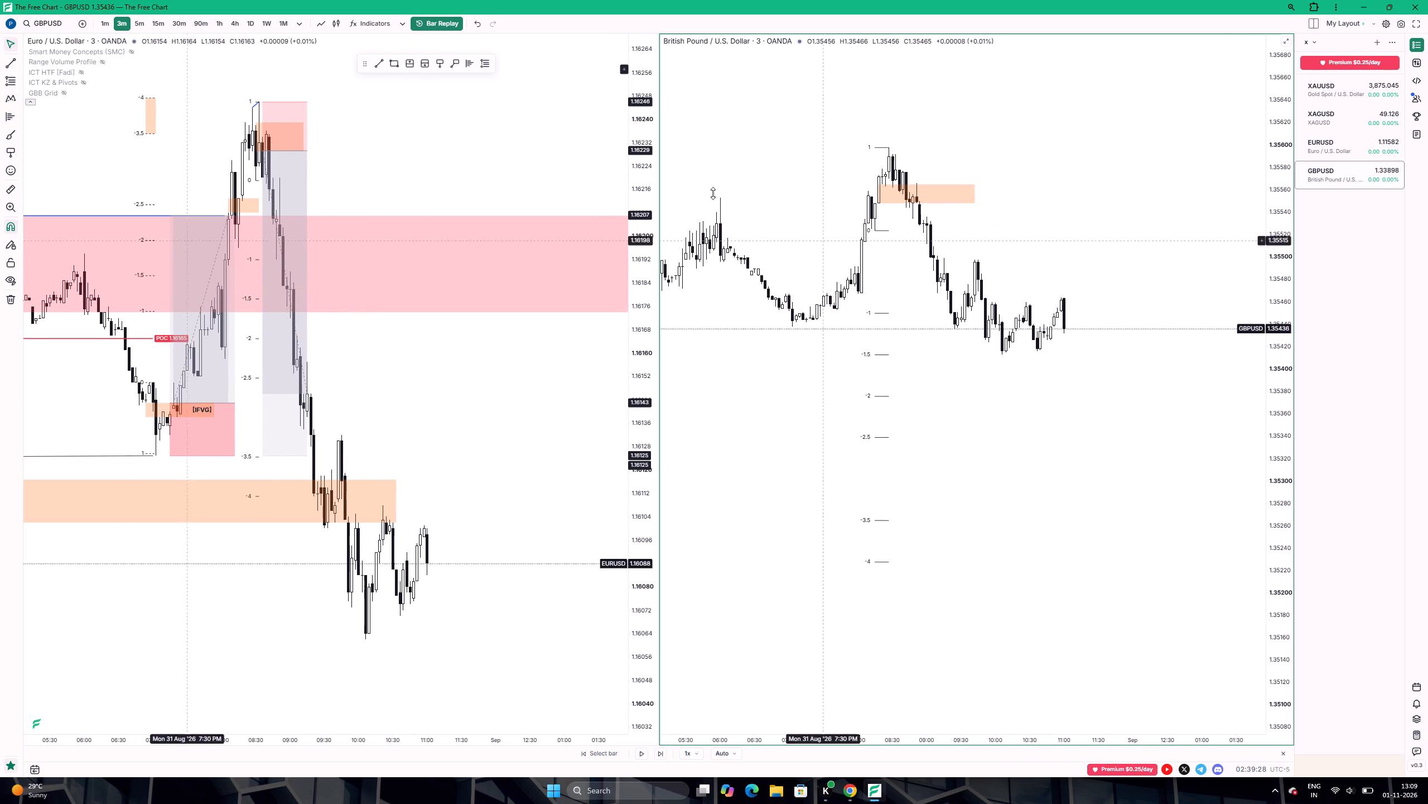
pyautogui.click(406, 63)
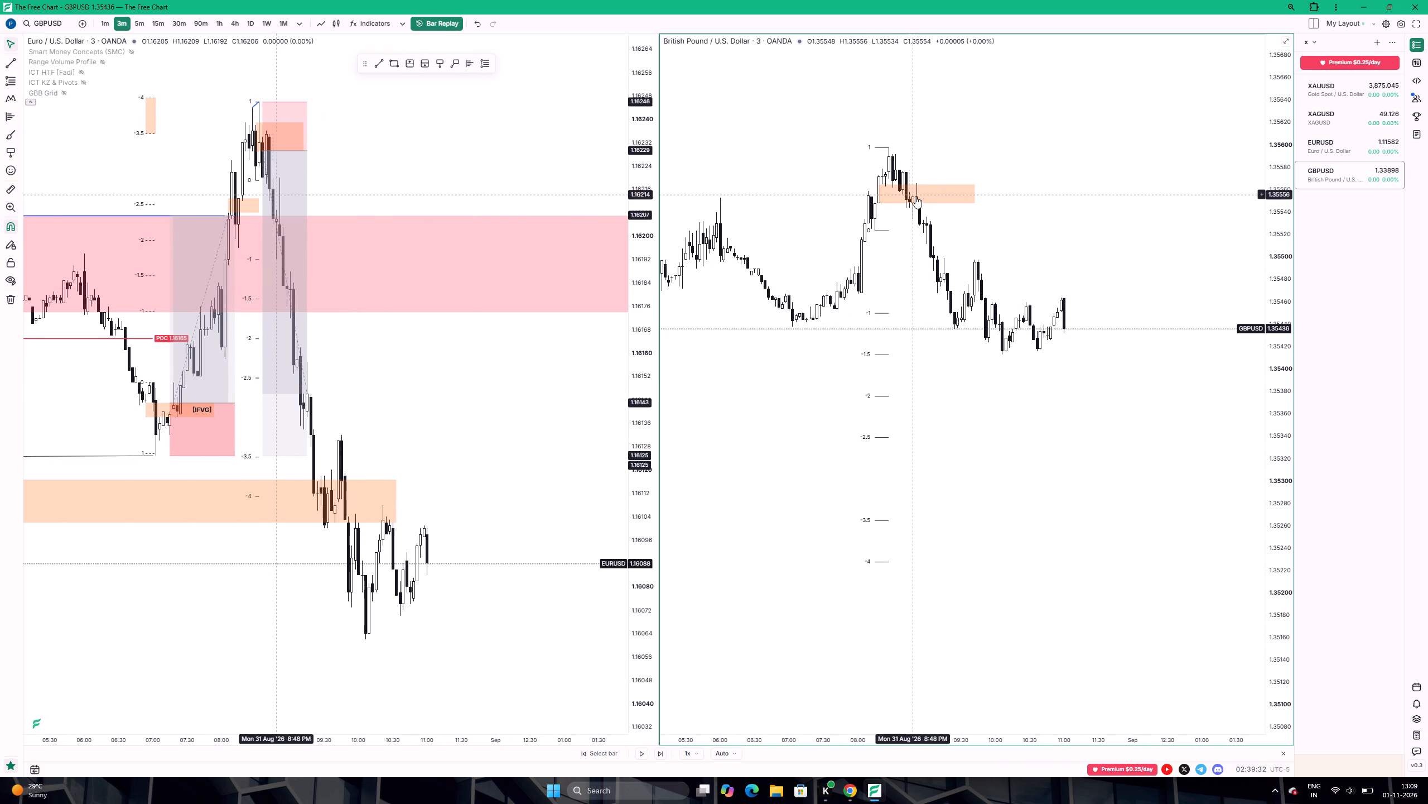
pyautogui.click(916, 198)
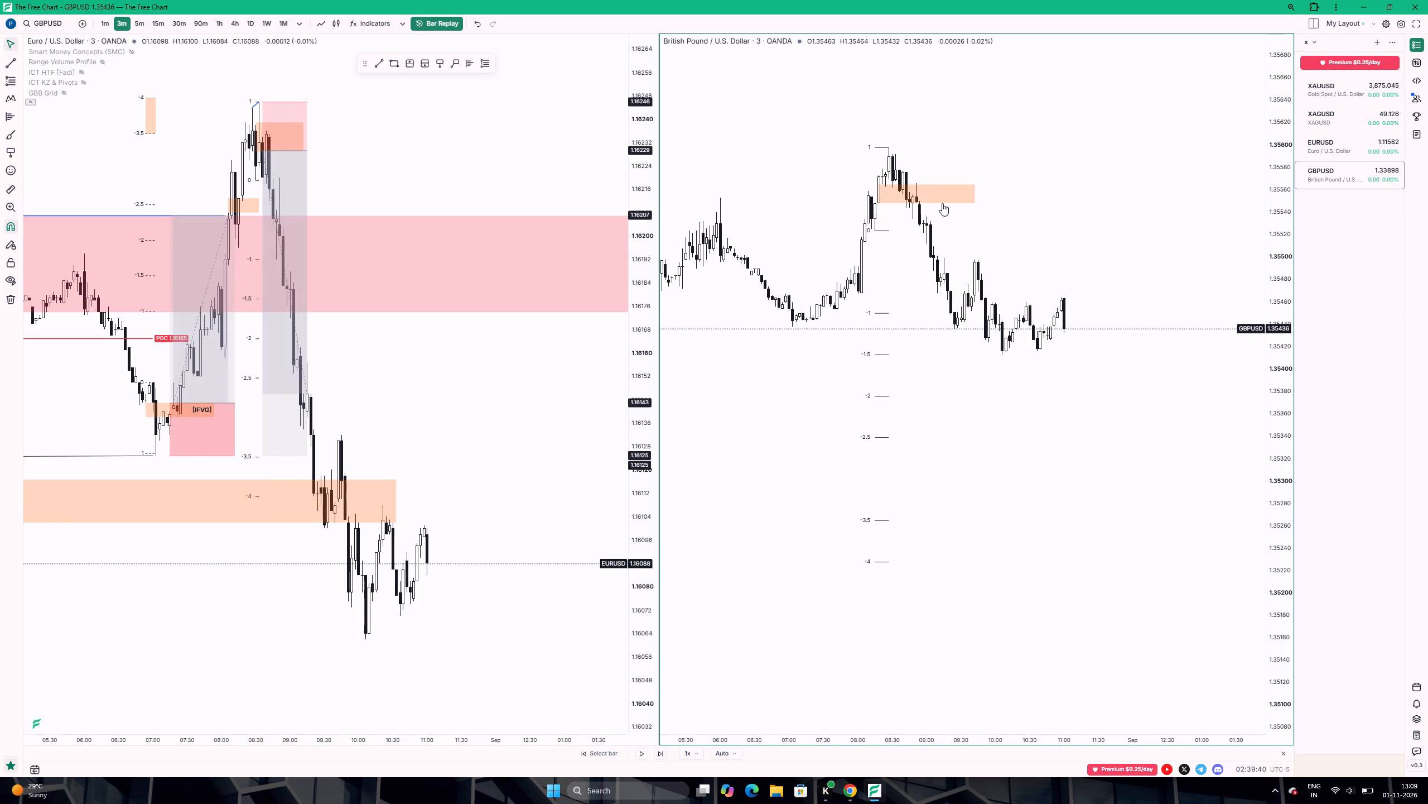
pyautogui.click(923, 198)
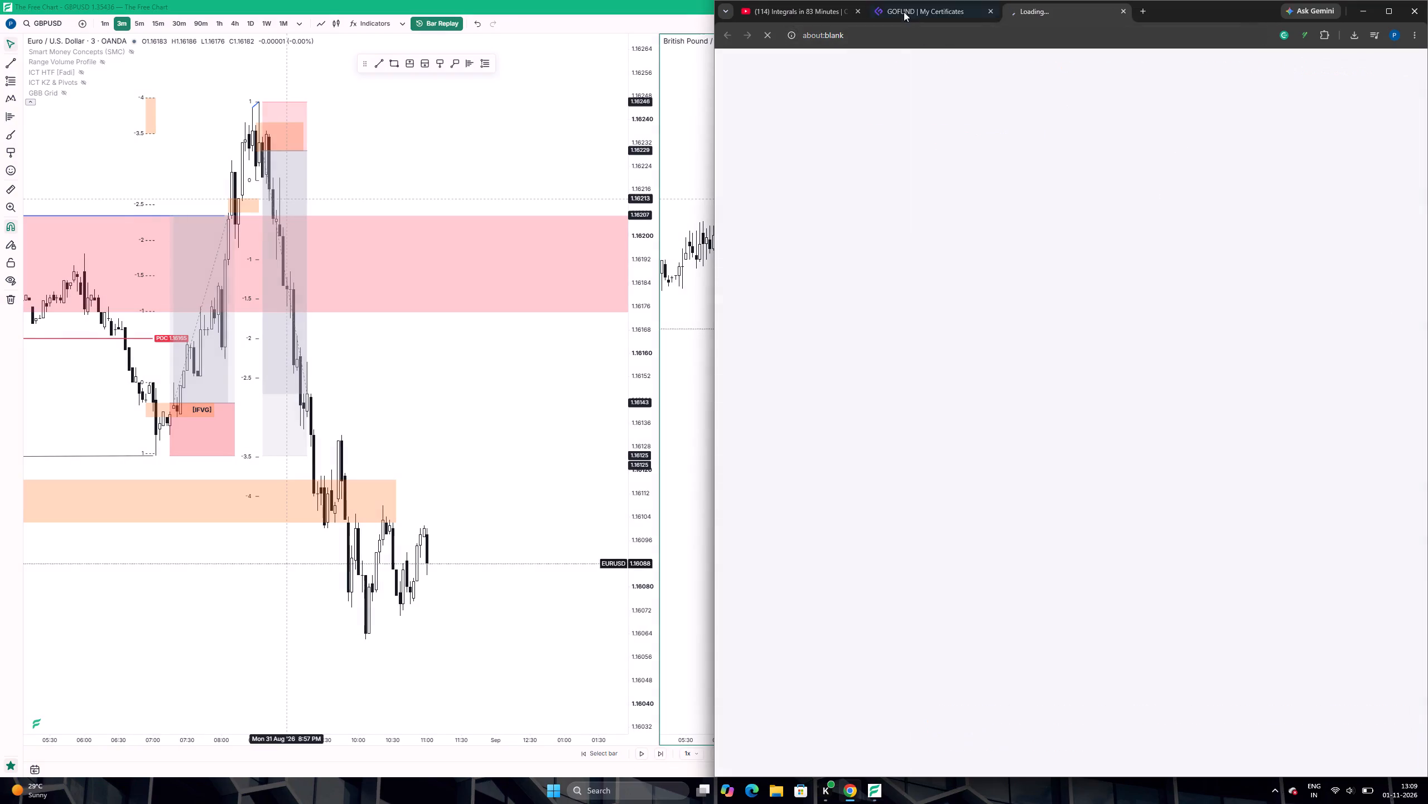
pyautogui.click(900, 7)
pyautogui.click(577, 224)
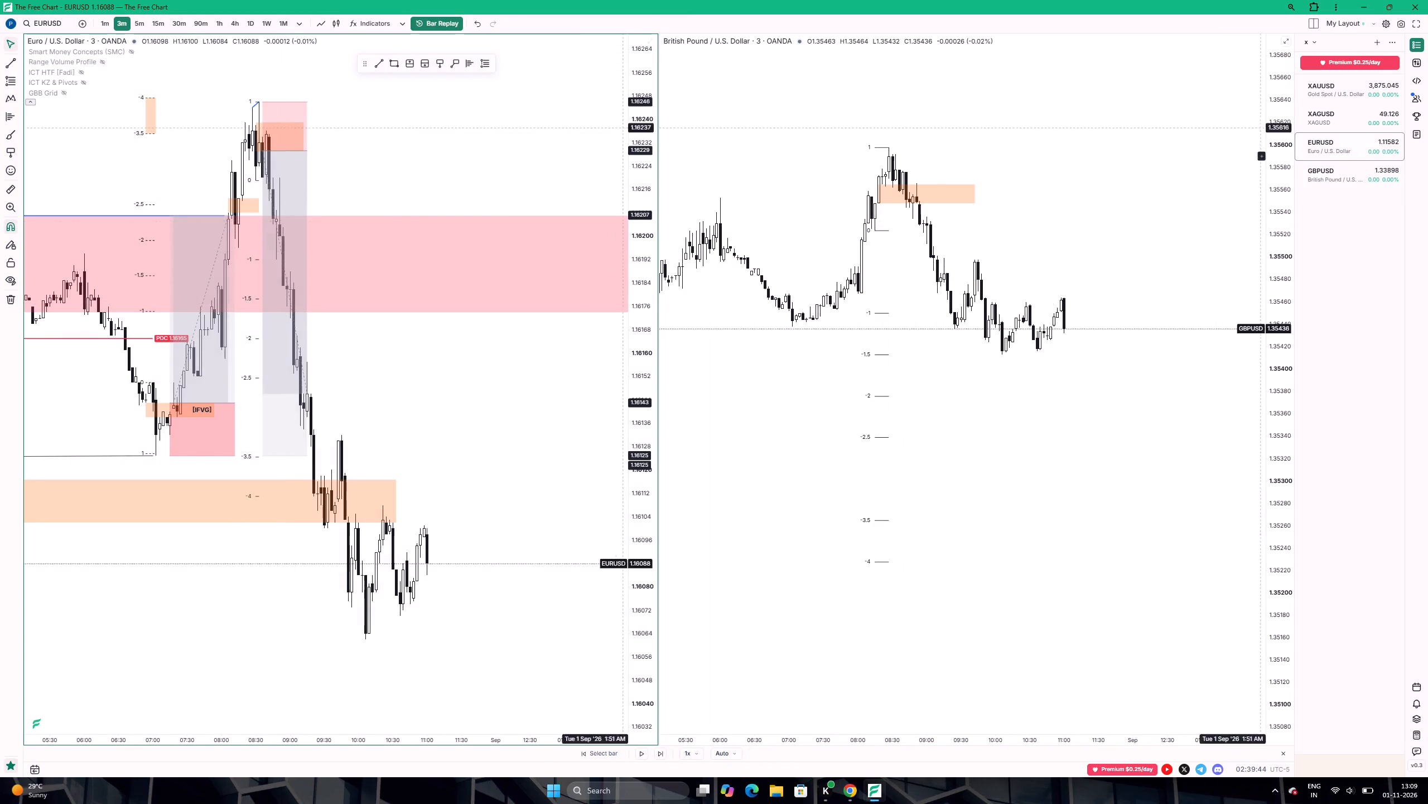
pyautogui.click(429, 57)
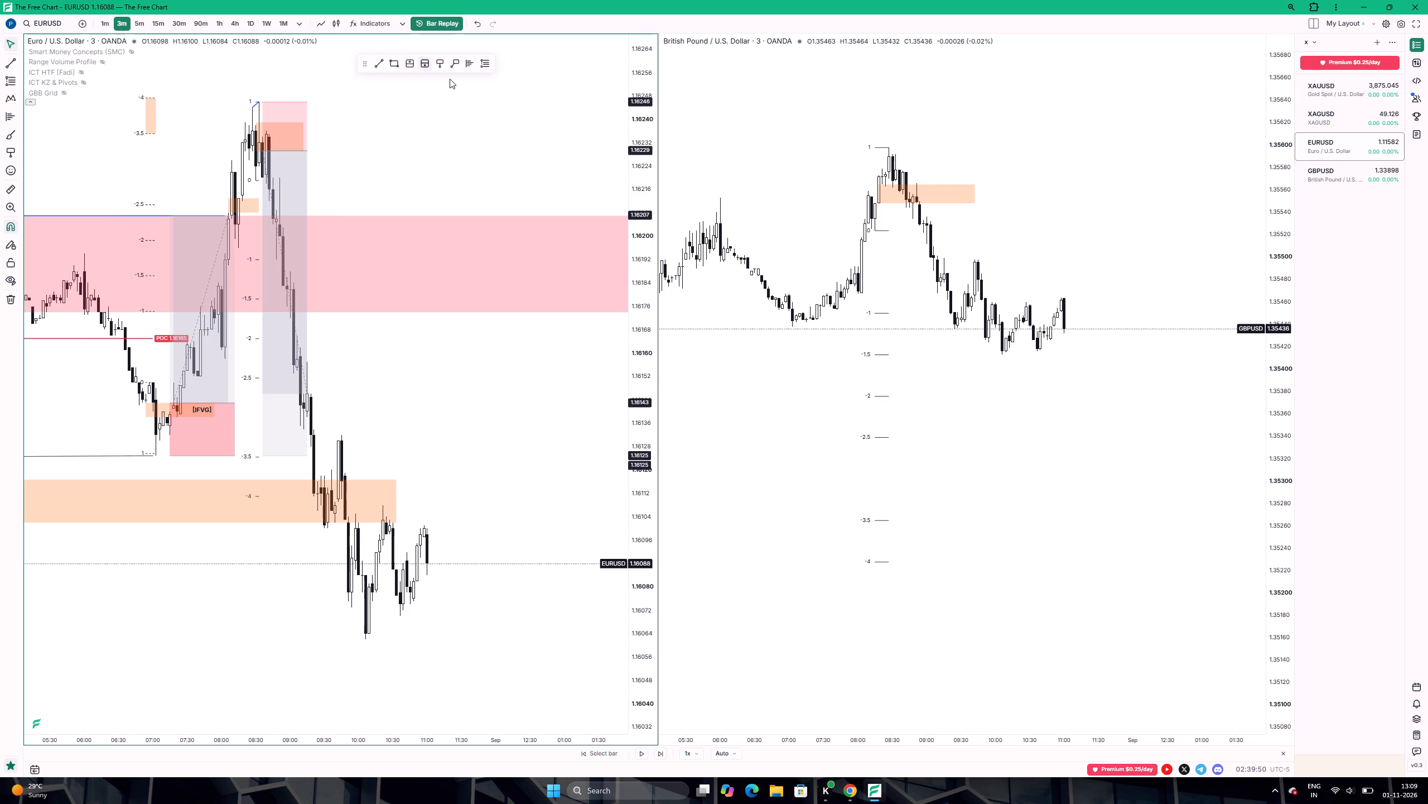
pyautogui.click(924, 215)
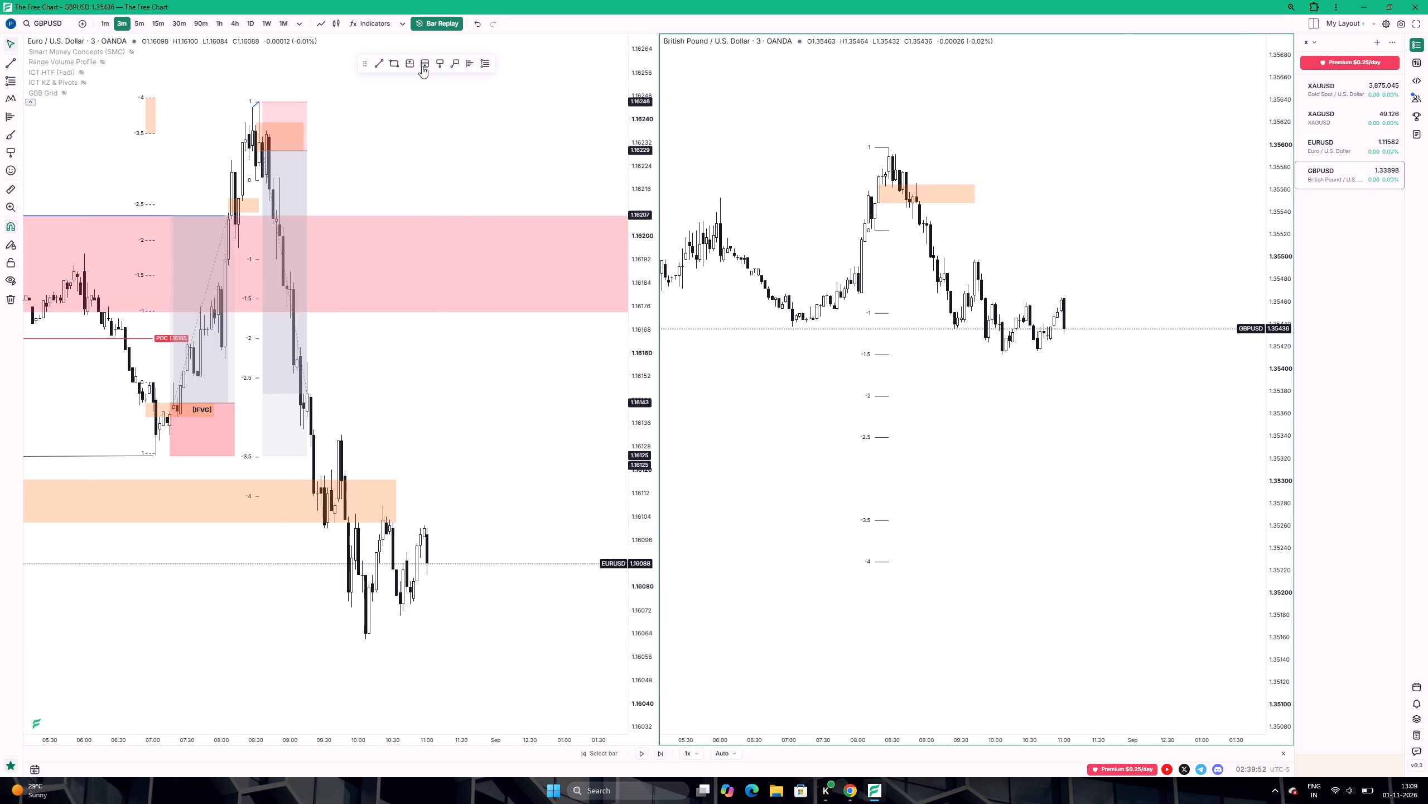
# Place a short position on GBPUSD with entry at 1.35548, stop at 1.35598 and target at 1.35227 on the -4 deviation.
pyautogui.click(421, 66)
pyautogui.click(913, 206)
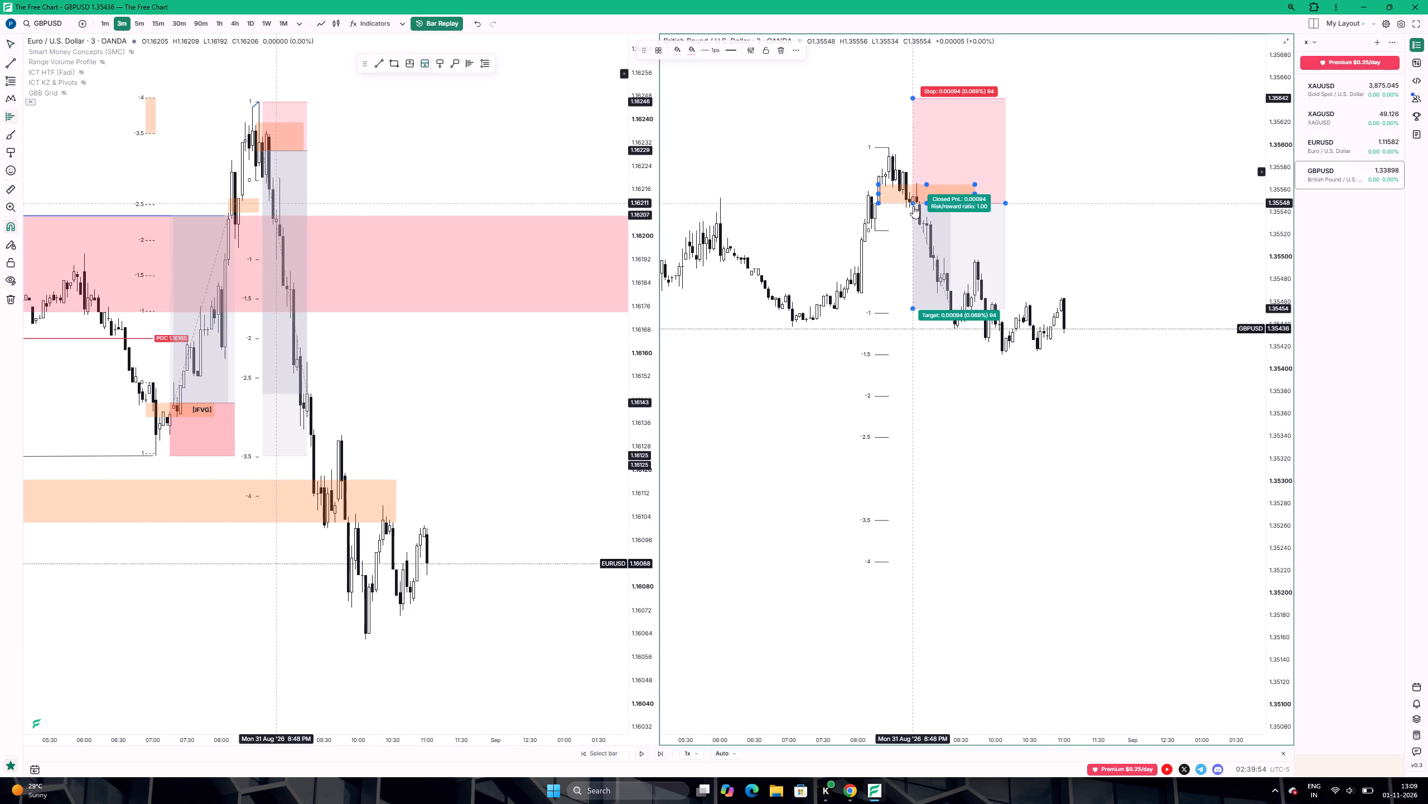
pyautogui.moveTo(914, 96); pyautogui.dragTo(891, 146)
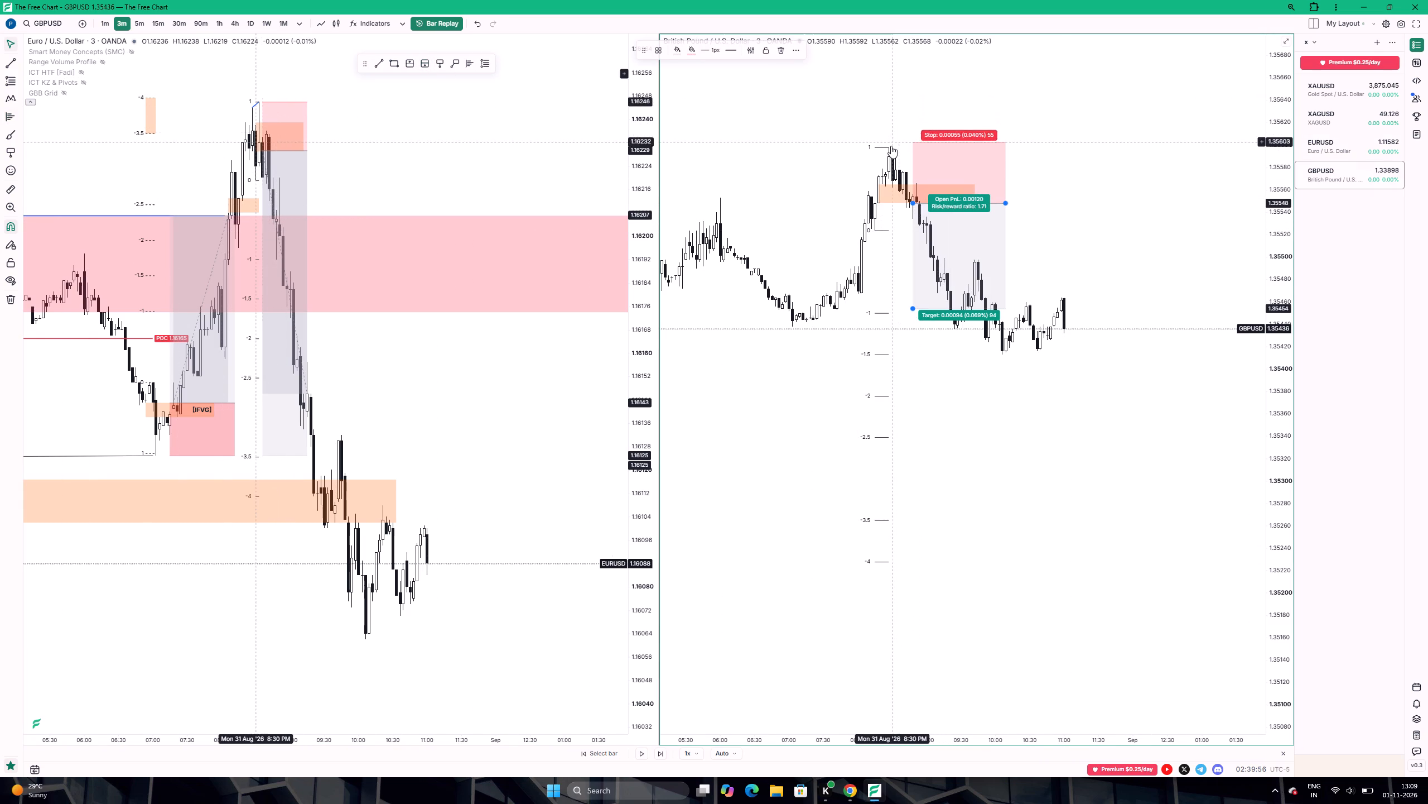
pyautogui.moveTo(891, 146); pyautogui.dragTo(890, 150)
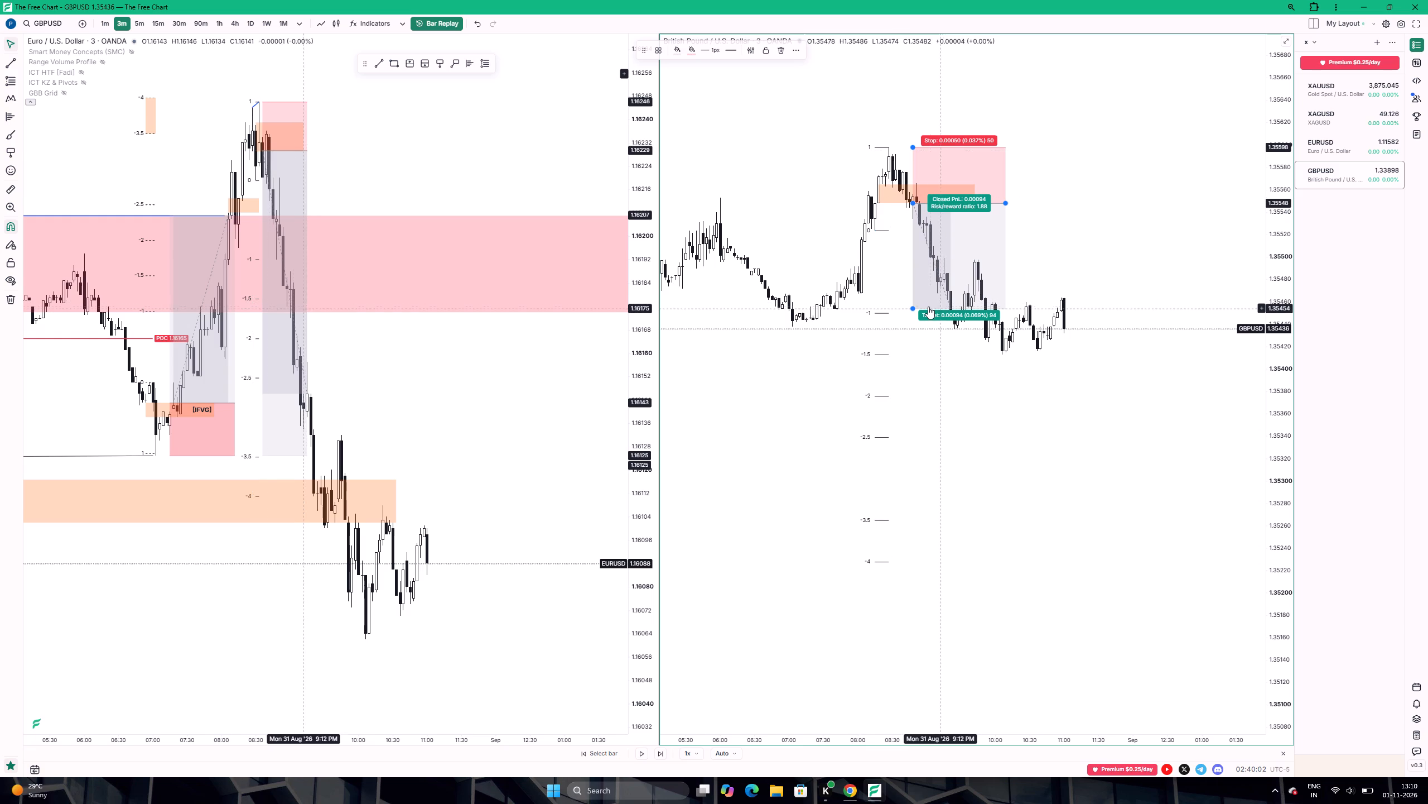
pyautogui.moveTo(914, 308); pyautogui.dragTo(911, 559)
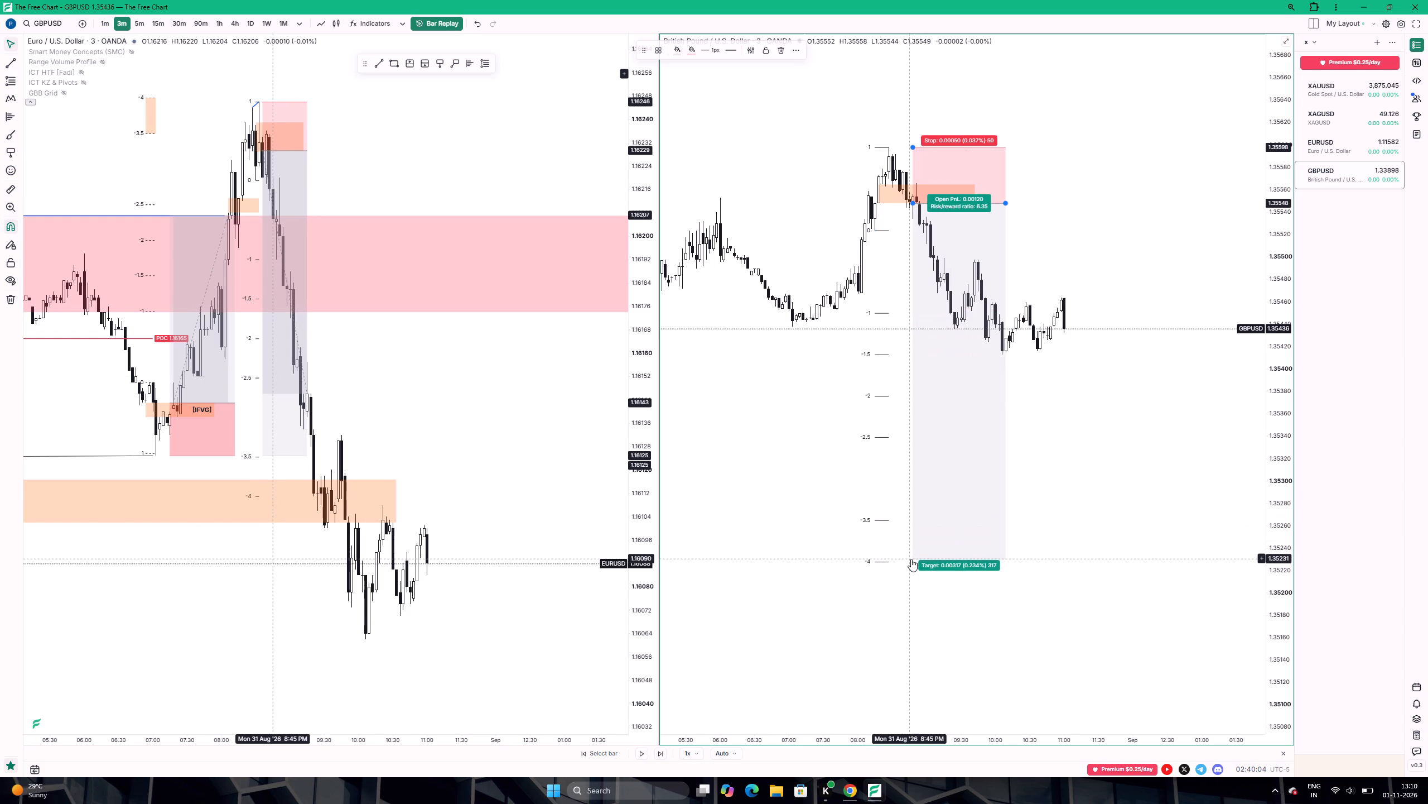
pyautogui.moveTo(911, 559); pyautogui.dragTo(909, 562)
# Extend the GBPUSD short position past the latest candle to about 11:48 PM.
pyautogui.scroll(-2, 827, 441)
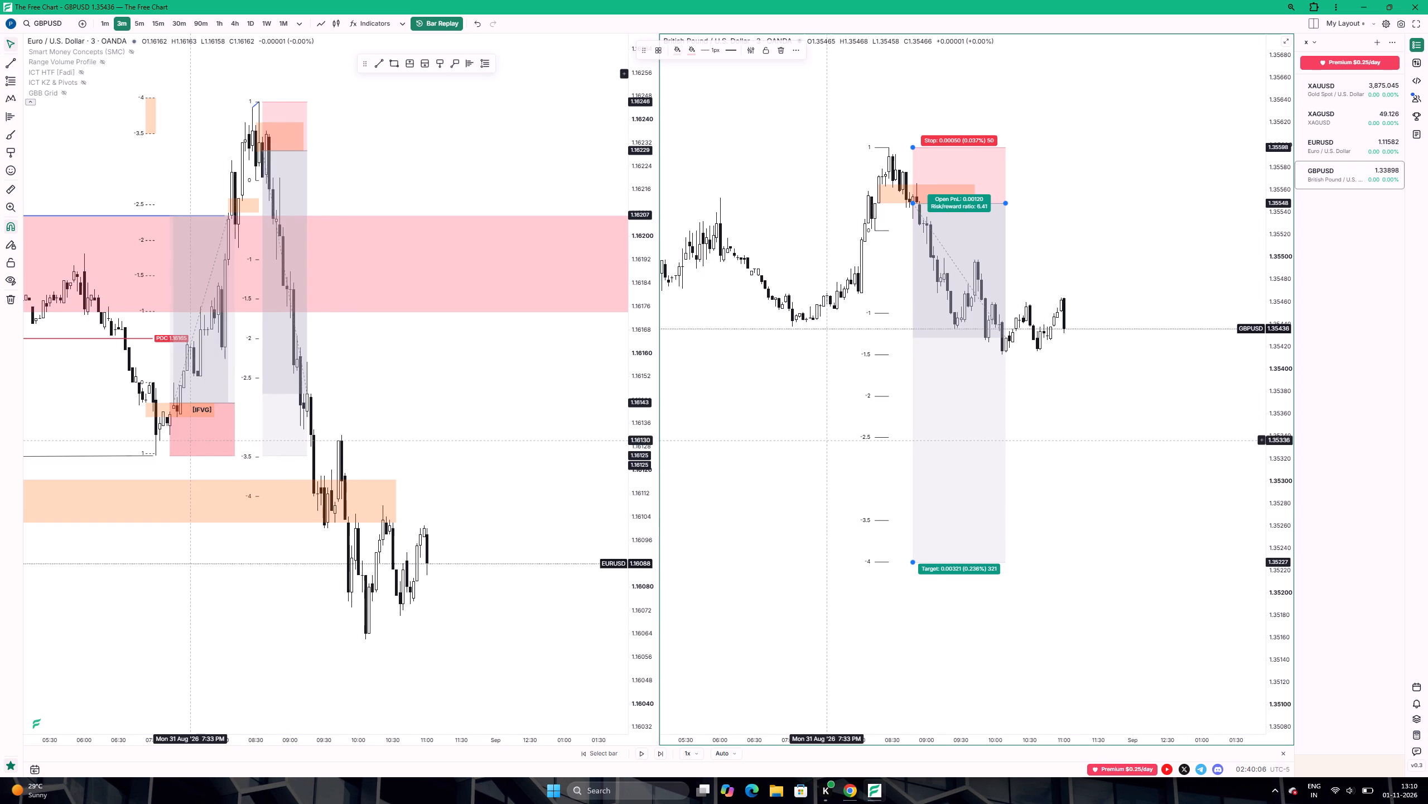
pyautogui.moveTo(1016, 202); pyautogui.dragTo(1093, 200)
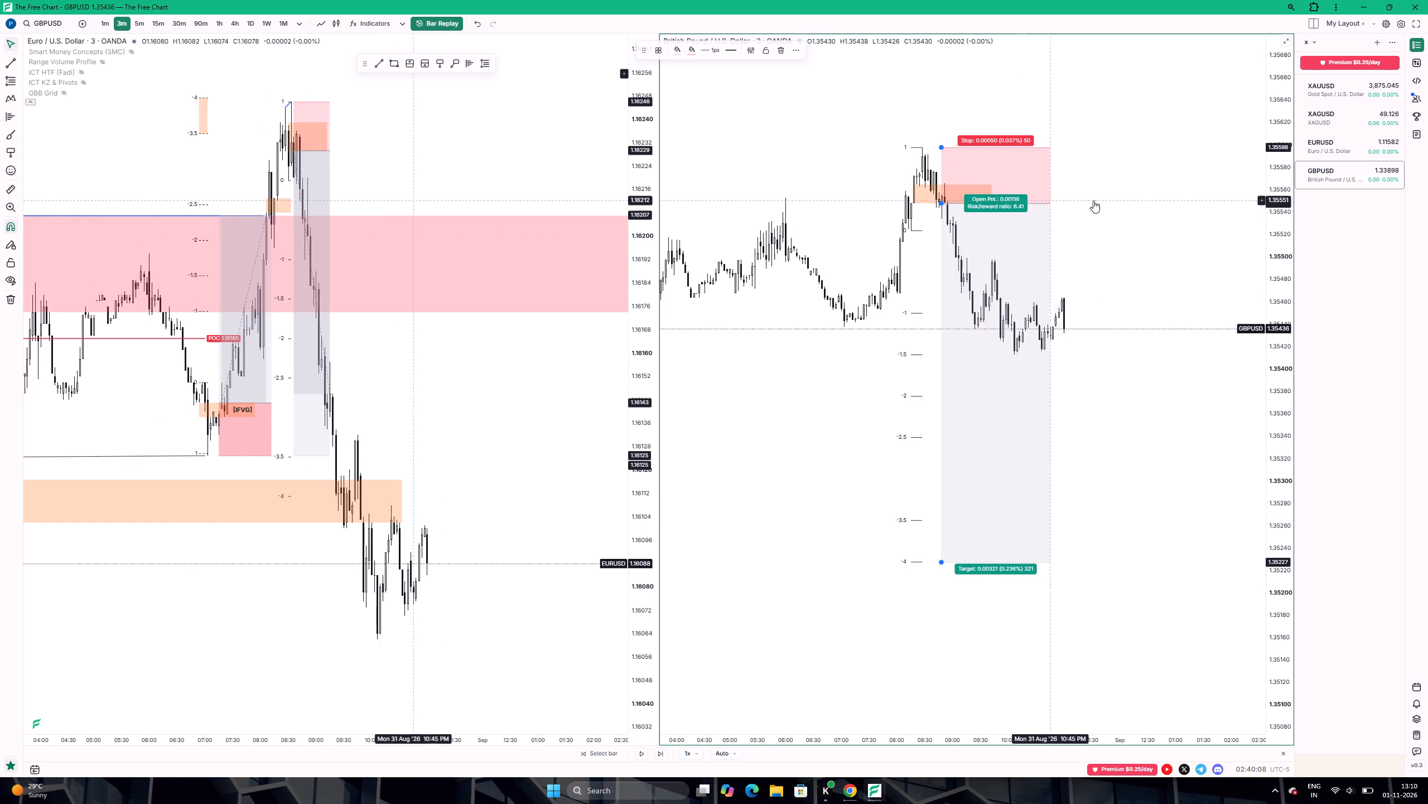
pyautogui.moveTo(1093, 200); pyautogui.dragTo(1112, 200)
pyautogui.click(1155, 256)
pyautogui.moveTo(1162, 263); pyautogui.dragTo(1115, 269)
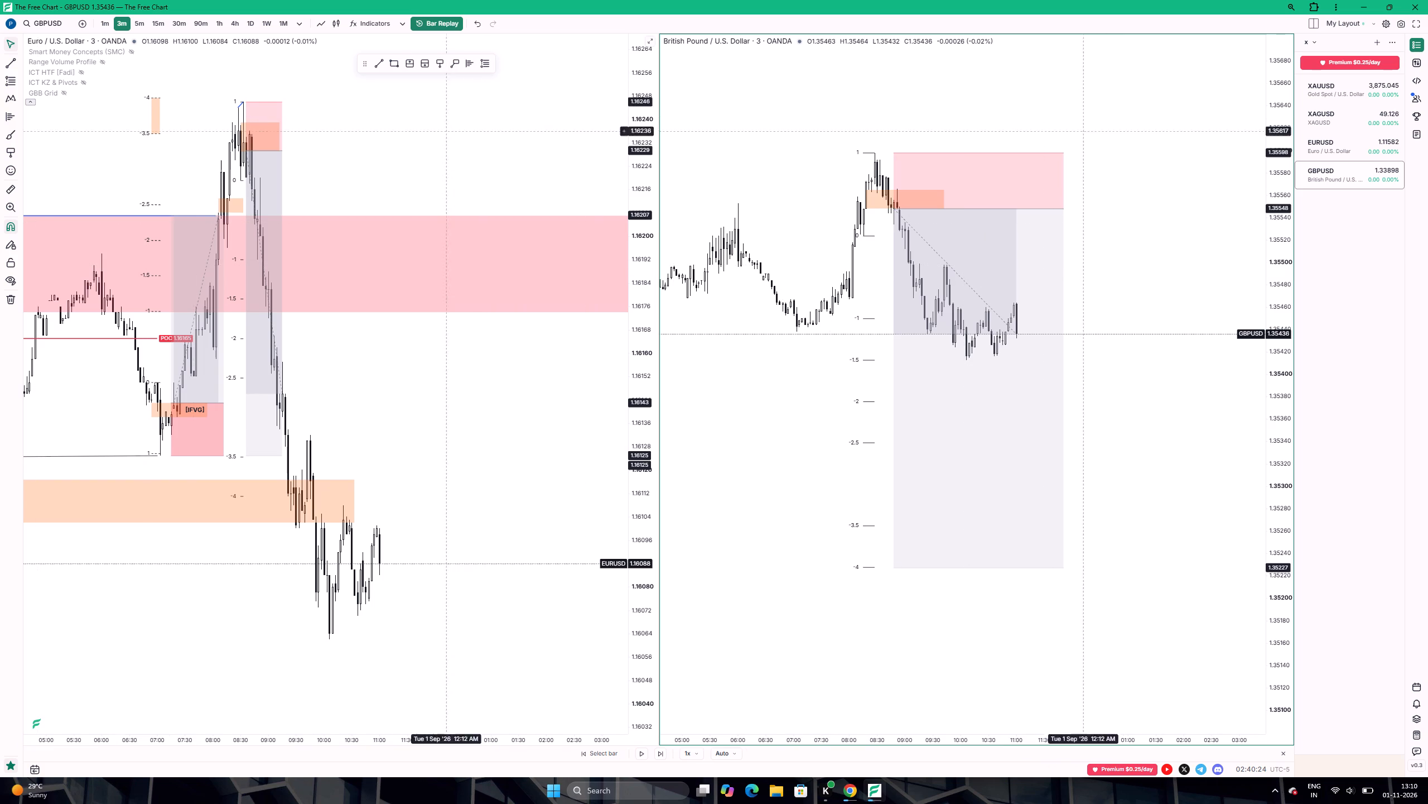
# Examine the GBPUSD short position and its deviation target alongside the EURUSD trades up to the latest candle.
pyautogui.scroll(2, 1049, 302)
pyautogui.moveTo(1141, 287); pyautogui.dragTo(1122, 282)
pyautogui.scroll(-6, 1120, 281)
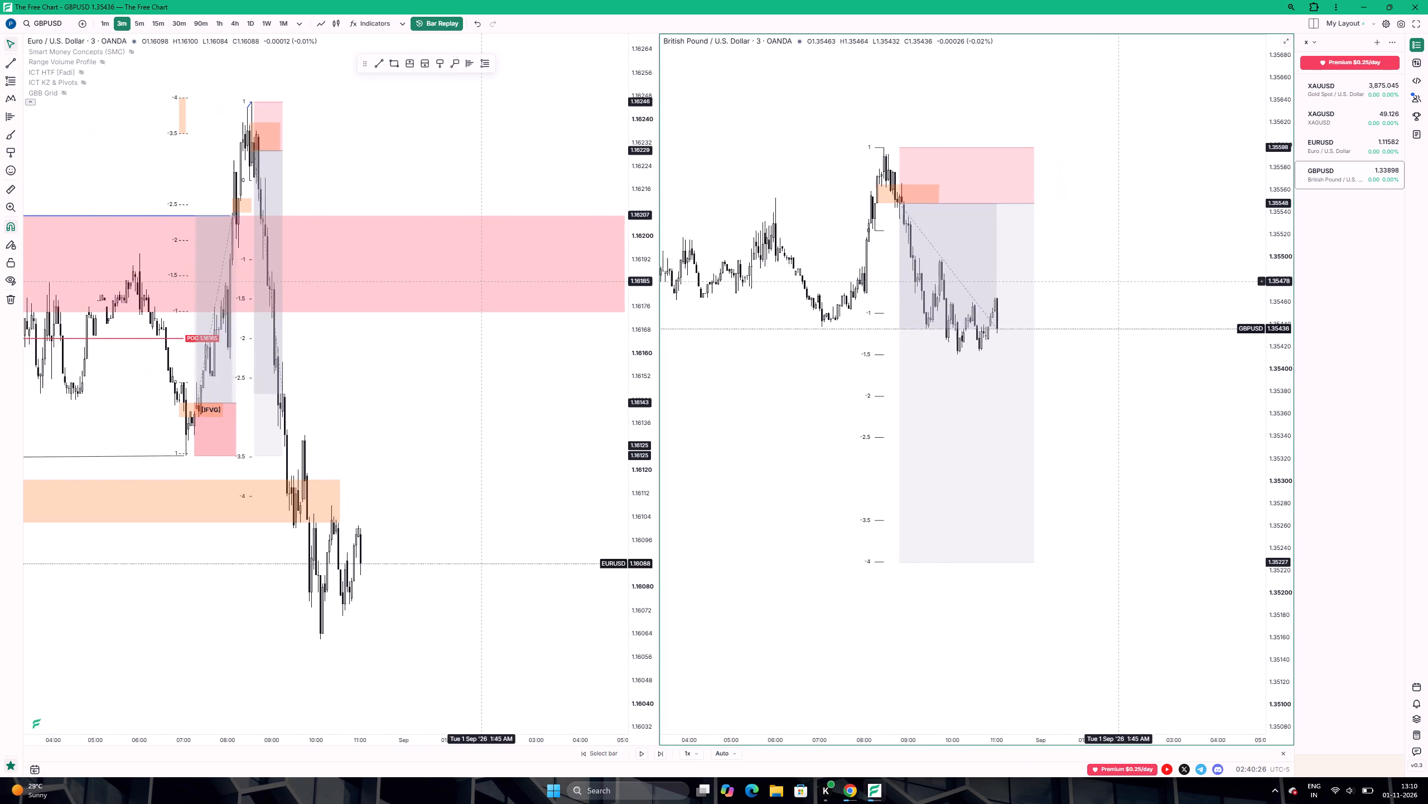
pyautogui.scroll(-8, 1120, 281)
pyautogui.scroll(11, 1088, 286)
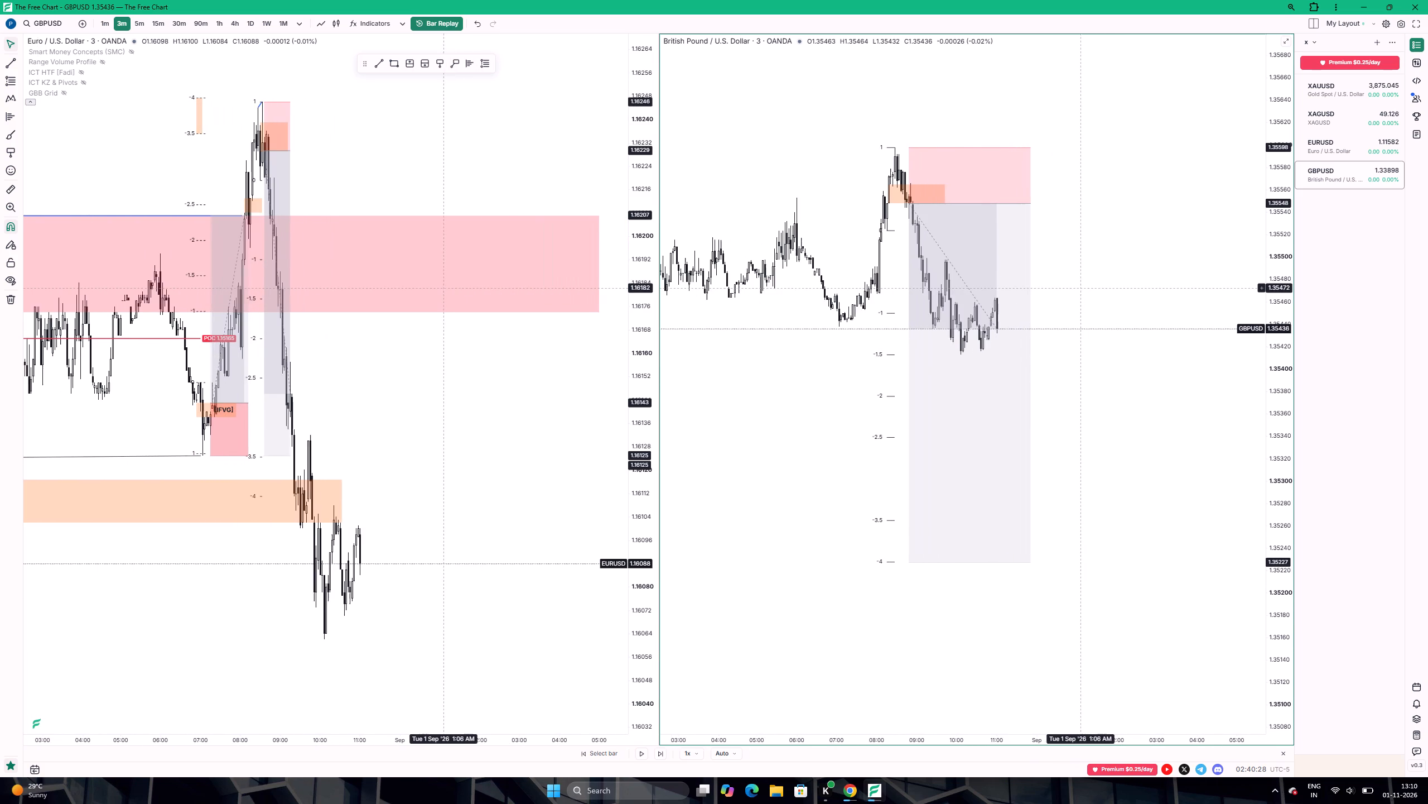
pyautogui.moveTo(1078, 287); pyautogui.dragTo(1125, 288)
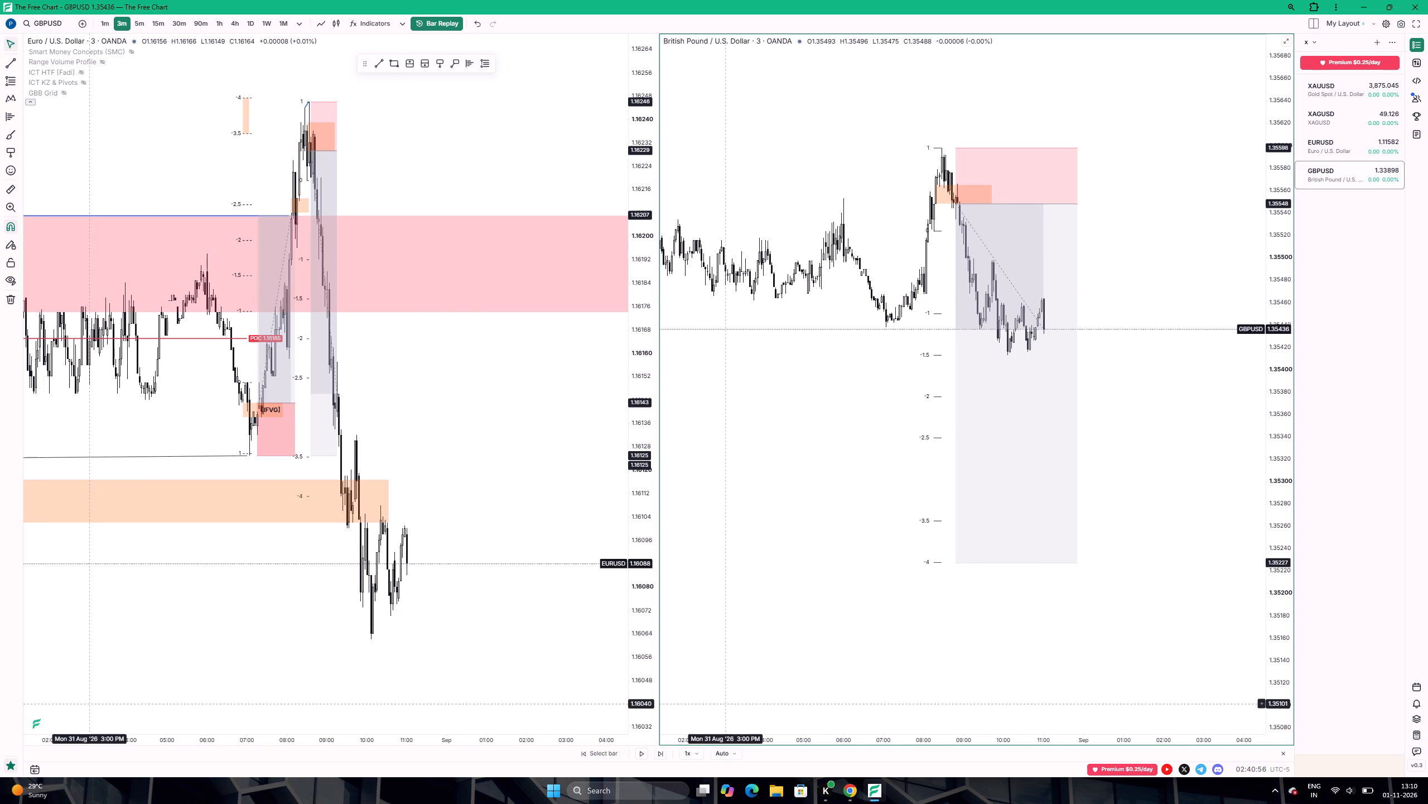
# Play the bar replay forward into 1 Sep, following GBPUSD against its short position and deviation levels.
pyautogui.click(640, 752)
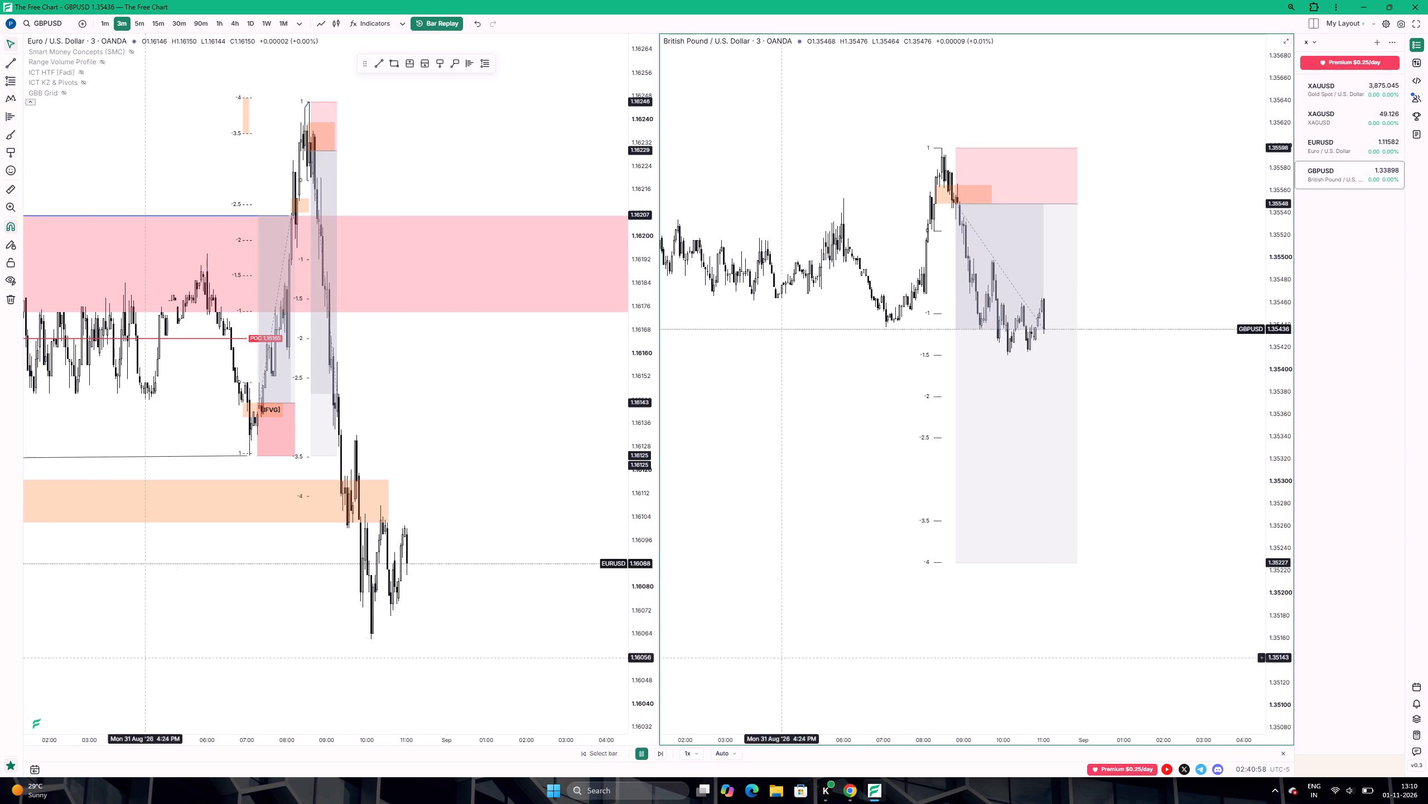
pyautogui.scroll(12, 867, 533)
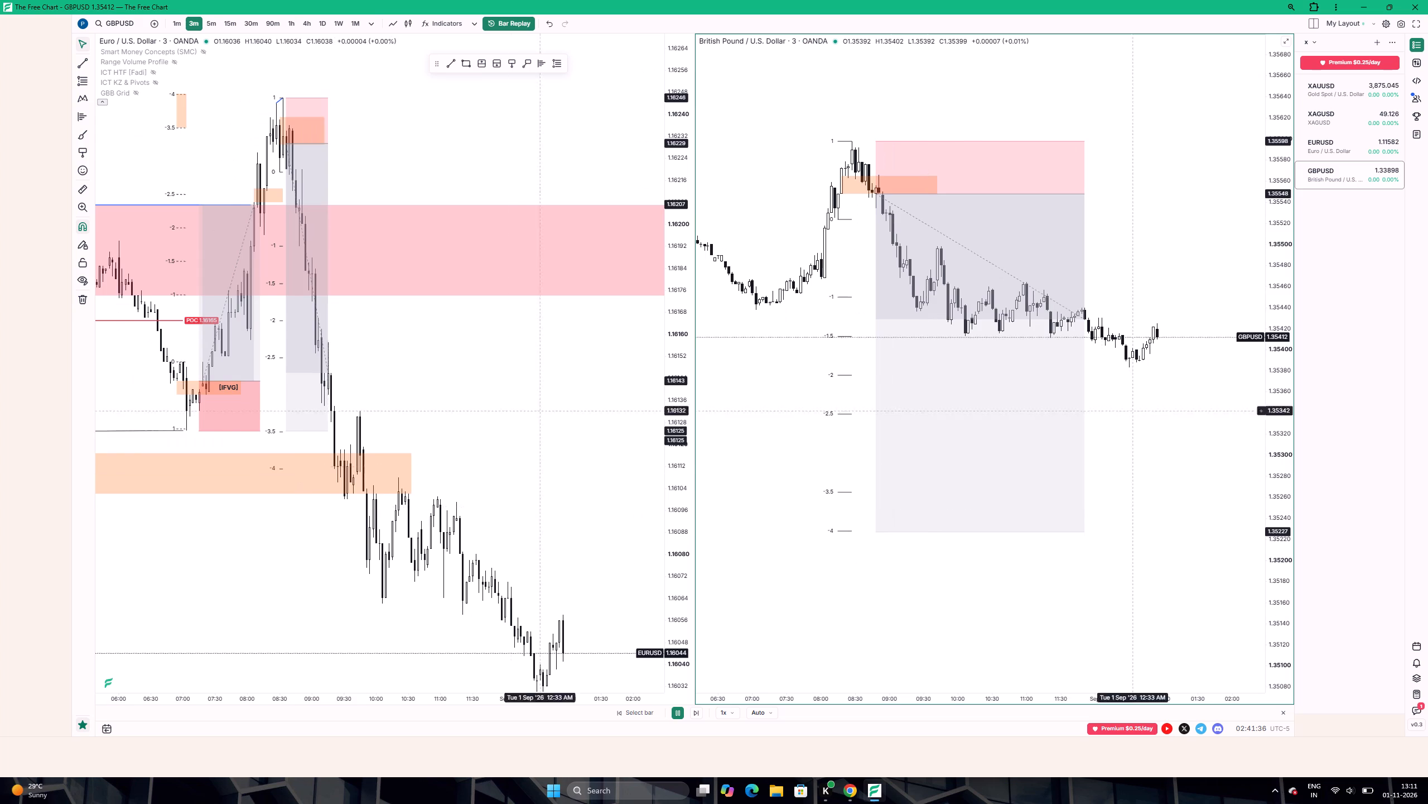
pyautogui.moveTo(1156, 375); pyautogui.dragTo(1102, 393)
pyautogui.moveTo(1273, 443); pyautogui.dragTo(1263, 353)
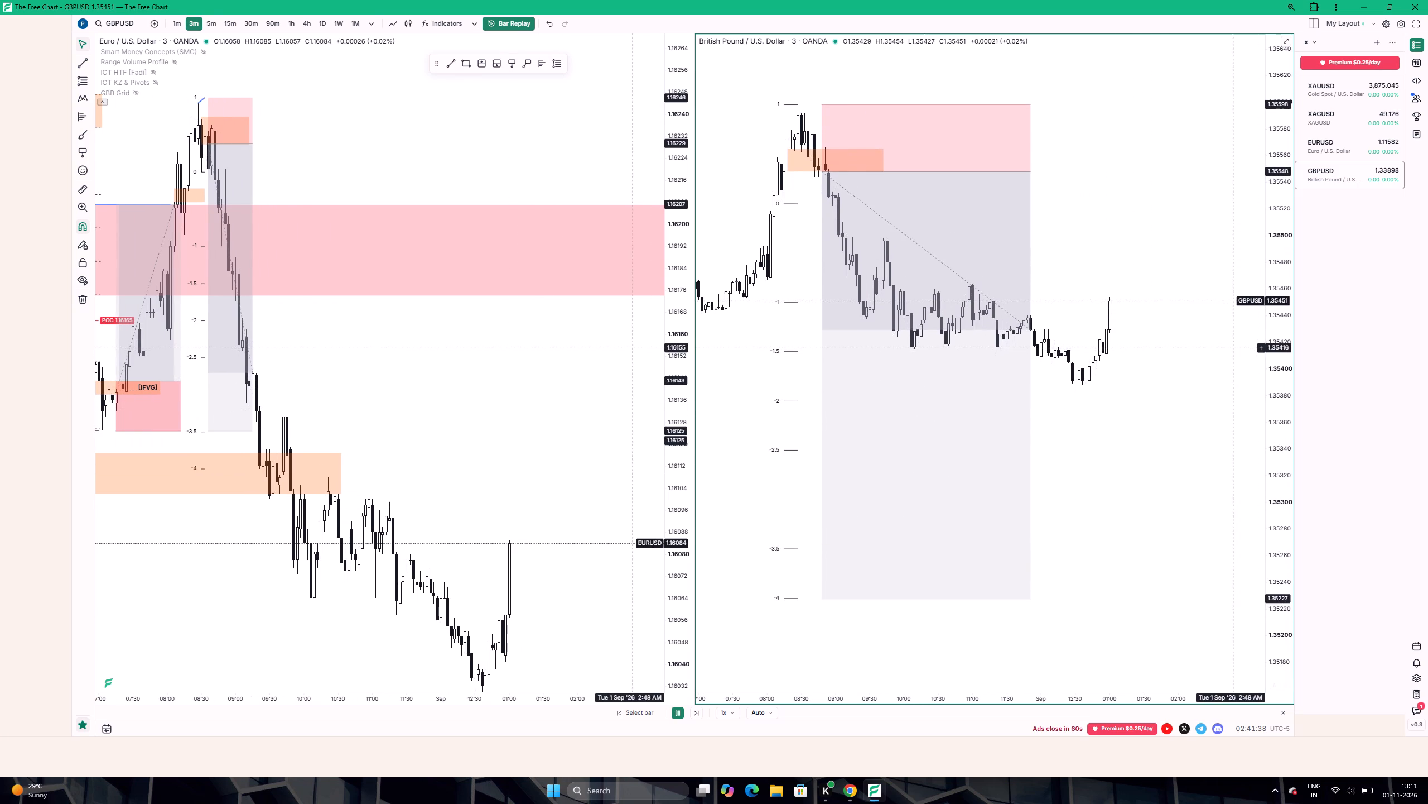
# Extend the GBPUSD short position to about 2:20 AM on 1 Sep so it covers the newly replayed candles.
pyautogui.scroll(-4, 1229, 348)
pyautogui.moveTo(1213, 358); pyautogui.dragTo(1133, 379)
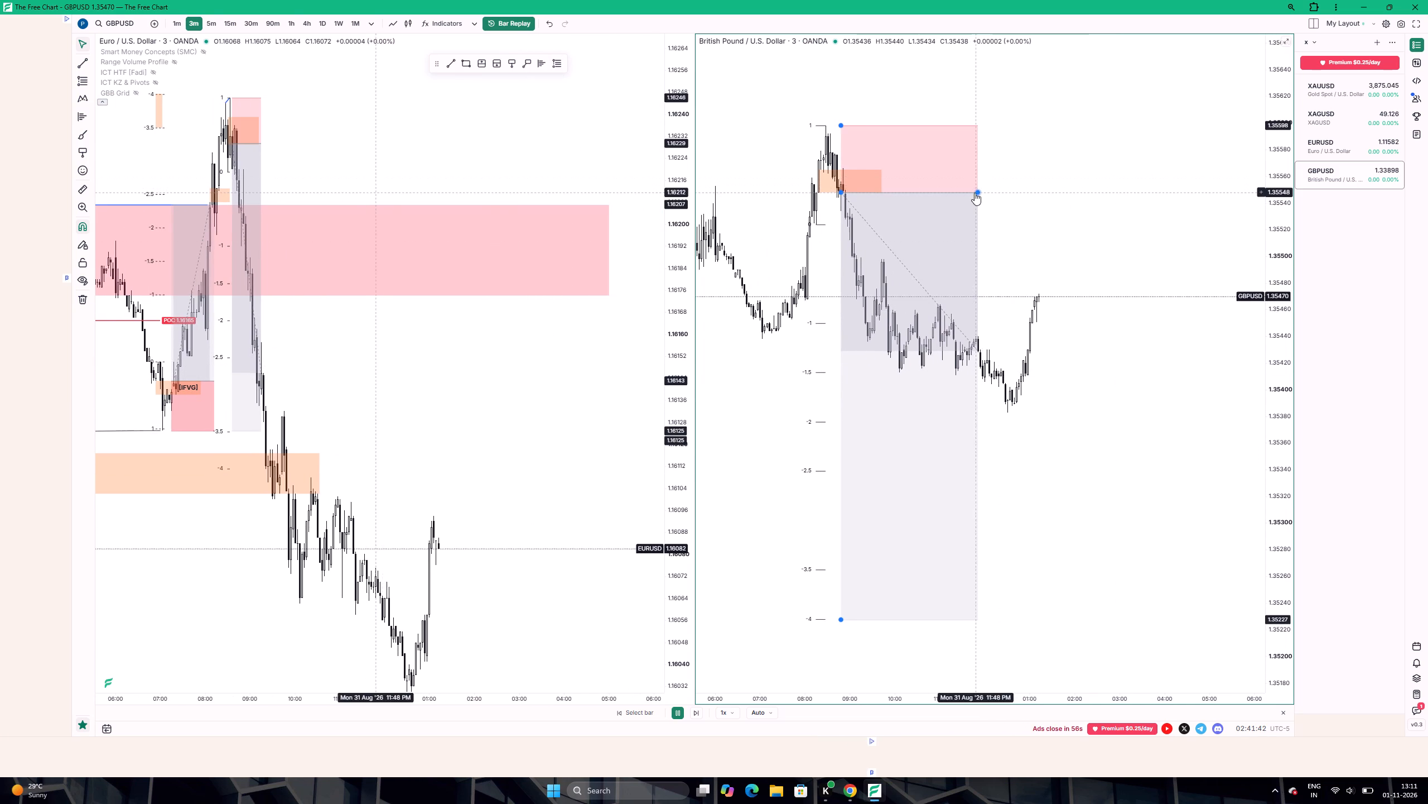
pyautogui.moveTo(974, 193); pyautogui.dragTo(1092, 192)
pyautogui.click(1118, 261)
pyautogui.moveTo(1146, 312); pyautogui.dragTo(1144, 308)
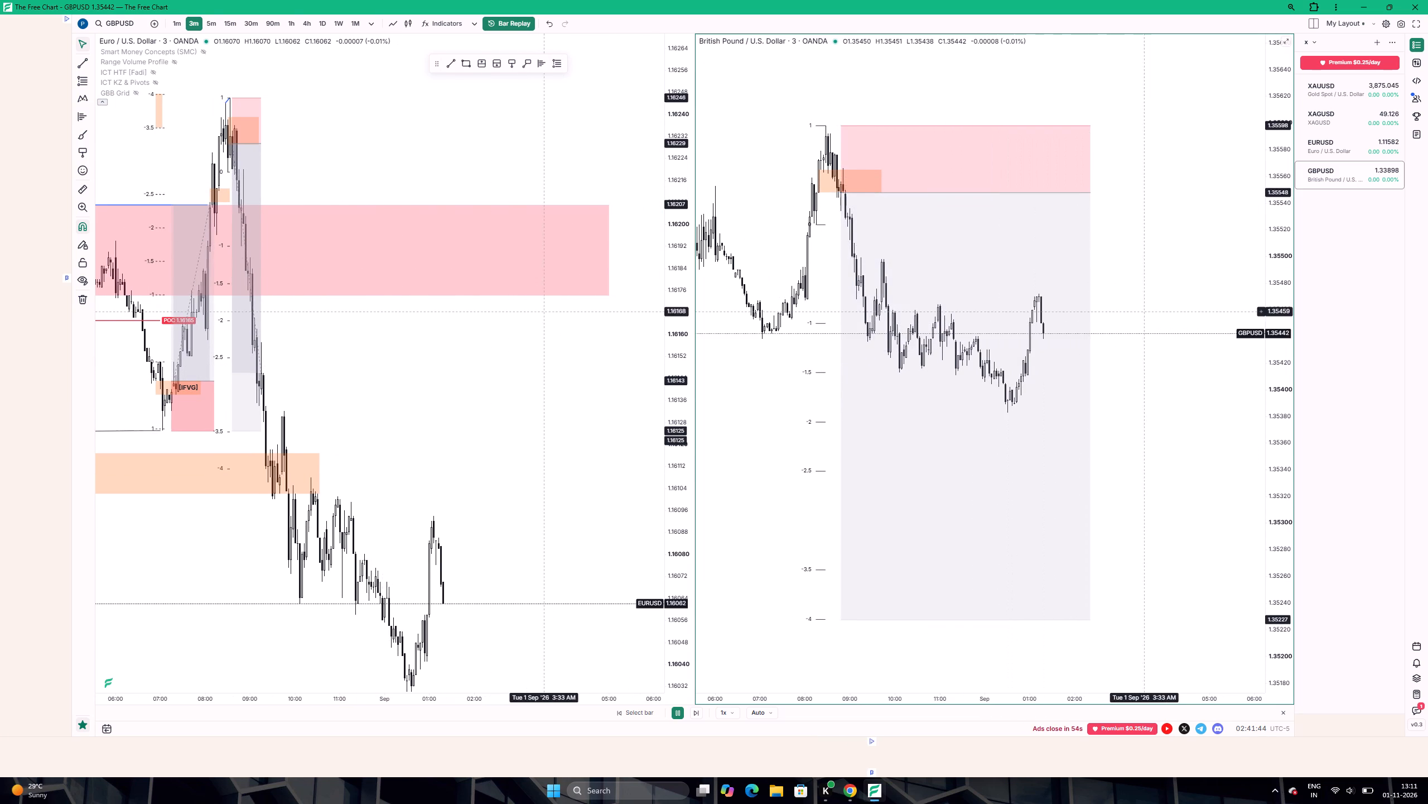
pyautogui.moveTo(1144, 308); pyautogui.dragTo(1140, 298)
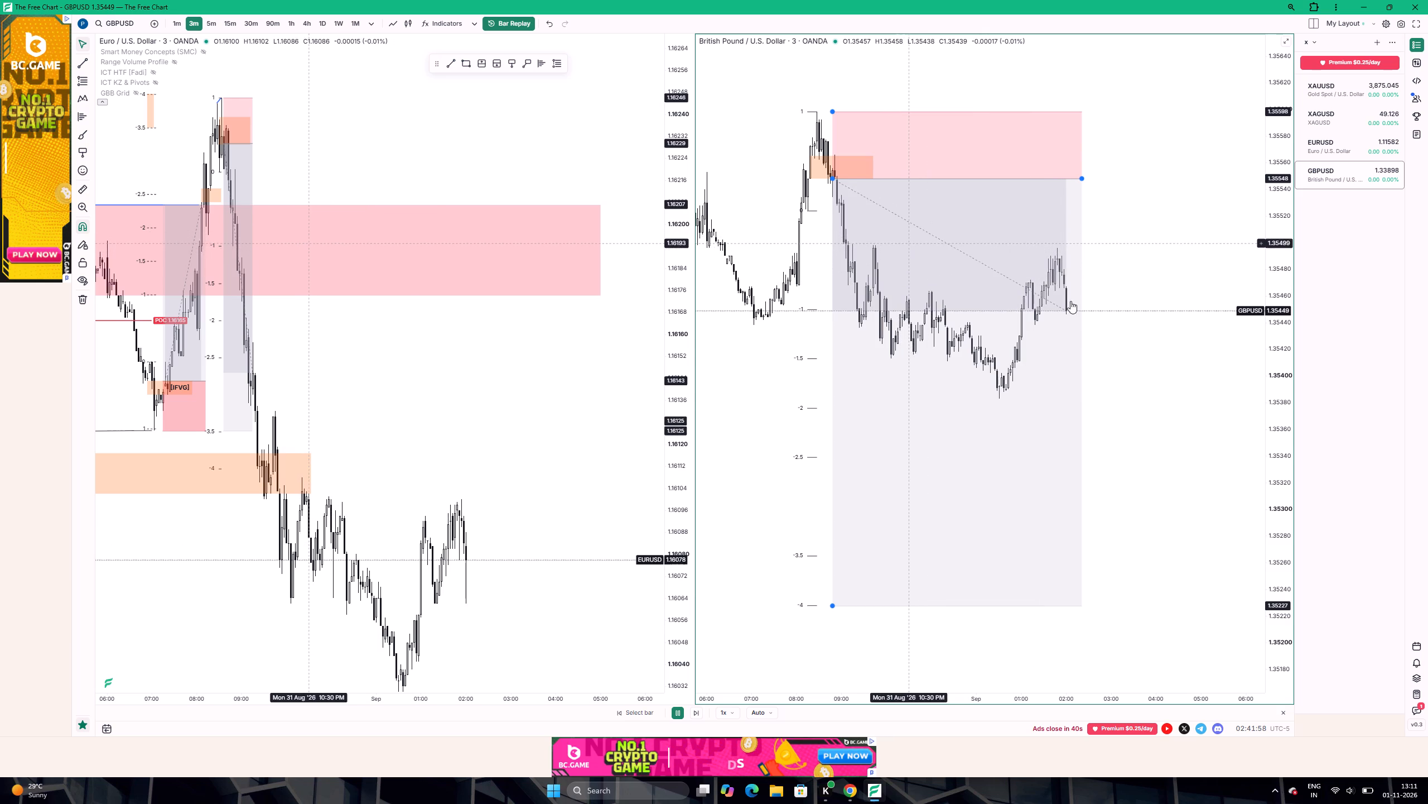
# Extend the GBPUSD short position to about 3:42 AM on 1 Sep, past the latest replayed candles.
pyautogui.moveTo(1126, 298); pyautogui.dragTo(1097, 298)
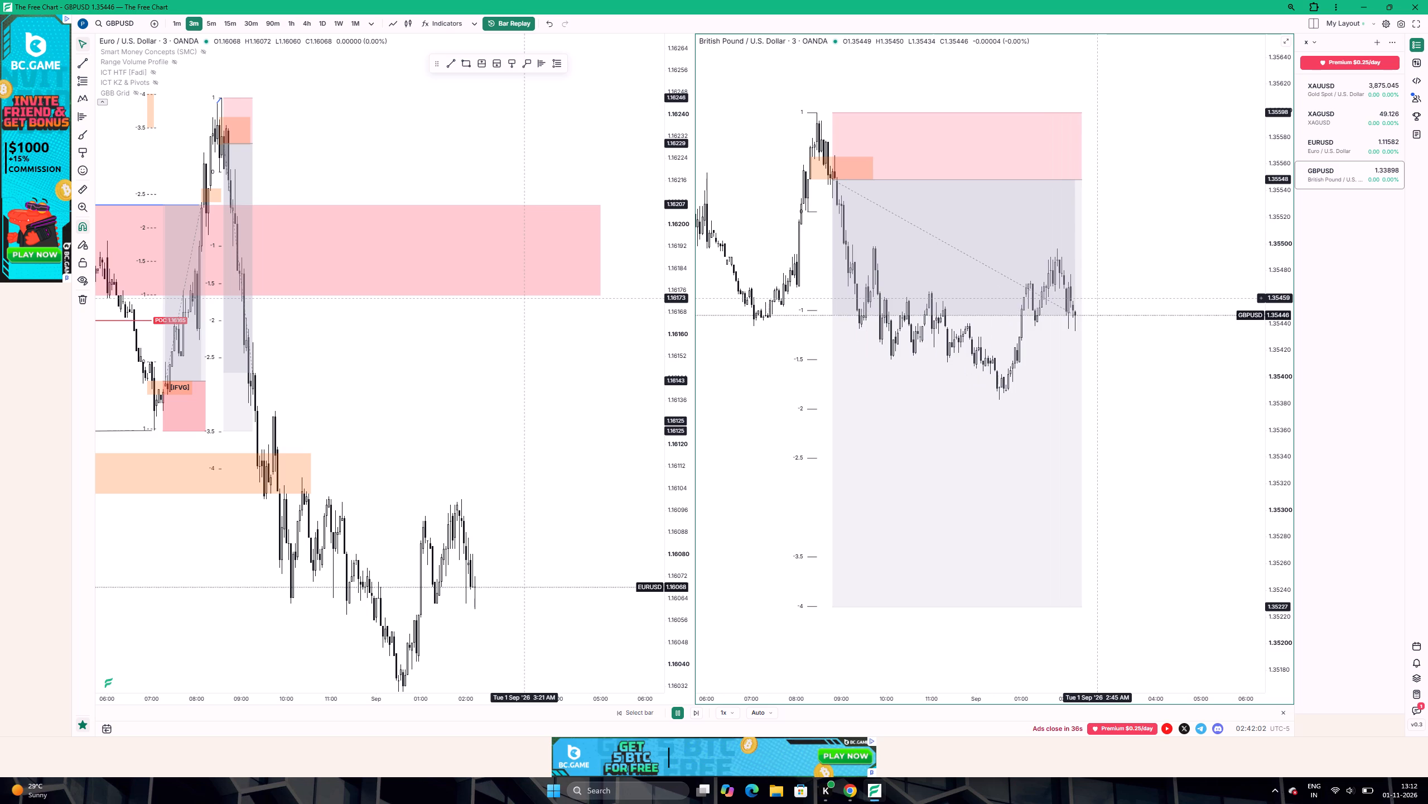
pyautogui.moveTo(1080, 179); pyautogui.dragTo(1144, 180)
pyautogui.moveTo(1186, 258); pyautogui.dragTo(1186, 259)
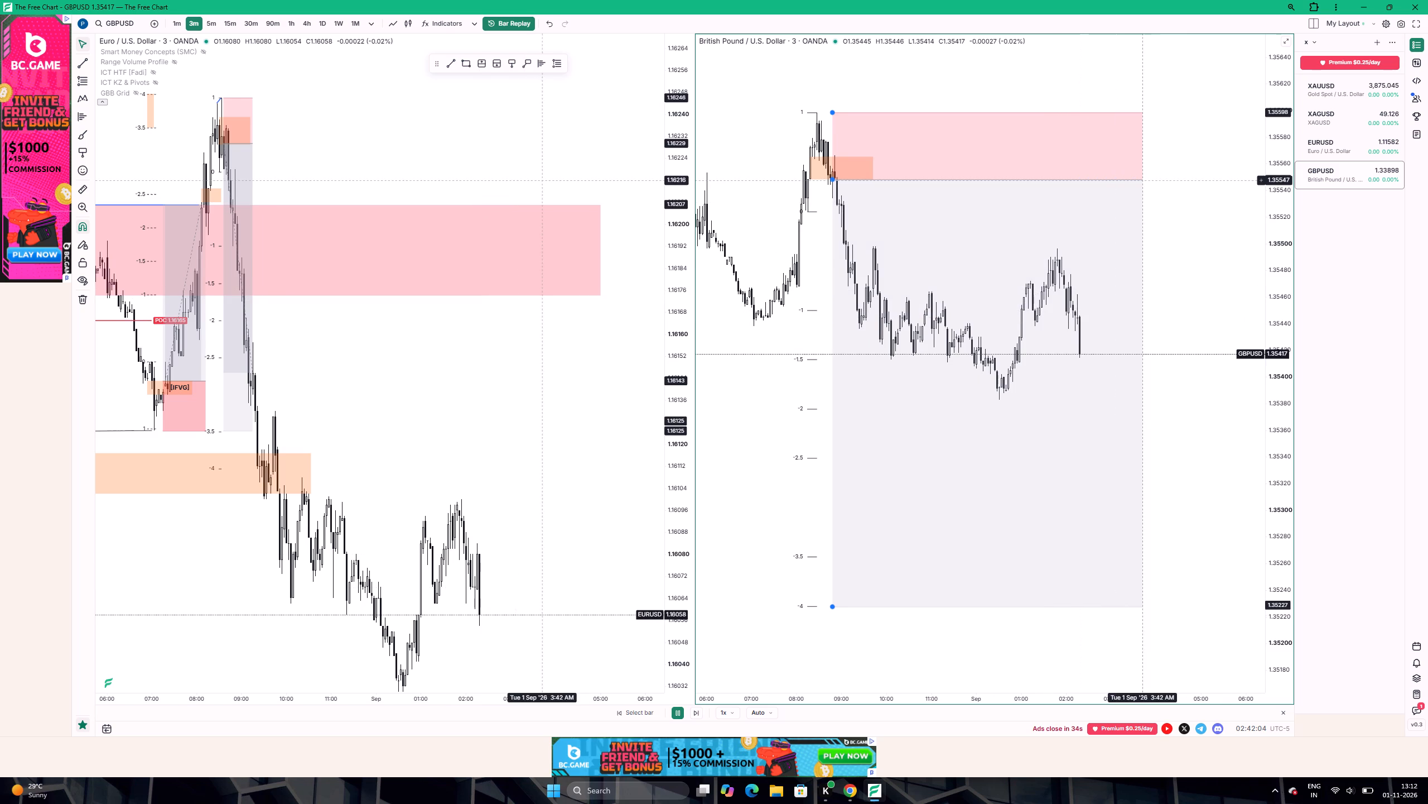
# Follow the EURUSD and GBPUSD replay to about 4:00 AM on 1 Sep, comparing GBPUSD with its short position and deviation levels.
pyautogui.moveTo(1186, 259); pyautogui.dragTo(1146, 238)
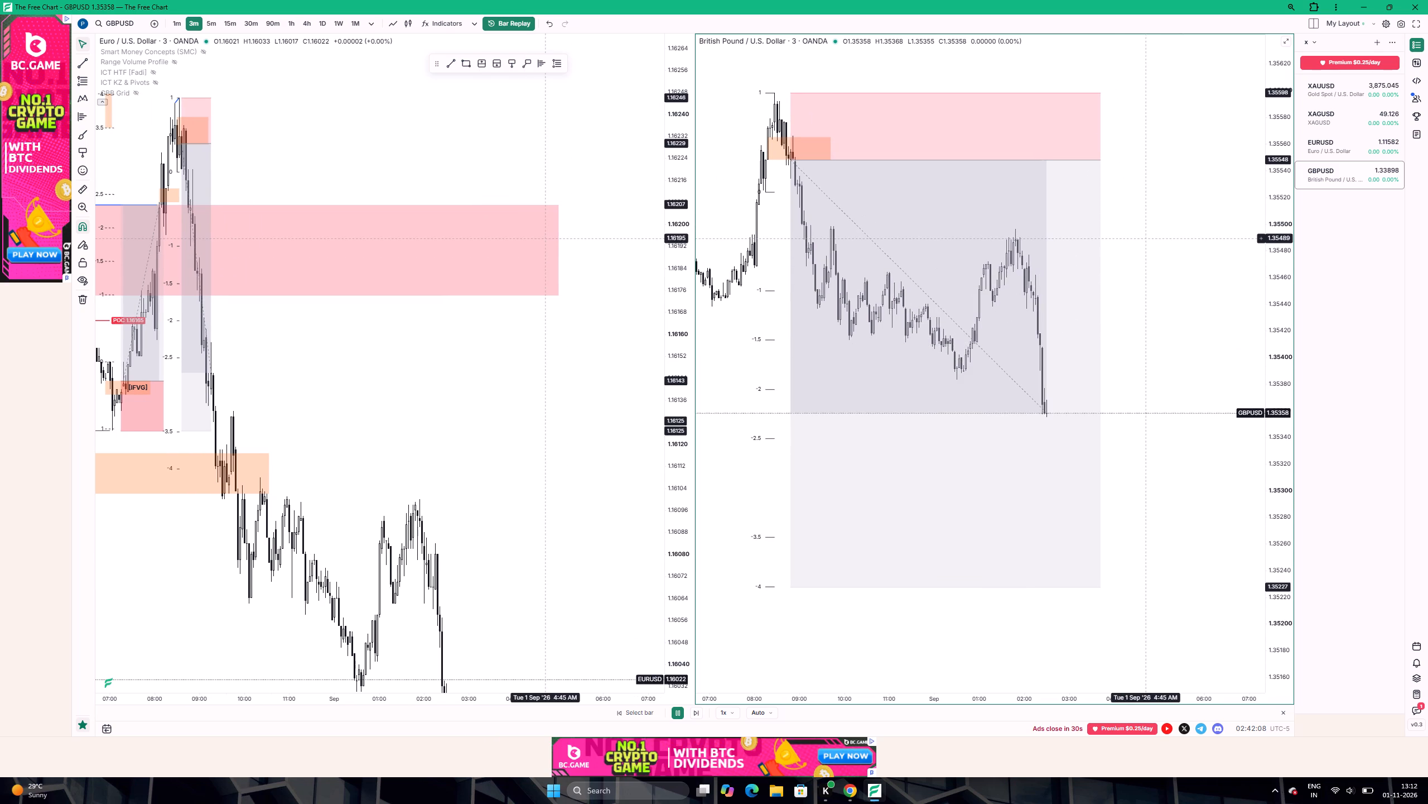
pyautogui.moveTo(558, 583); pyautogui.dragTo(526, 422)
pyautogui.moveTo(550, 585); pyautogui.dragTo(541, 515)
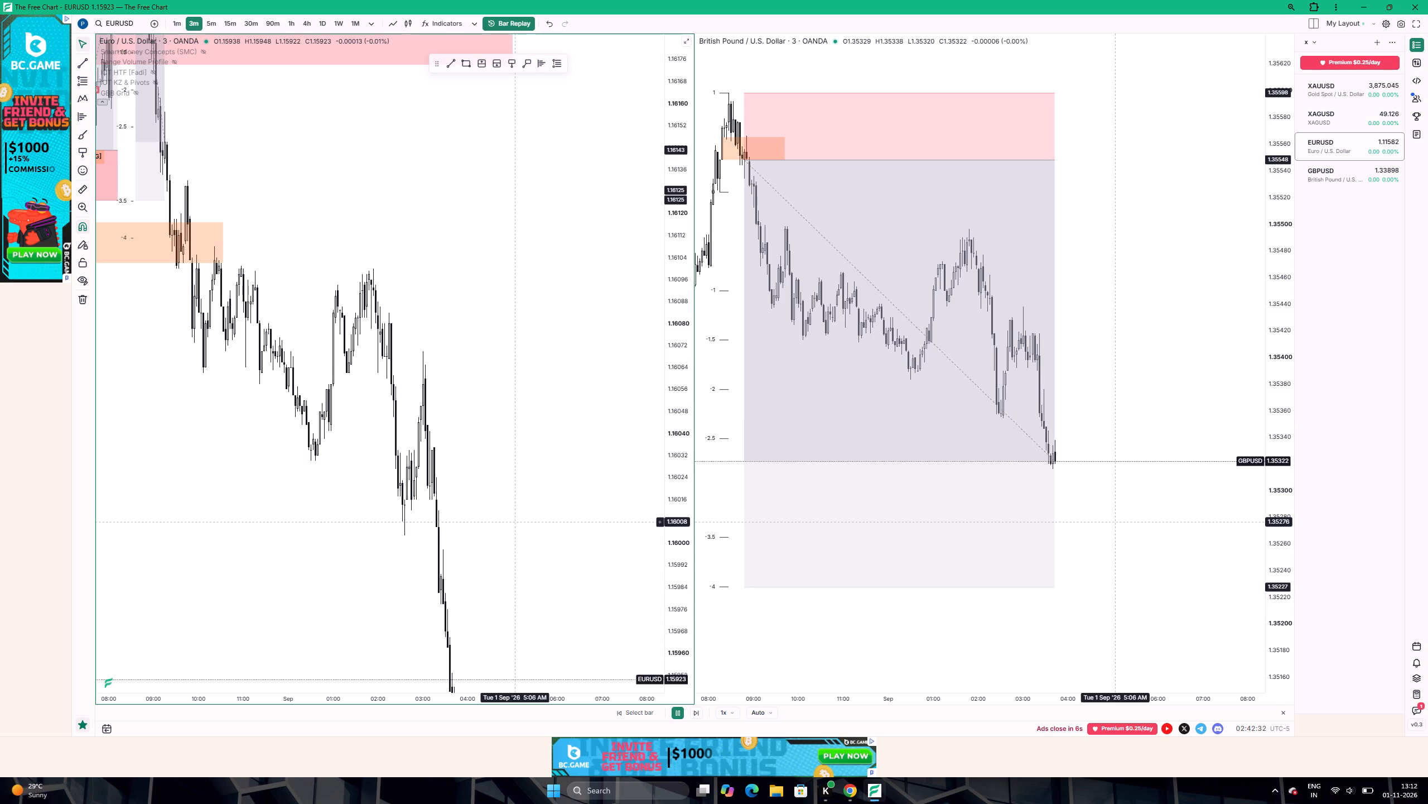
pyautogui.scroll(-5, 515, 523)
pyautogui.scroll(-4, 992, 485)
pyautogui.scroll(2, 1071, 476)
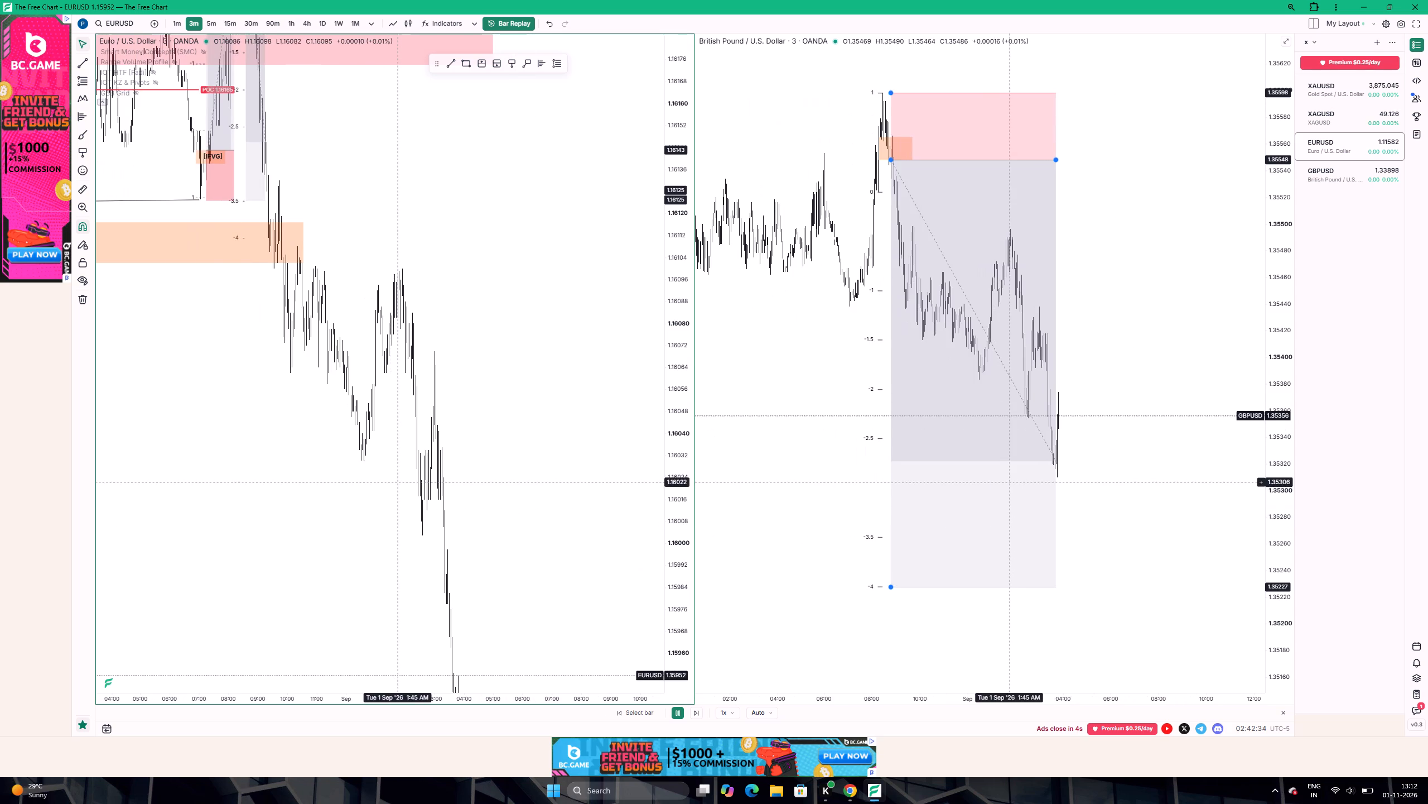
pyautogui.scroll(4, 1072, 476)
pyautogui.moveTo(1137, 372); pyautogui.dragTo(1138, 373)
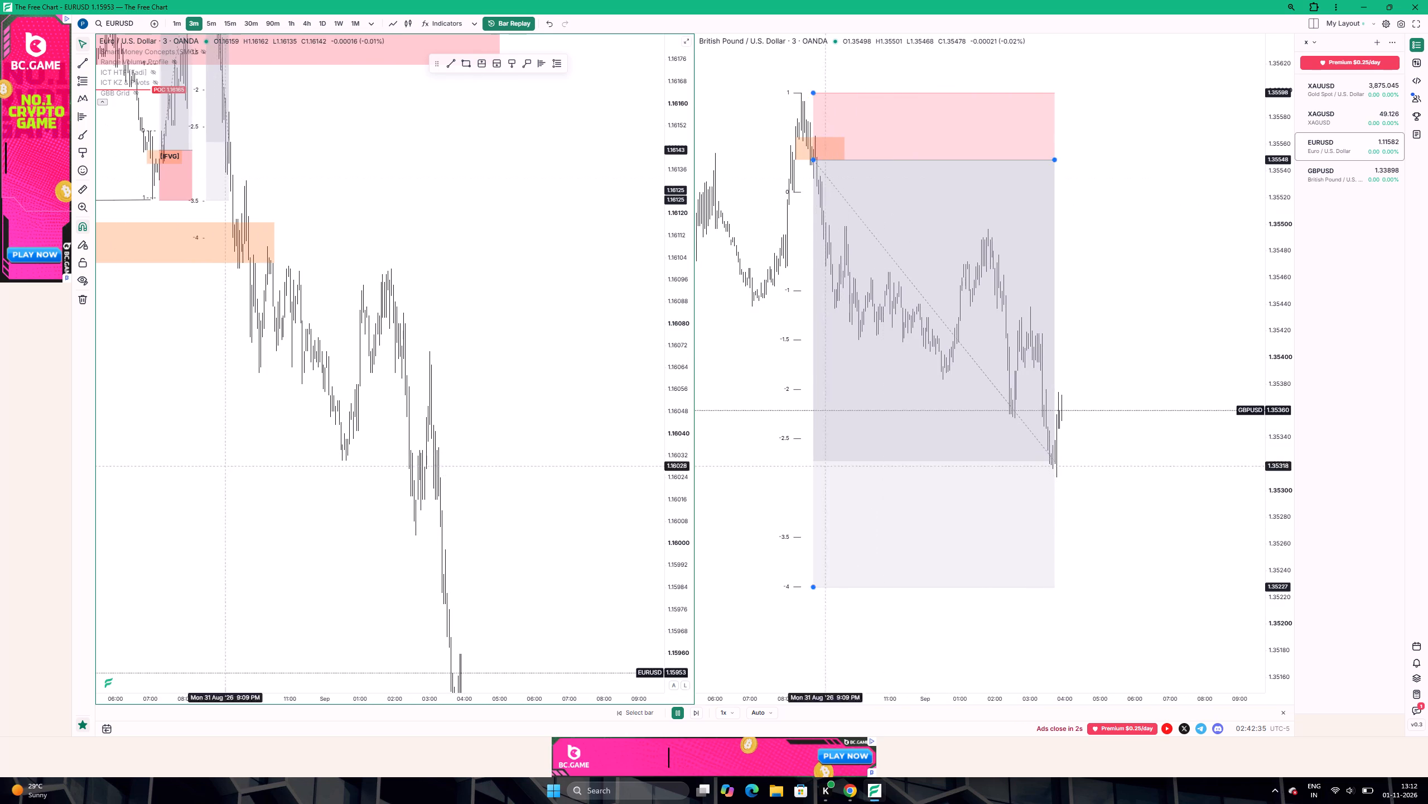
pyautogui.moveTo(1138, 373); pyautogui.dragTo(1189, 376)
# Follow the GBPUSD replay from about 4:00 to 6:20 AM on 1 Sep, checking price action beyond the short position's end.
pyautogui.scroll(6, 1141, 383)
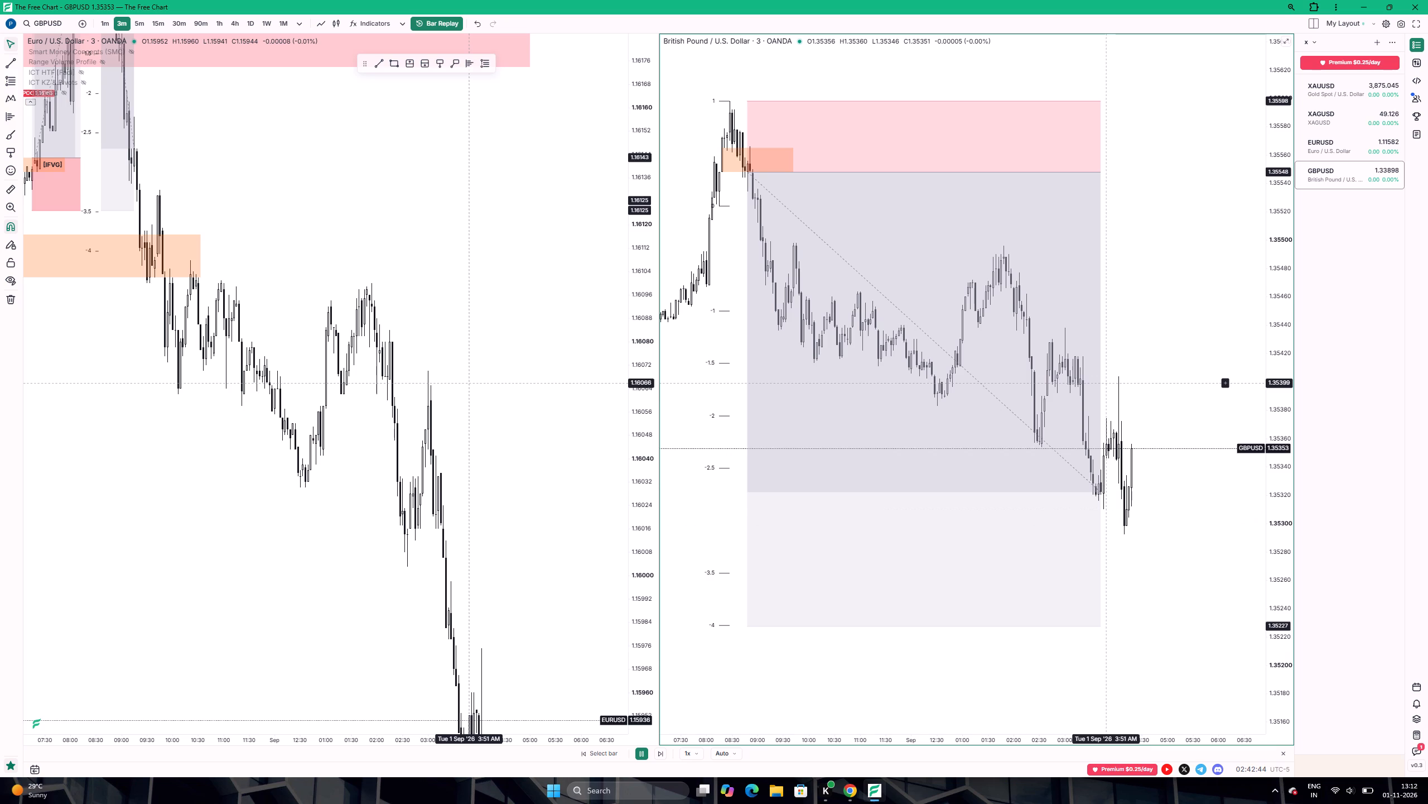
pyautogui.scroll(3, 1141, 384)
pyautogui.scroll(-3, 1139, 384)
pyautogui.moveTo(1165, 386); pyautogui.dragTo(1160, 381)
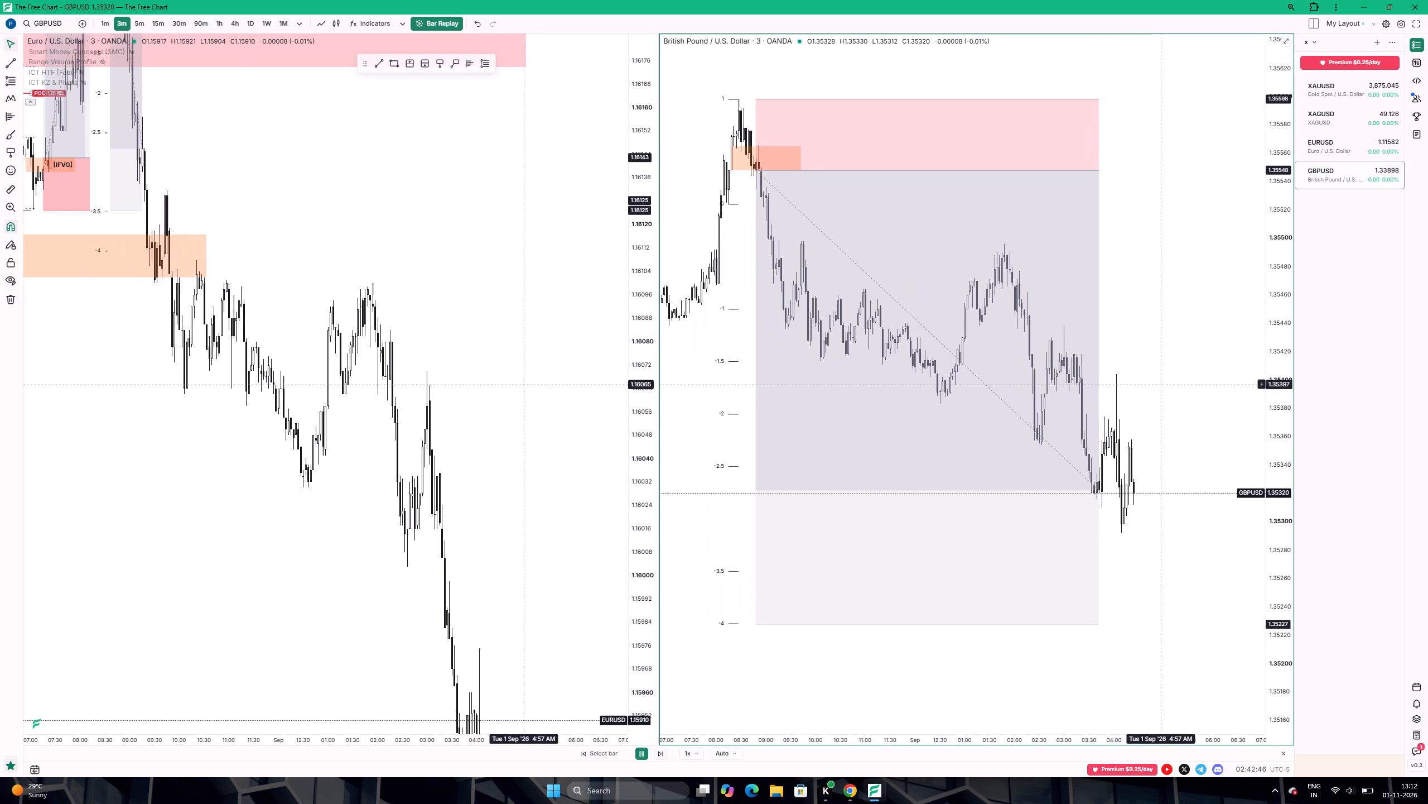
pyautogui.moveTo(1160, 381); pyautogui.dragTo(1159, 379)
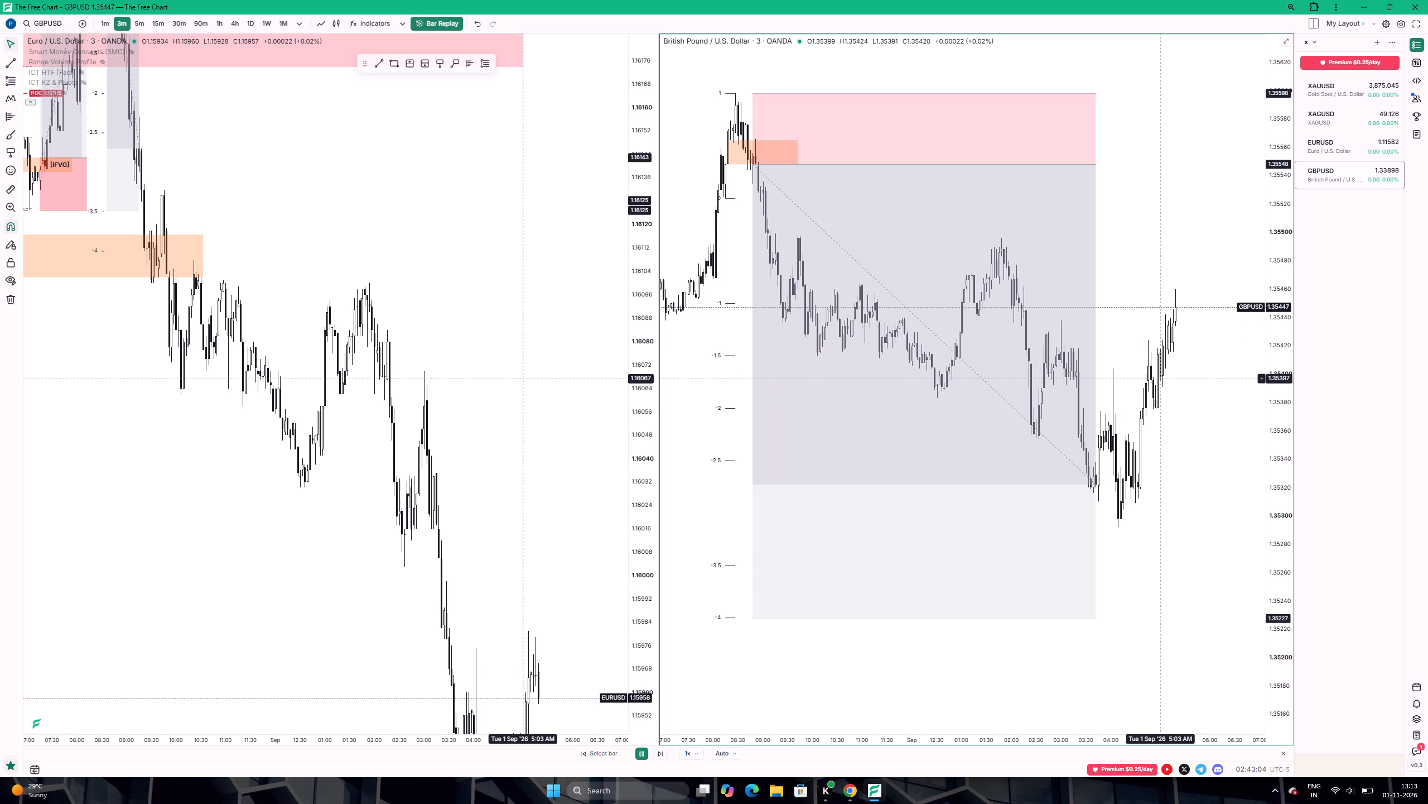
pyautogui.moveTo(1146, 385); pyautogui.dragTo(1112, 414)
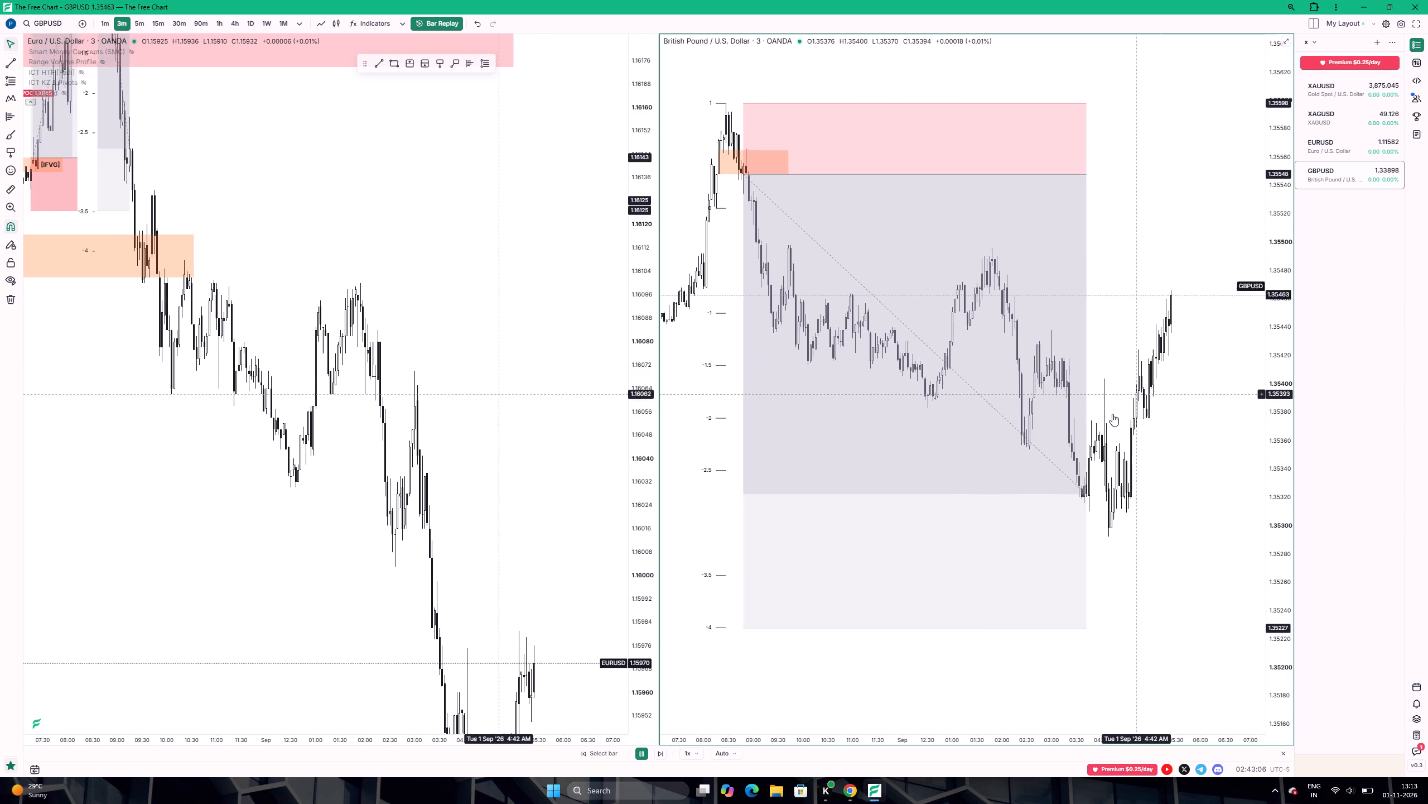
pyautogui.moveTo(1112, 414); pyautogui.dragTo(1113, 414)
pyautogui.scroll(-2, 1121, 412)
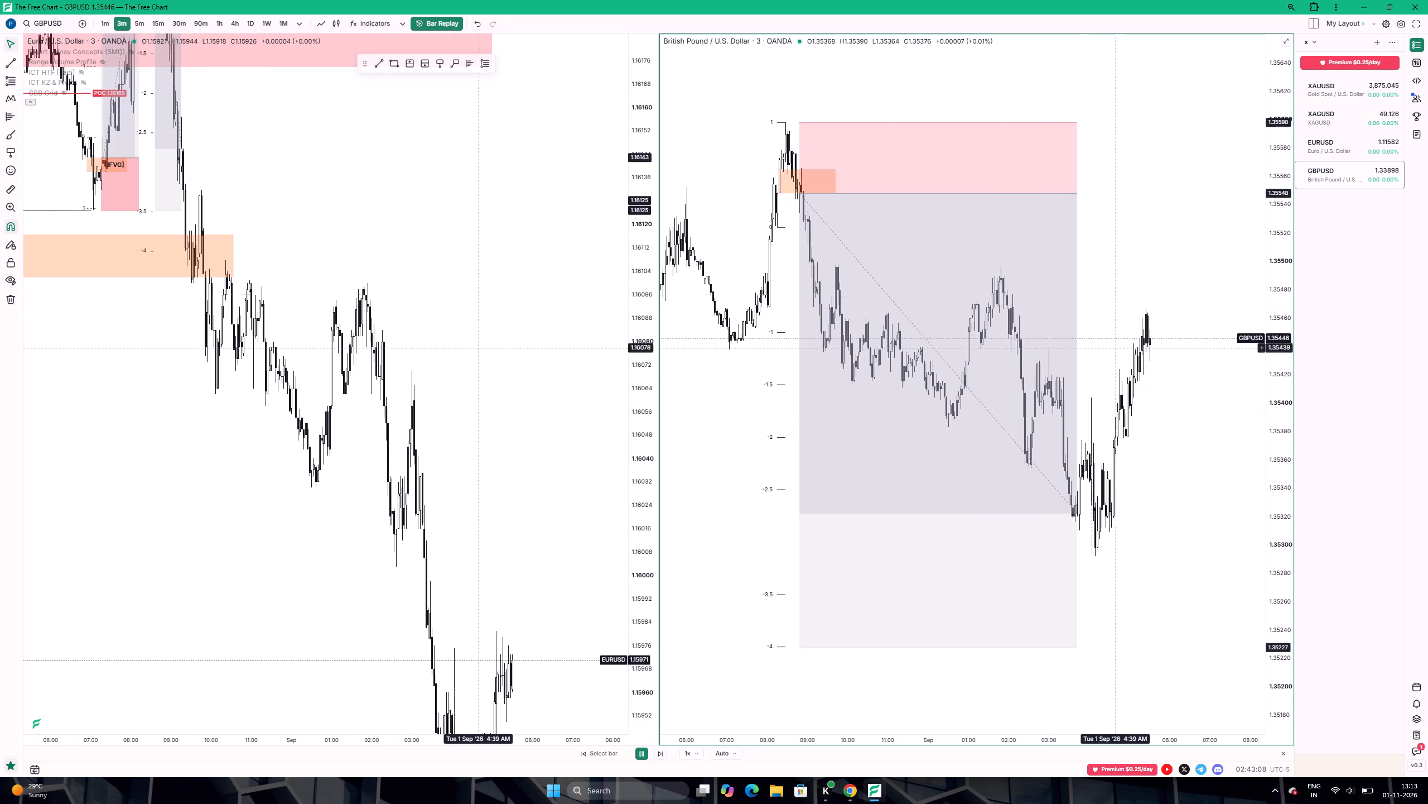
pyautogui.moveTo(1149, 313); pyautogui.dragTo(1132, 311)
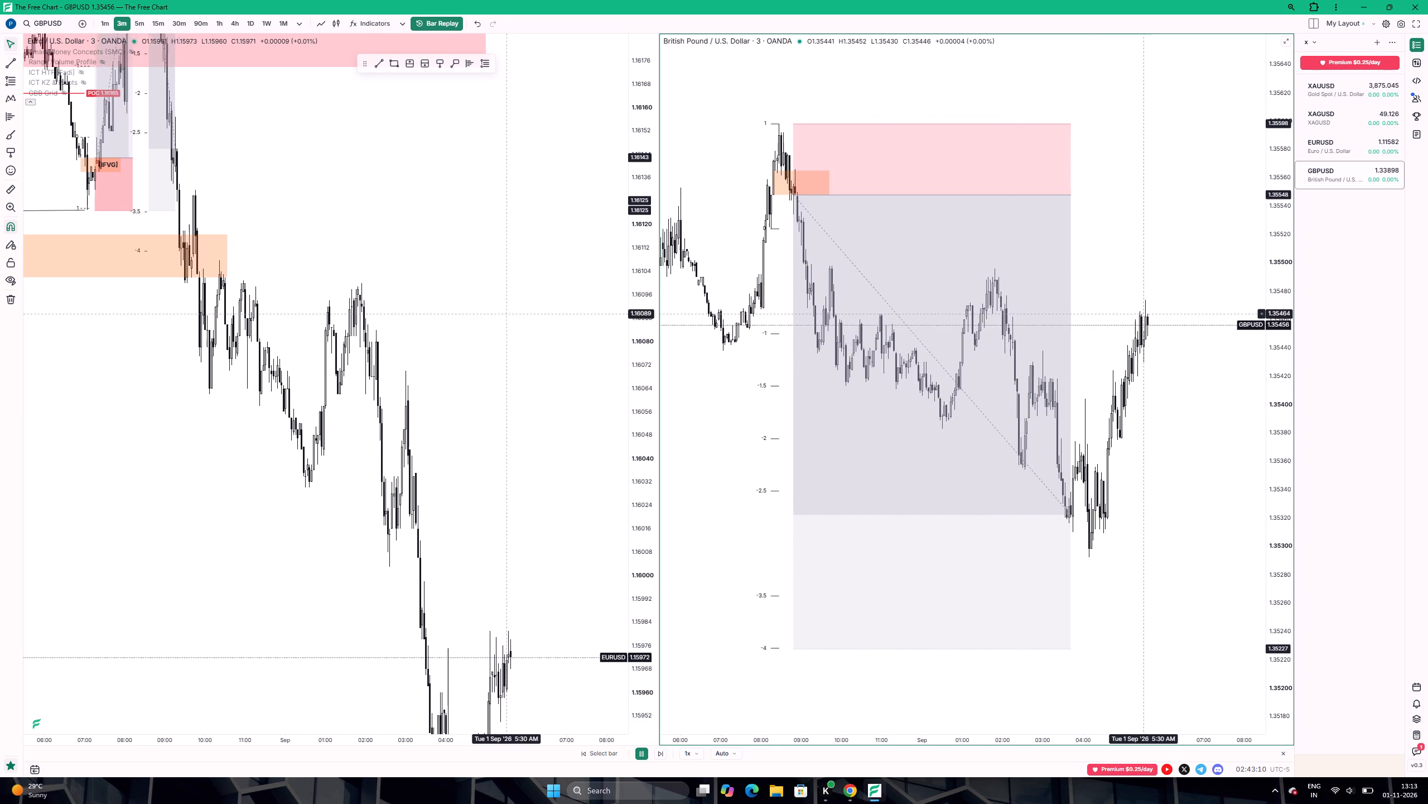
pyautogui.moveTo(1132, 311); pyautogui.dragTo(1094, 307)
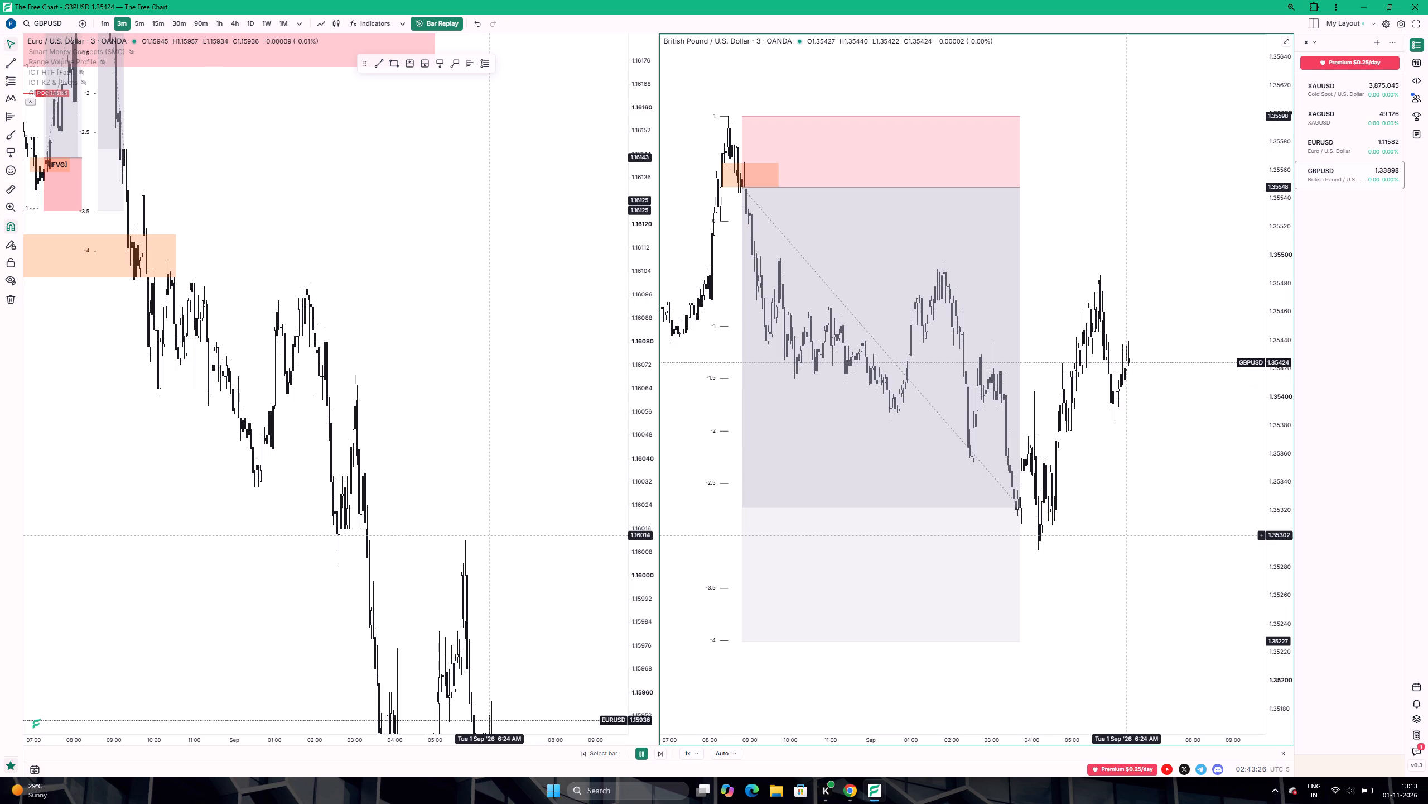
# Set the replay speed to 7x and advance the bars until GBPUSD reaches the short's -4 deviation target, shortly after midday on 1 Sep.
pyautogui.click(697, 752)
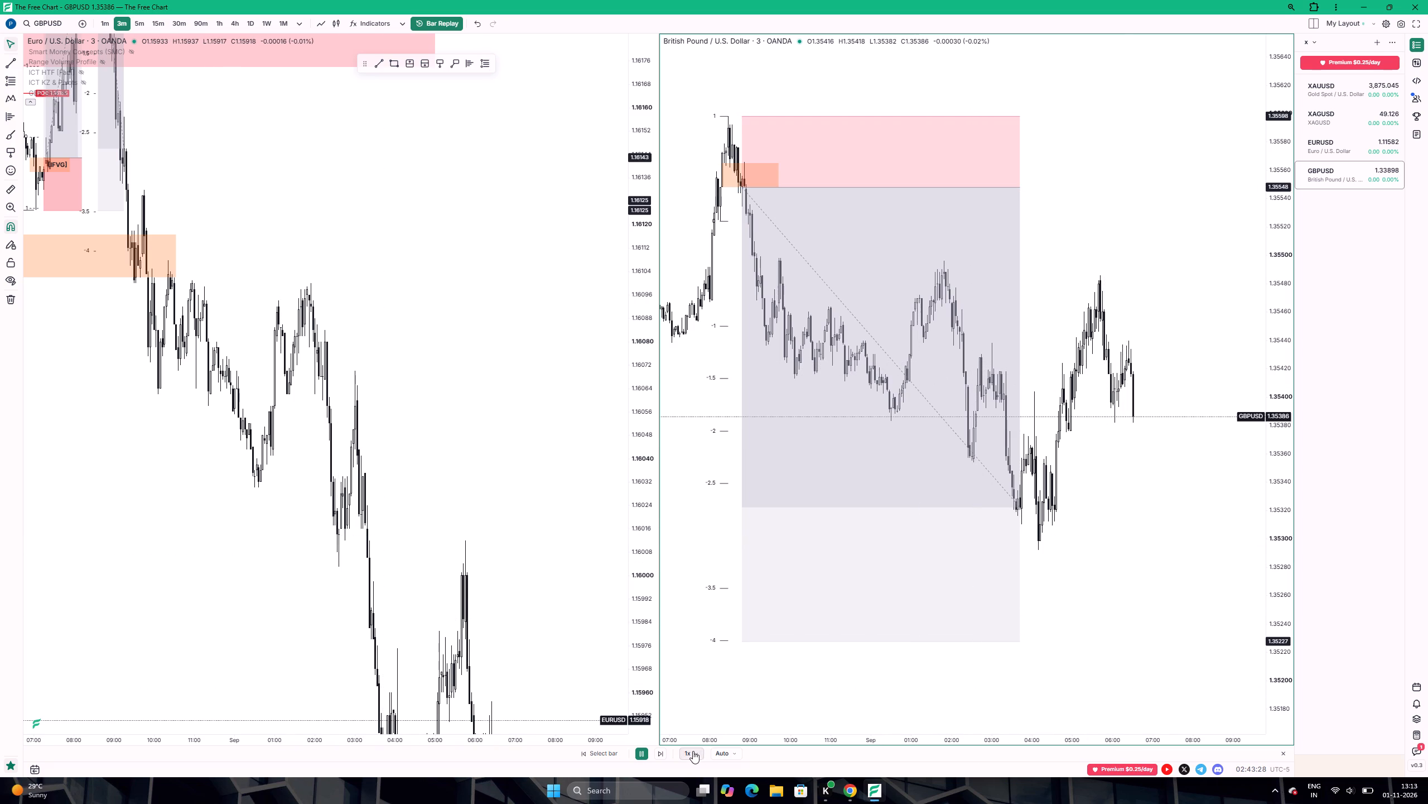
pyautogui.click(690, 691)
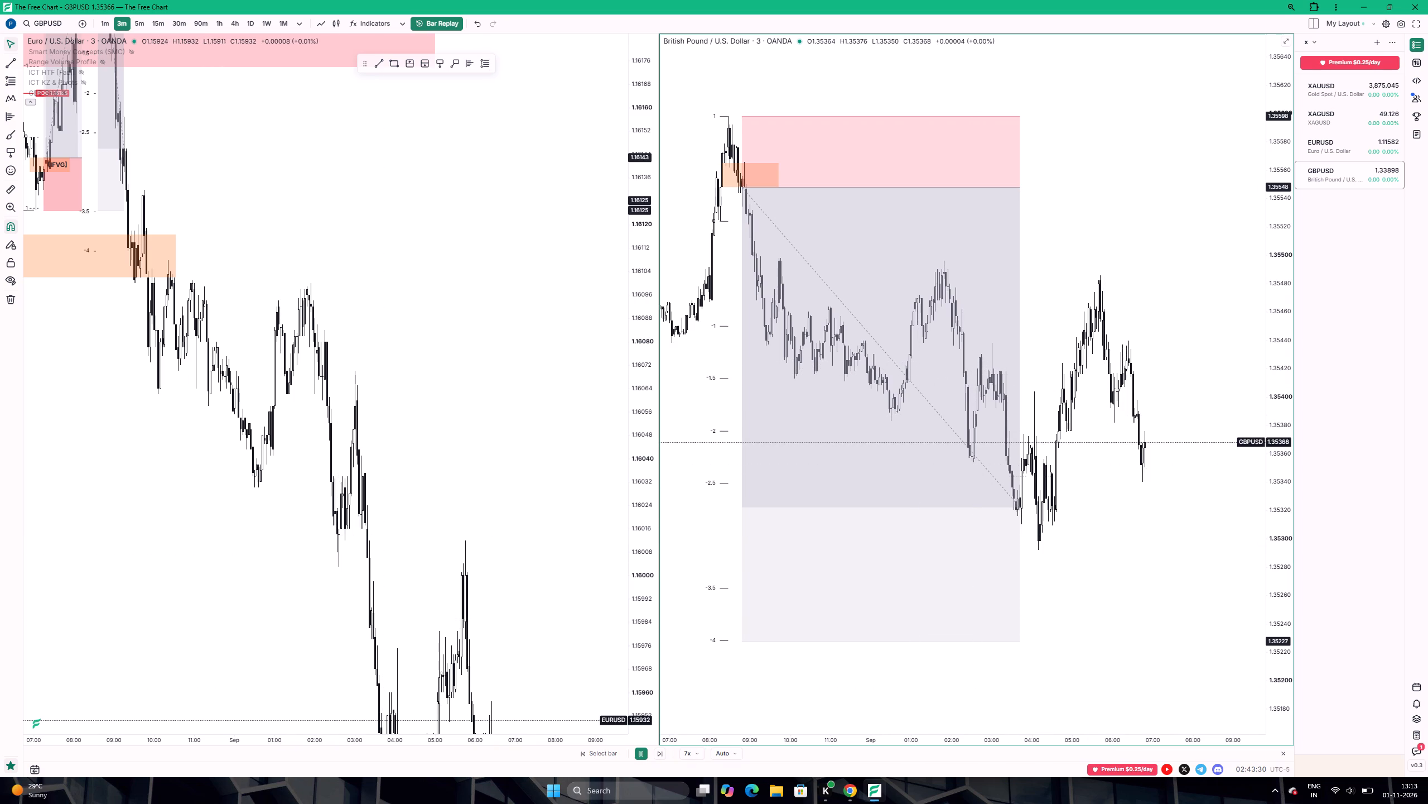
pyautogui.click(638, 755)
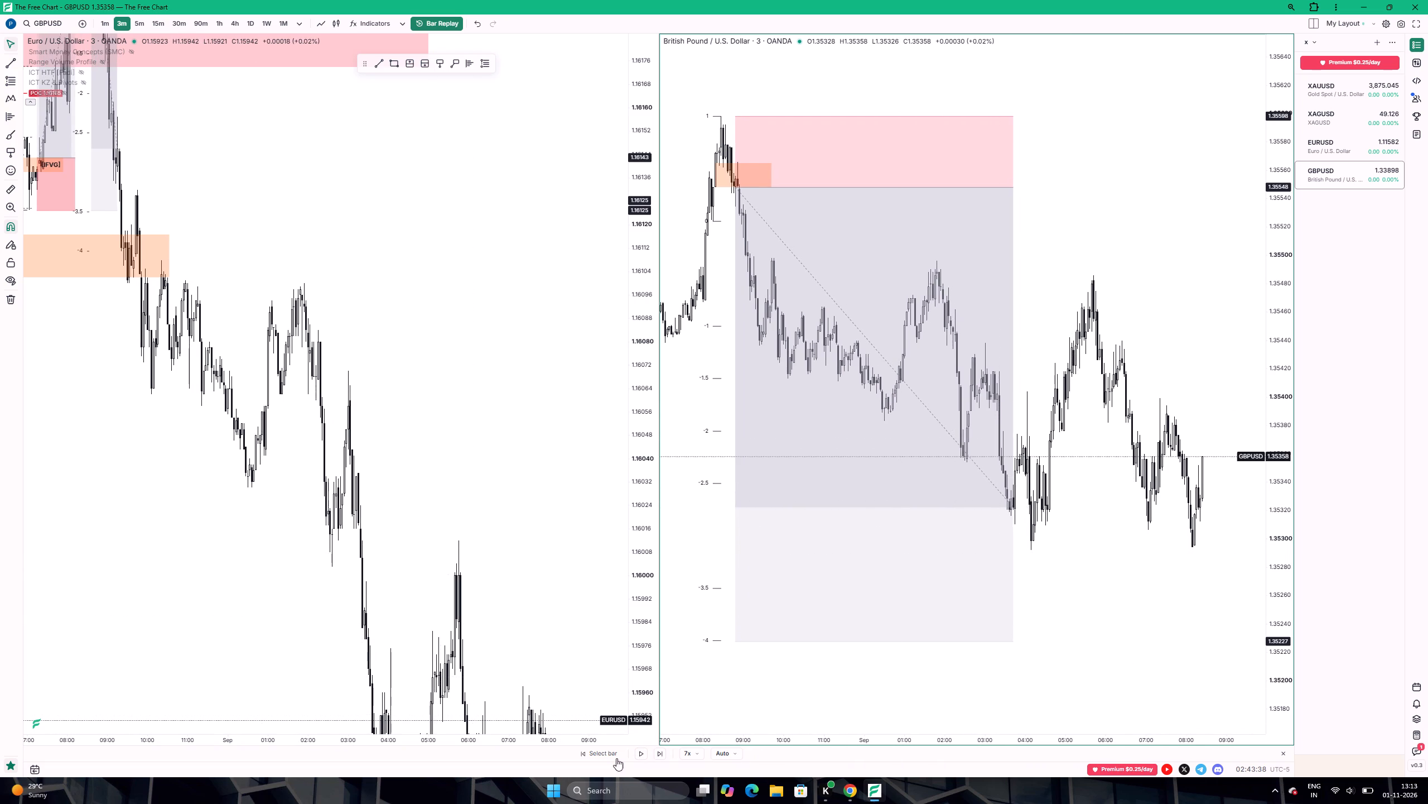
pyautogui.click(638, 753)
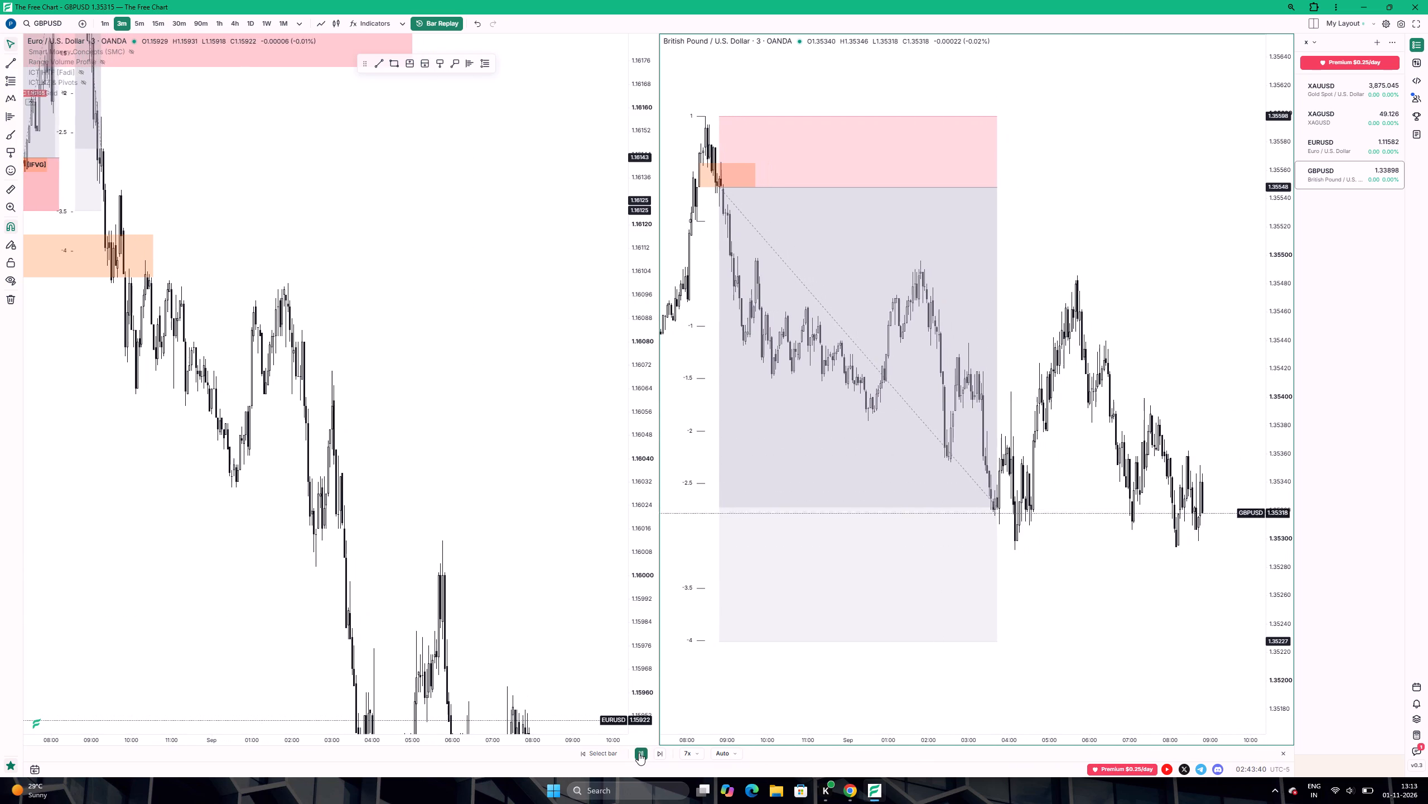
pyautogui.click(639, 753)
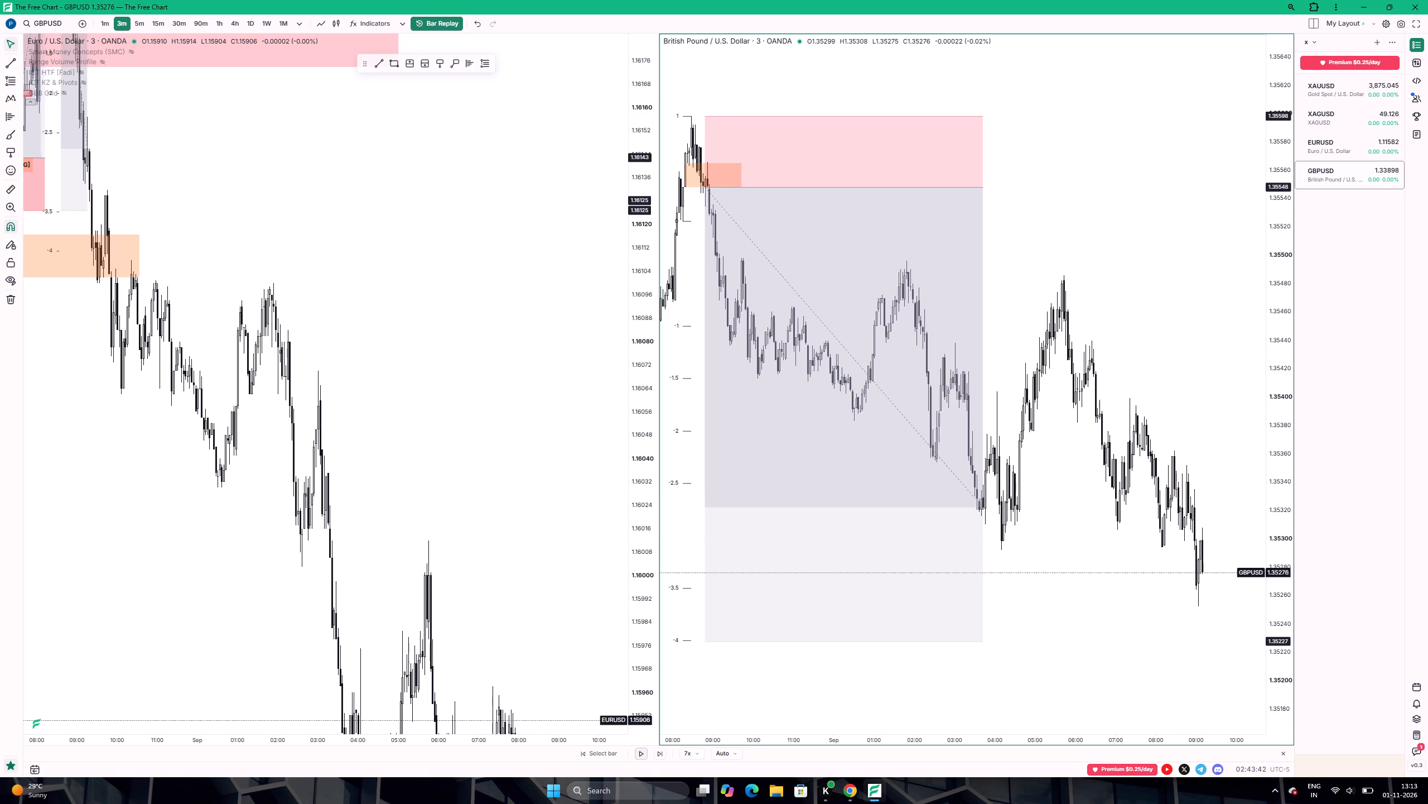
pyautogui.scroll(-10, 983, 626)
pyautogui.scroll(6, 726, 692)
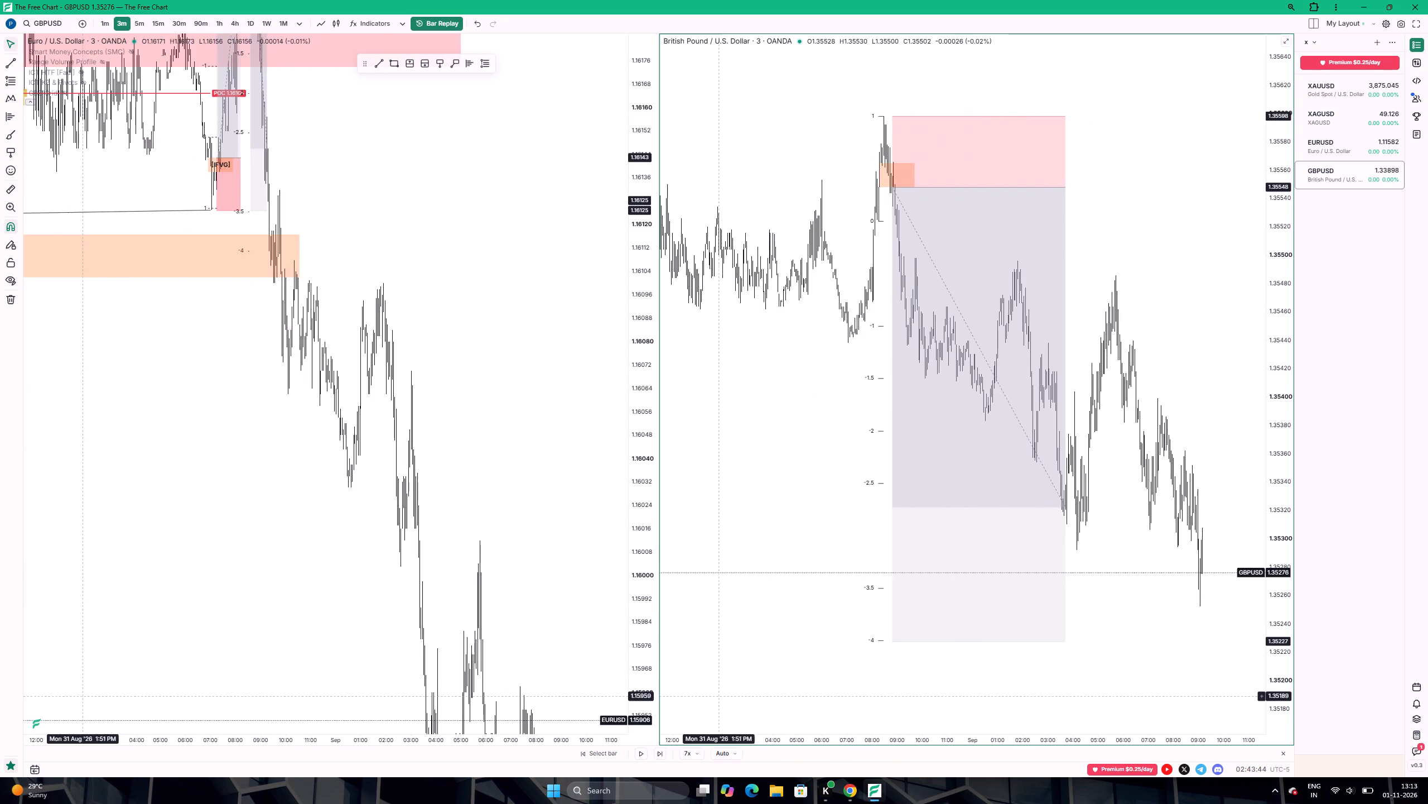
pyautogui.click(640, 753)
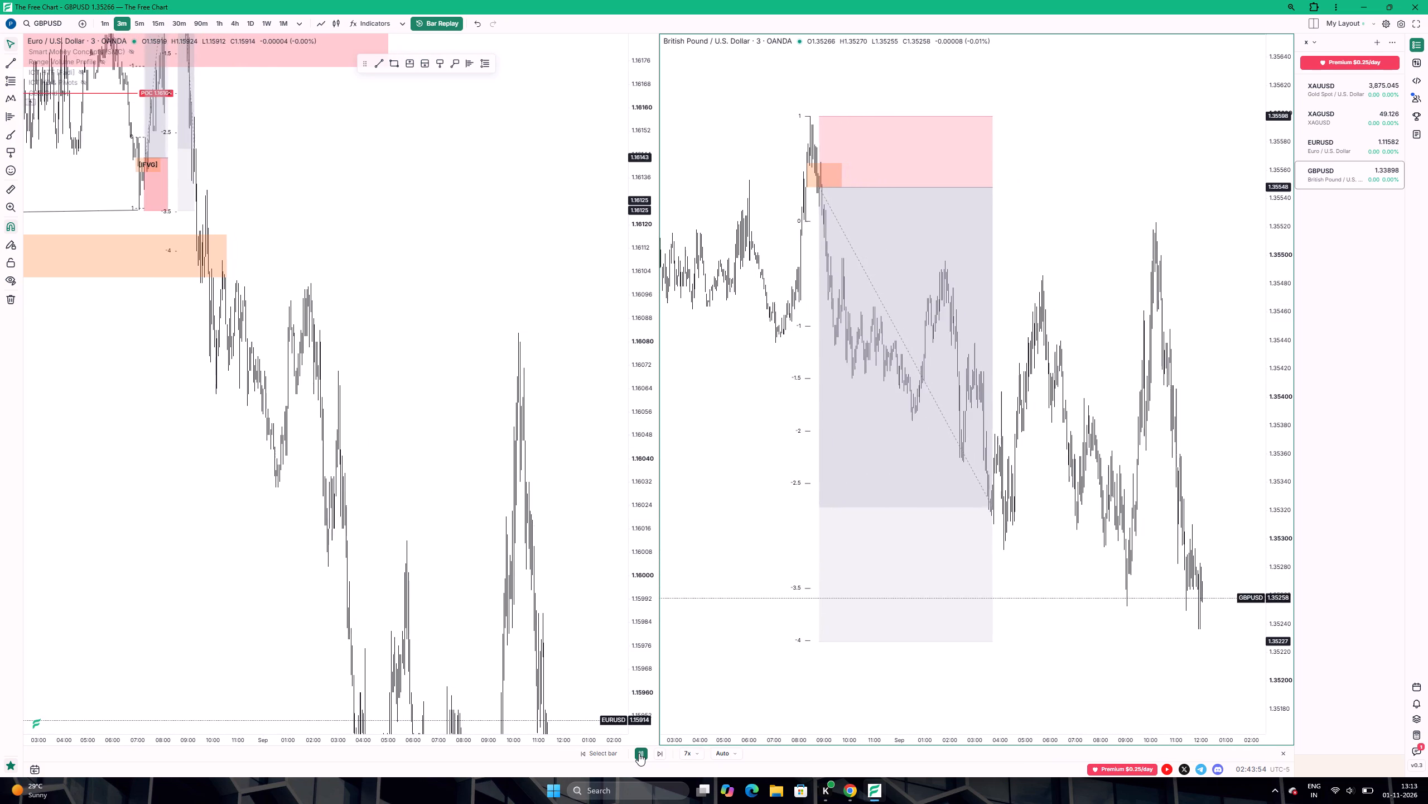
pyautogui.click(639, 753)
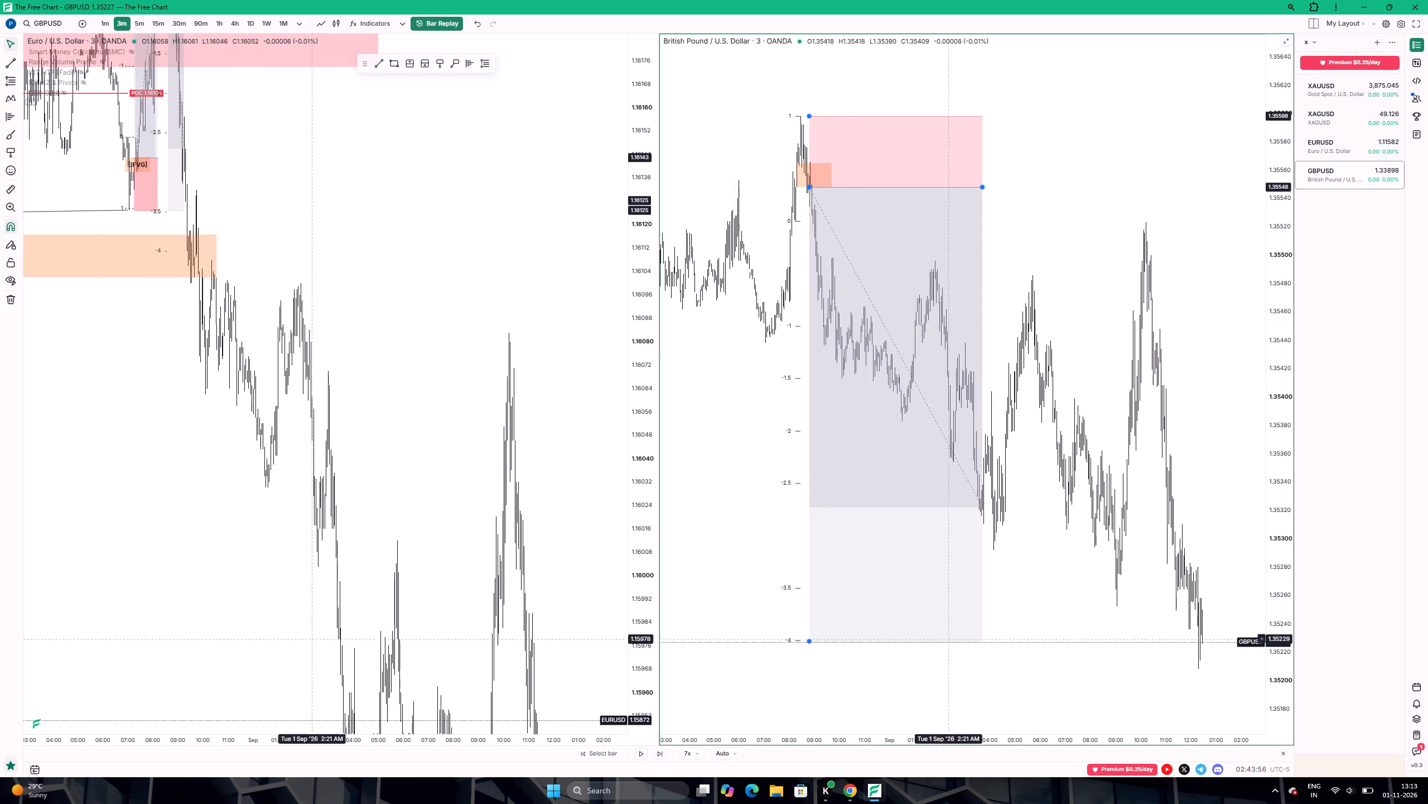
# Switch both the EURUSD and GBPUSD charts to the 15-minute timeframe.
pyautogui.scroll(5, 1091, 527)
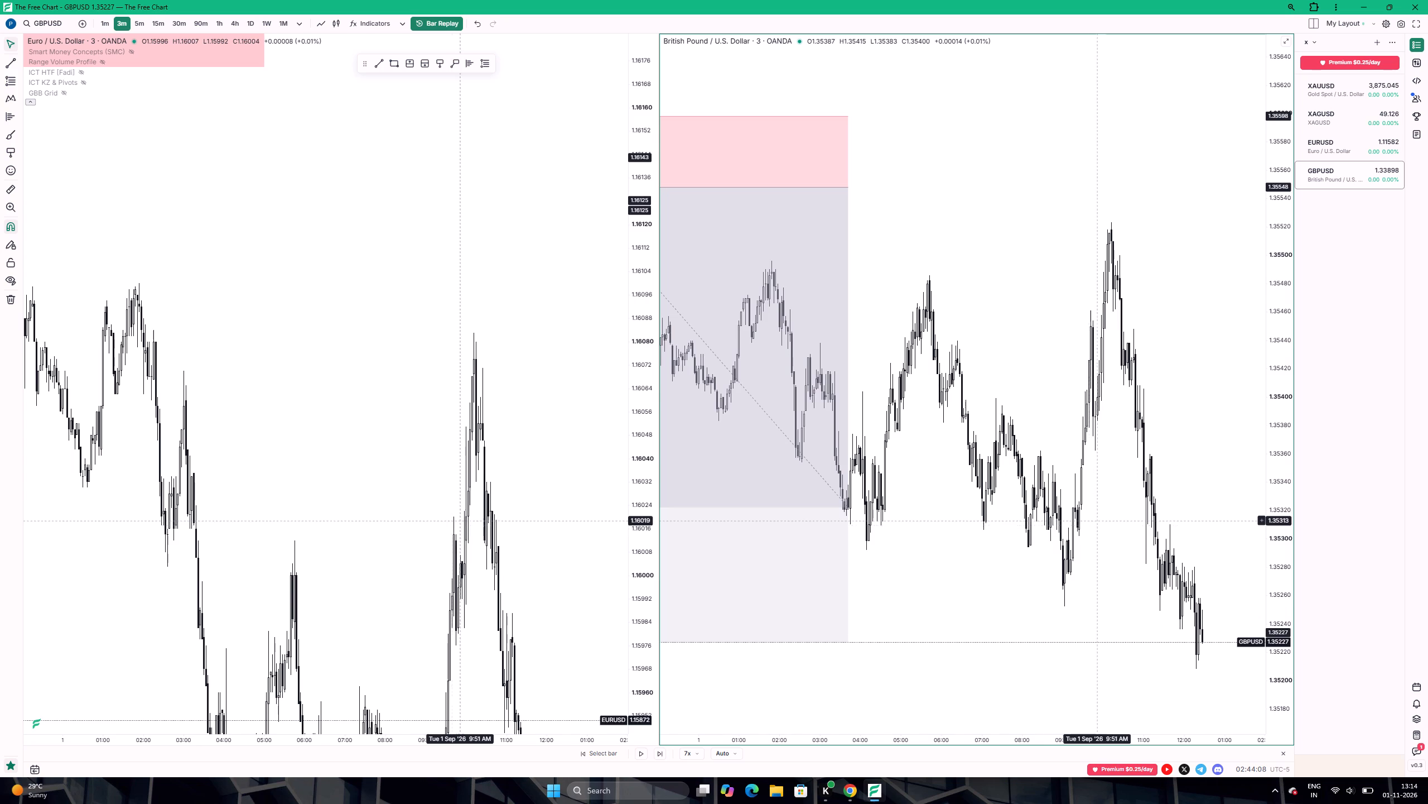
pyautogui.scroll(-5, 1097, 522)
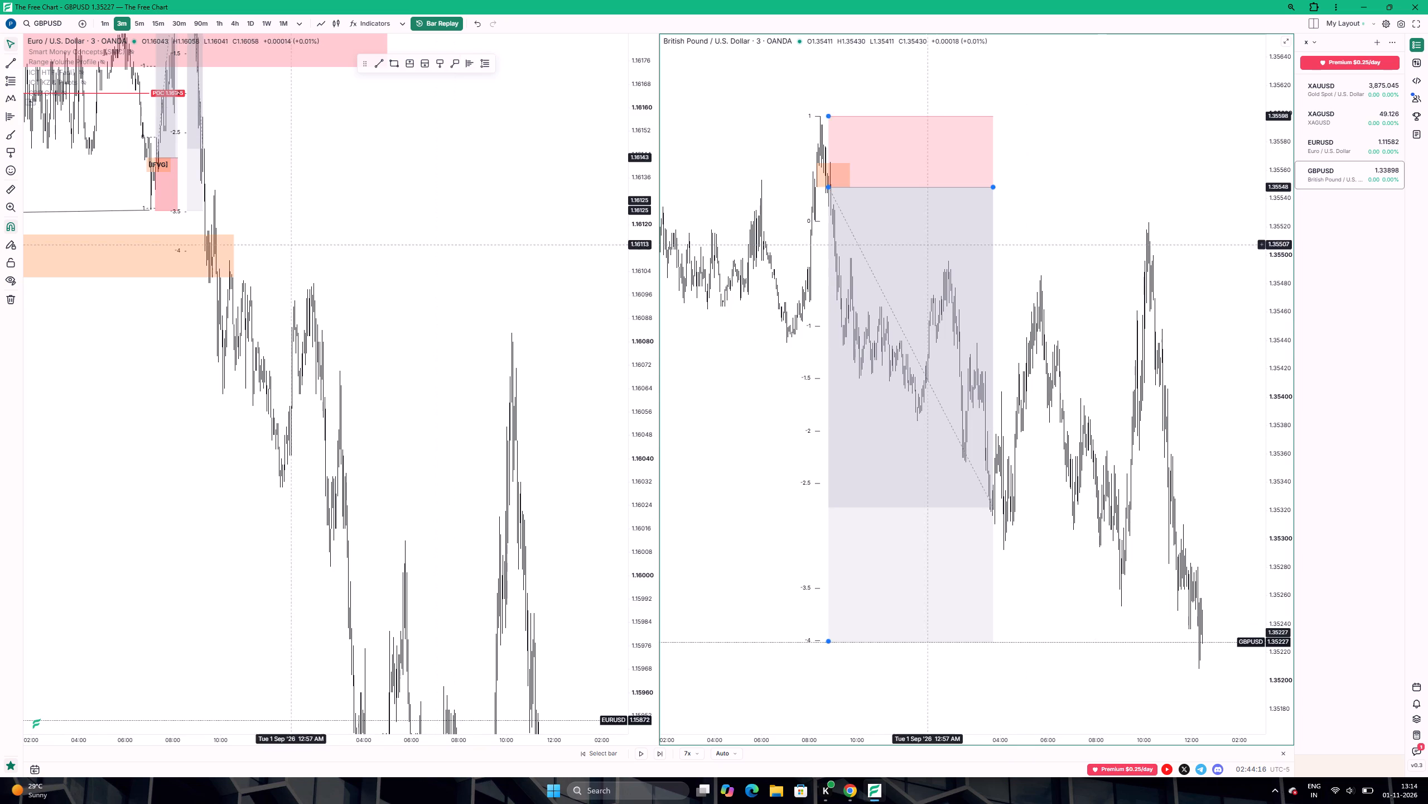
pyautogui.click(155, 18)
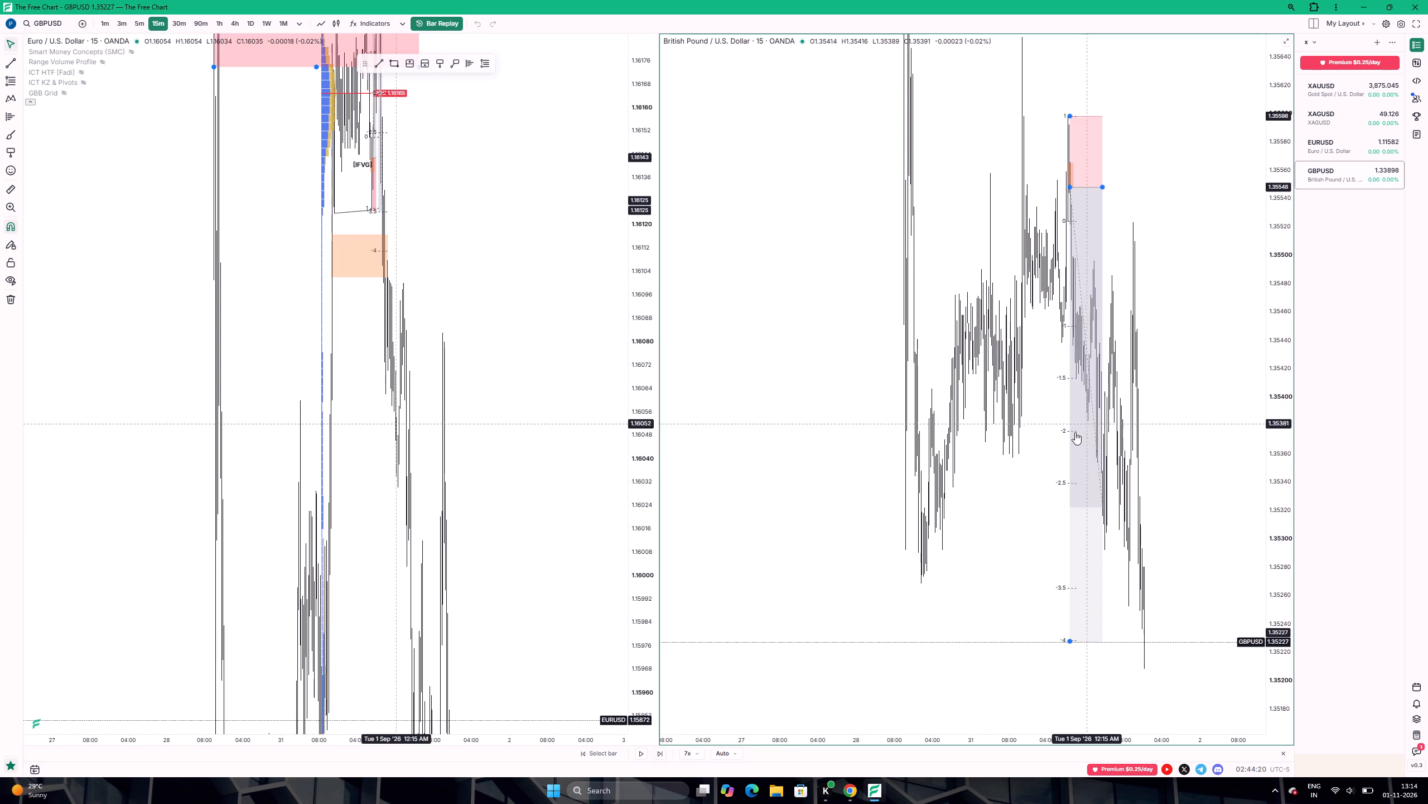
pyautogui.scroll(16, 1073, 433)
pyautogui.click(1133, 447)
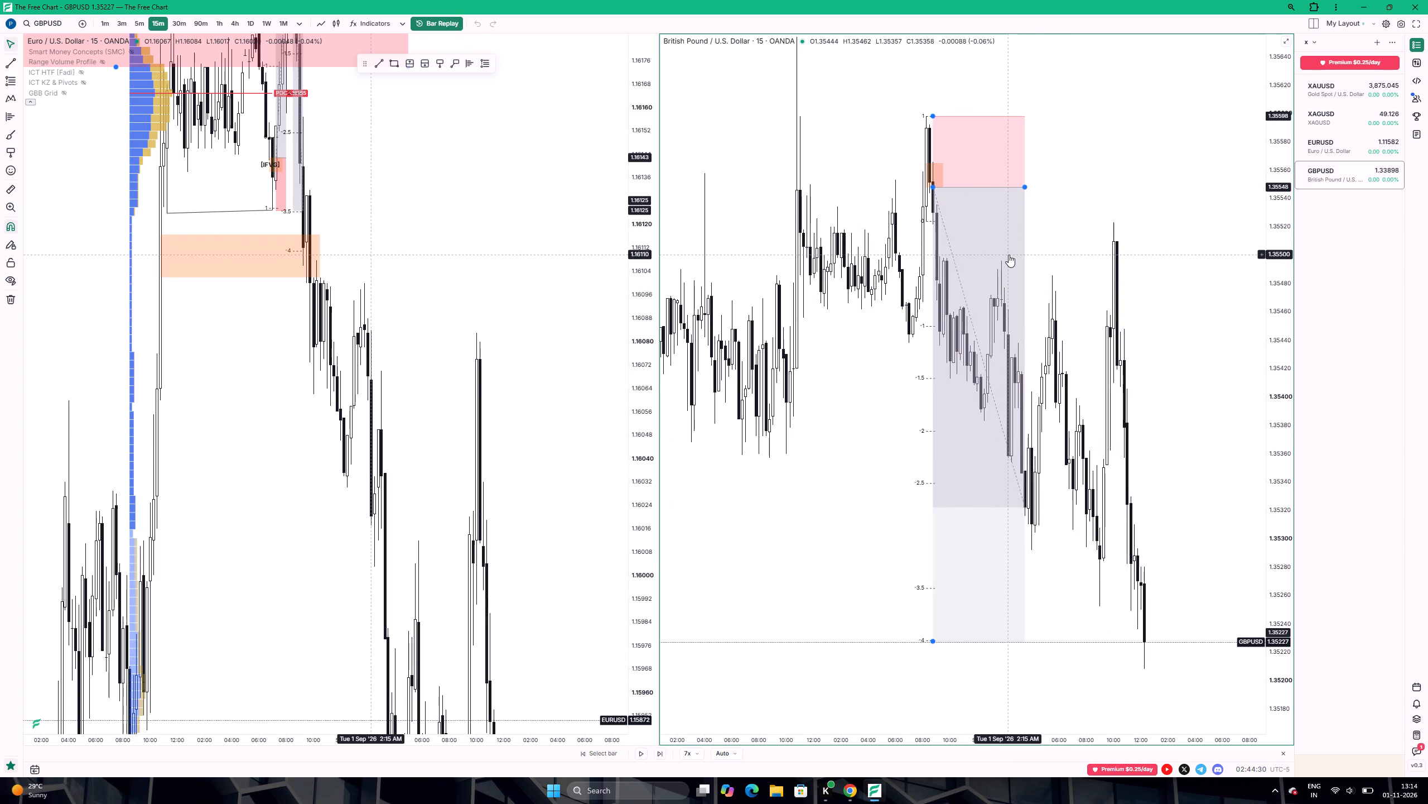
# Examine the 15-minute GBPUSD price action from 28 Aug to 1 Sep around the short position and its -4 deviation target.
pyautogui.scroll(-8, 1065, 516)
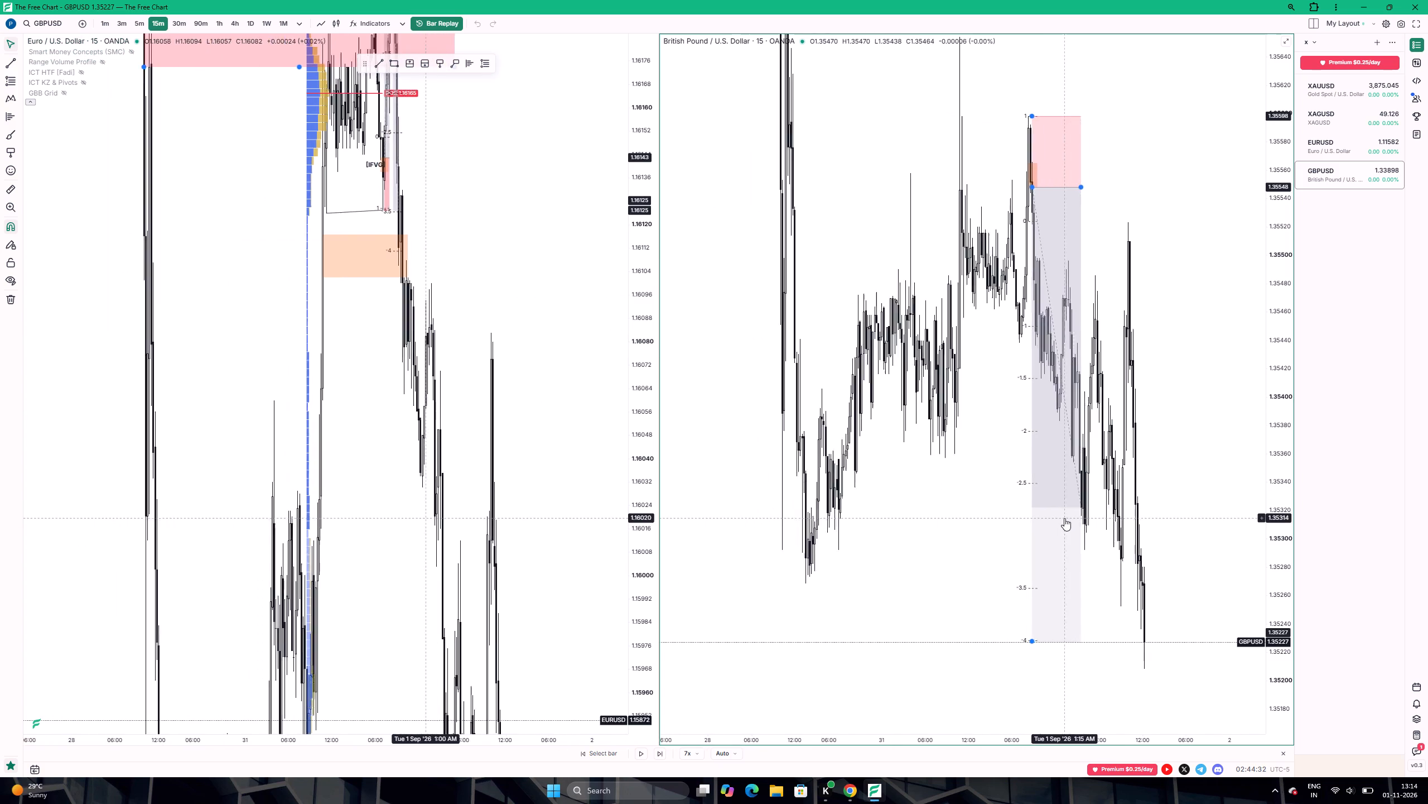
pyautogui.scroll(-9, 1064, 518)
pyautogui.scroll(13, 1053, 520)
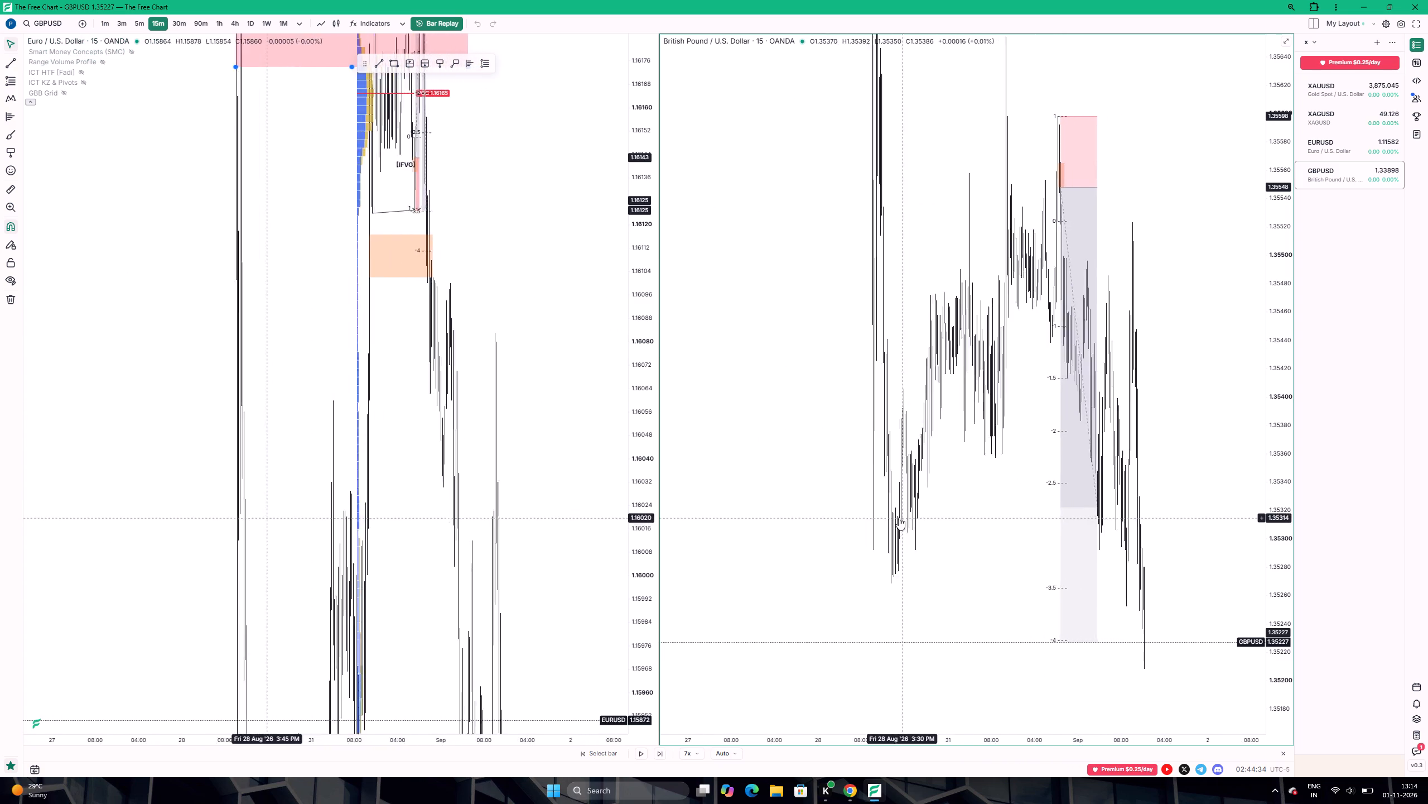
pyautogui.scroll(10, 899, 518)
pyautogui.moveTo(1024, 492); pyautogui.dragTo(993, 501)
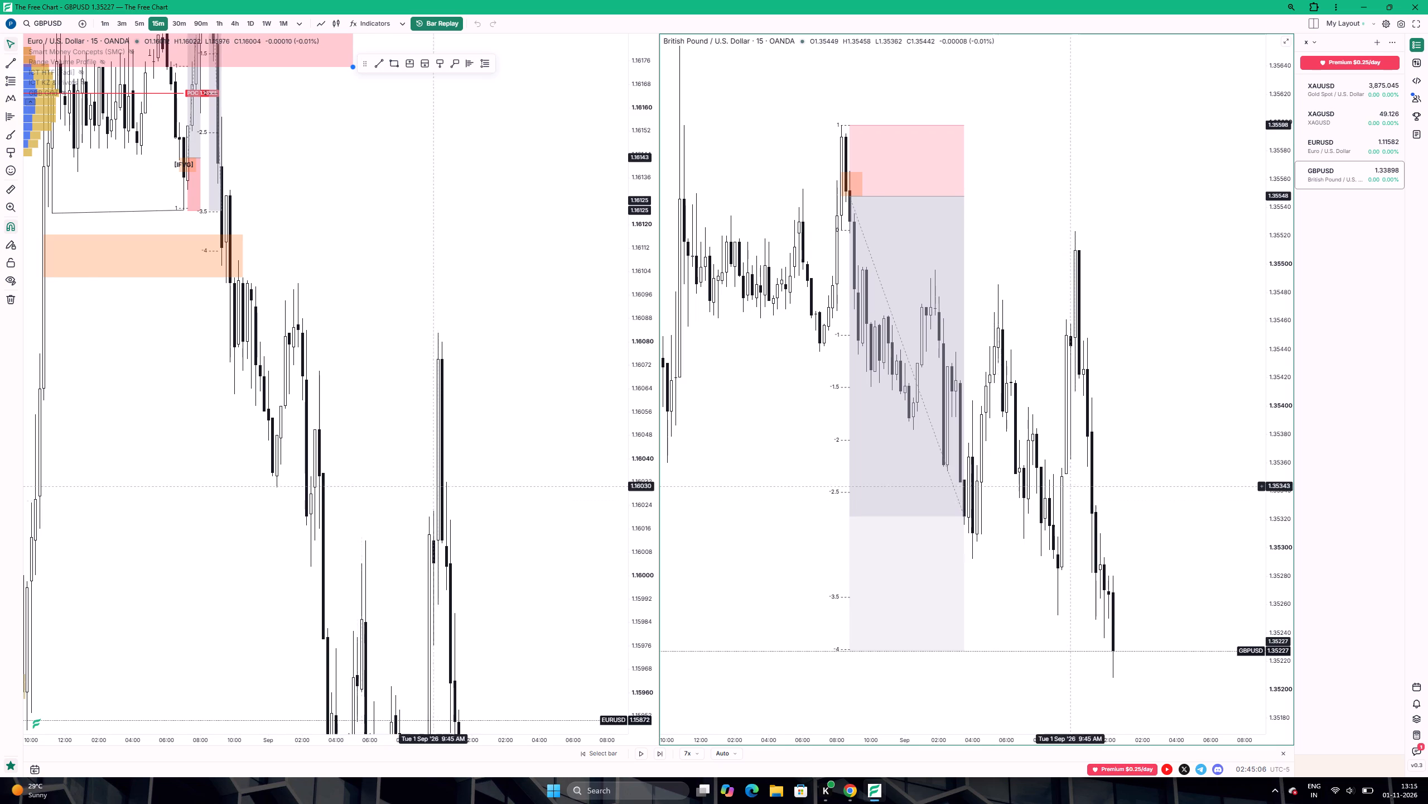
pyautogui.scroll(-5, 1075, 486)
pyautogui.moveTo(1275, 424); pyautogui.dragTo(1275, 579)
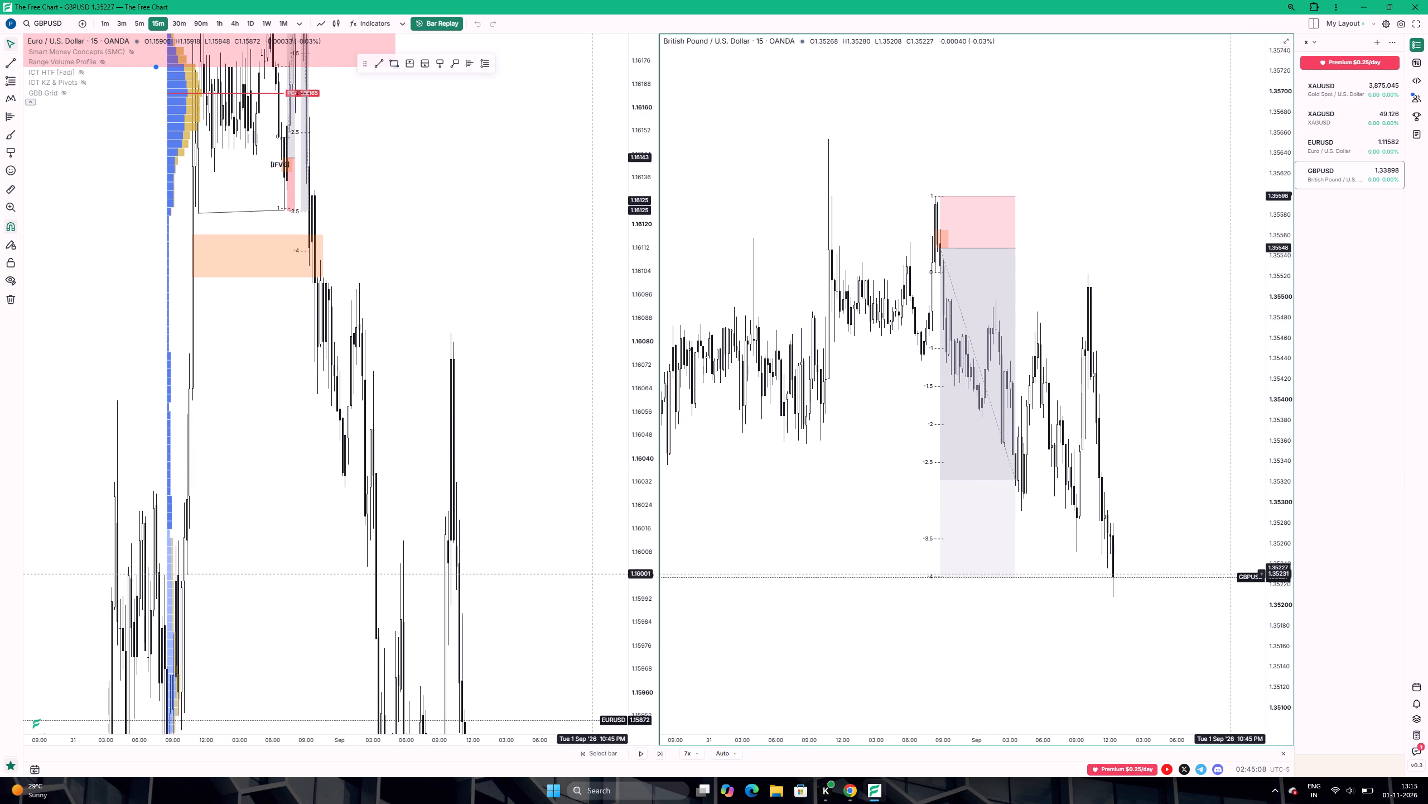
pyautogui.scroll(-4, 1231, 575)
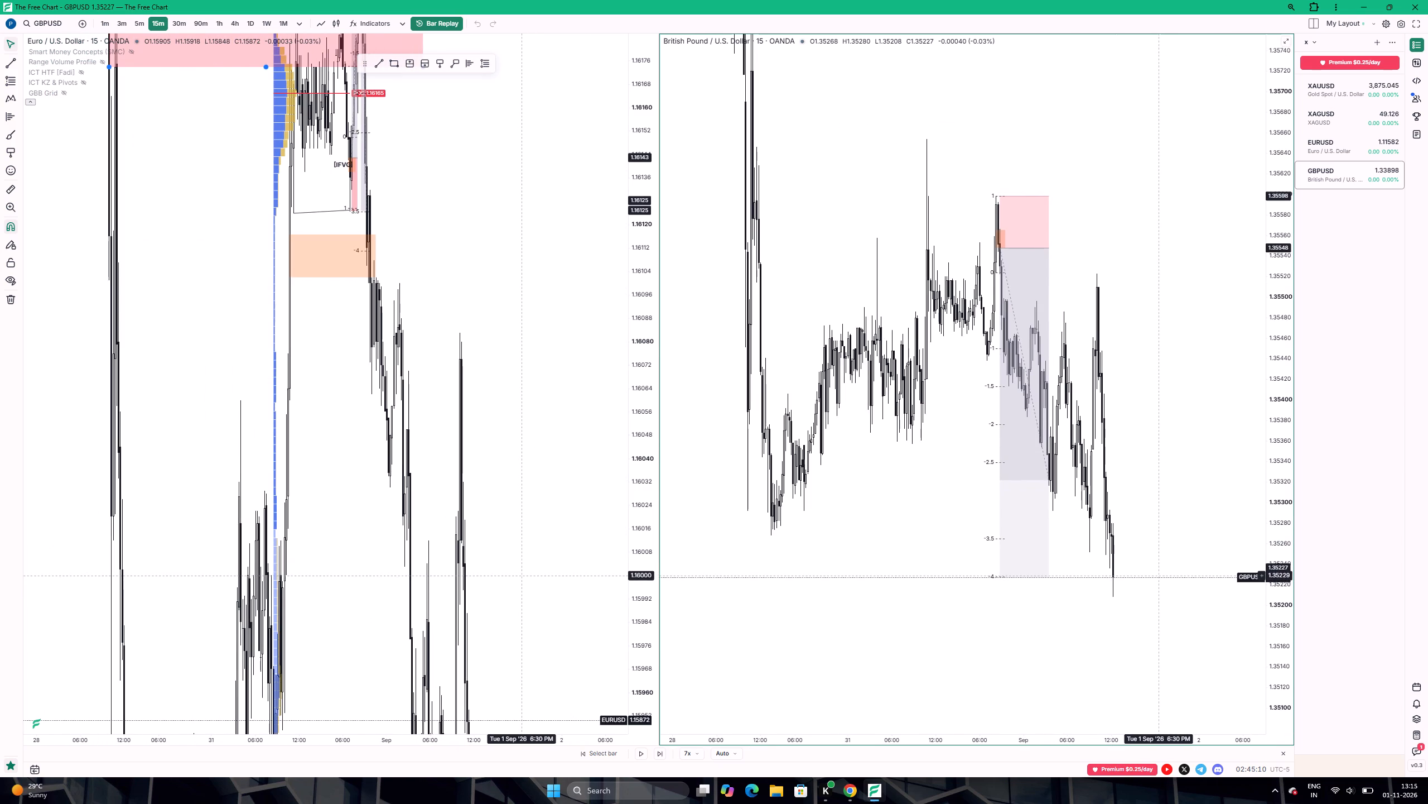
pyautogui.click(1154, 578)
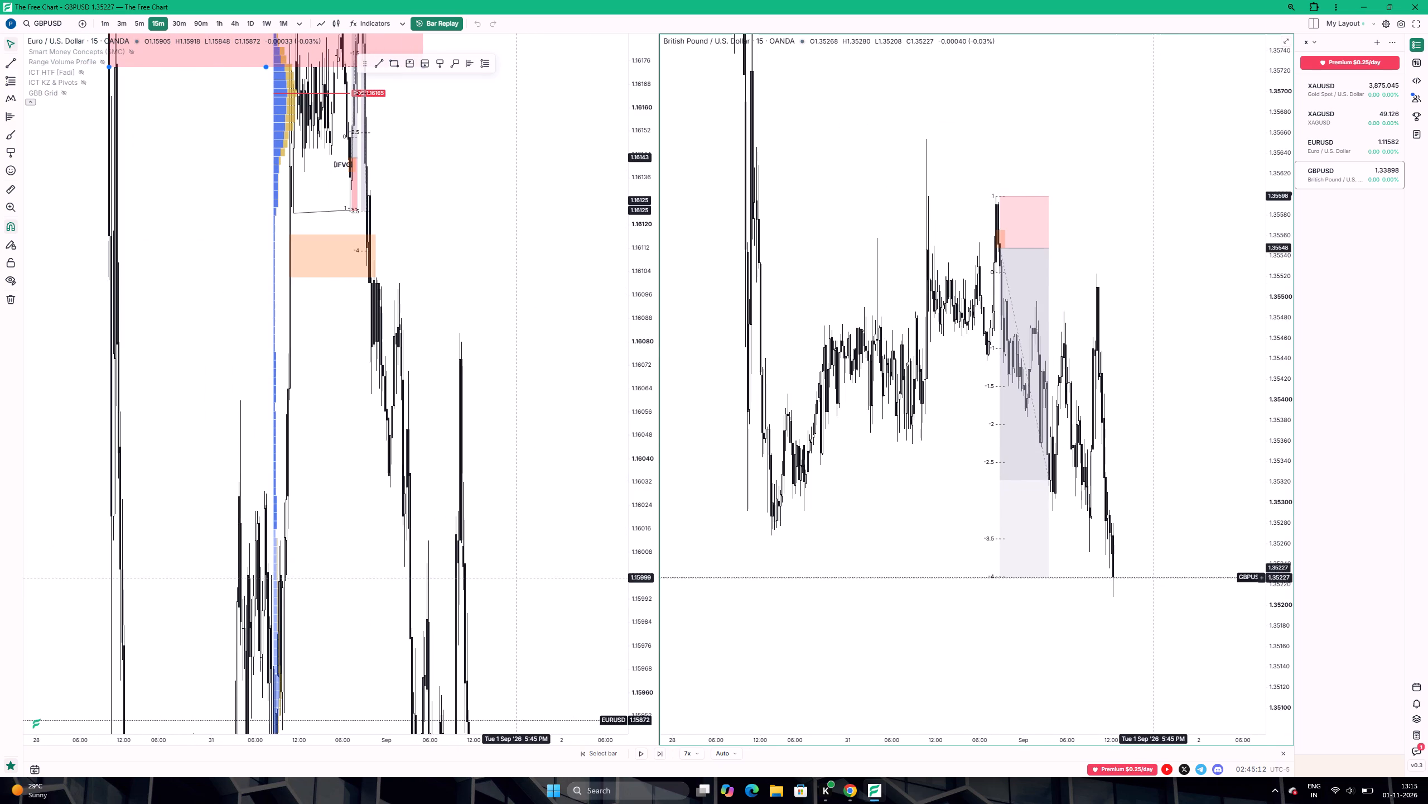
pyautogui.scroll(-3, 1154, 578)
pyautogui.scroll(14, 1154, 578)
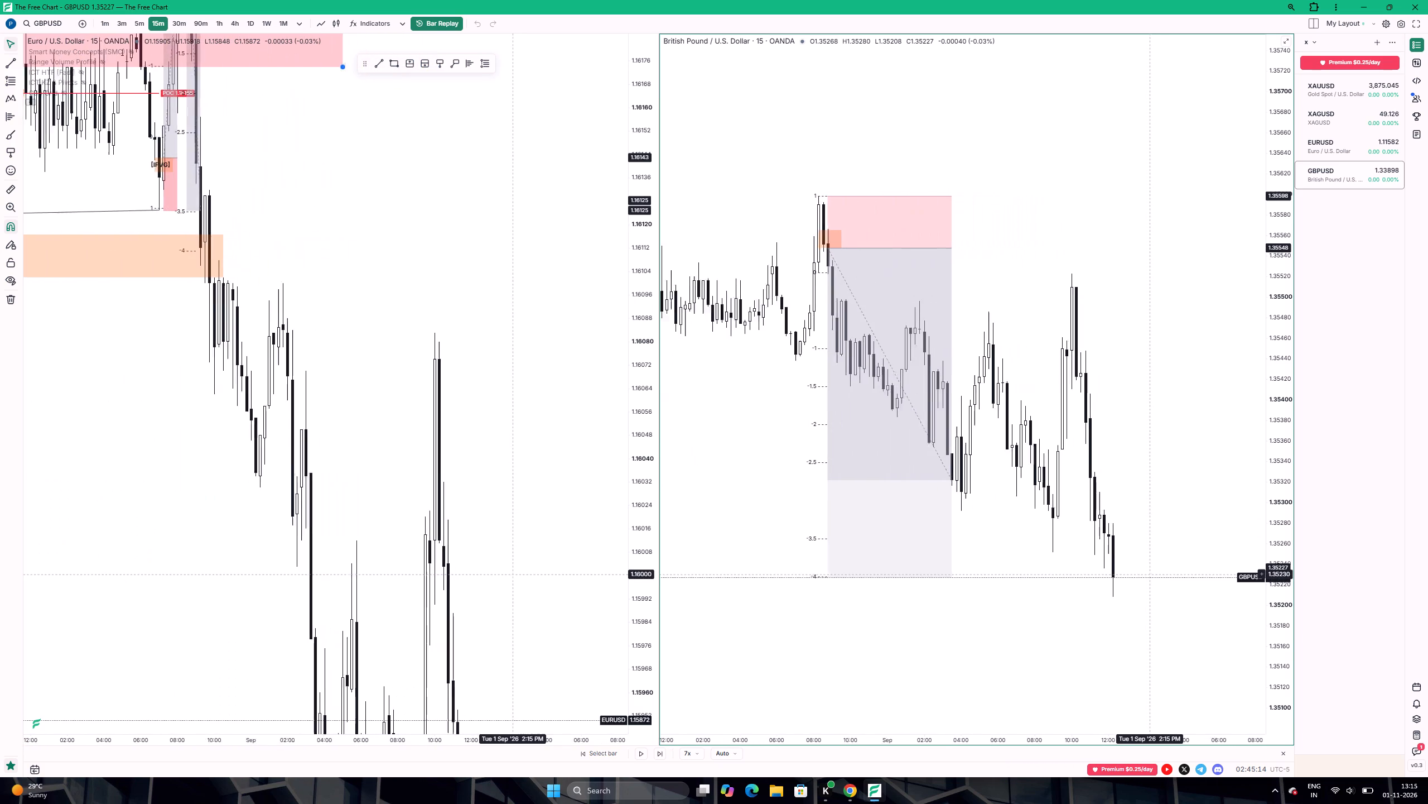
# Select the GBPUSD short position and review its stop, target and risk/reward ratio within a wider 15-minute price range.
pyautogui.click(876, 413)
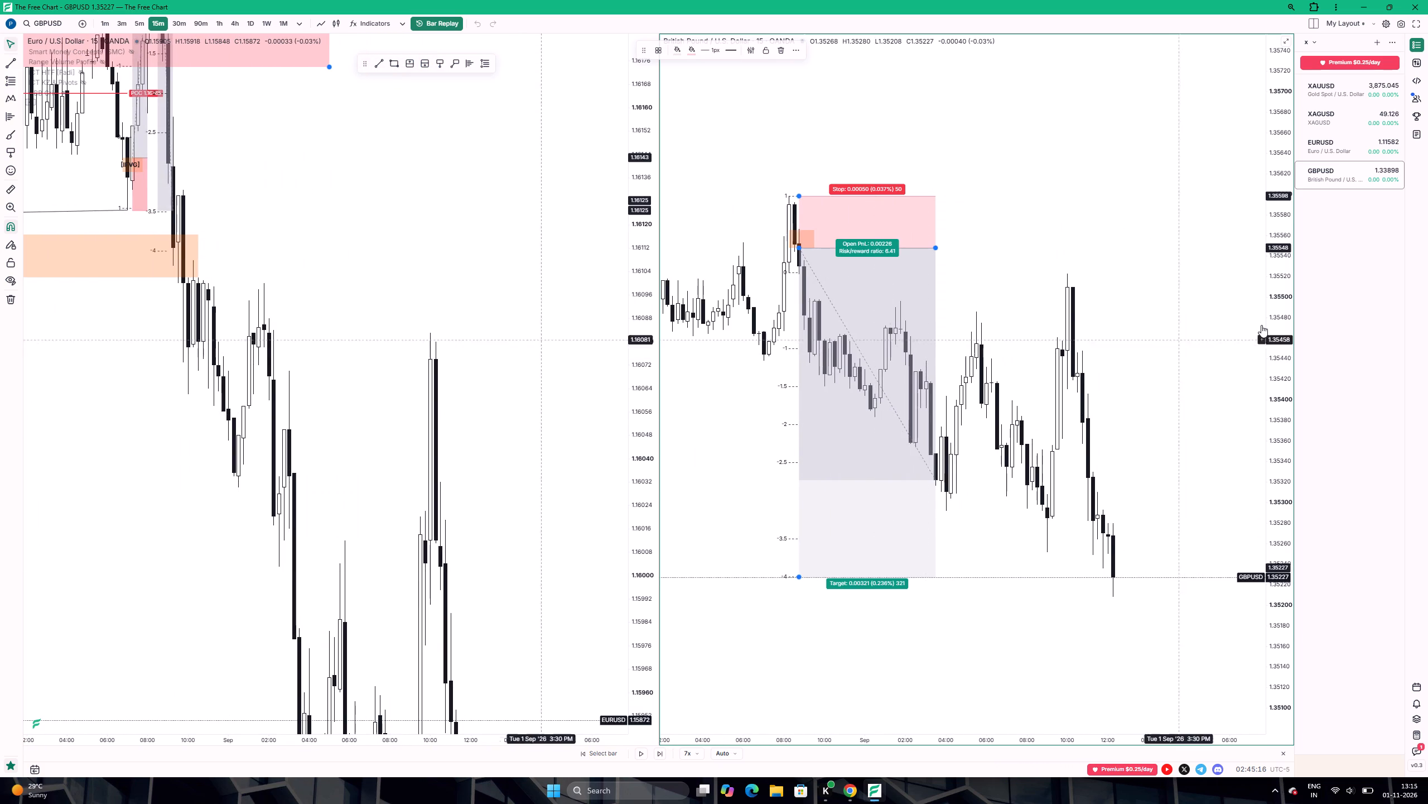
pyautogui.moveTo(1280, 326); pyautogui.dragTo(1277, 652)
pyautogui.scroll(-11, 1125, 519)
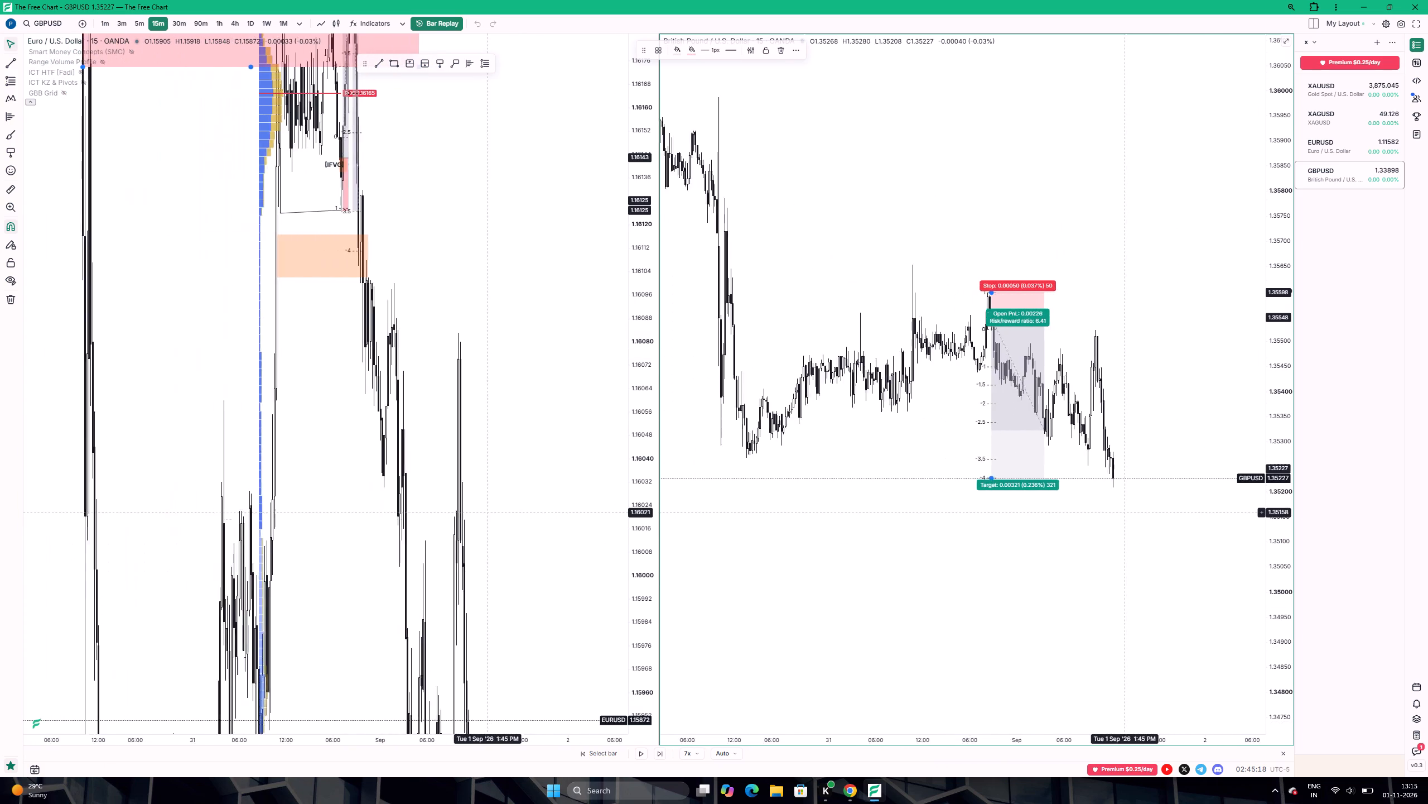
pyautogui.scroll(-2, 1125, 513)
pyautogui.scroll(10, 872, 509)
pyautogui.scroll(3, 492, 467)
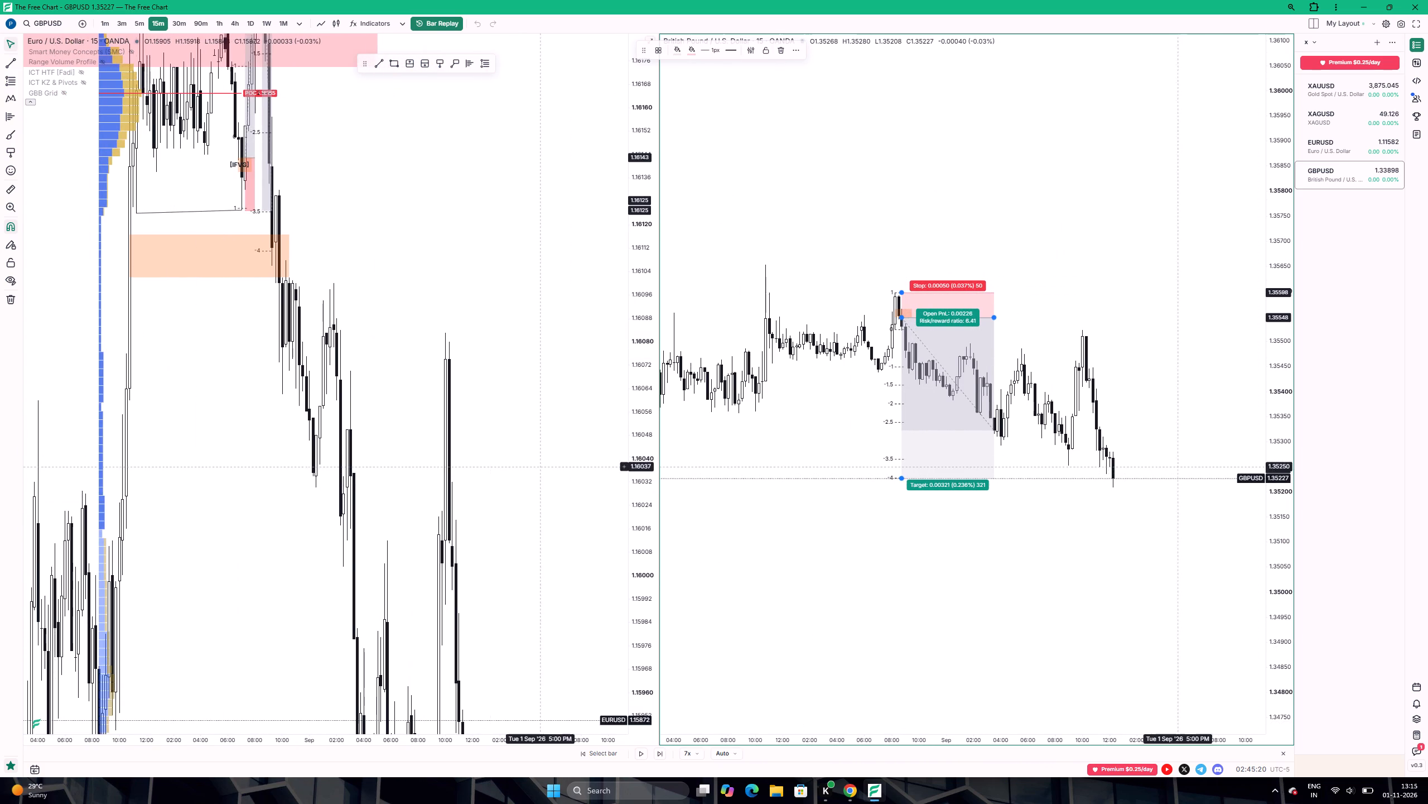
# Examine the 15-minute EURUSD price action from 31 Aug to 1 Sep, from the deviation range down to the latest low.
pyautogui.moveTo(639, 389); pyautogui.dragTo(616, 643)
pyautogui.moveTo(546, 628); pyautogui.dragTo(479, 491)
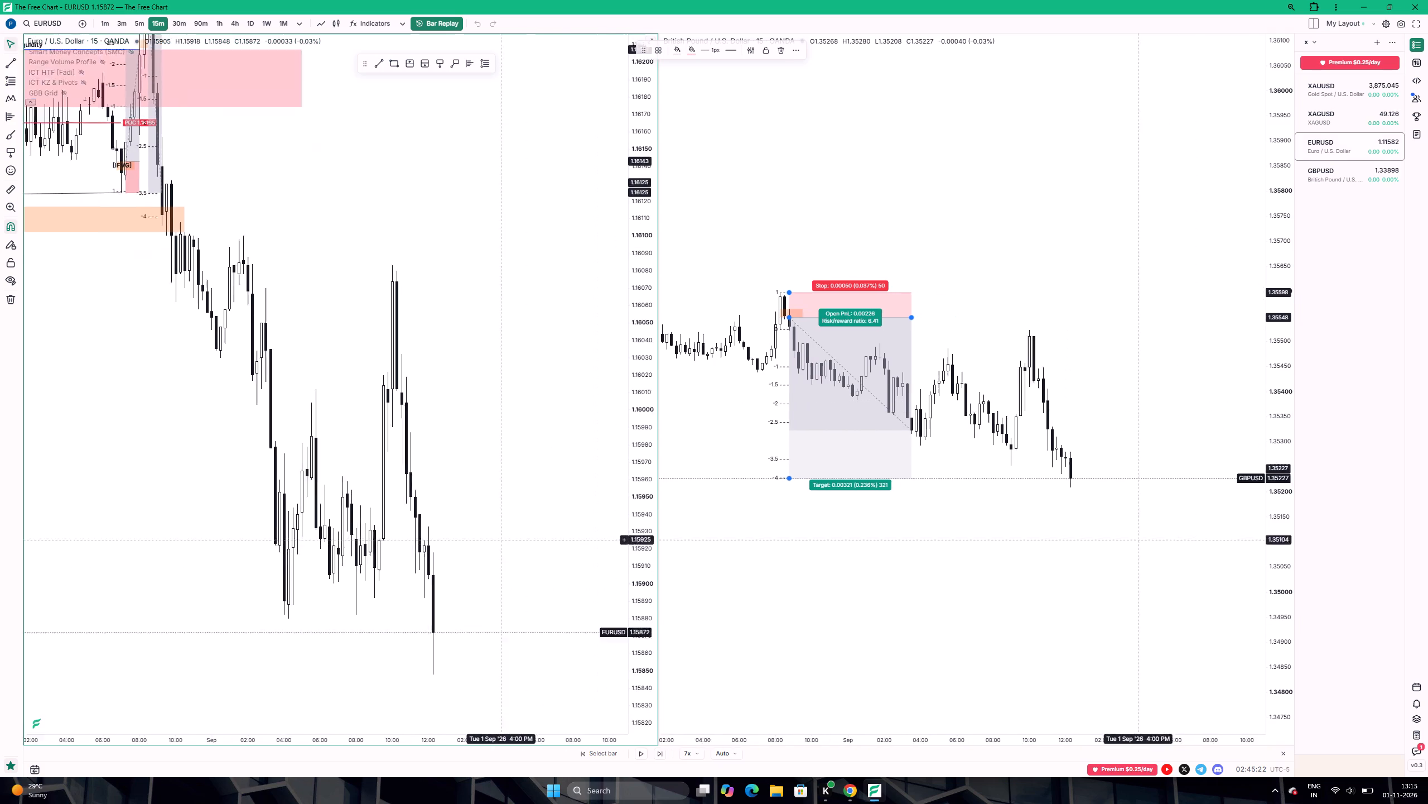
pyautogui.moveTo(479, 491); pyautogui.dragTo(468, 459)
pyautogui.scroll(-4, 439, 518)
pyautogui.scroll(3, 439, 518)
pyautogui.scroll(-4, 439, 518)
pyautogui.moveTo(440, 519); pyautogui.dragTo(493, 596)
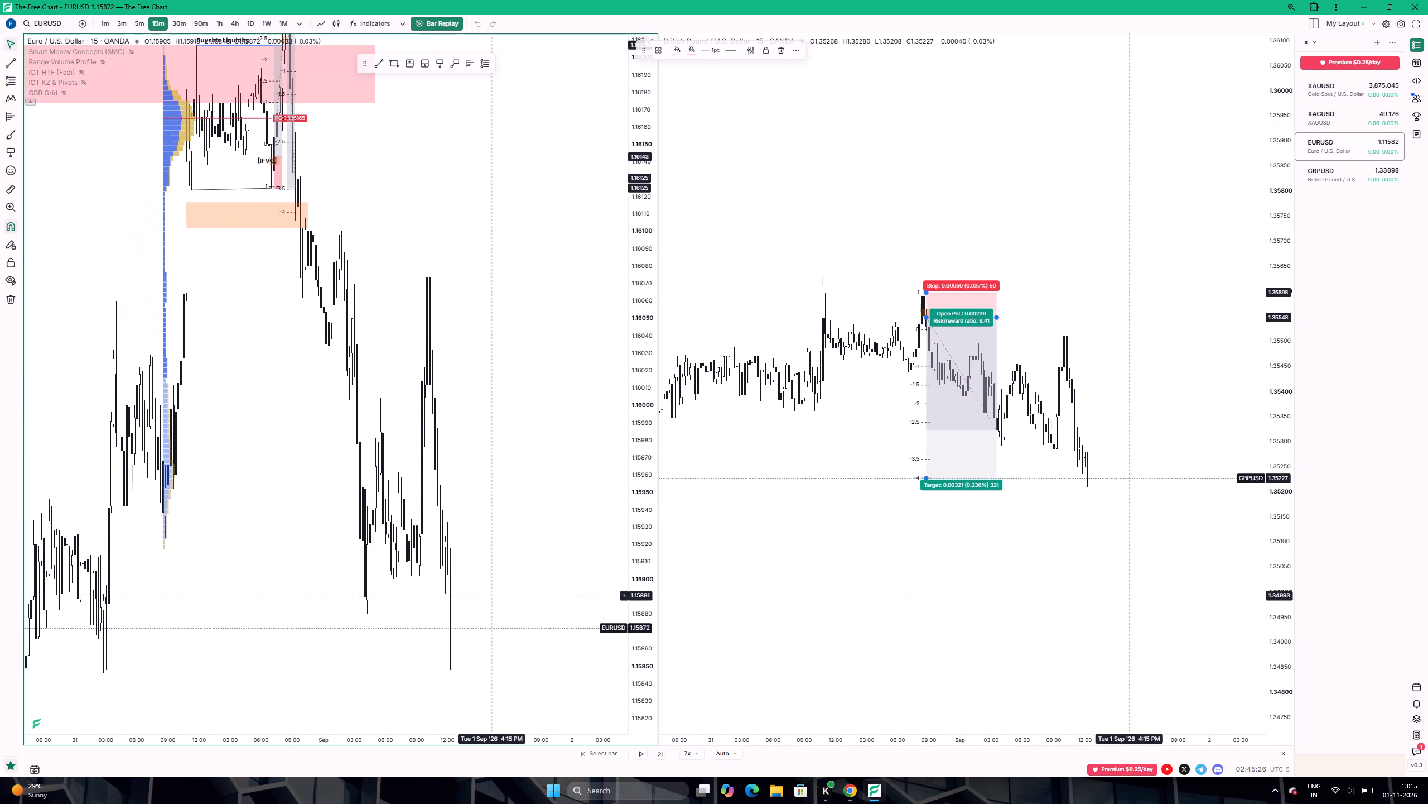
pyautogui.moveTo(485, 614); pyautogui.dragTo(537, 602)
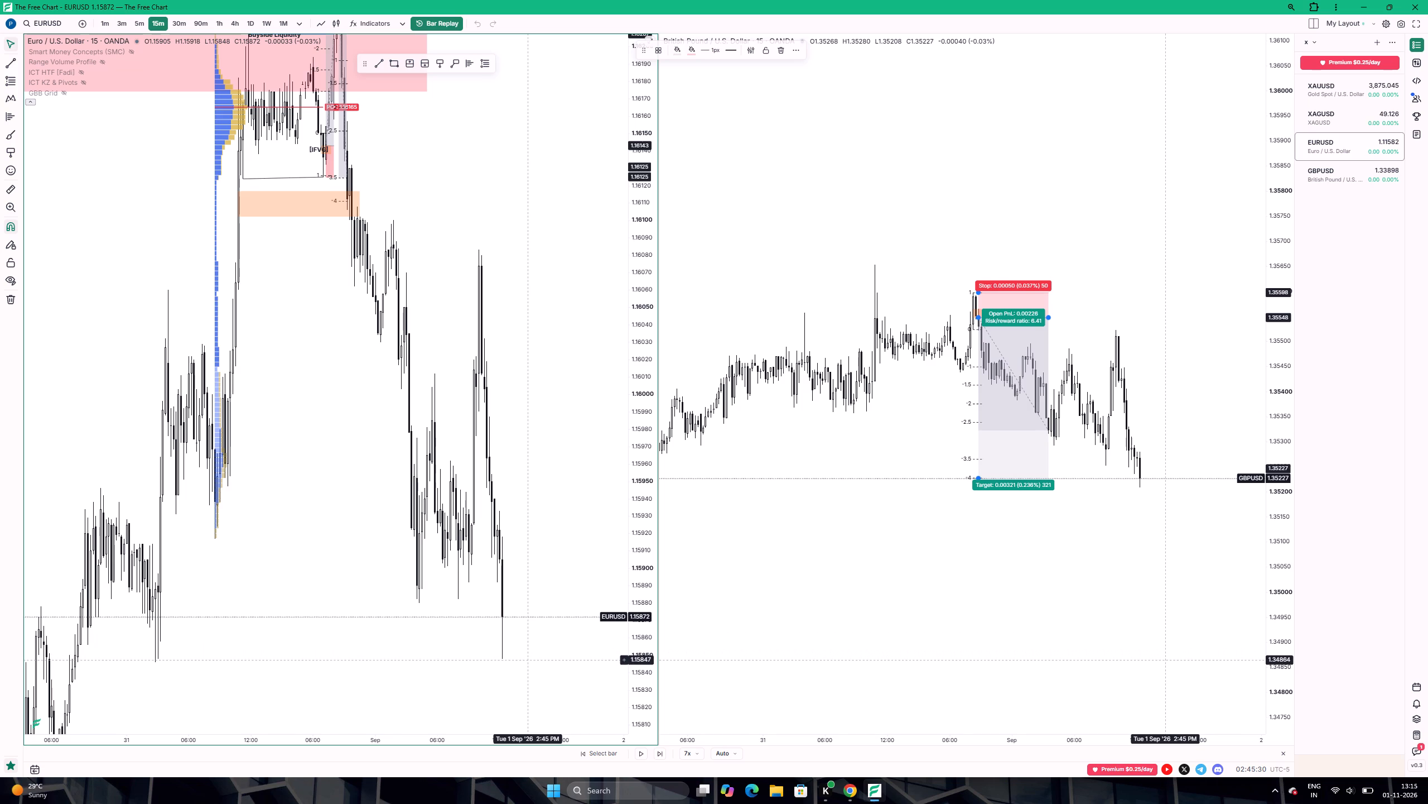
pyautogui.click(528, 662)
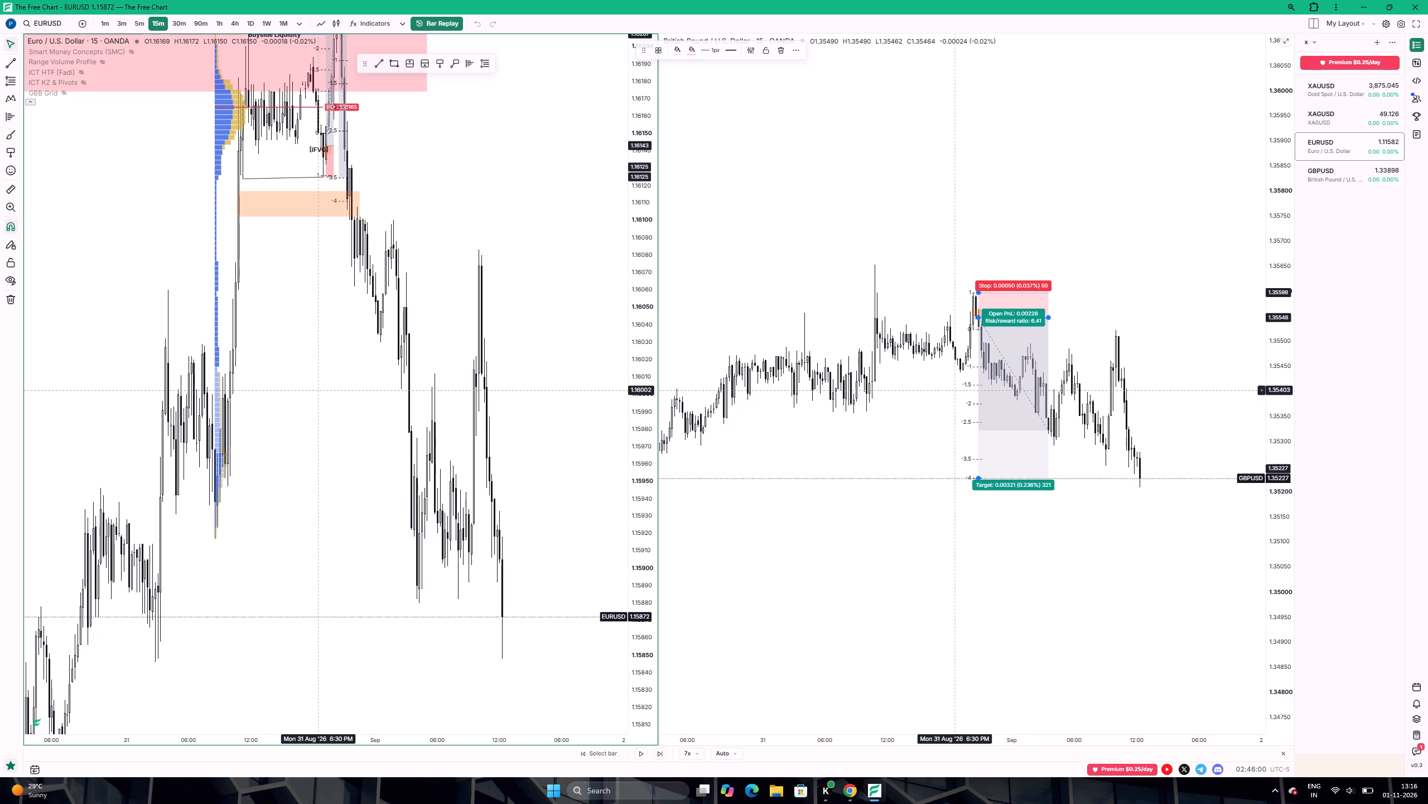
# Extend the GBPUSD short position's end to the 1 Sep candle that reaches the -4 deviation target, keeping its entry, stop and target levels.
pyautogui.scroll(4, 966, 415)
pyautogui.moveTo(1266, 504); pyautogui.dragTo(1238, 344)
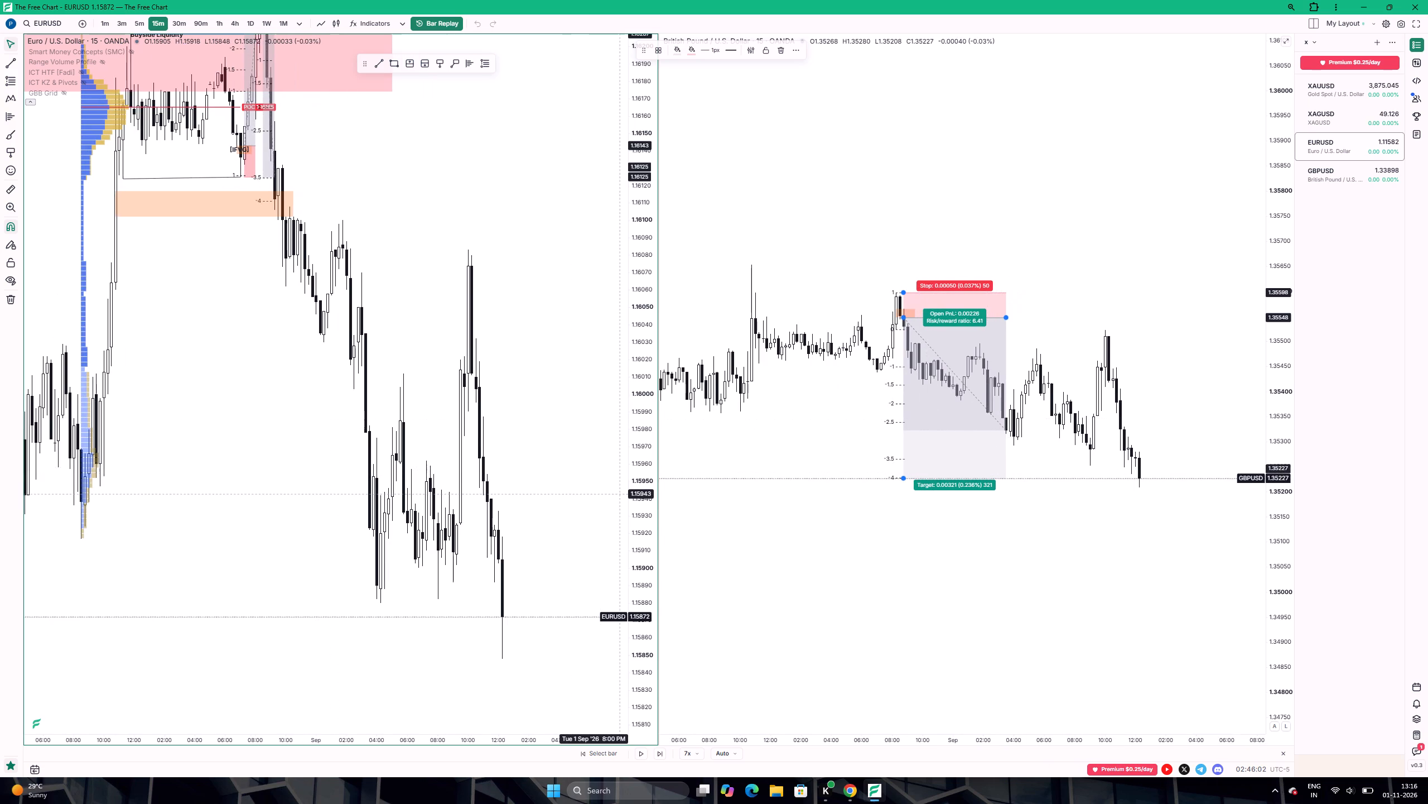
pyautogui.moveTo(1238, 344); pyautogui.dragTo(1233, 298)
pyautogui.moveTo(1270, 432); pyautogui.dragTo(1266, 325)
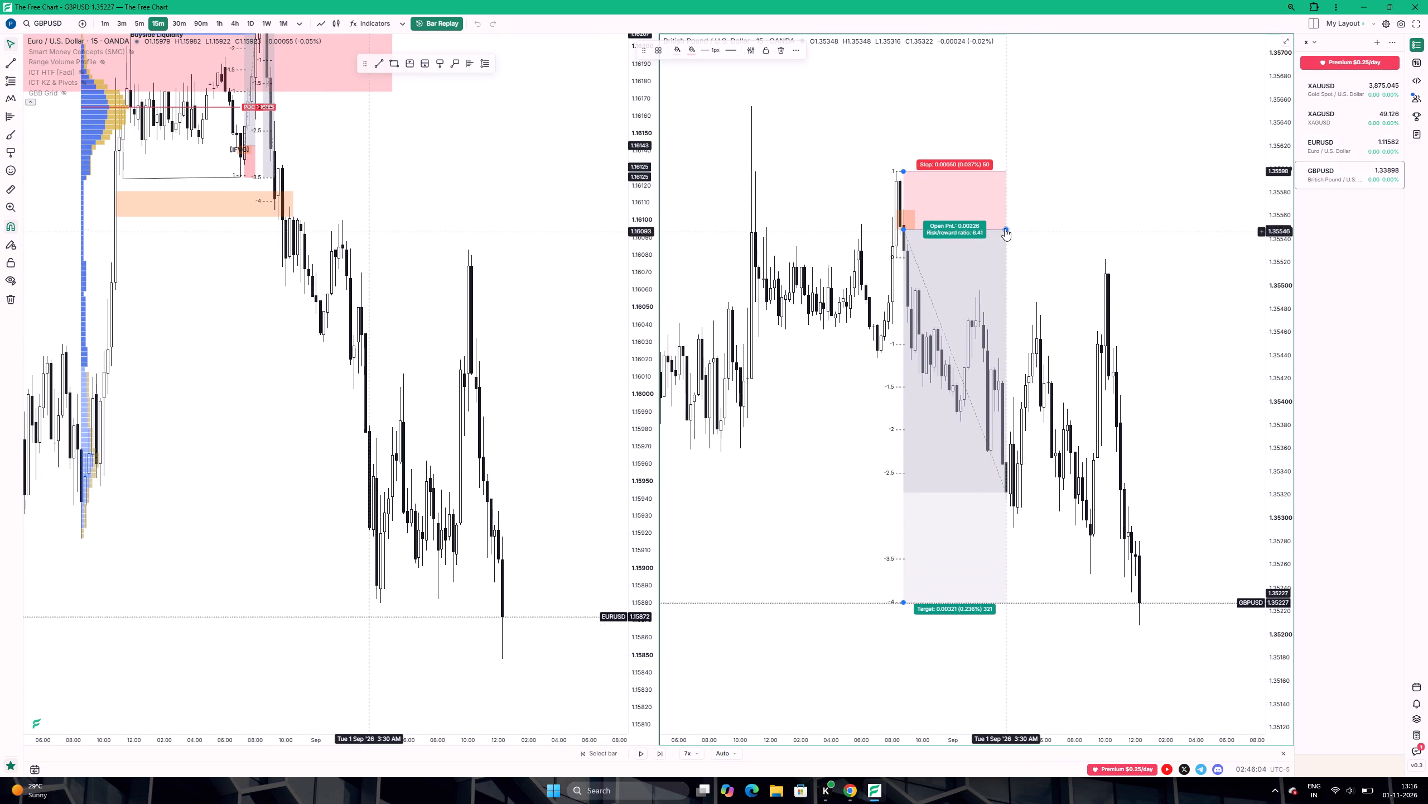
pyautogui.moveTo(1005, 227); pyautogui.dragTo(1111, 227)
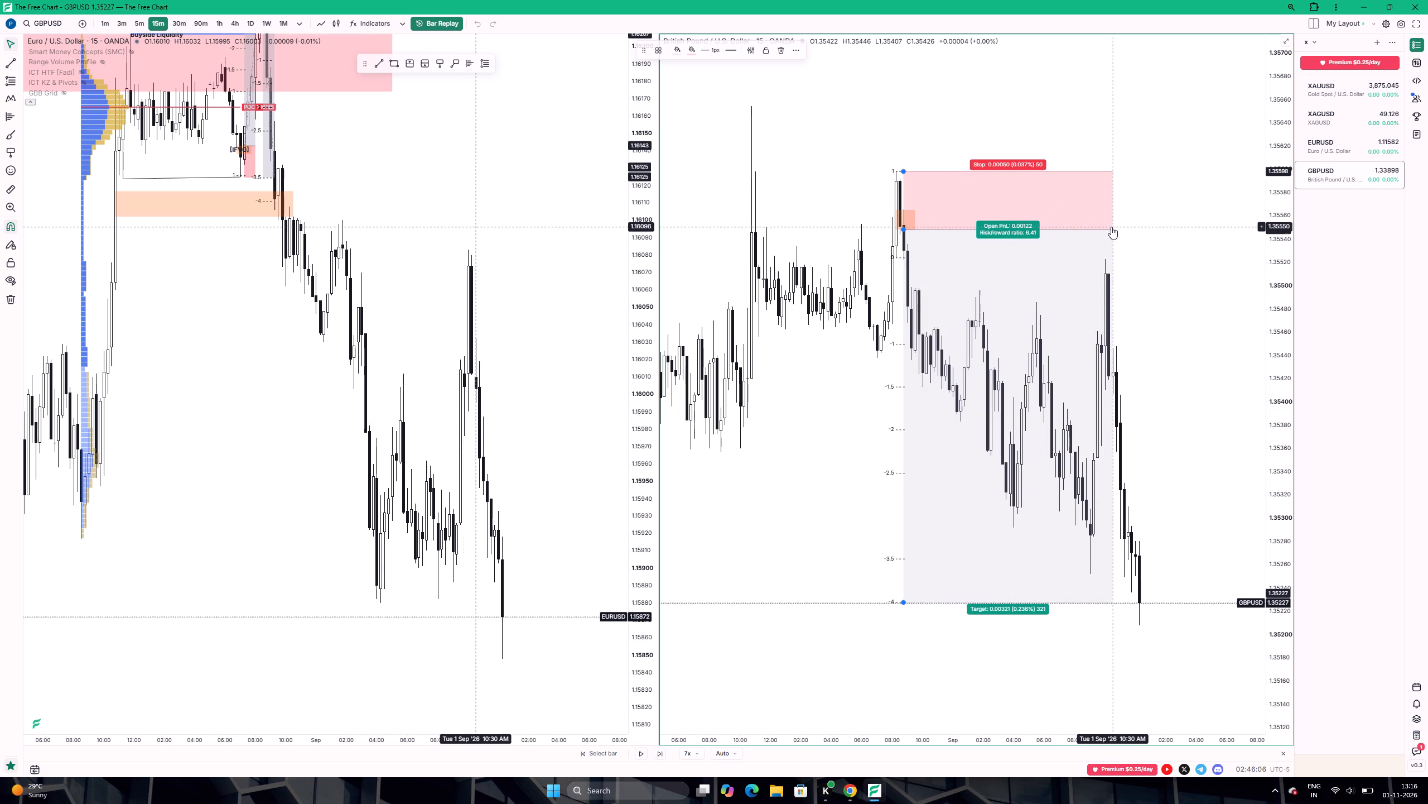
pyautogui.moveTo(1111, 227); pyautogui.dragTo(1139, 280)
pyautogui.click(1171, 335)
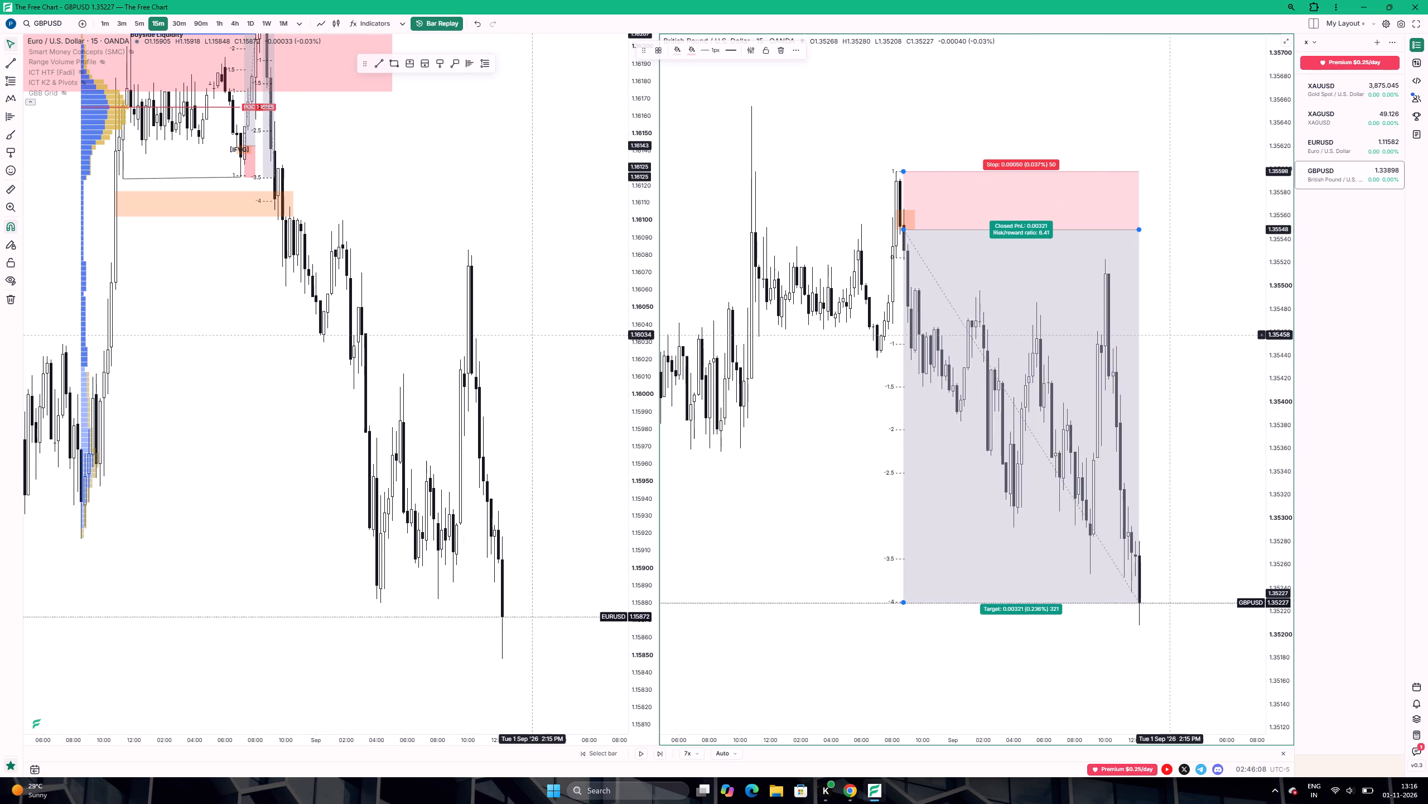
# Switch both the EURUSD and GBPUSD charts to the 30-minute timeframe and review the decline into 1 Sep.
pyautogui.scroll(-9, 1183, 365)
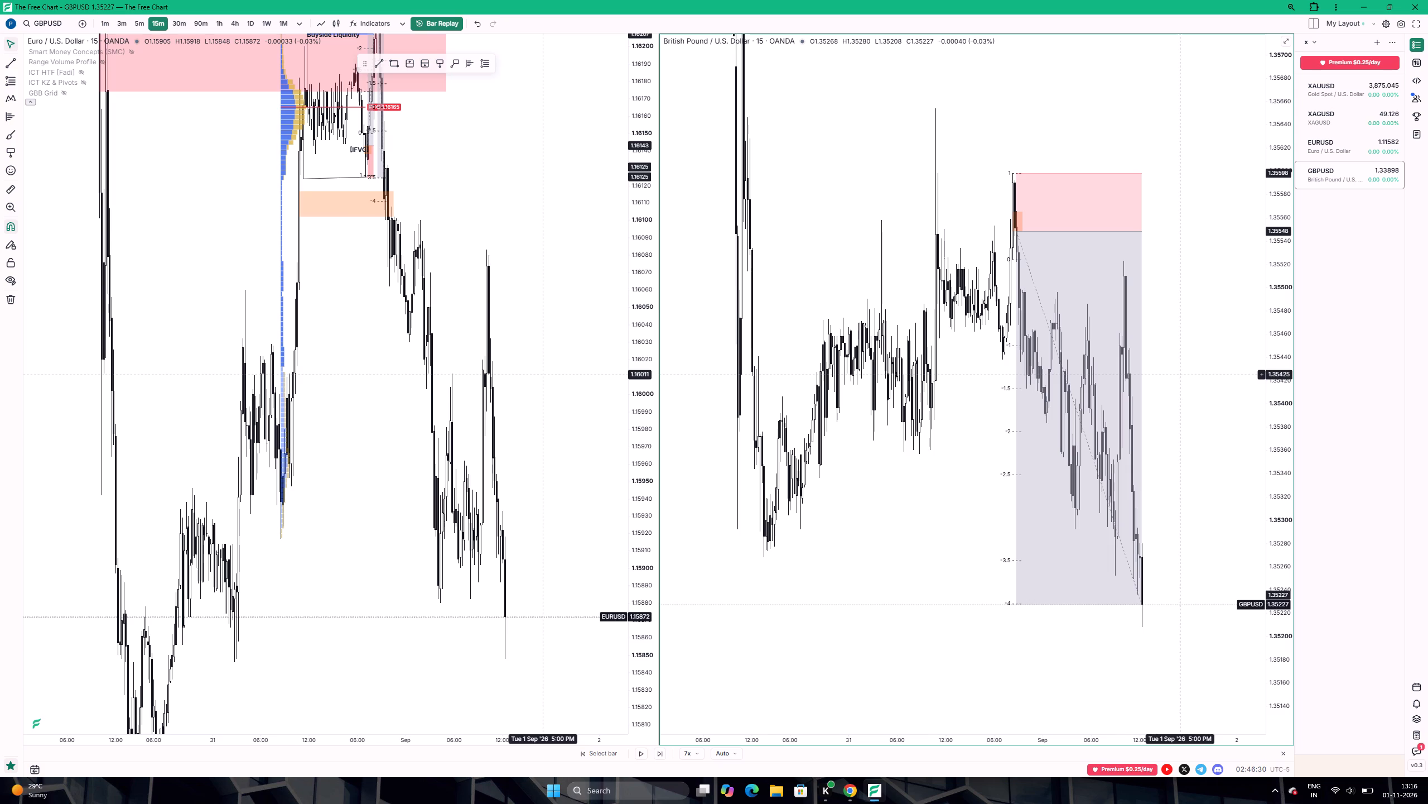
pyautogui.scroll(3, 938, 443)
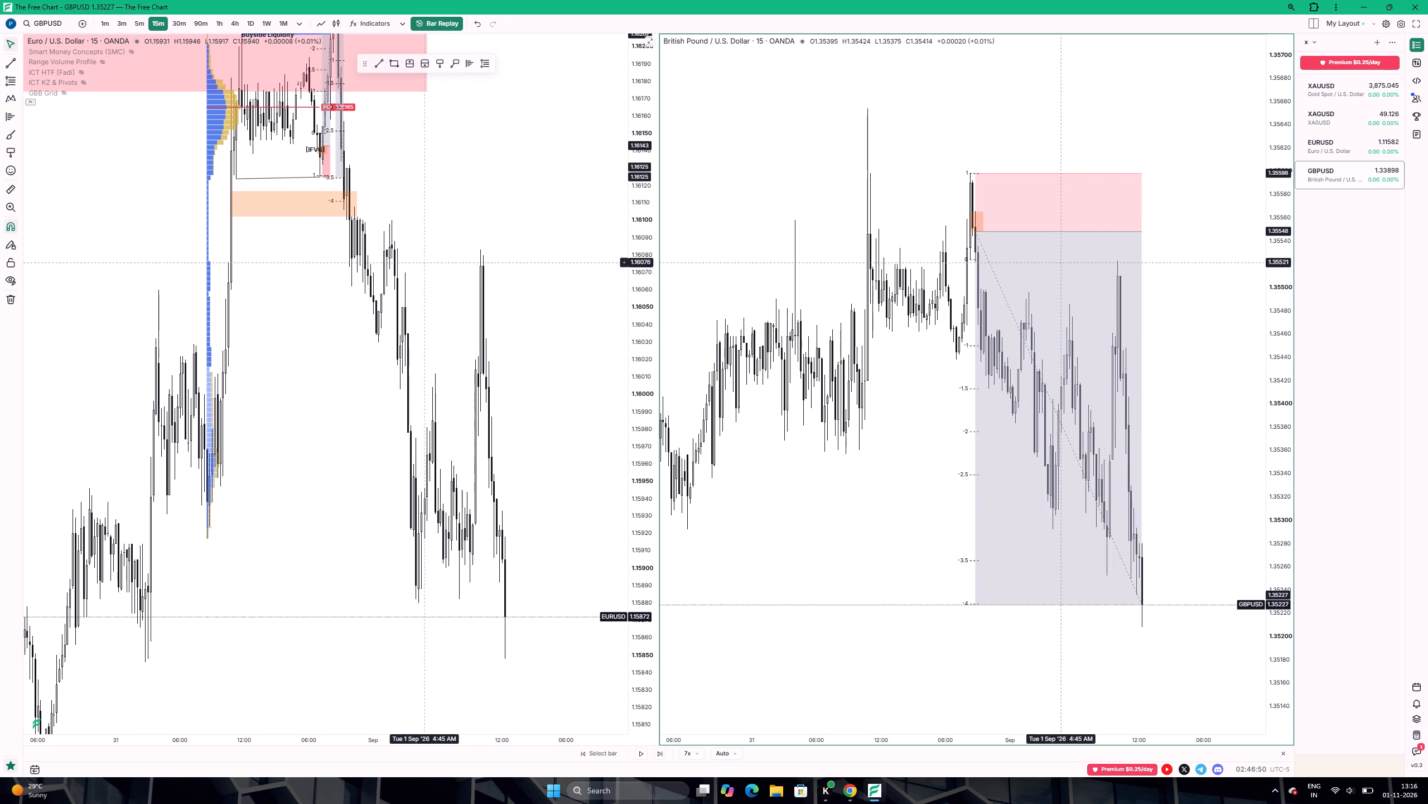
pyautogui.click(177, 23)
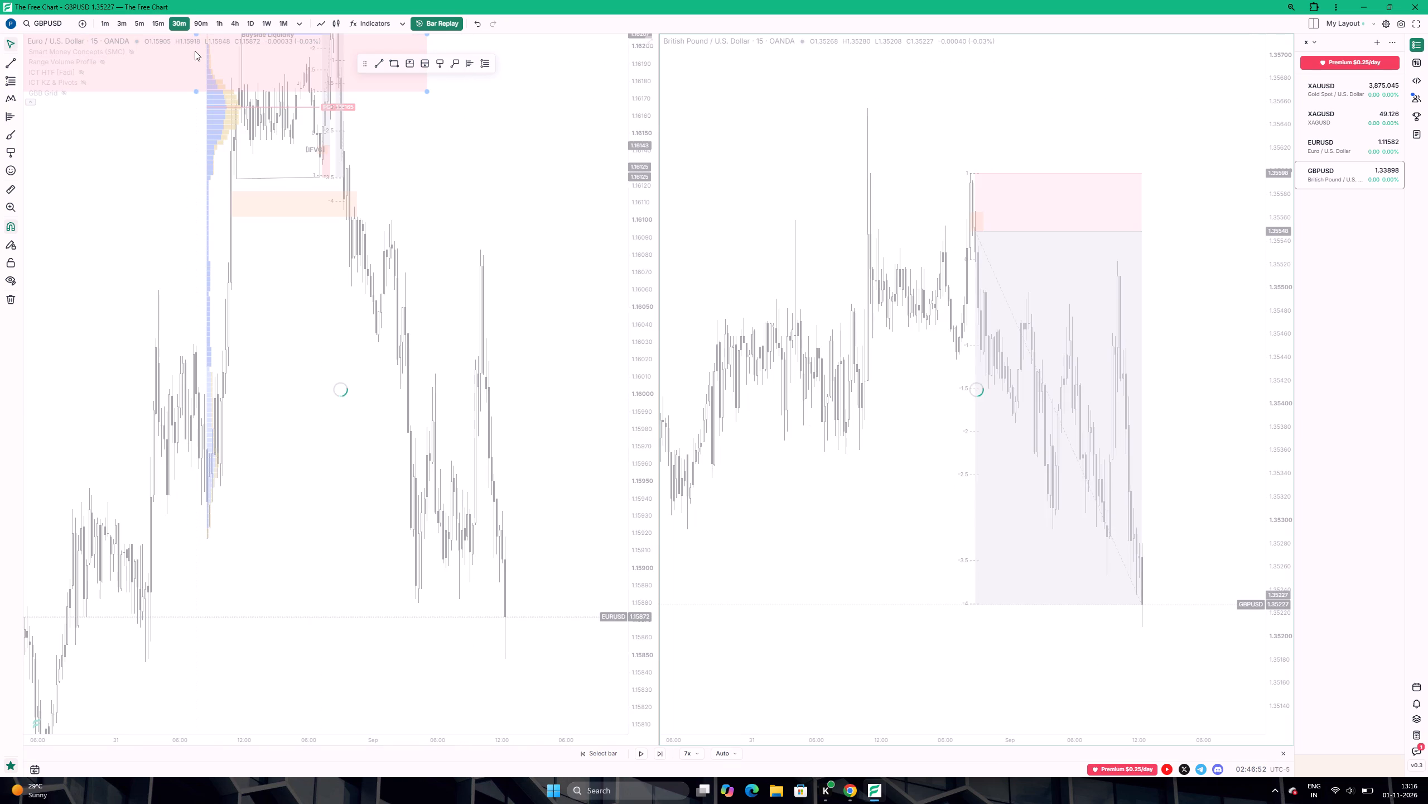
pyautogui.scroll(4, 457, 304)
pyautogui.scroll(-1, 457, 305)
pyautogui.scroll(3, 442, 310)
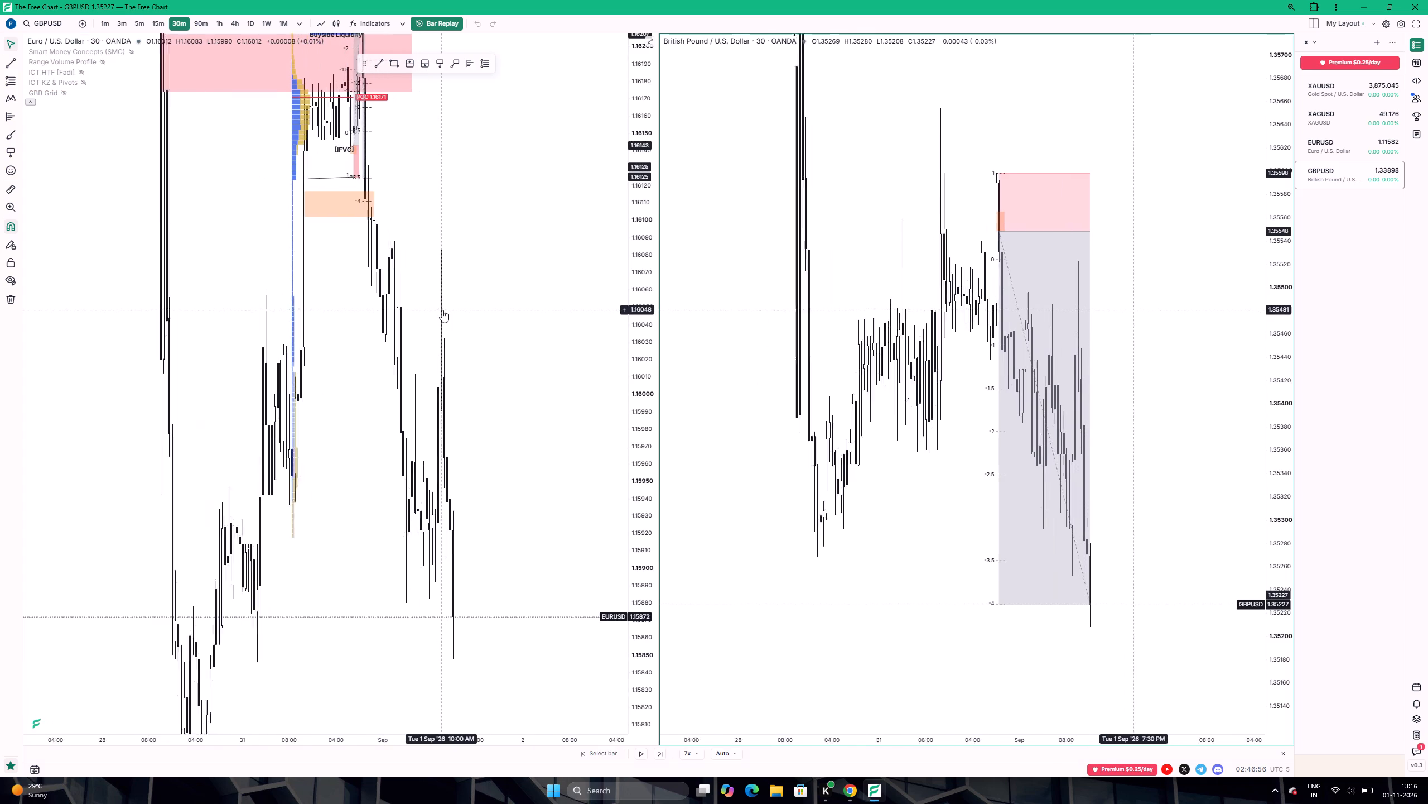
pyautogui.scroll(2, 442, 307)
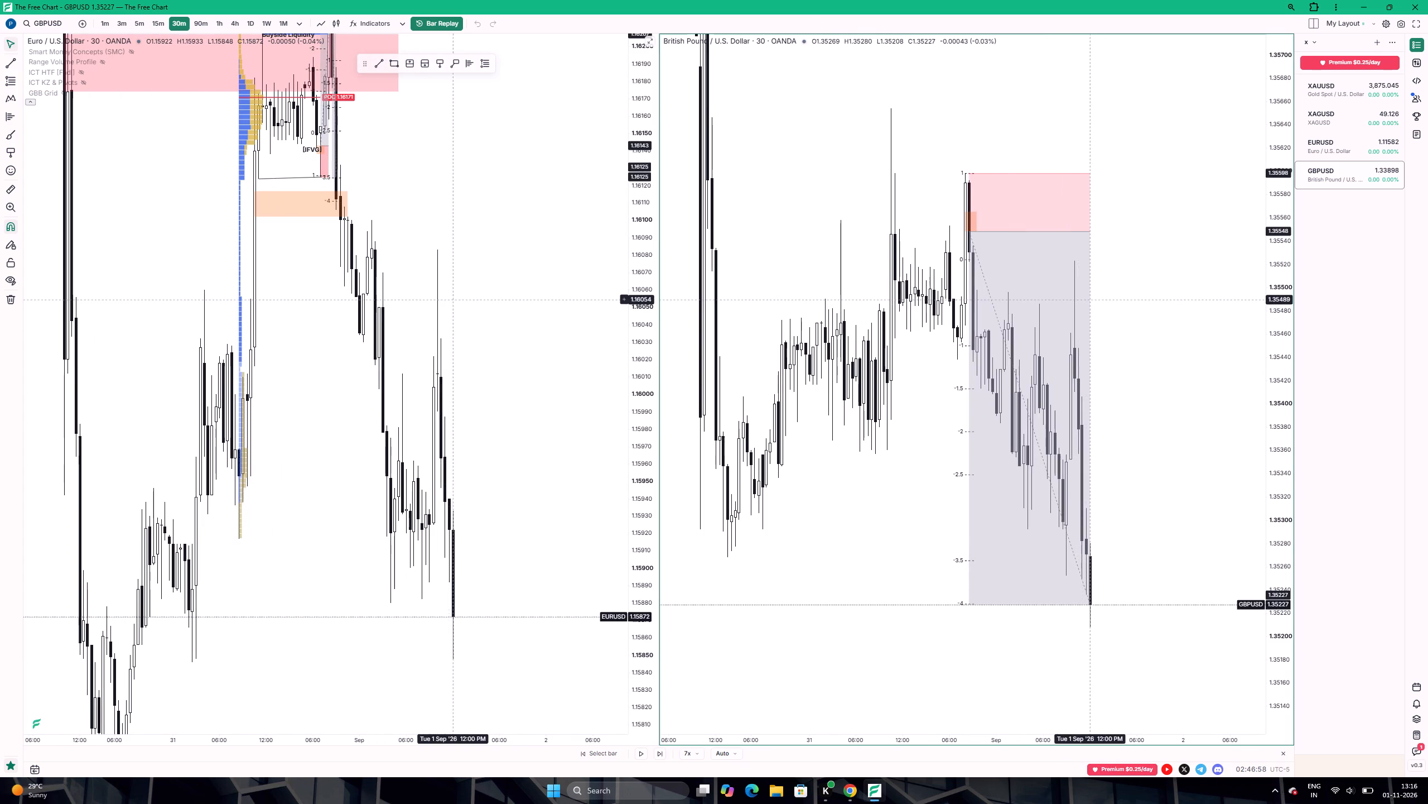
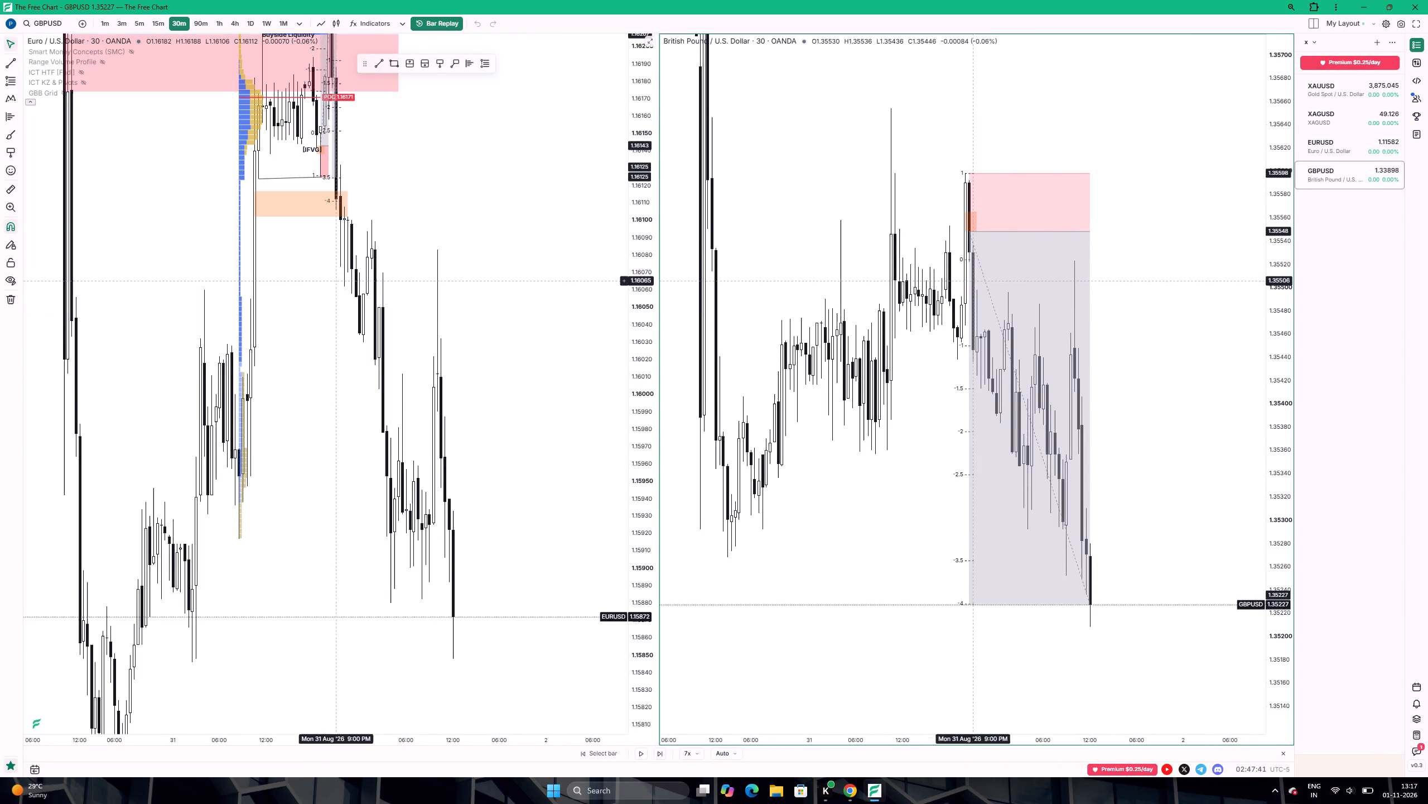
# Draw an orange rectangle zone on EURUSD from the 1:30 AM 1 Sep swing high, about 1.16100 to 1.16072, extended to about 11:30 AM.
pyautogui.click(391, 63)
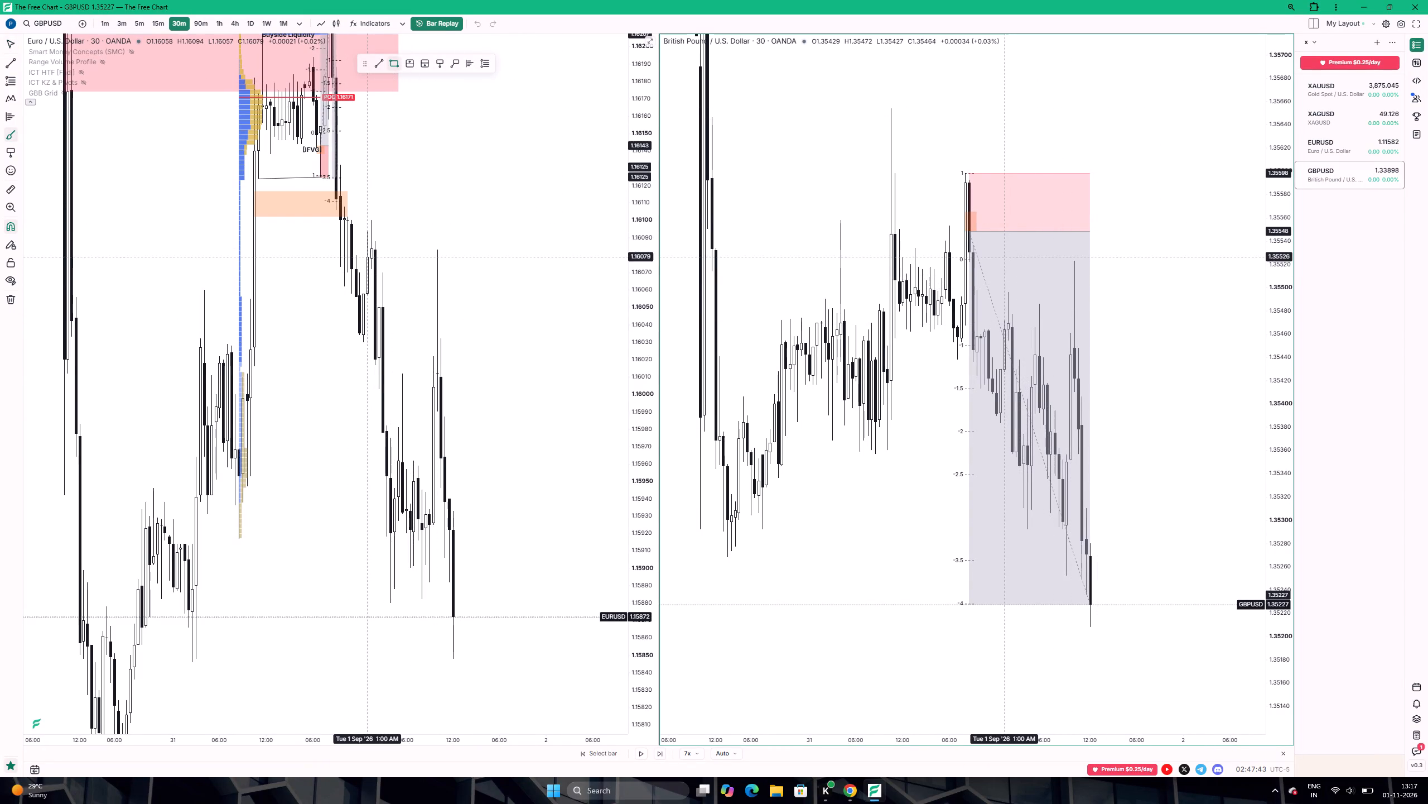
pyautogui.click(372, 268)
pyautogui.click(372, 226)
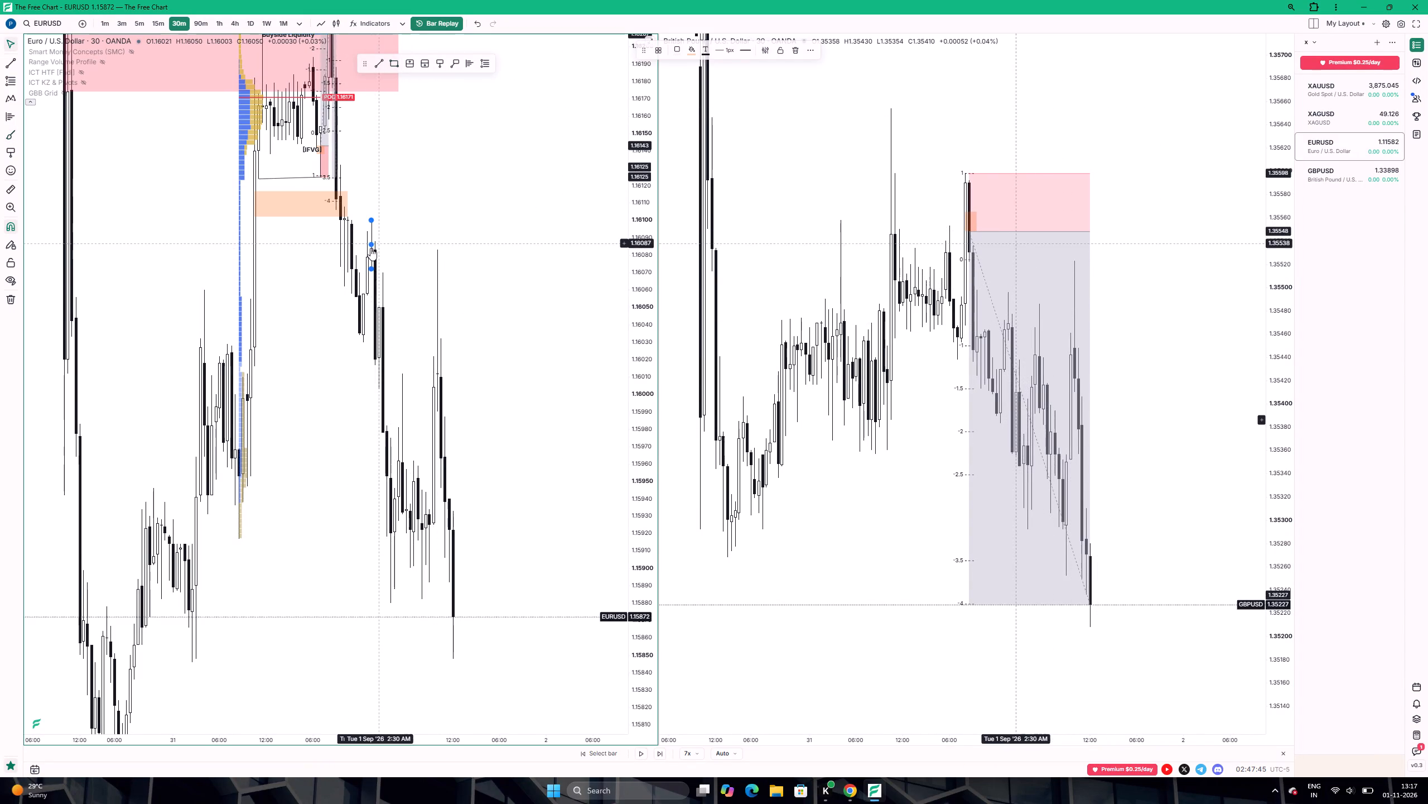
pyautogui.moveTo(369, 245); pyautogui.dragTo(451, 245)
pyautogui.click(494, 307)
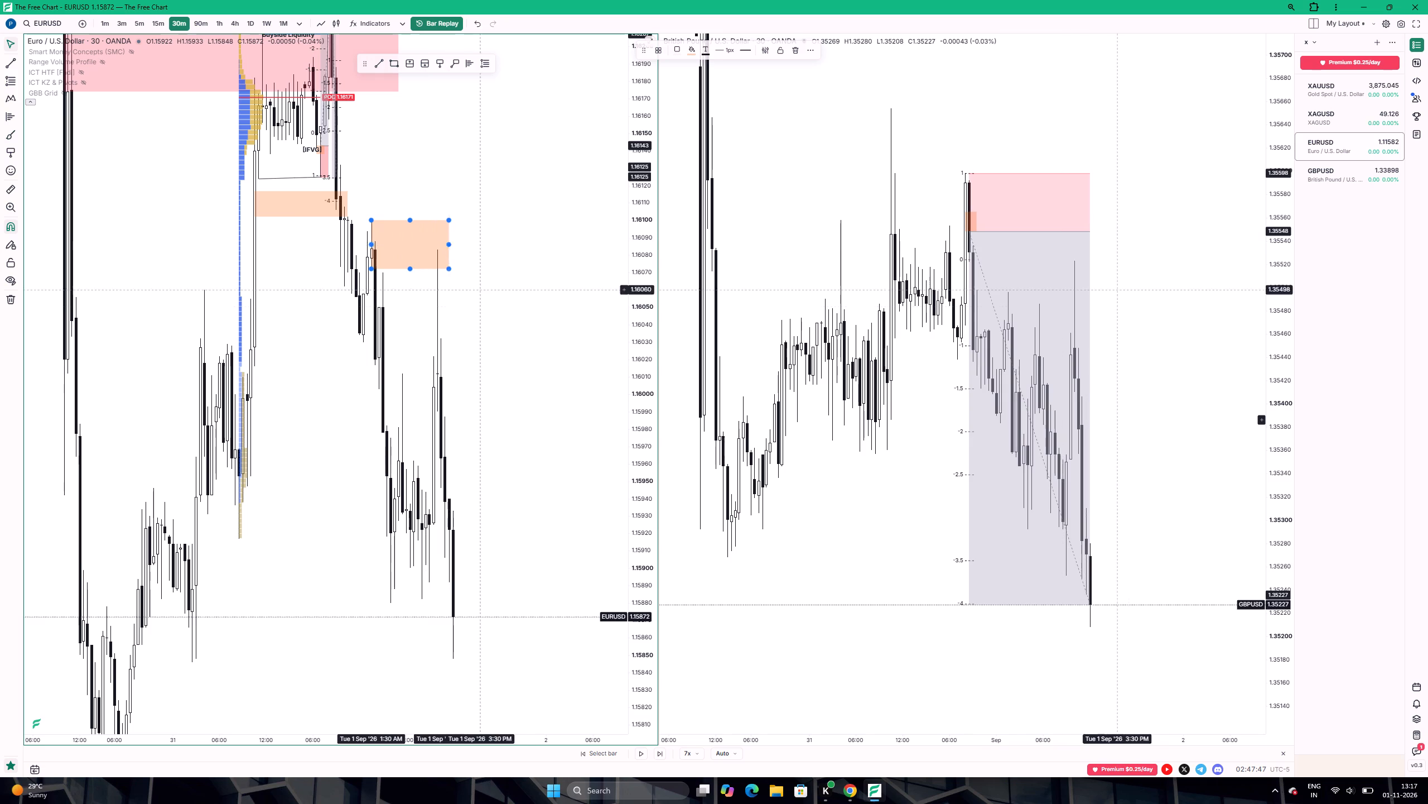
# Draw a short horizontal trend line across the EURUSD swing high at about 1.16094, from 1:00 AM to 2:30 AM on 1 Sep.
pyautogui.click(377, 64)
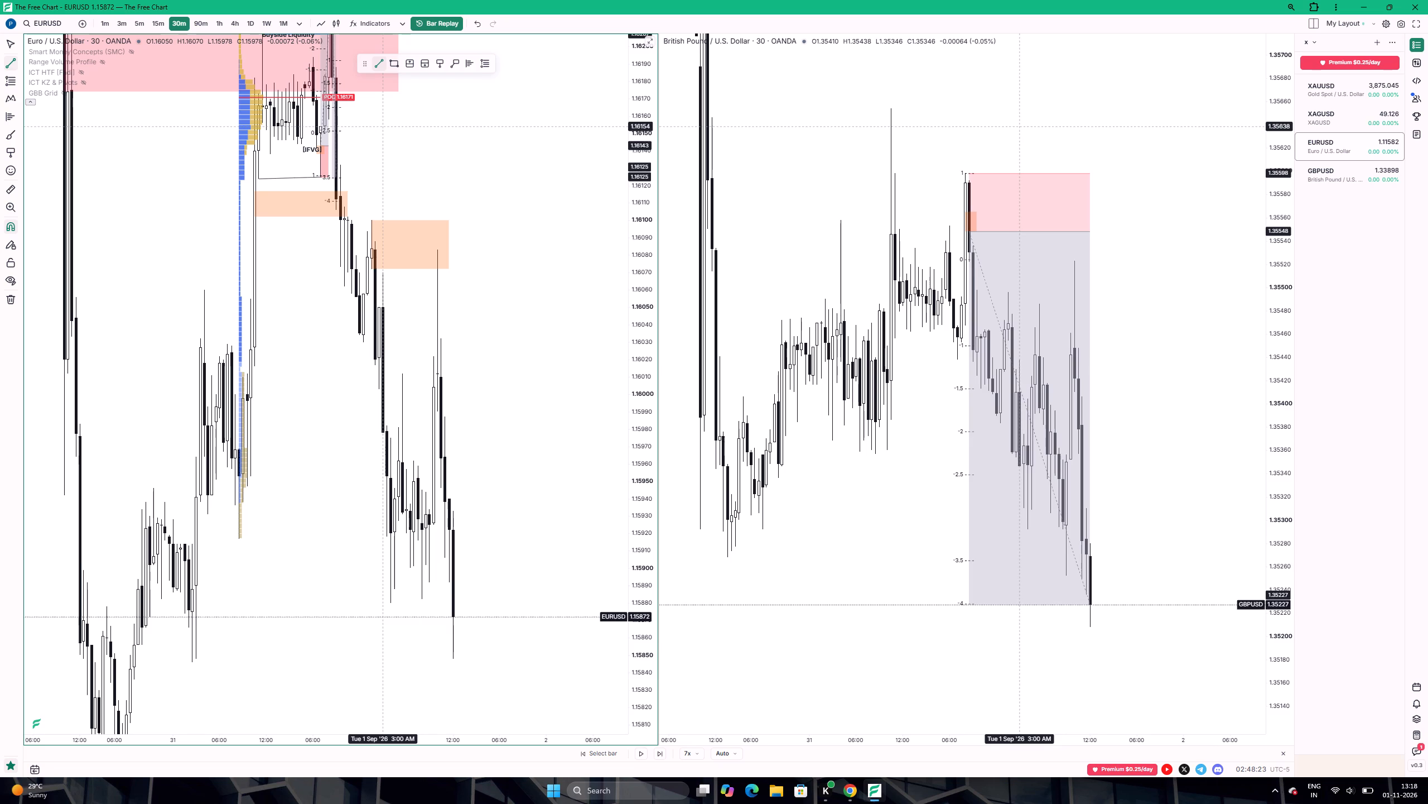
pyautogui.click(366, 229)
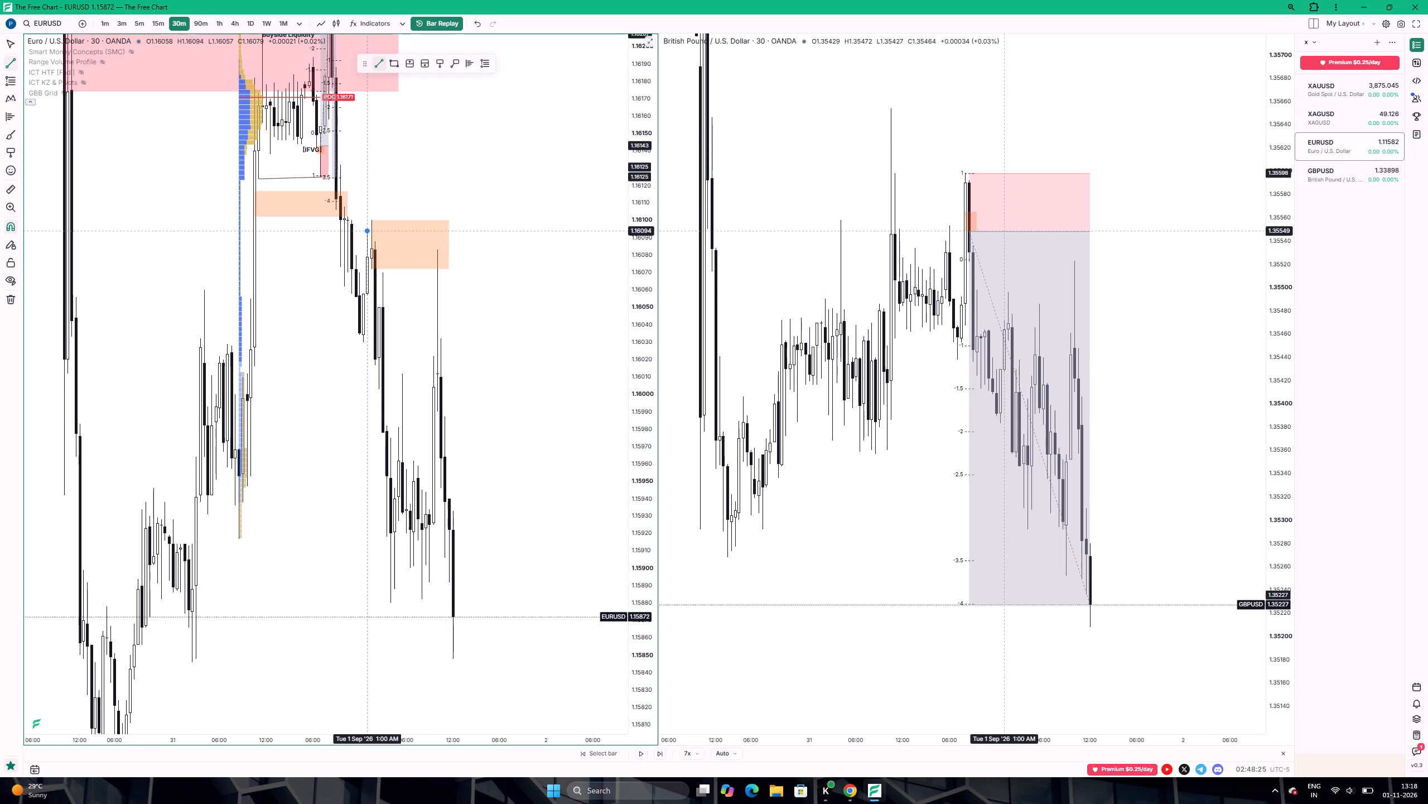
pyautogui.keyDown('shift'); pyautogui.click(379, 228); pyautogui.keyUp('shift')
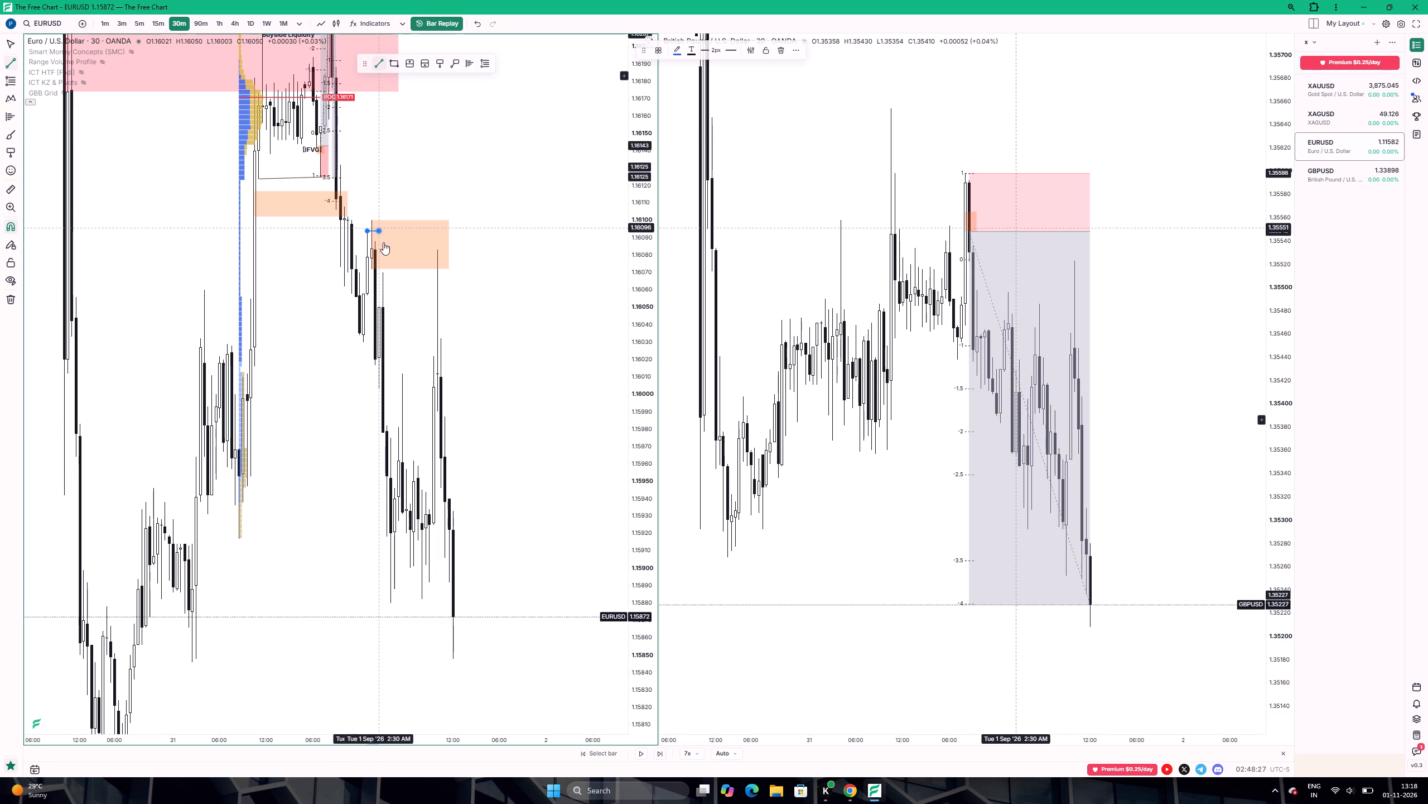
pyautogui.click(393, 301)
pyautogui.click(401, 317)
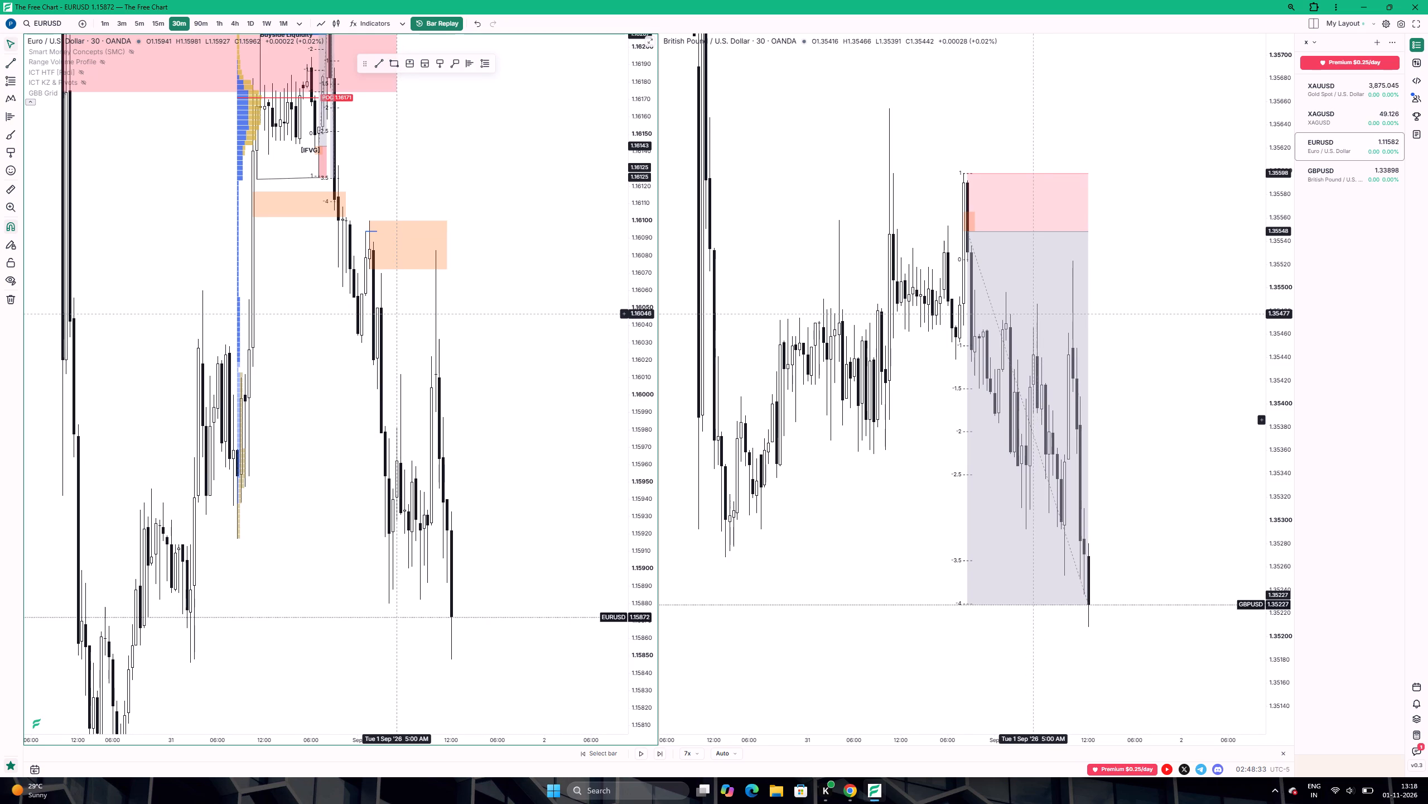
# Switch both charts to the 5-minute timeframe and examine the 1 Sep EURUSD decline and its return to the orange zone.
pyautogui.click(141, 23)
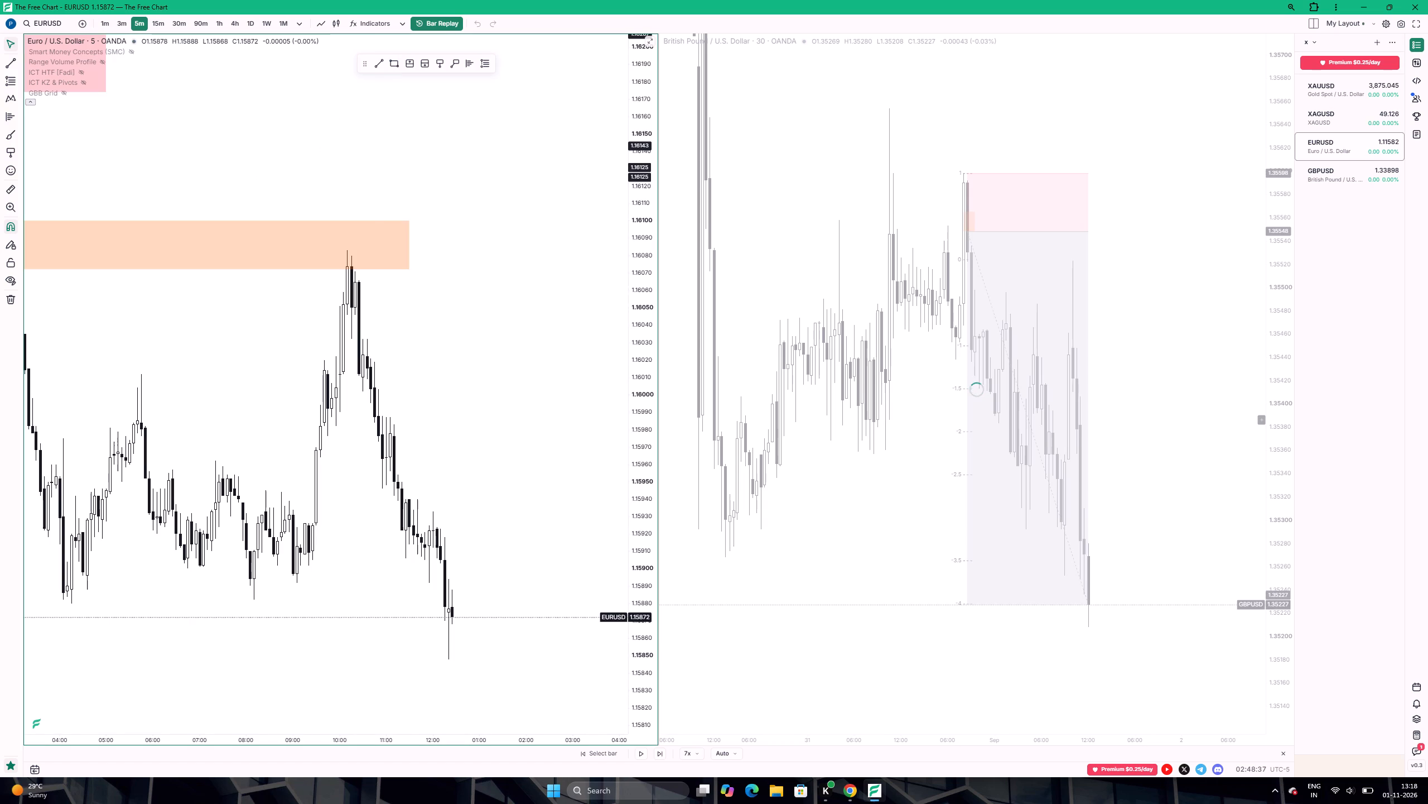
pyautogui.scroll(-5, 373, 300)
pyautogui.moveTo(284, 327); pyautogui.dragTo(436, 332)
pyautogui.scroll(2, 395, 342)
pyautogui.scroll(-1, 394, 342)
pyautogui.moveTo(390, 342); pyautogui.dragTo(387, 341)
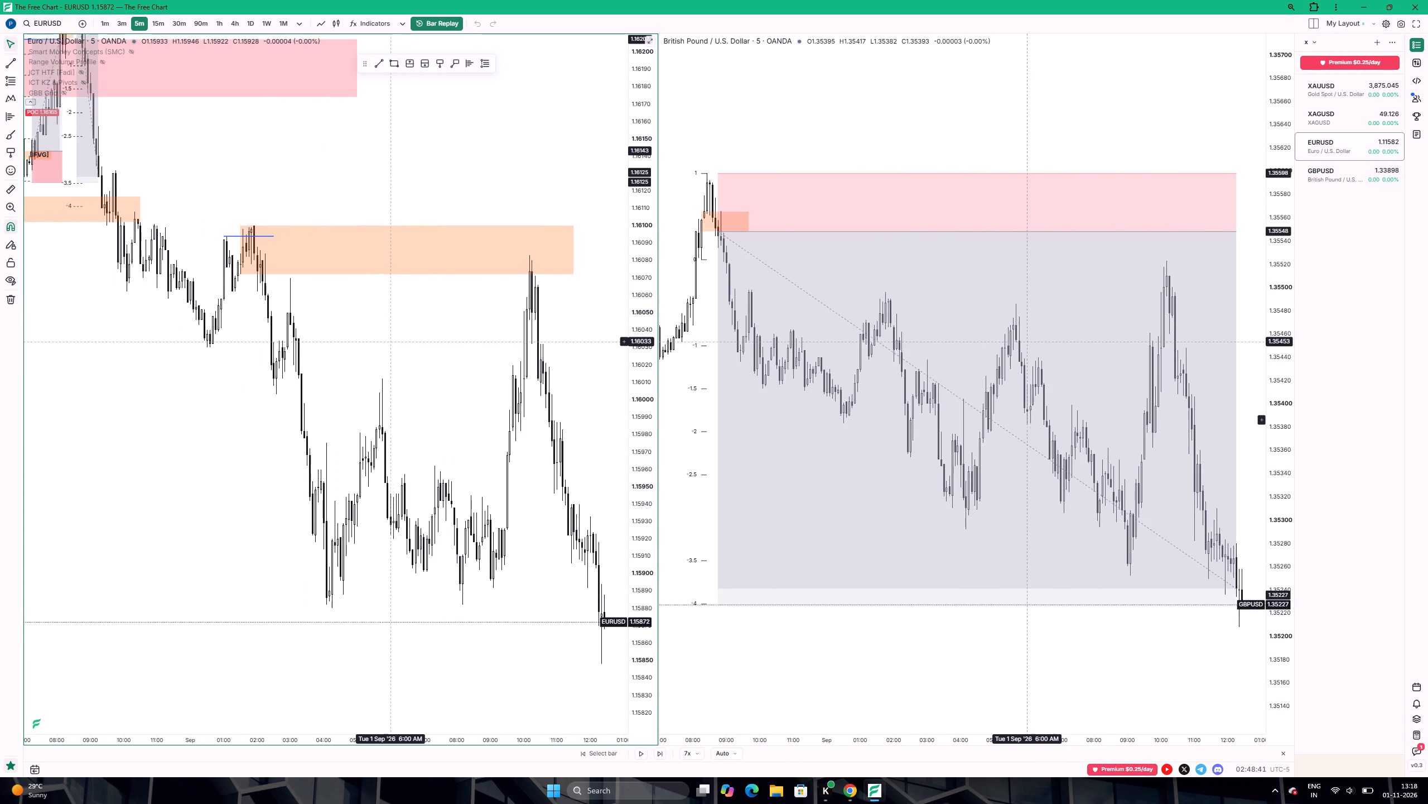
pyautogui.moveTo(387, 341); pyautogui.dragTo(296, 288)
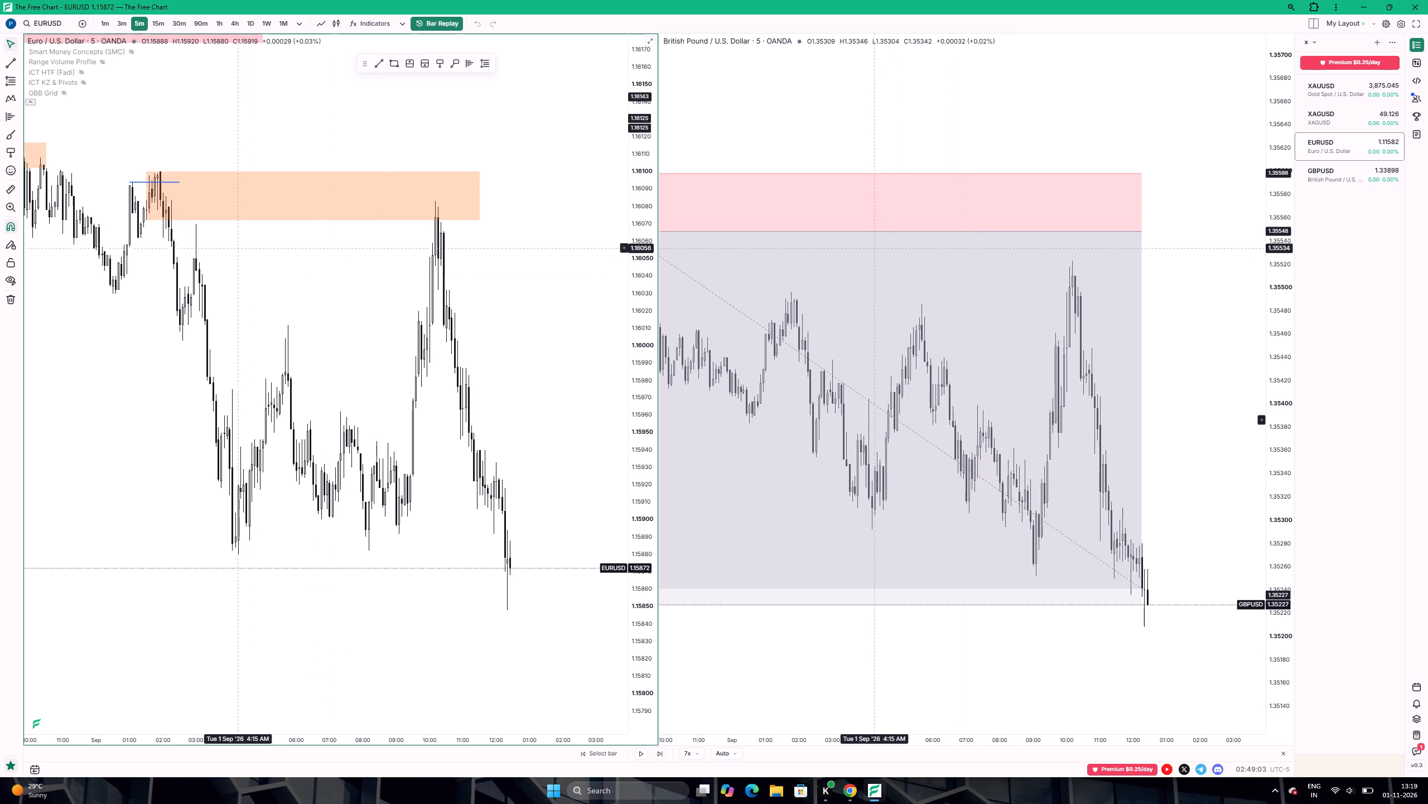
# Draw a EURUSD trend line at about 1.16070 from the 3:00 AM high to 10:10 AM on 1 Sep and apply the $$$ template.
pyautogui.click(377, 61)
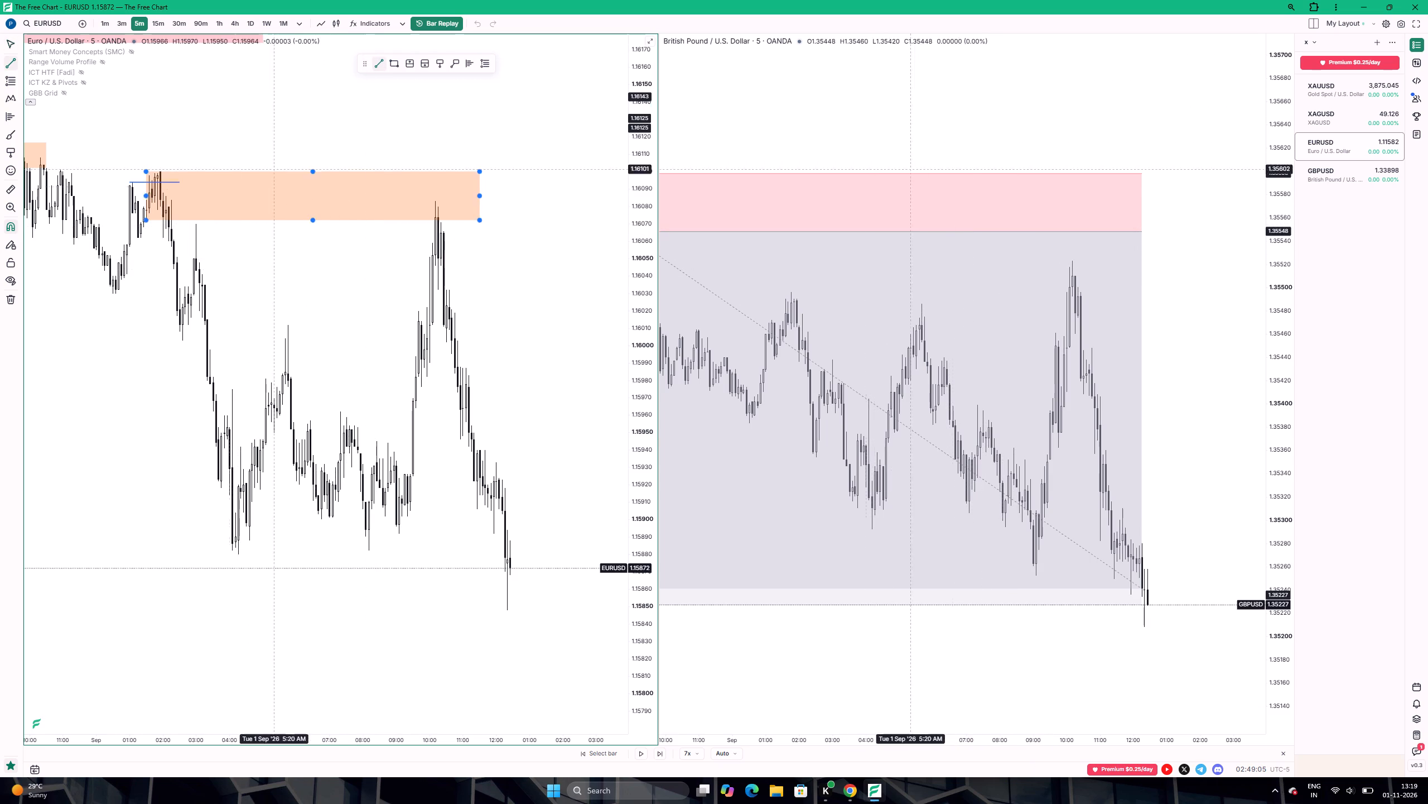
pyautogui.click(196, 224)
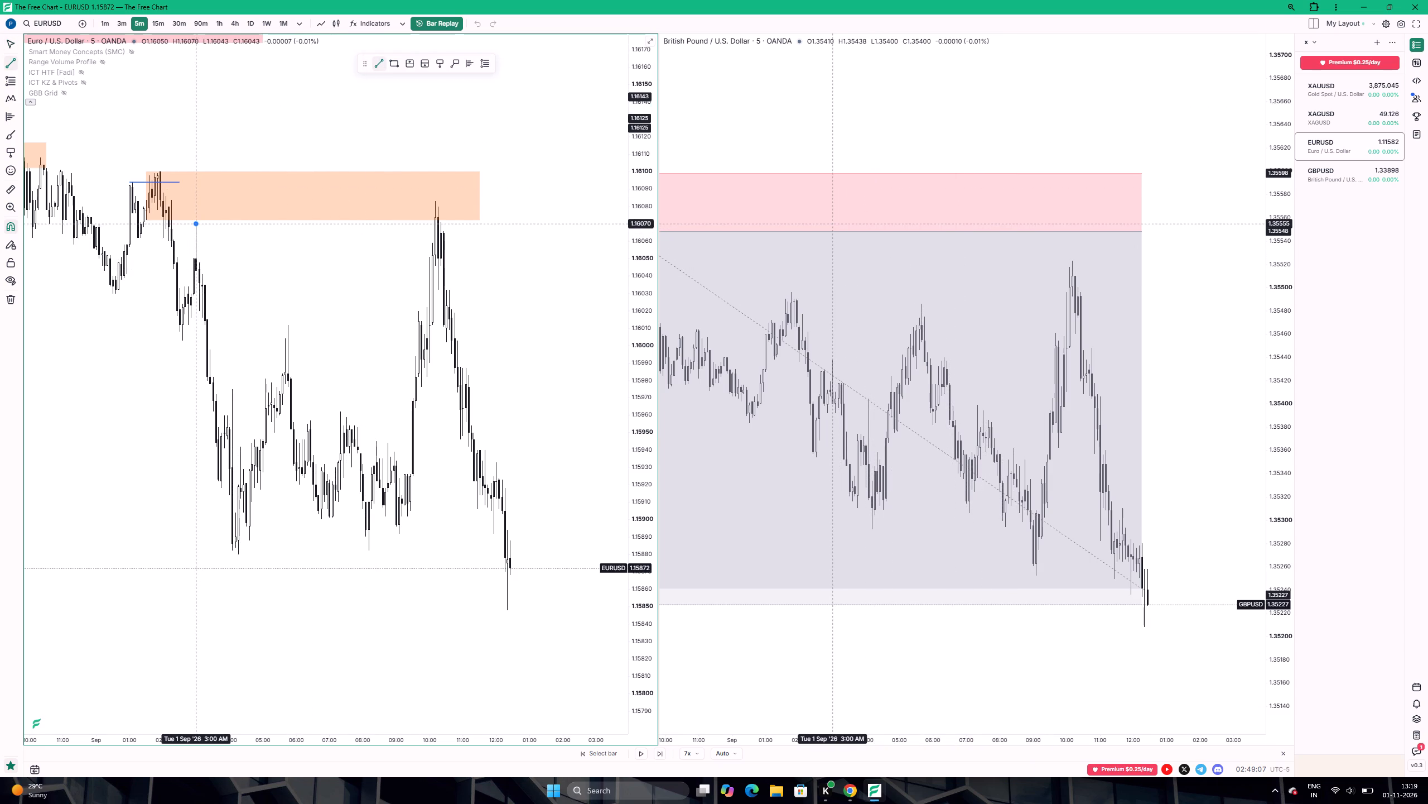
pyautogui.keyDown('shift'); pyautogui.click(434, 229); pyautogui.keyUp('shift')
pyautogui.click(663, 51)
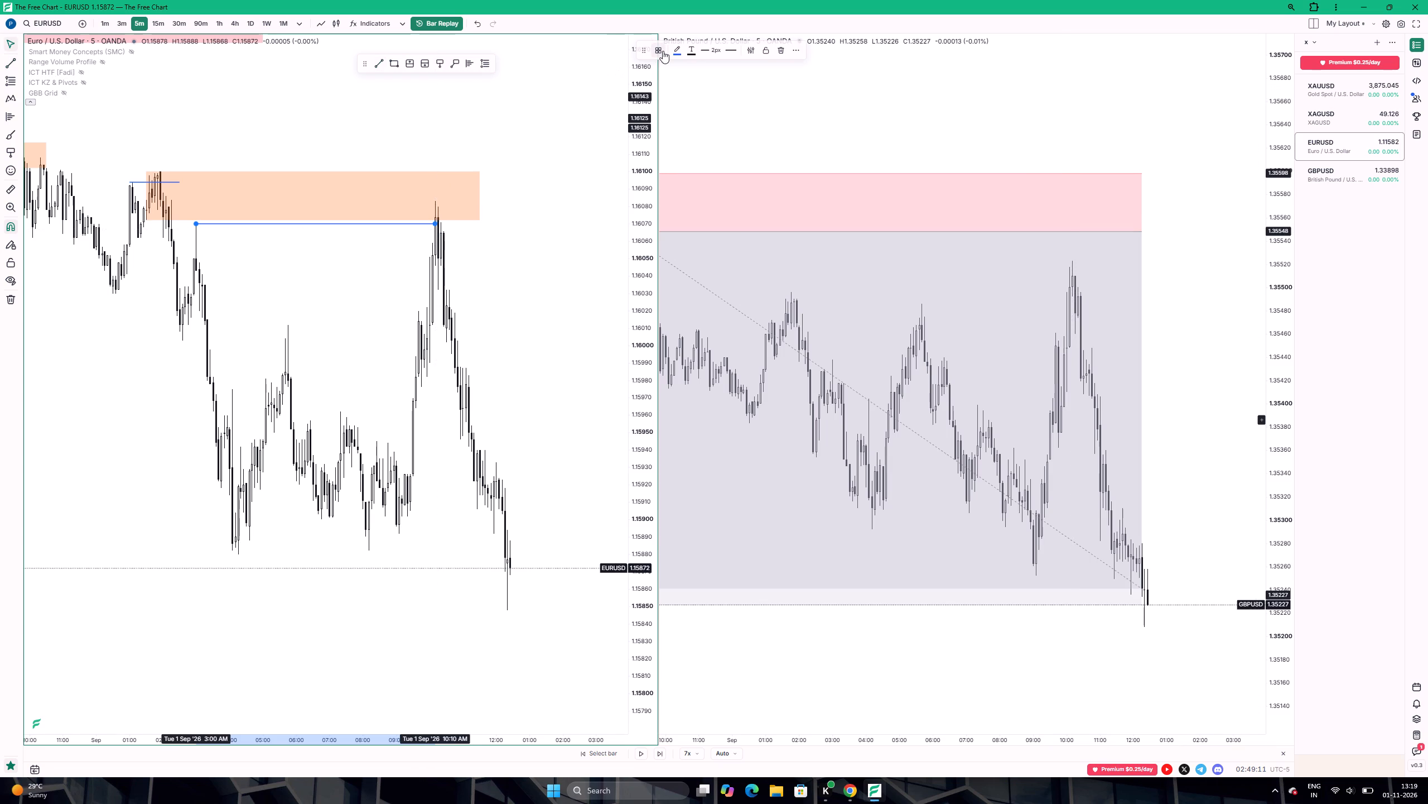
pyautogui.click(665, 141)
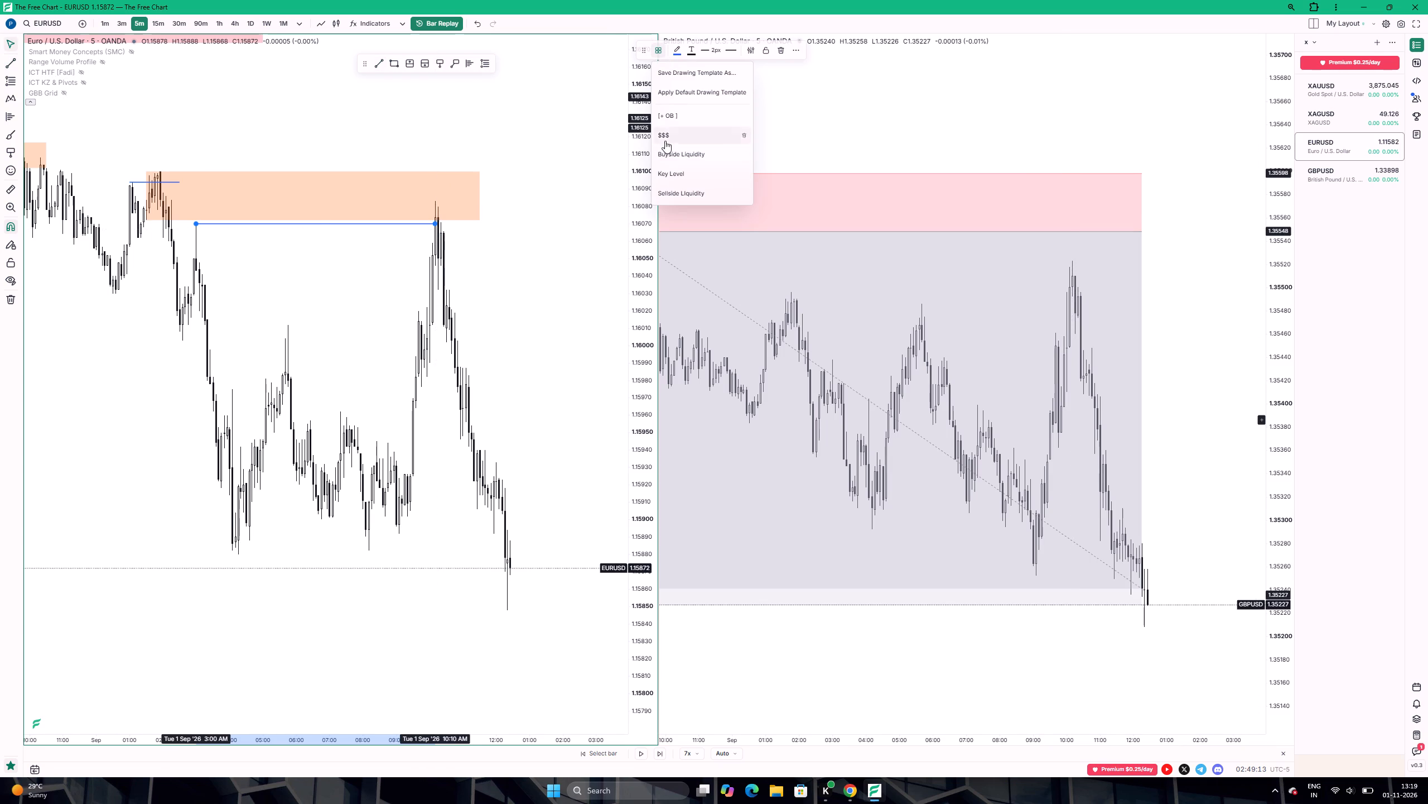
pyautogui.click(514, 204)
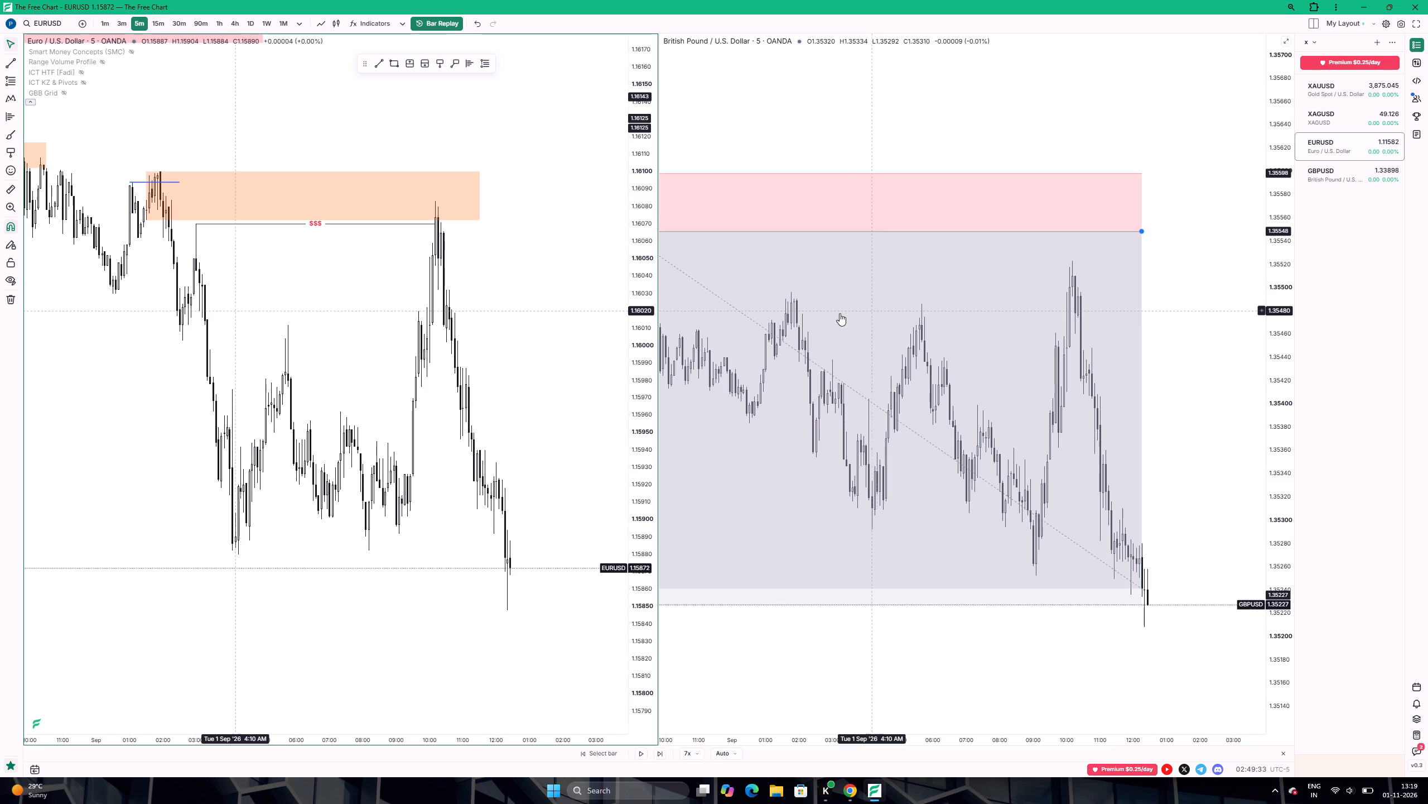
pyautogui.moveTo(340, 284); pyautogui.dragTo(404, 291)
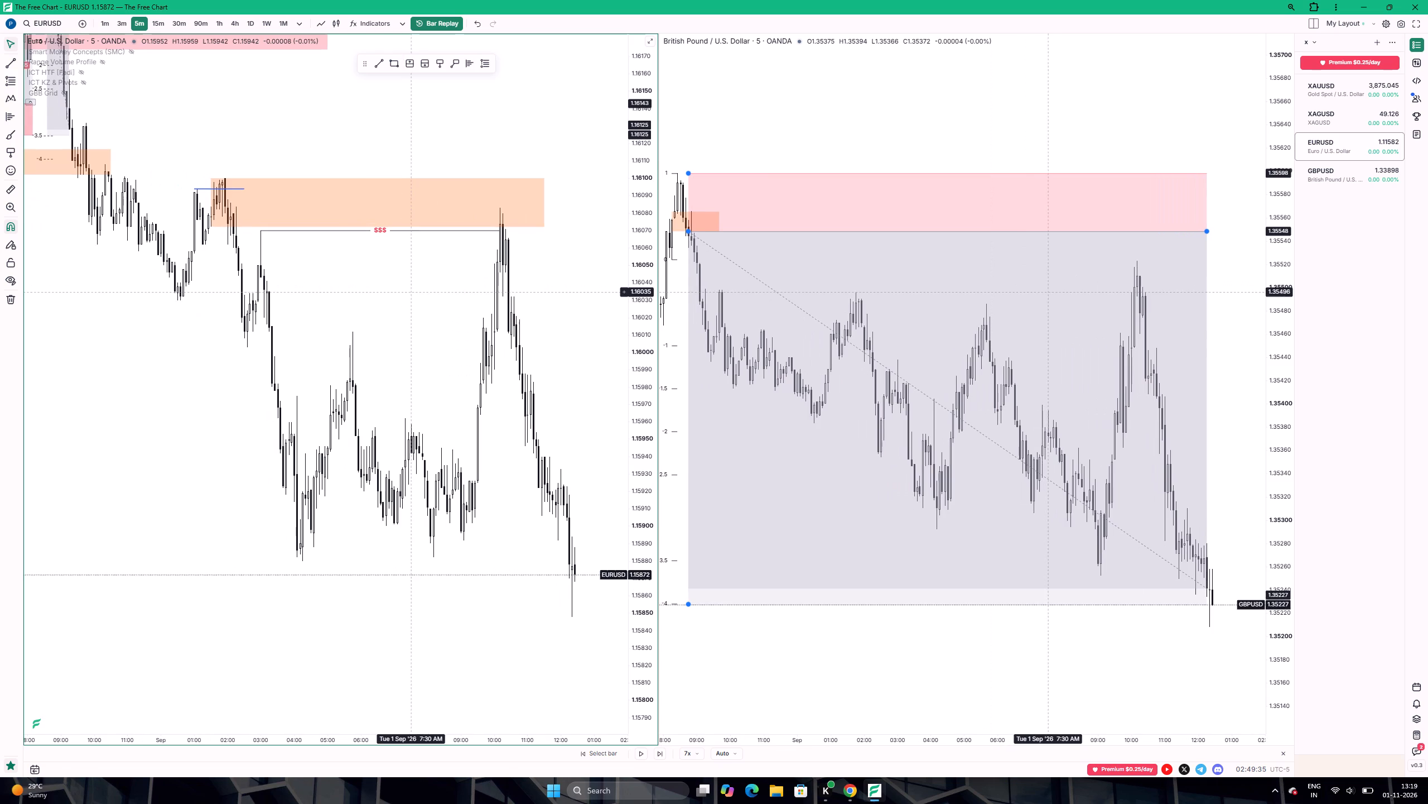
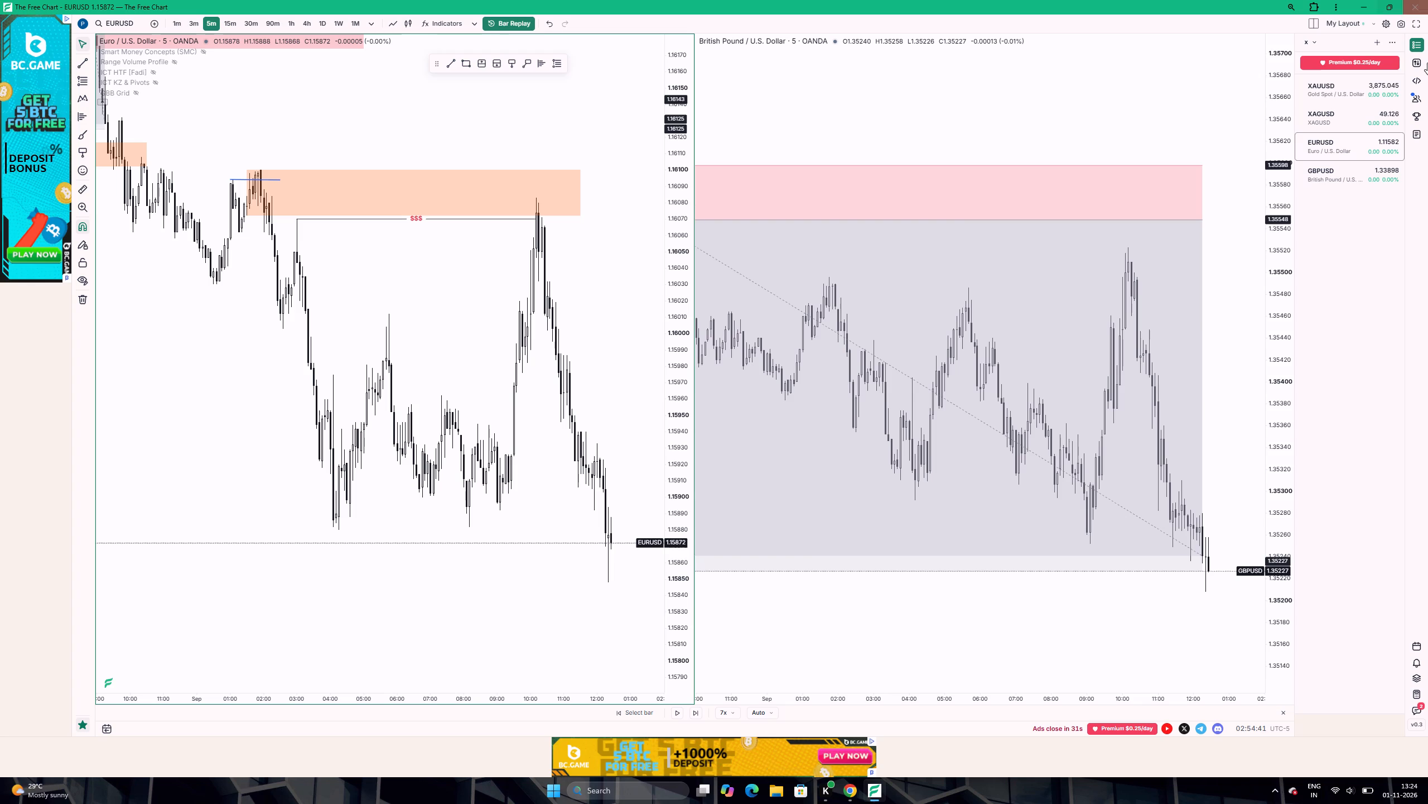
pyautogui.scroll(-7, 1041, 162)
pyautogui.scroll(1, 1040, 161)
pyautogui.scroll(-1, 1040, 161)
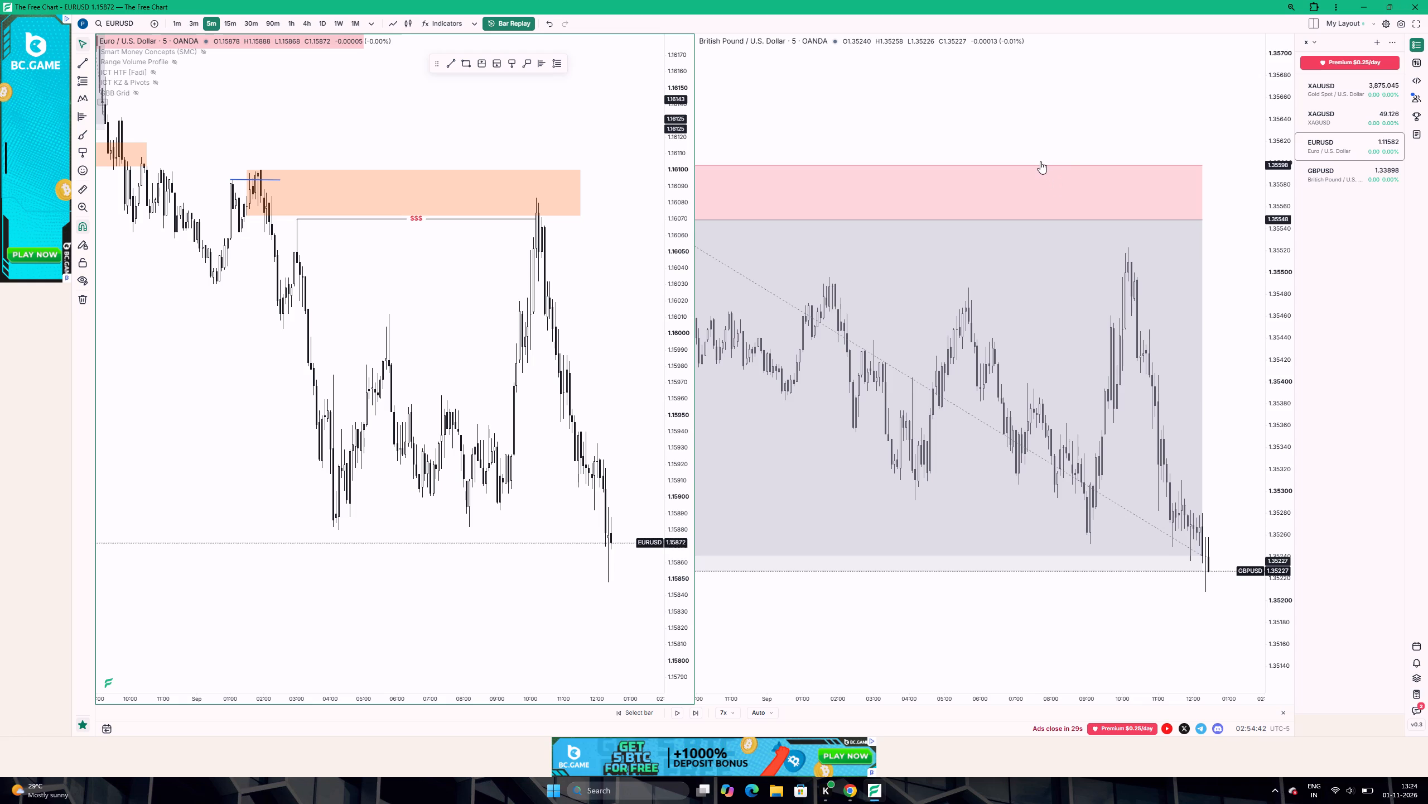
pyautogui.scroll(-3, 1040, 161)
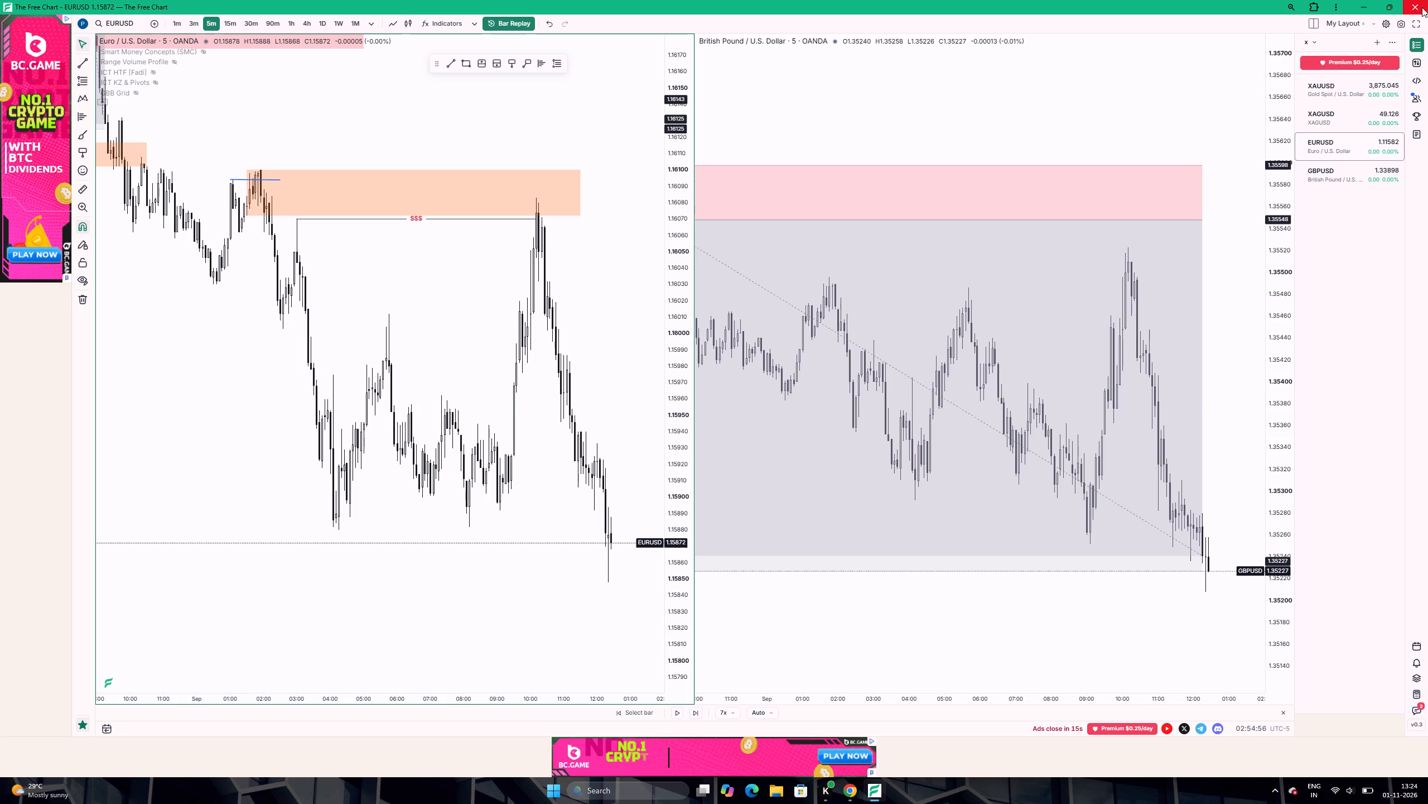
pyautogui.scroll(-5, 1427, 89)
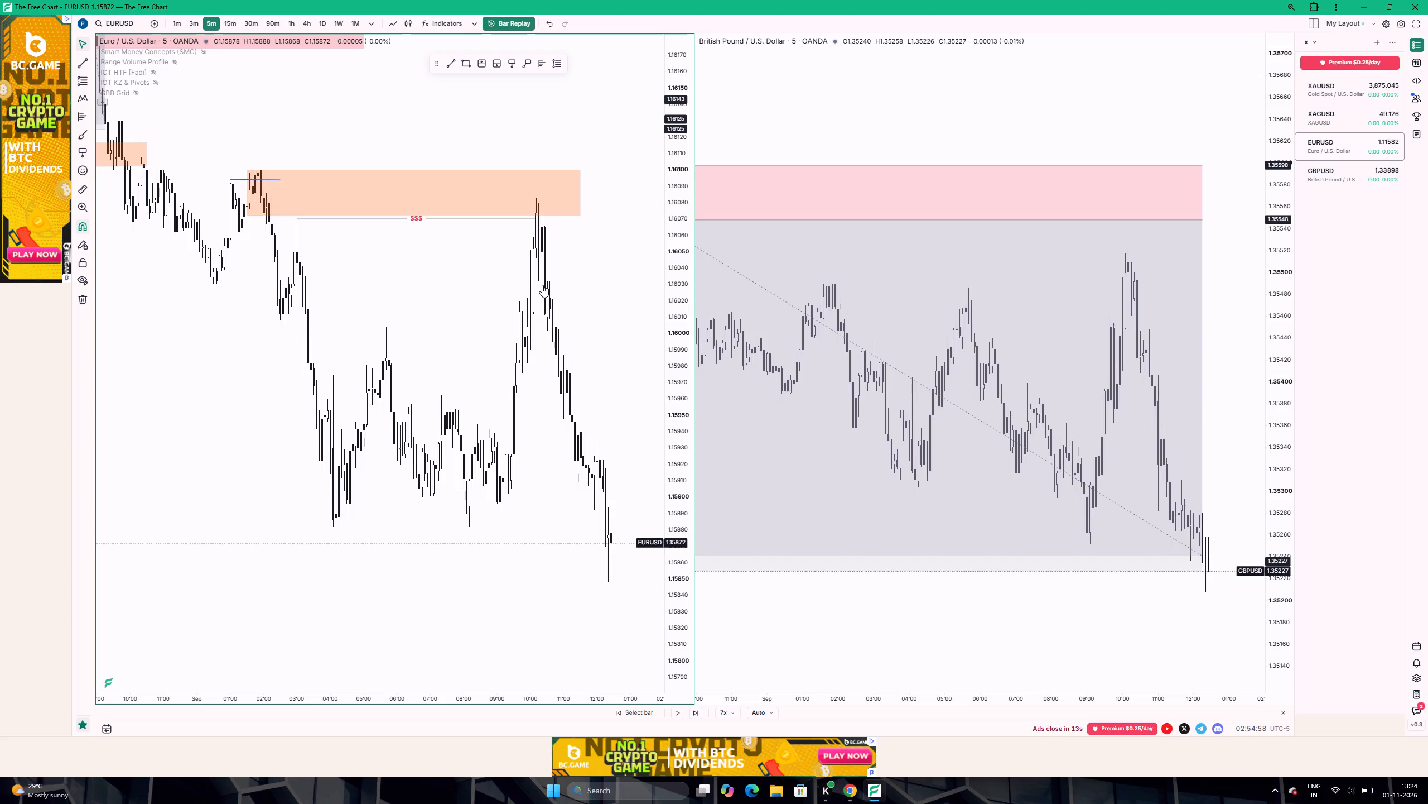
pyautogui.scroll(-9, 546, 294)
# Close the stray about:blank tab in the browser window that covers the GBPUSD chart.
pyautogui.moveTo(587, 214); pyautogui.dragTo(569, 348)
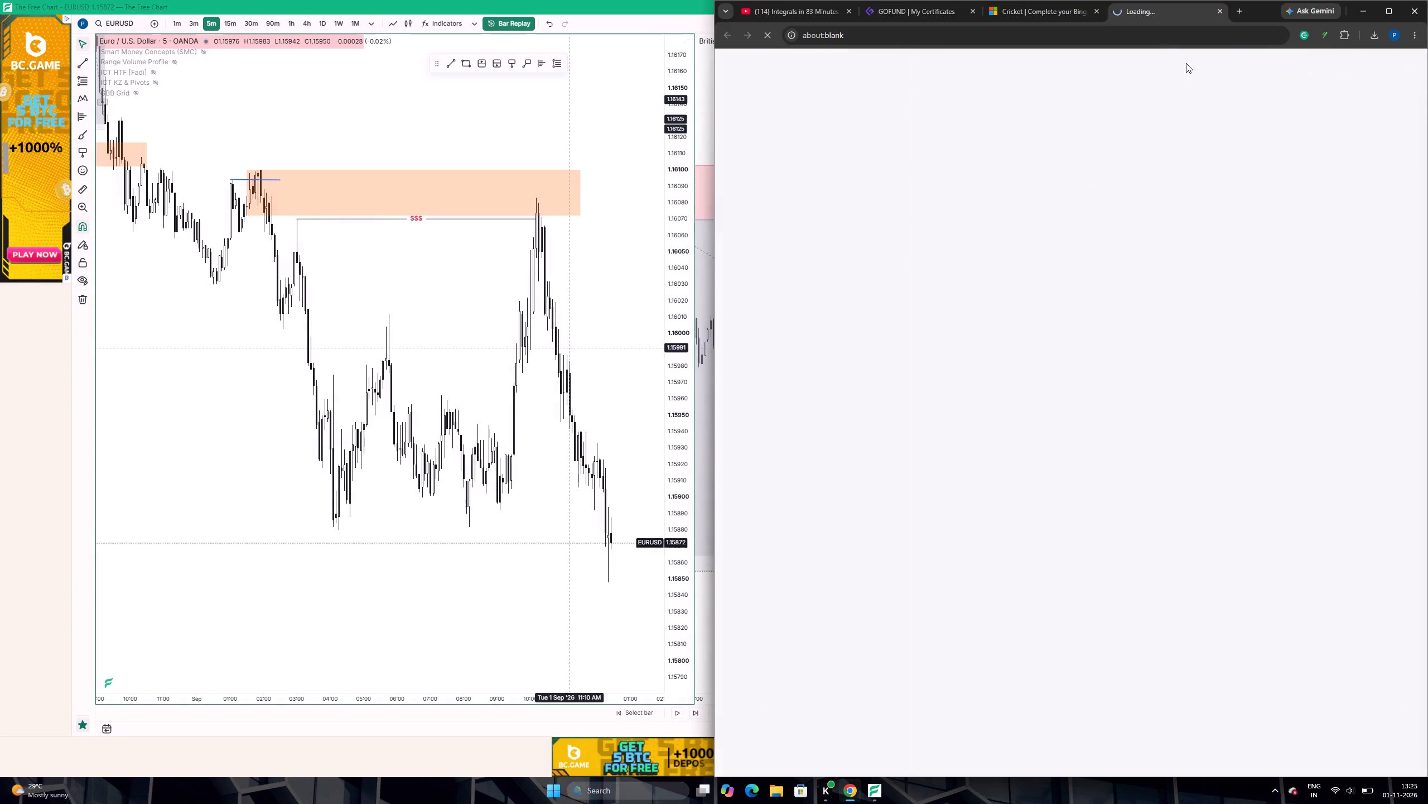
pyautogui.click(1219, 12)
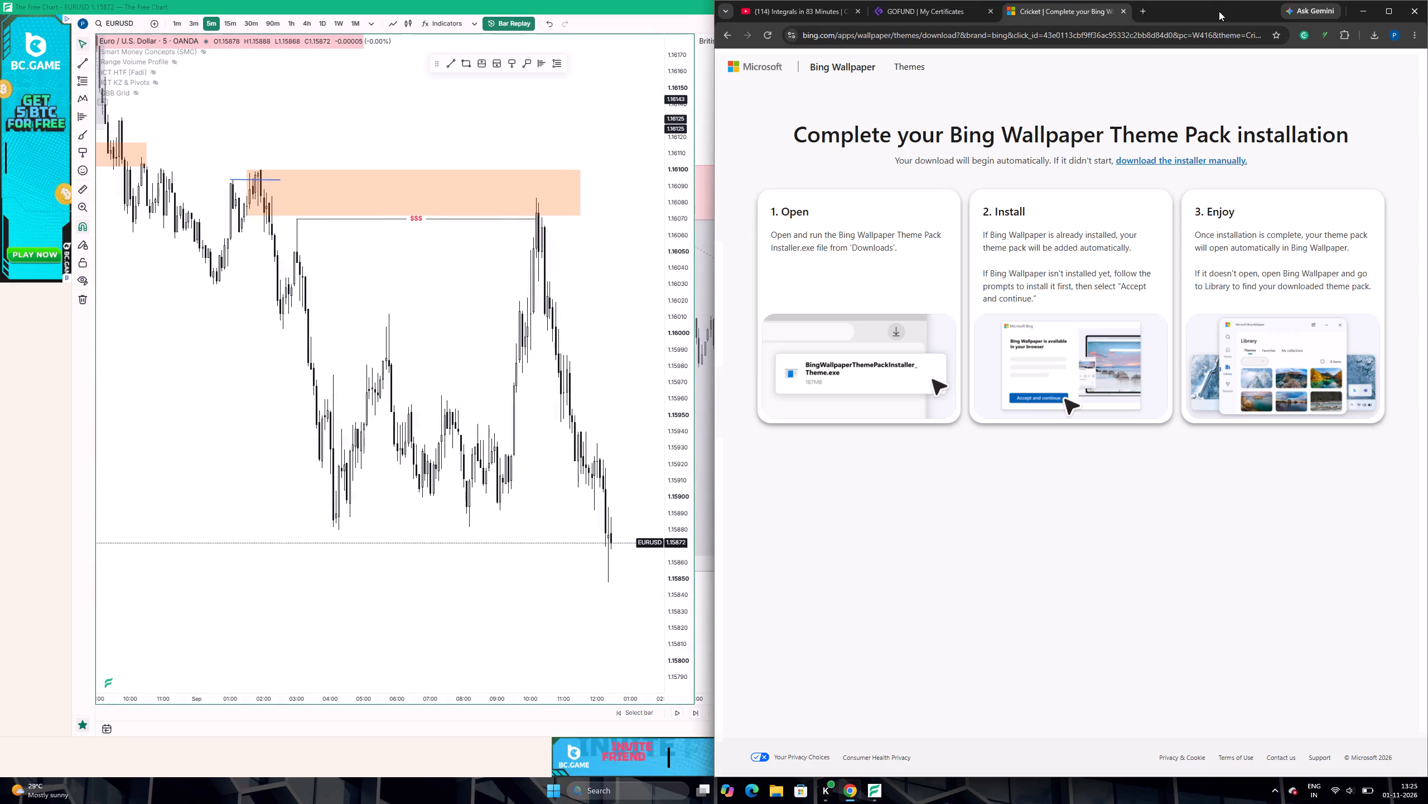
# Switch to the GOFUND browser tab, open the account settings and look through the personal information form.
pyautogui.scroll(3, 929, 169)
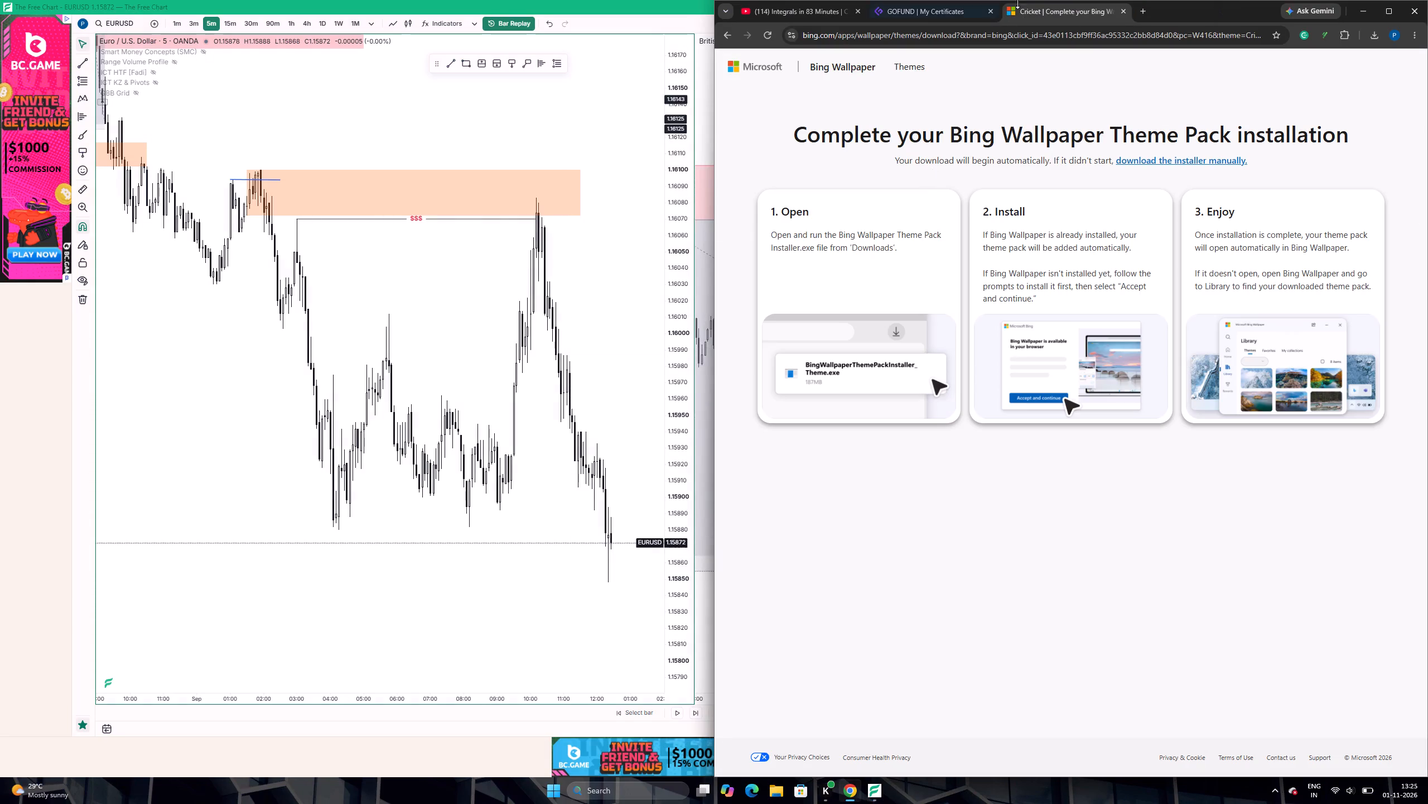
pyautogui.click(933, 6)
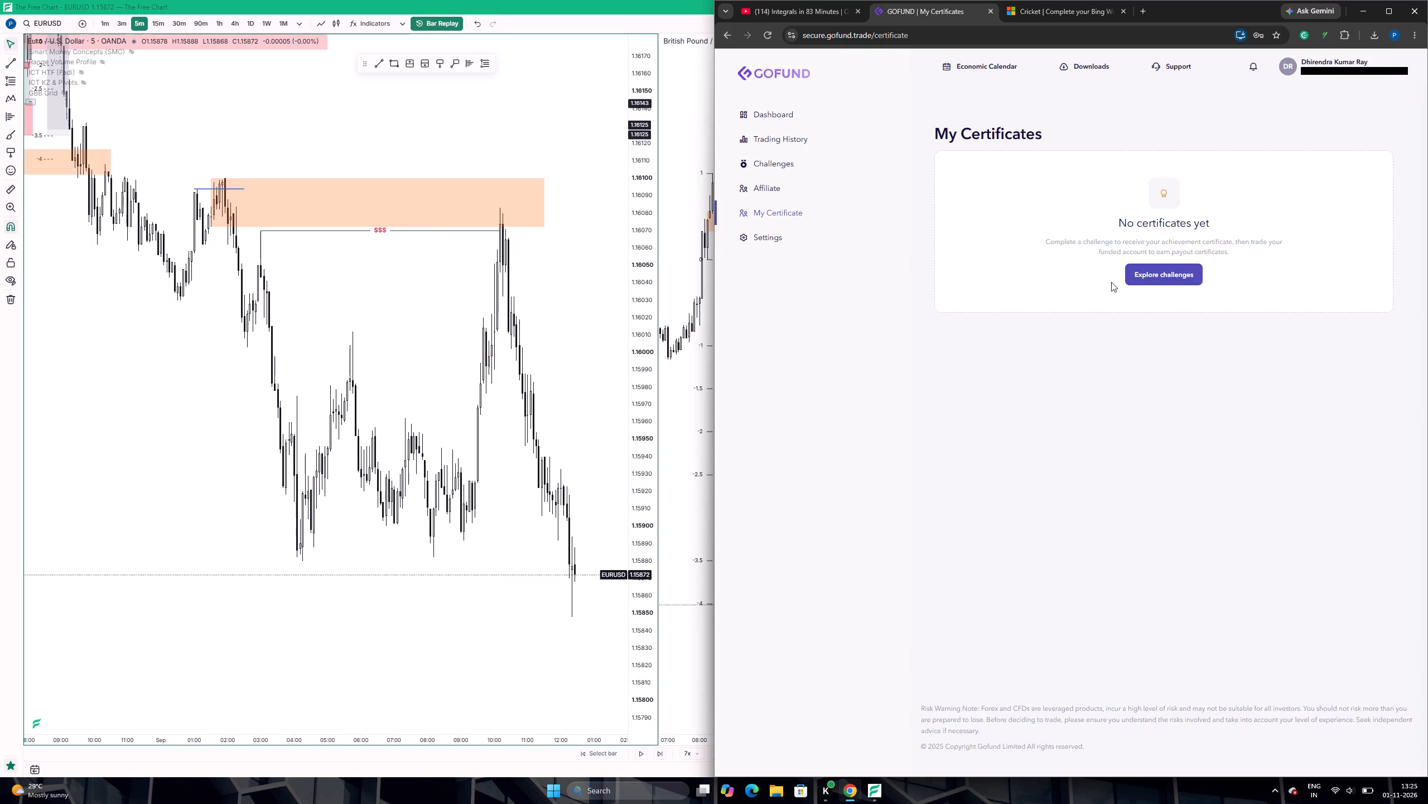
pyautogui.scroll(-4, 1031, 218)
pyautogui.click(766, 253)
pyautogui.click(766, 242)
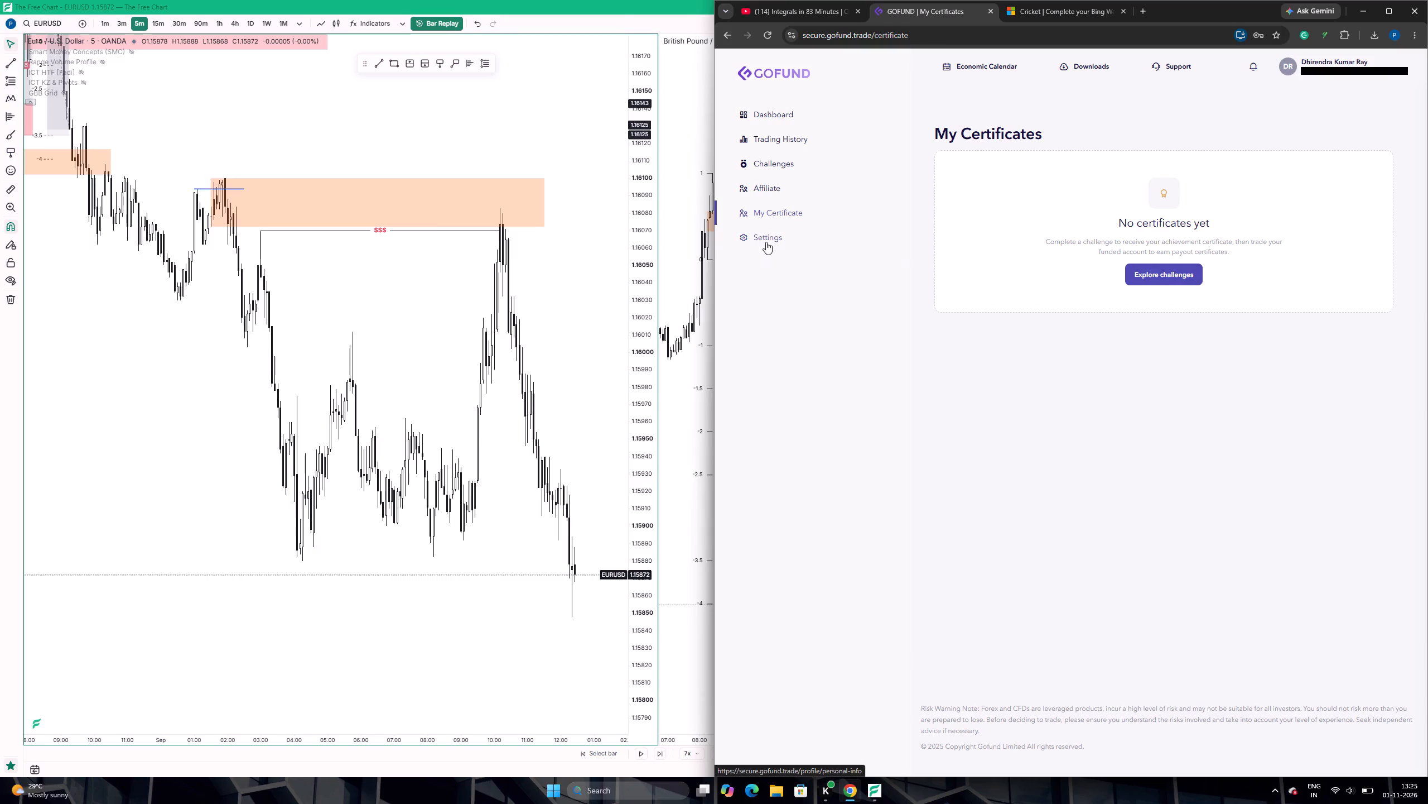
pyautogui.scroll(-9, 909, 528)
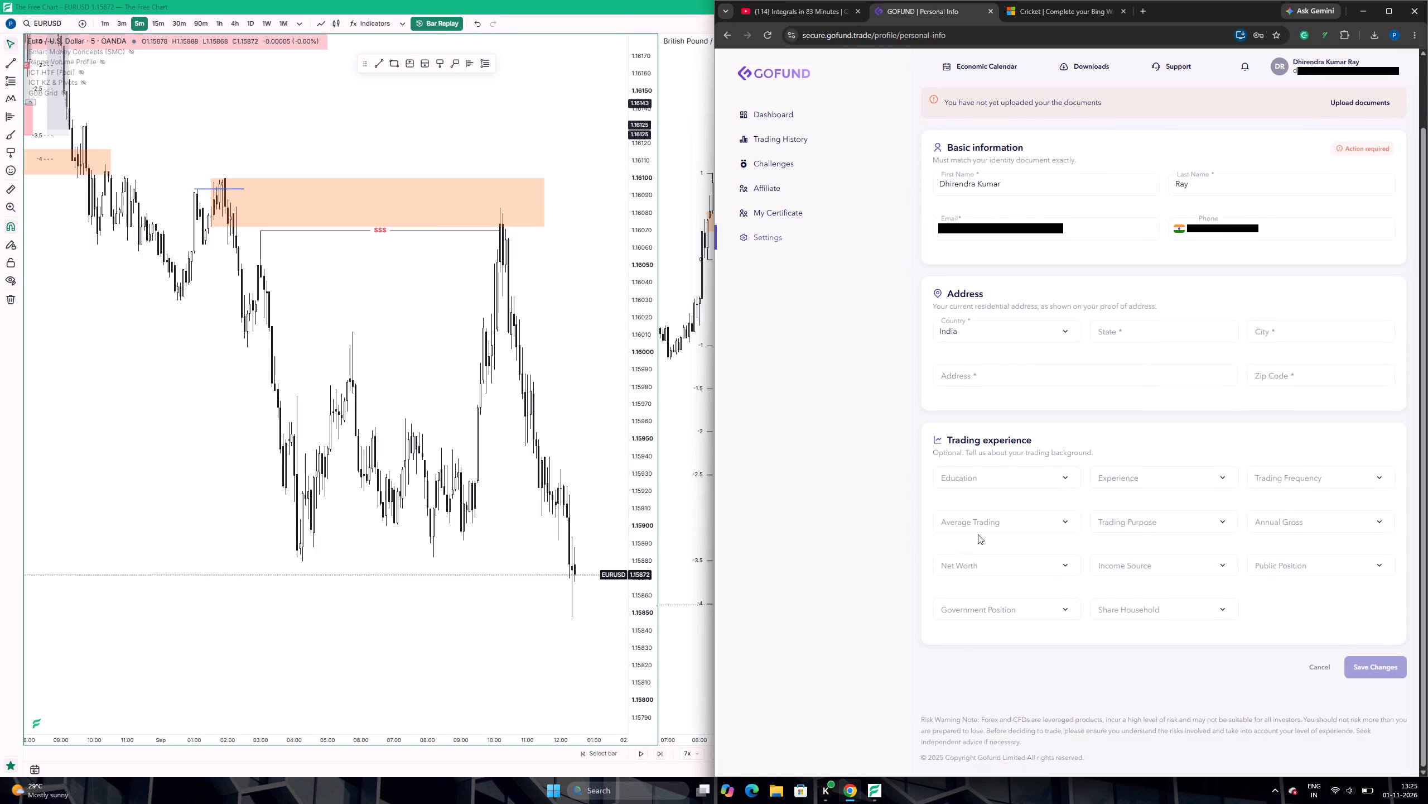
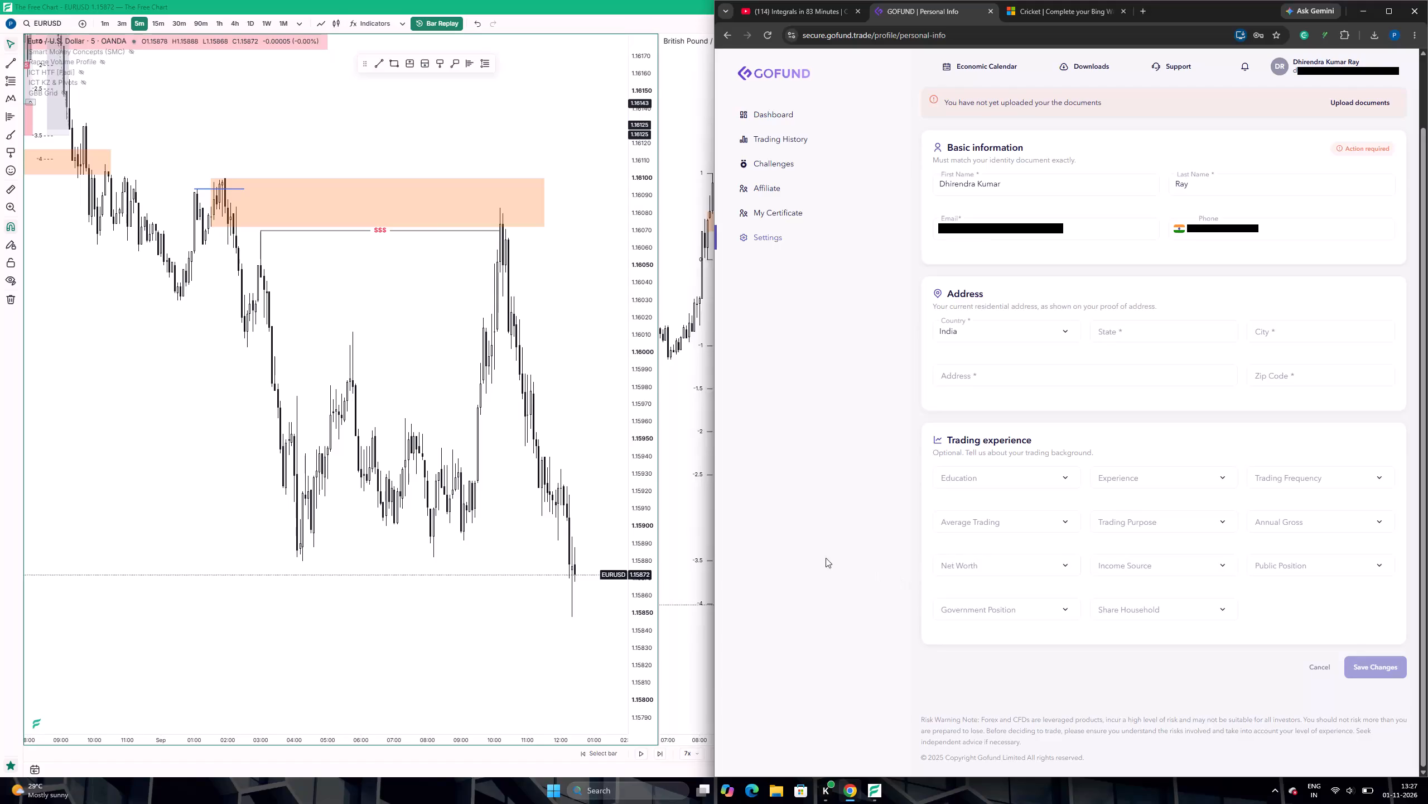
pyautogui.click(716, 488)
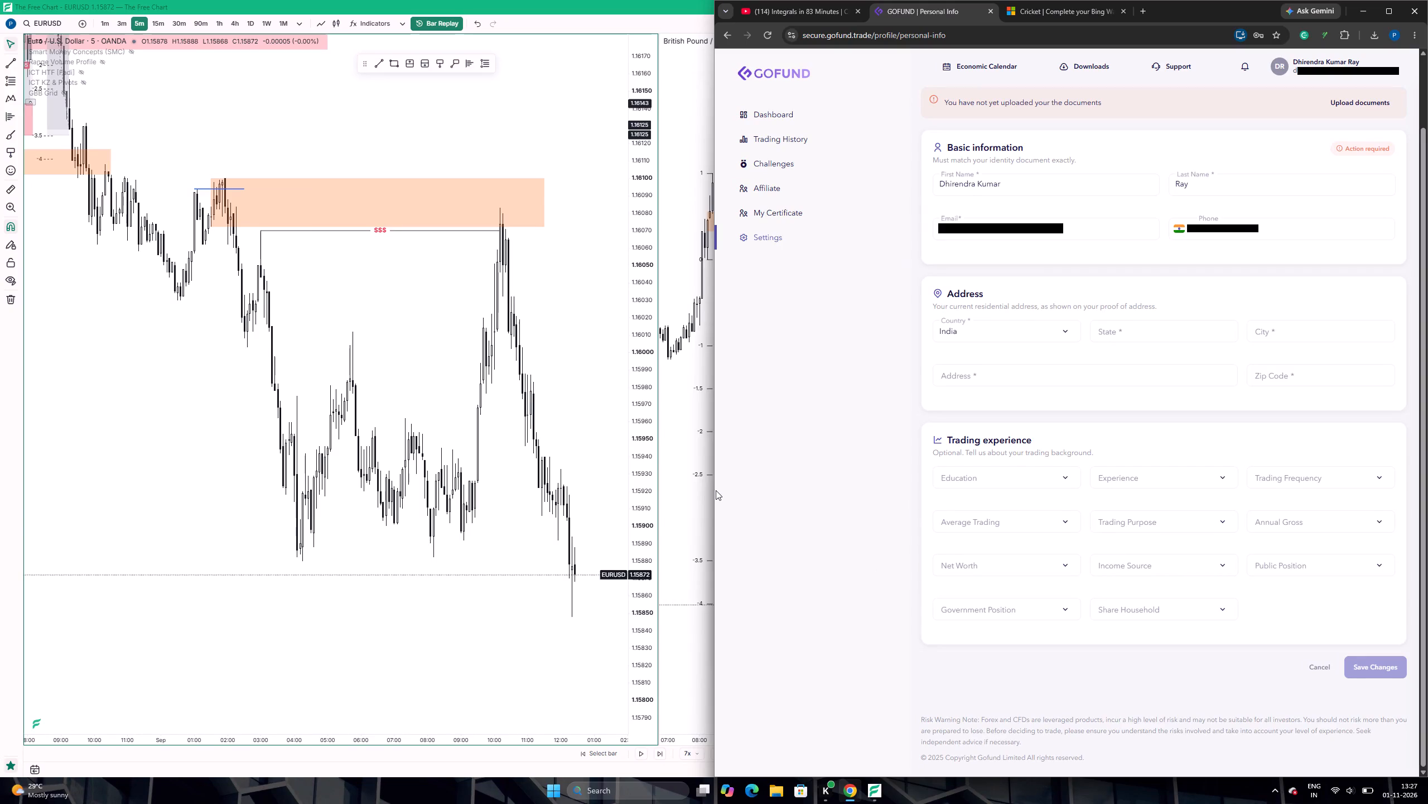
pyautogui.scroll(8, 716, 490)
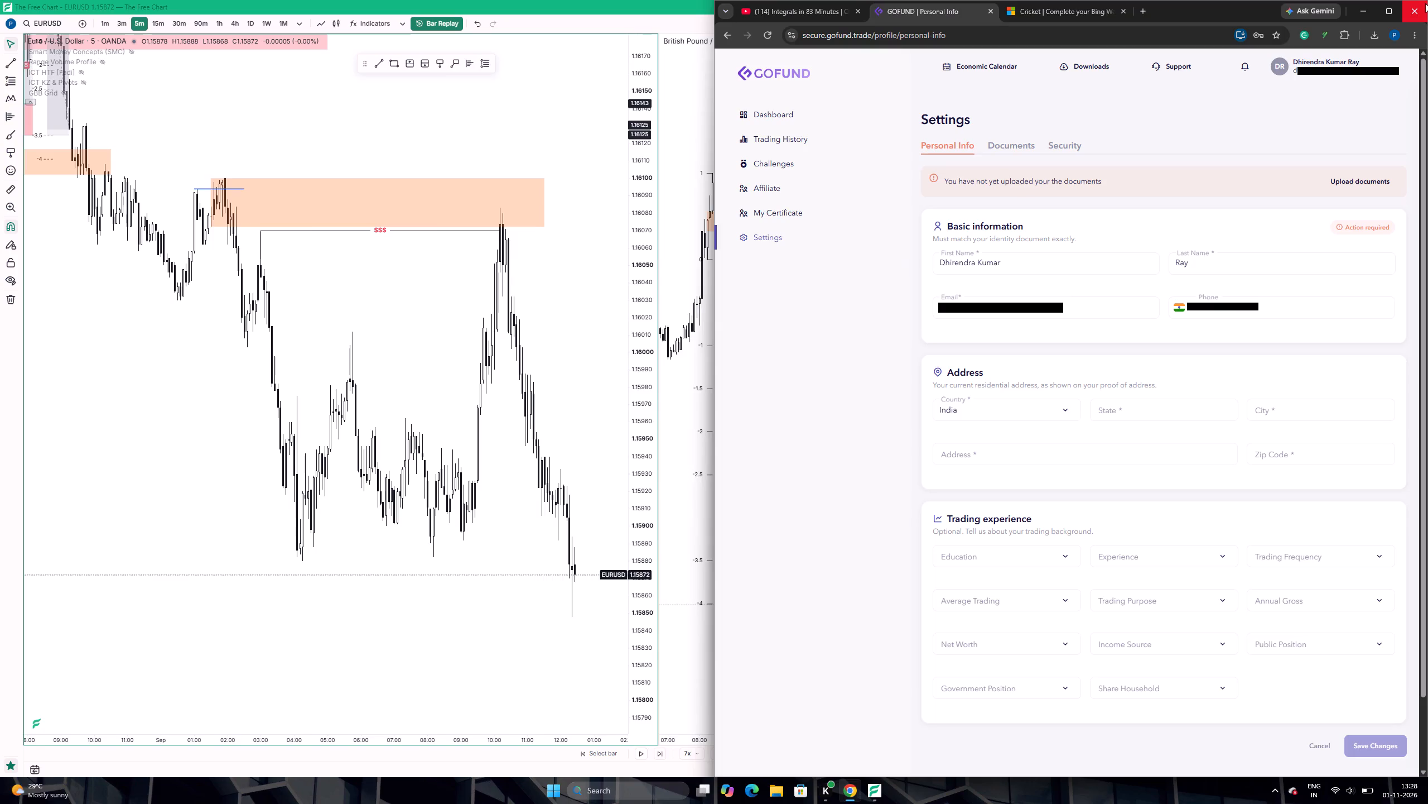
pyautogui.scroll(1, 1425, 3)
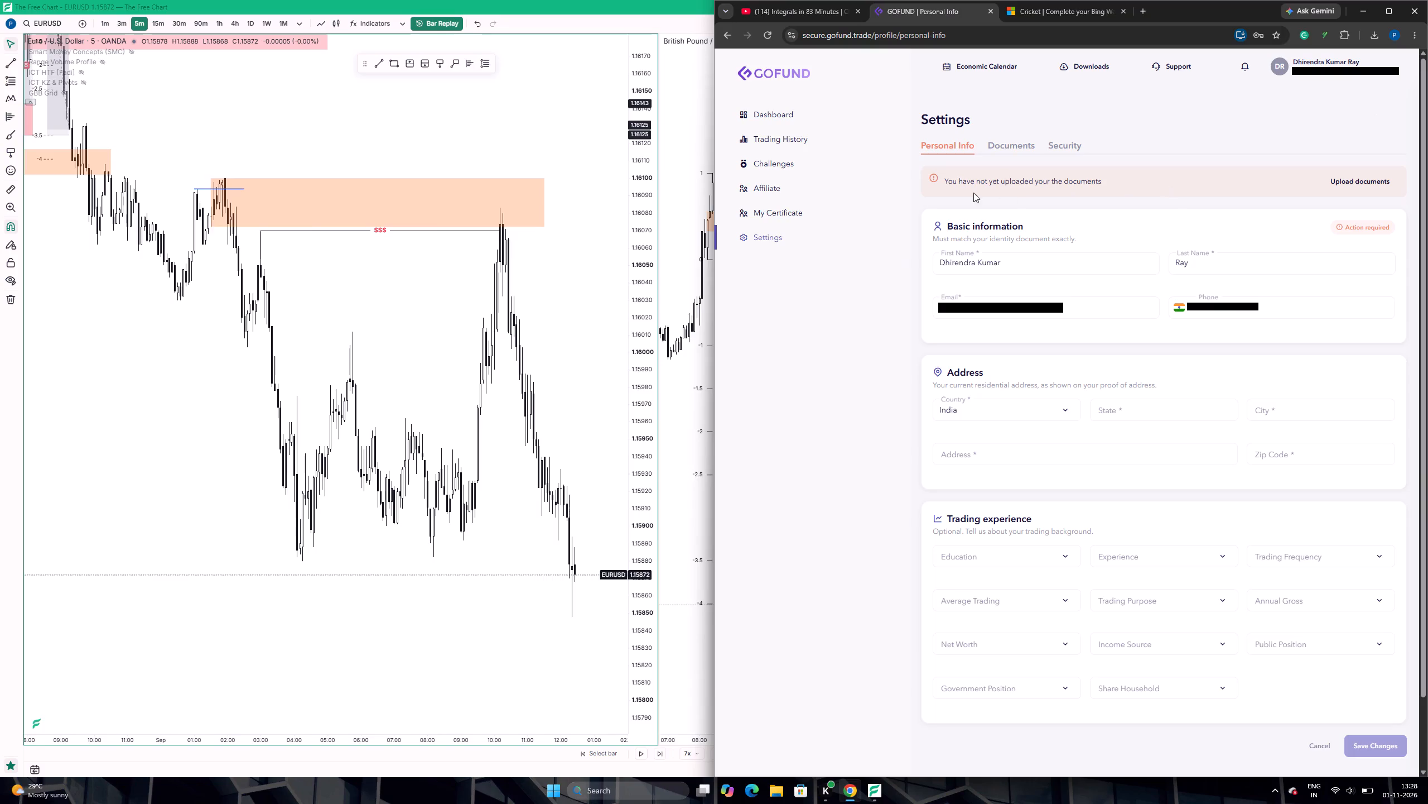
# Return to the charts and shorten the GBPUSD short position so its end aligns with the swing low before the last rally.
pyautogui.moveTo(459, 342); pyautogui.dragTo(413, 348)
pyautogui.scroll(-3, 479, 393)
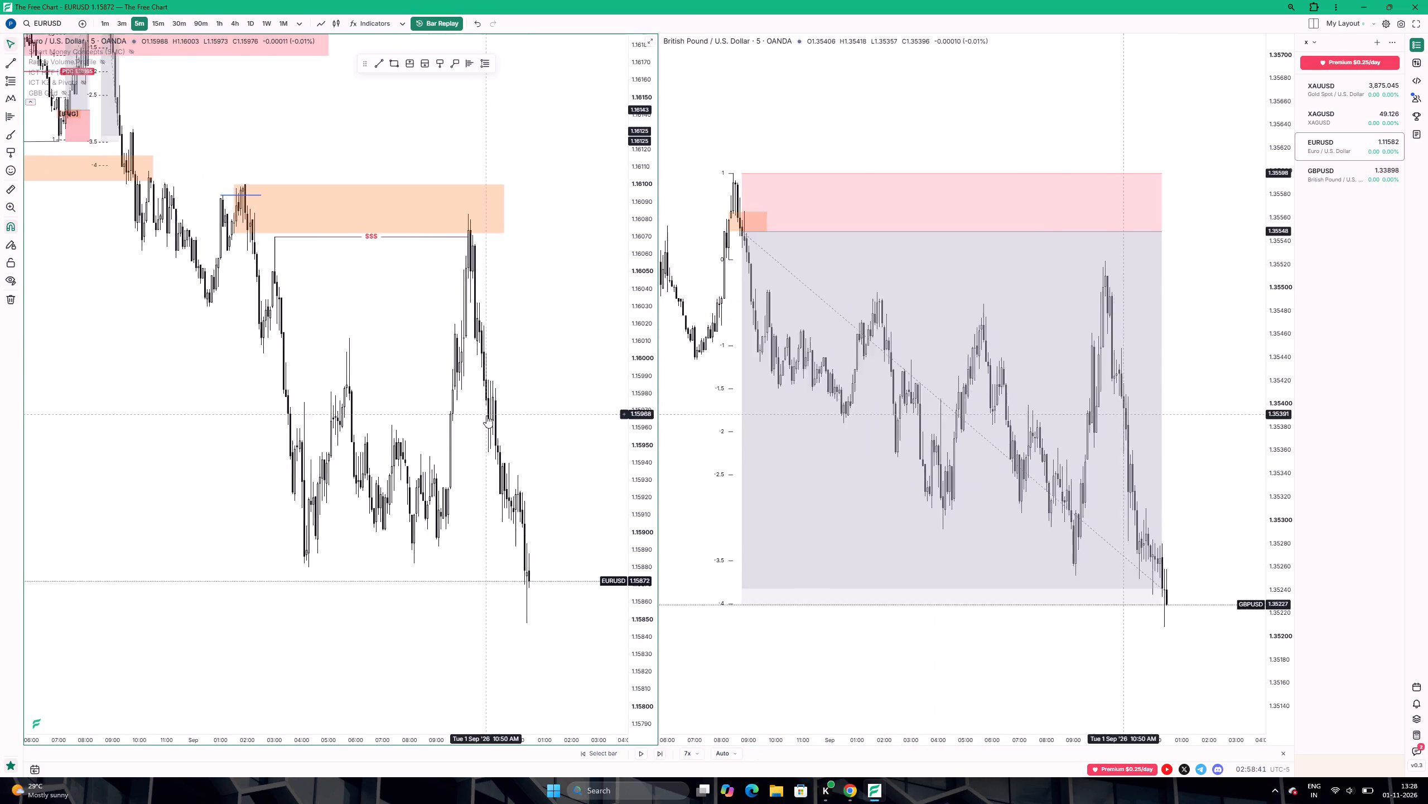
pyautogui.scroll(-2, 486, 415)
pyautogui.scroll(6, 463, 457)
pyautogui.scroll(-4, 451, 466)
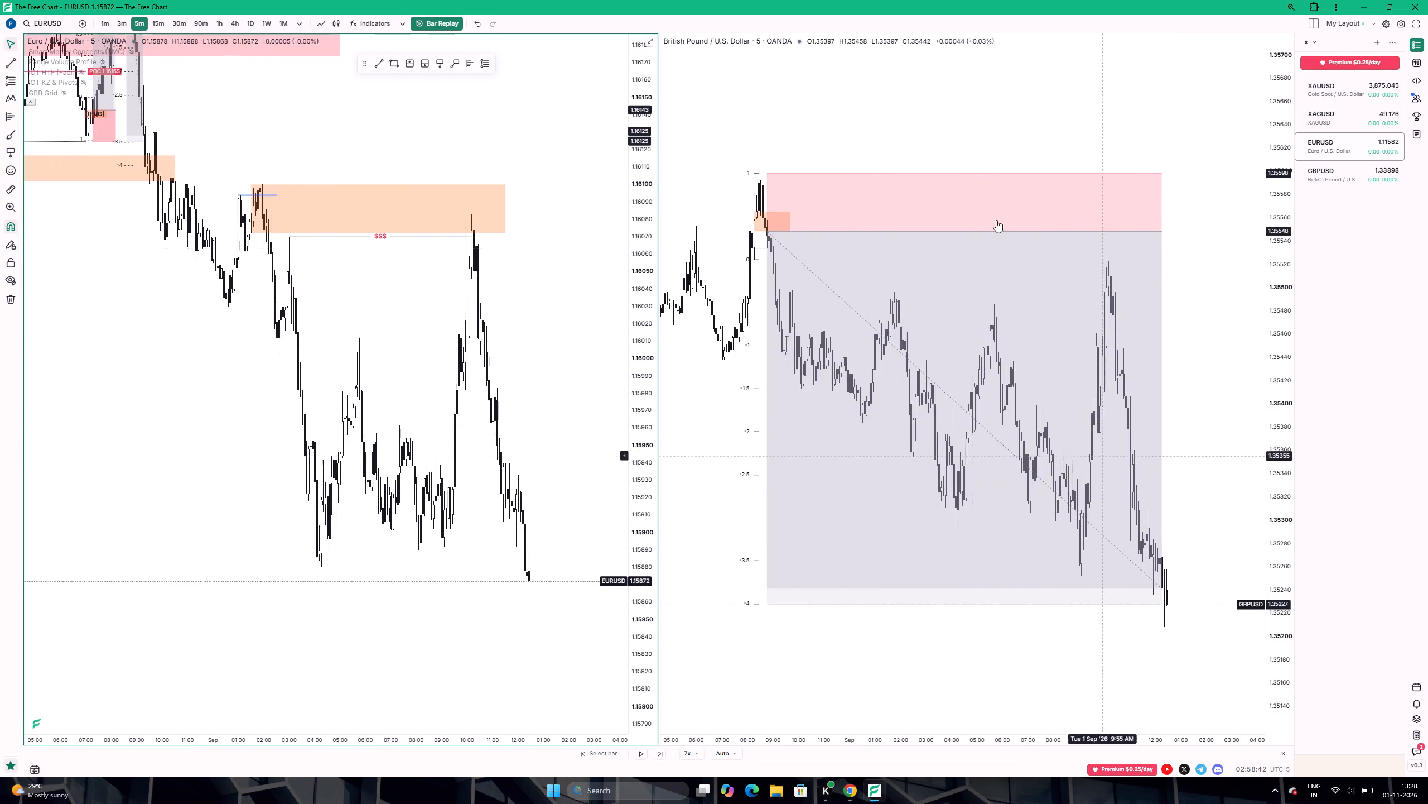
pyautogui.moveTo(953, 104); pyautogui.dragTo(982, 97)
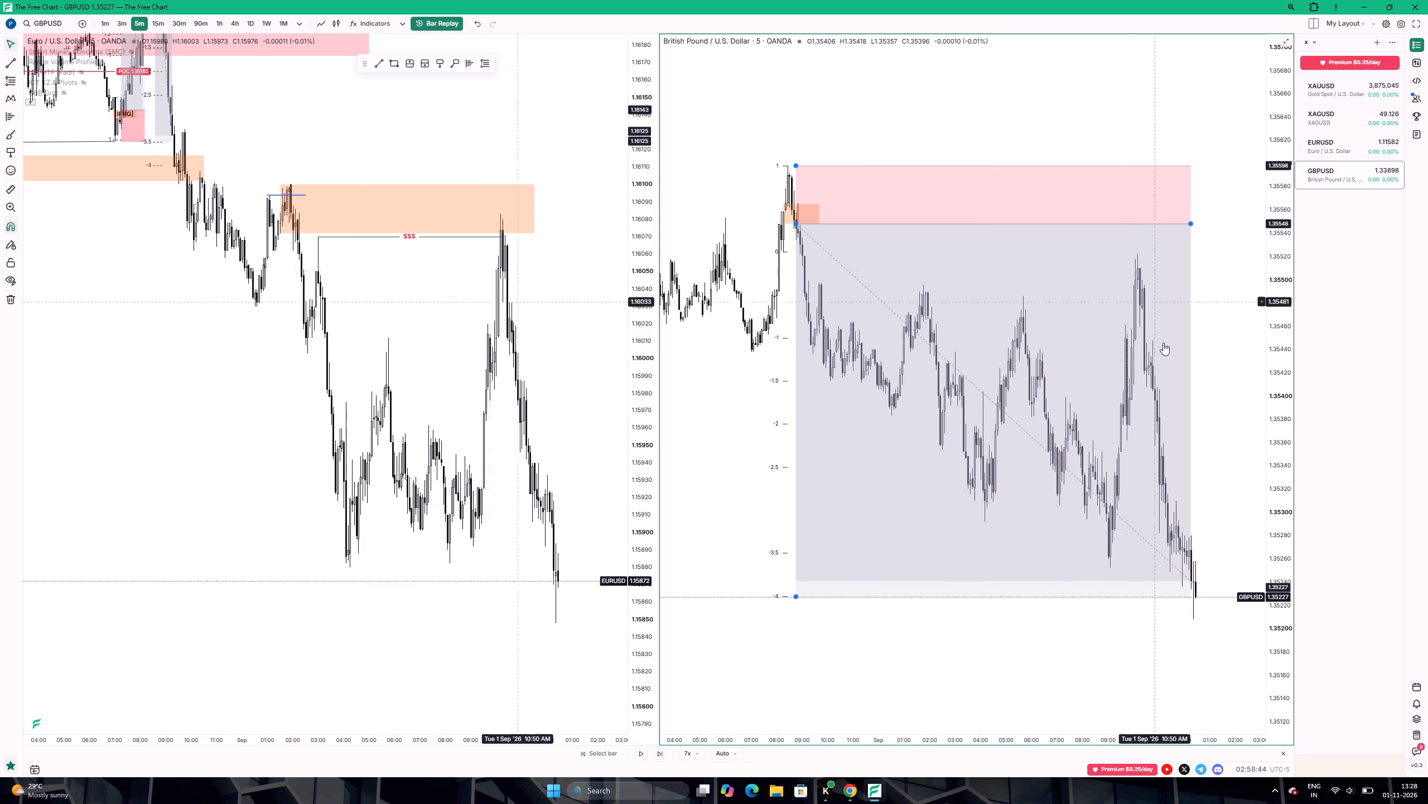
pyautogui.moveTo(1191, 223); pyautogui.dragTo(1168, 222)
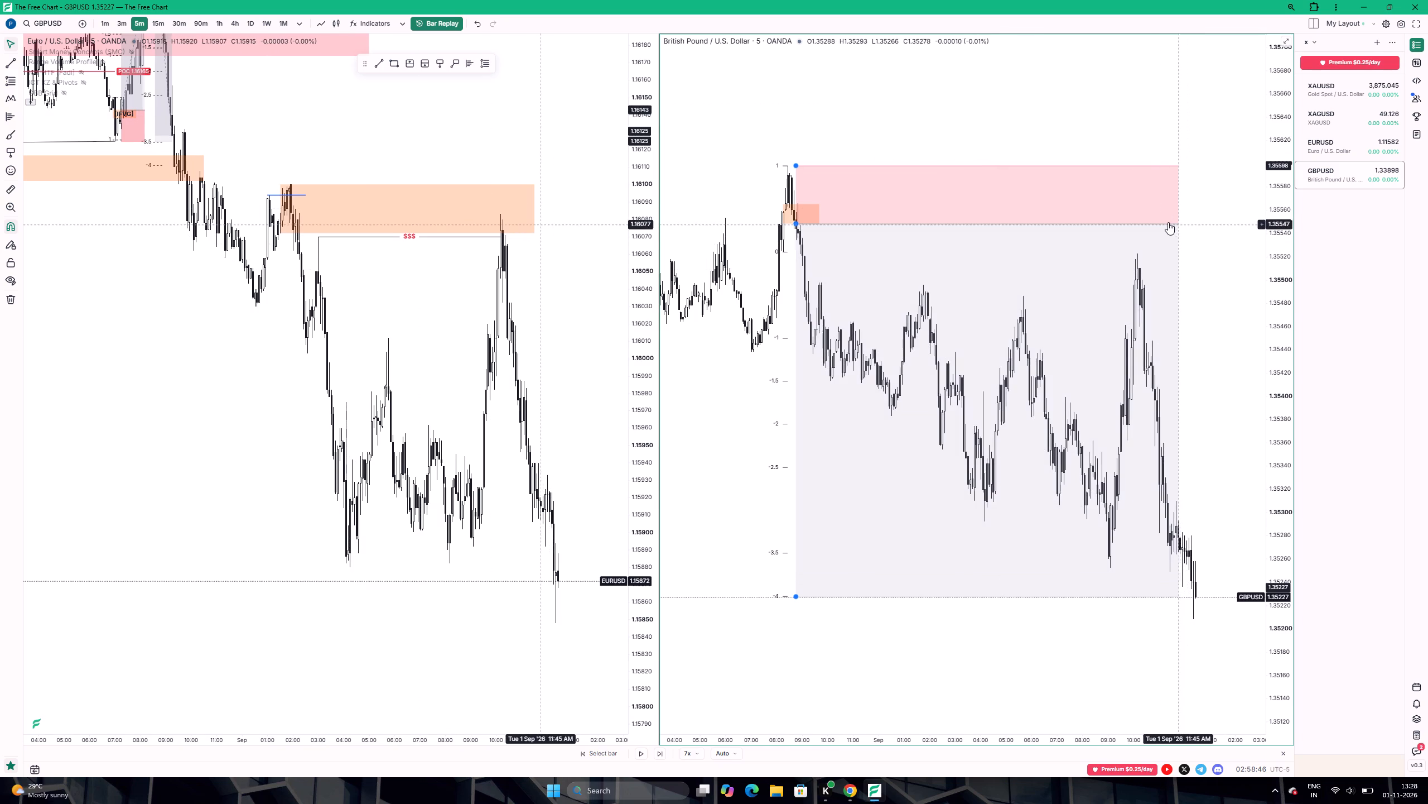
pyautogui.moveTo(1168, 222); pyautogui.dragTo(1113, 300)
pyautogui.click(1215, 346)
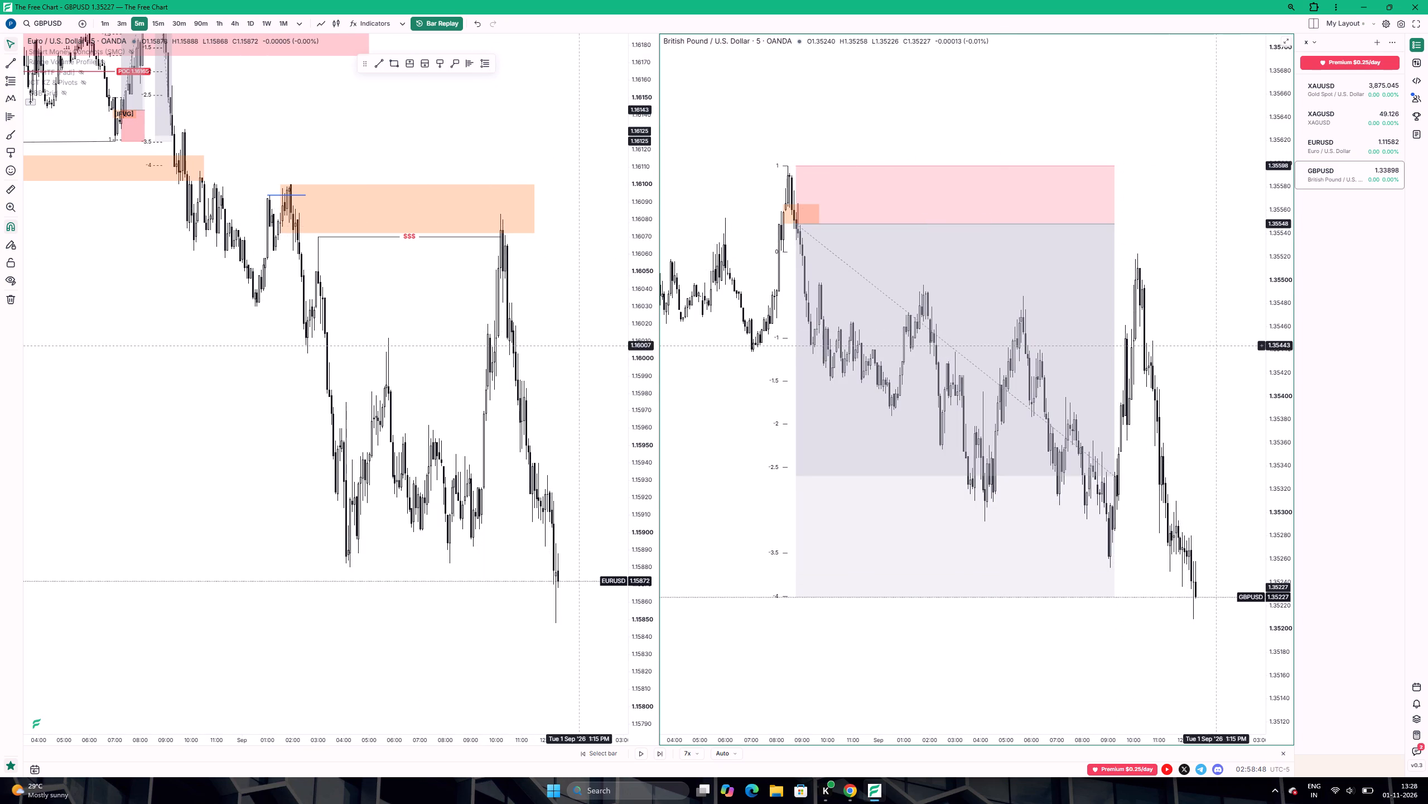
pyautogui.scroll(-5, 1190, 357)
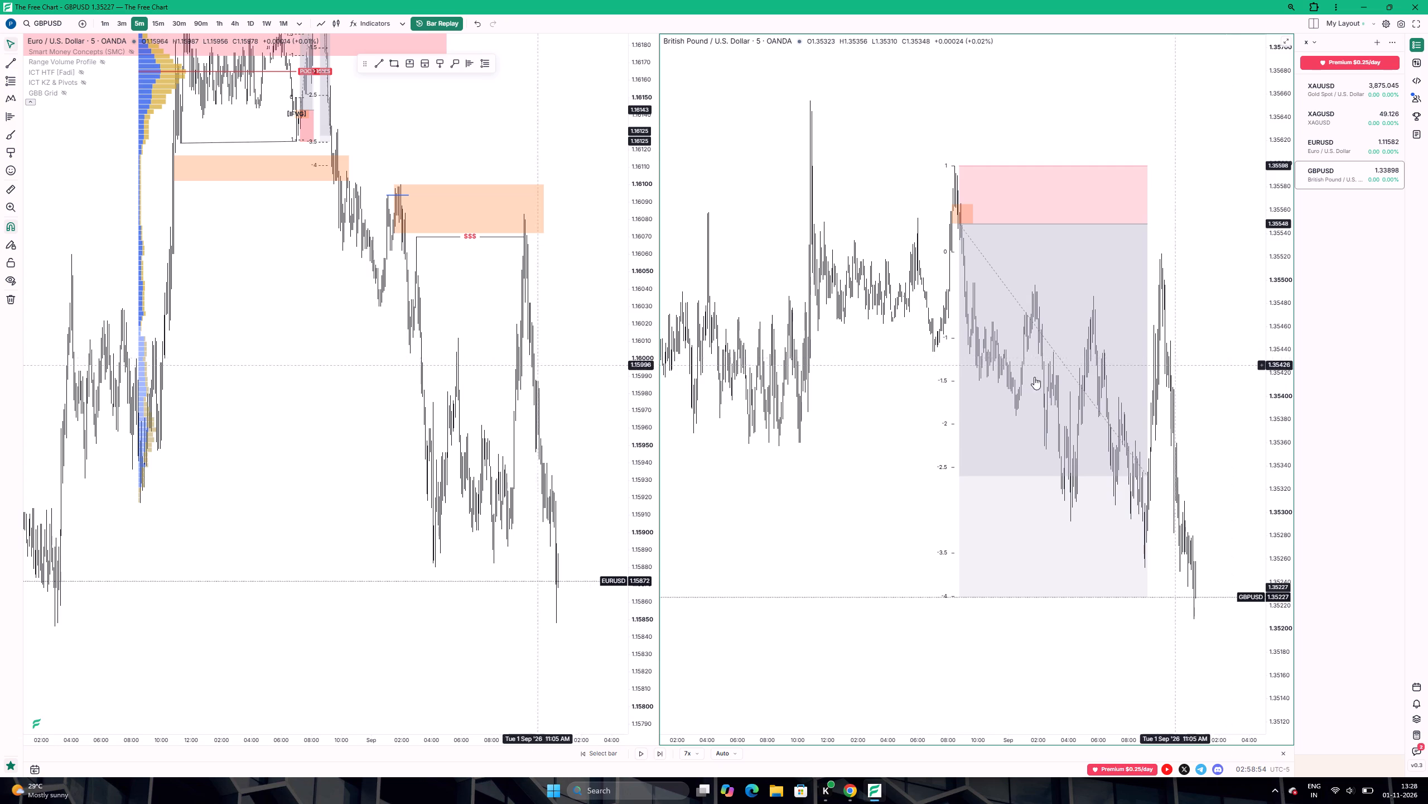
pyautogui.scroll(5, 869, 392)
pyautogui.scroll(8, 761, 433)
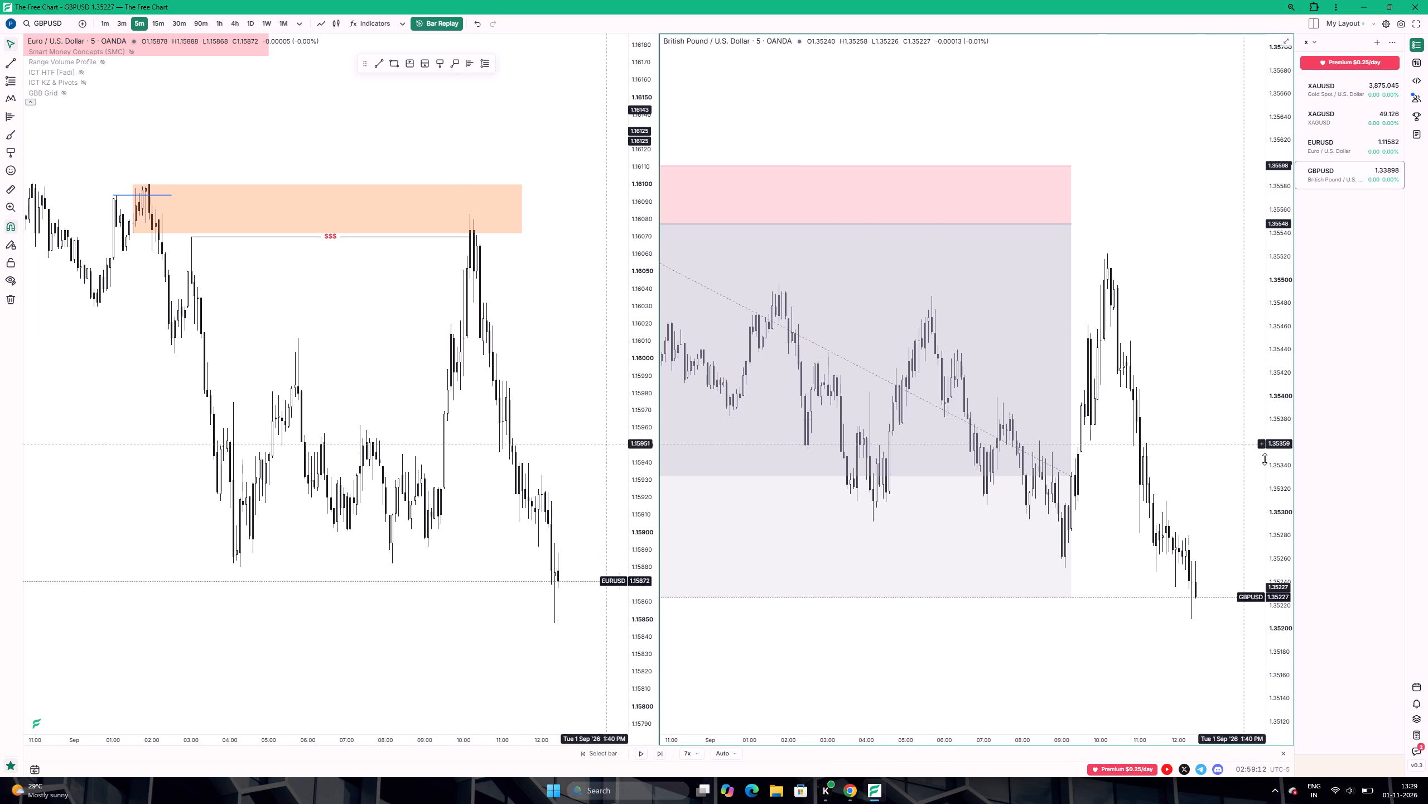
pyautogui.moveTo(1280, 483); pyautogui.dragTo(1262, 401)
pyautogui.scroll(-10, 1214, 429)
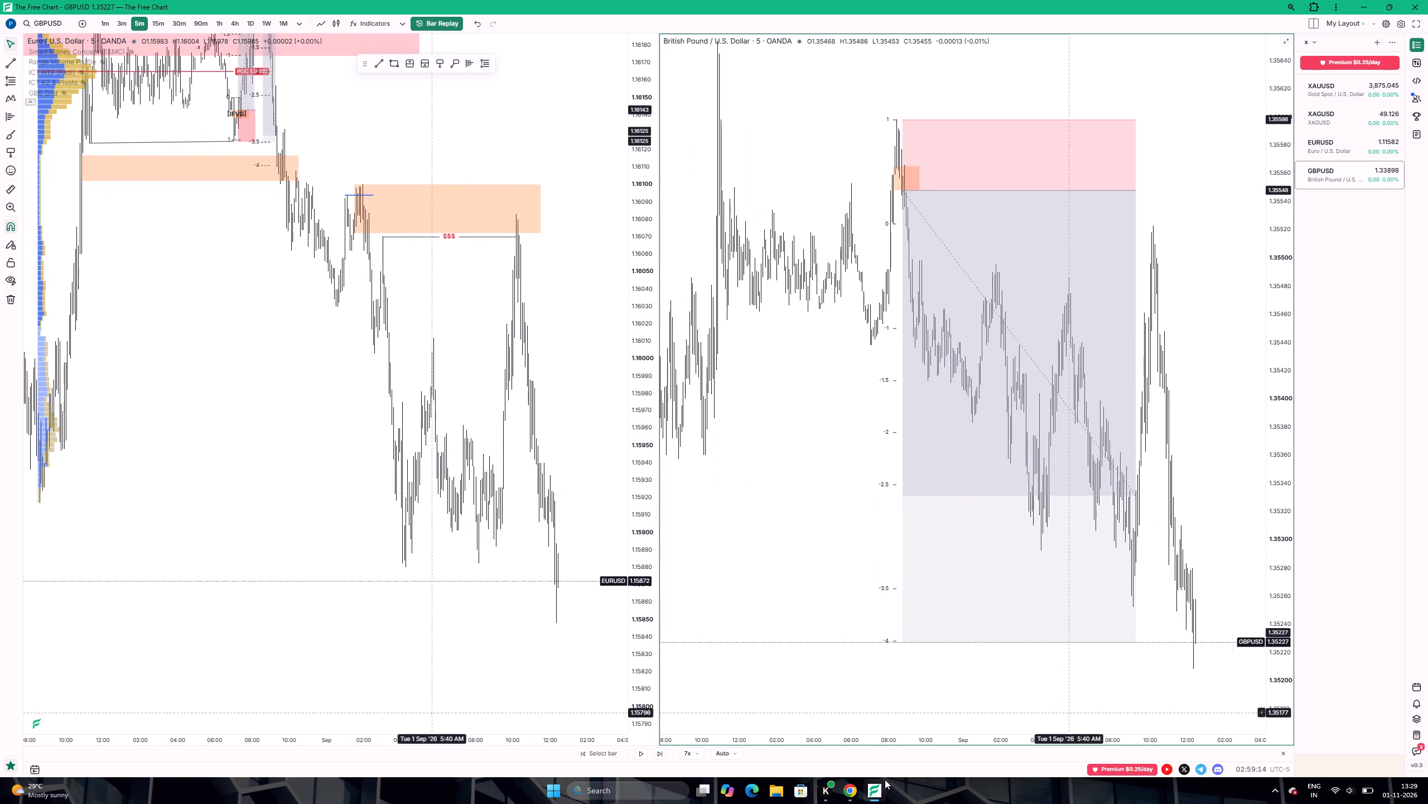
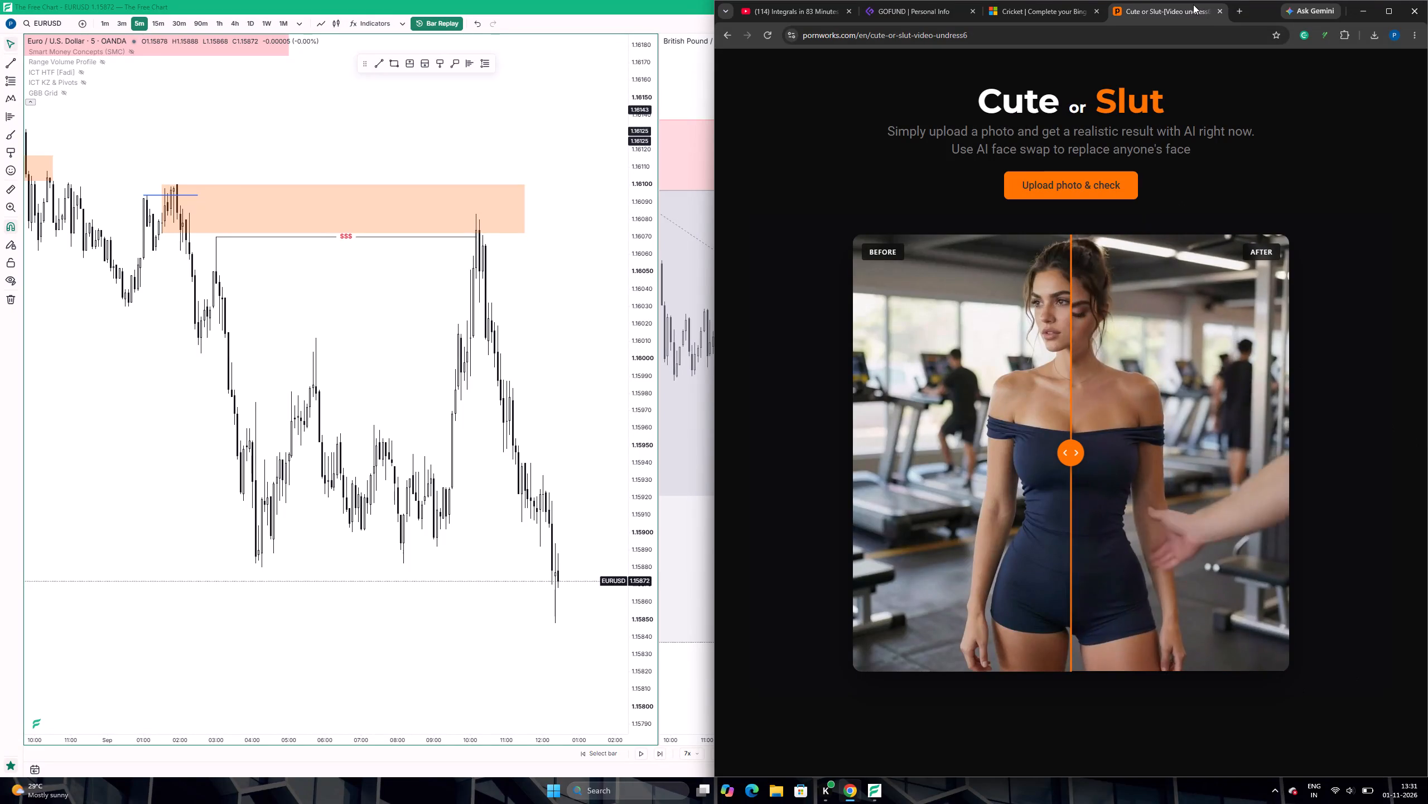
# Close the unwanted AI photo advertising page in the browser.
pyautogui.click(1219, 9)
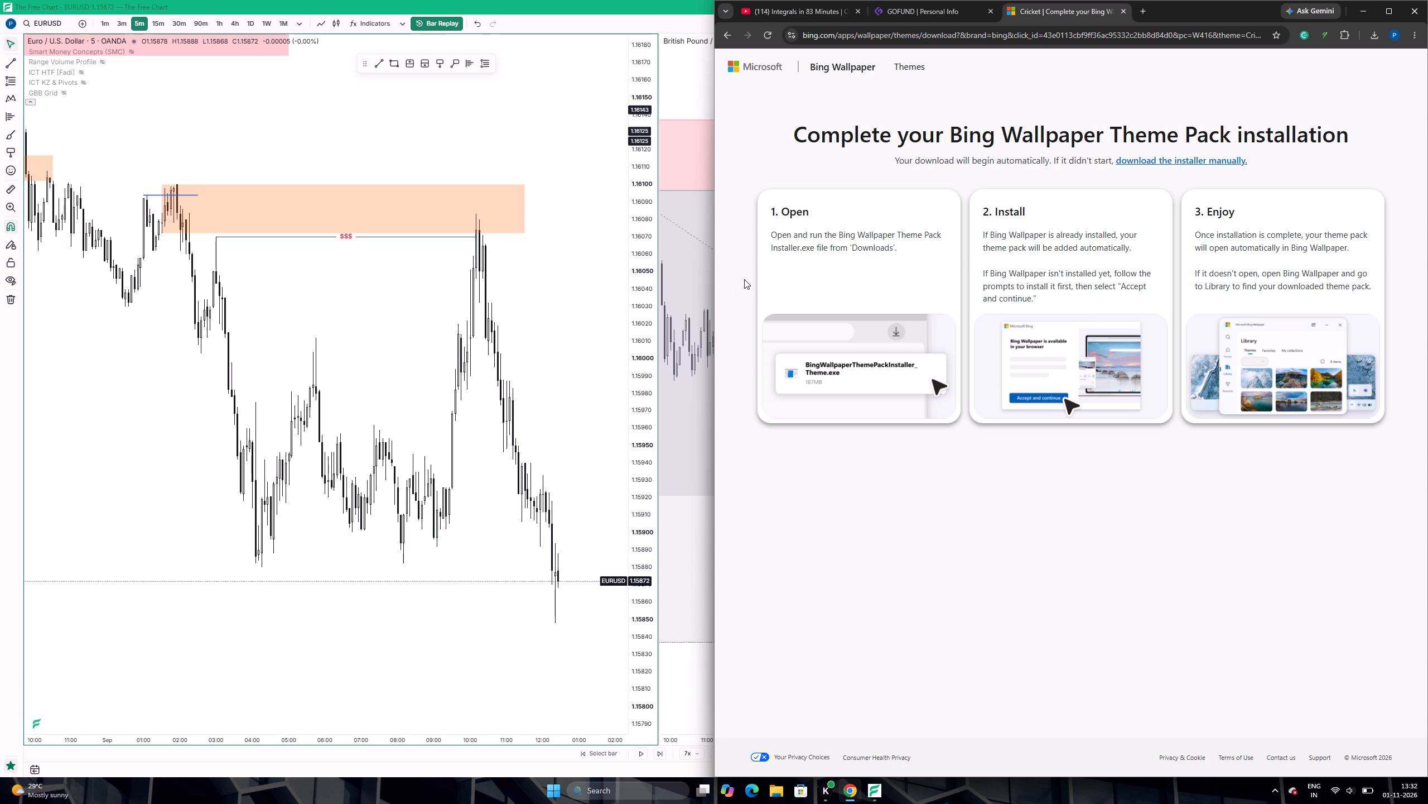
# Switch to The Free Chart to look over the EURUSD and GBPUSD price action, and minimise the chart window.
pyautogui.click(568, 438)
pyautogui.scroll(-10, 1054, 507)
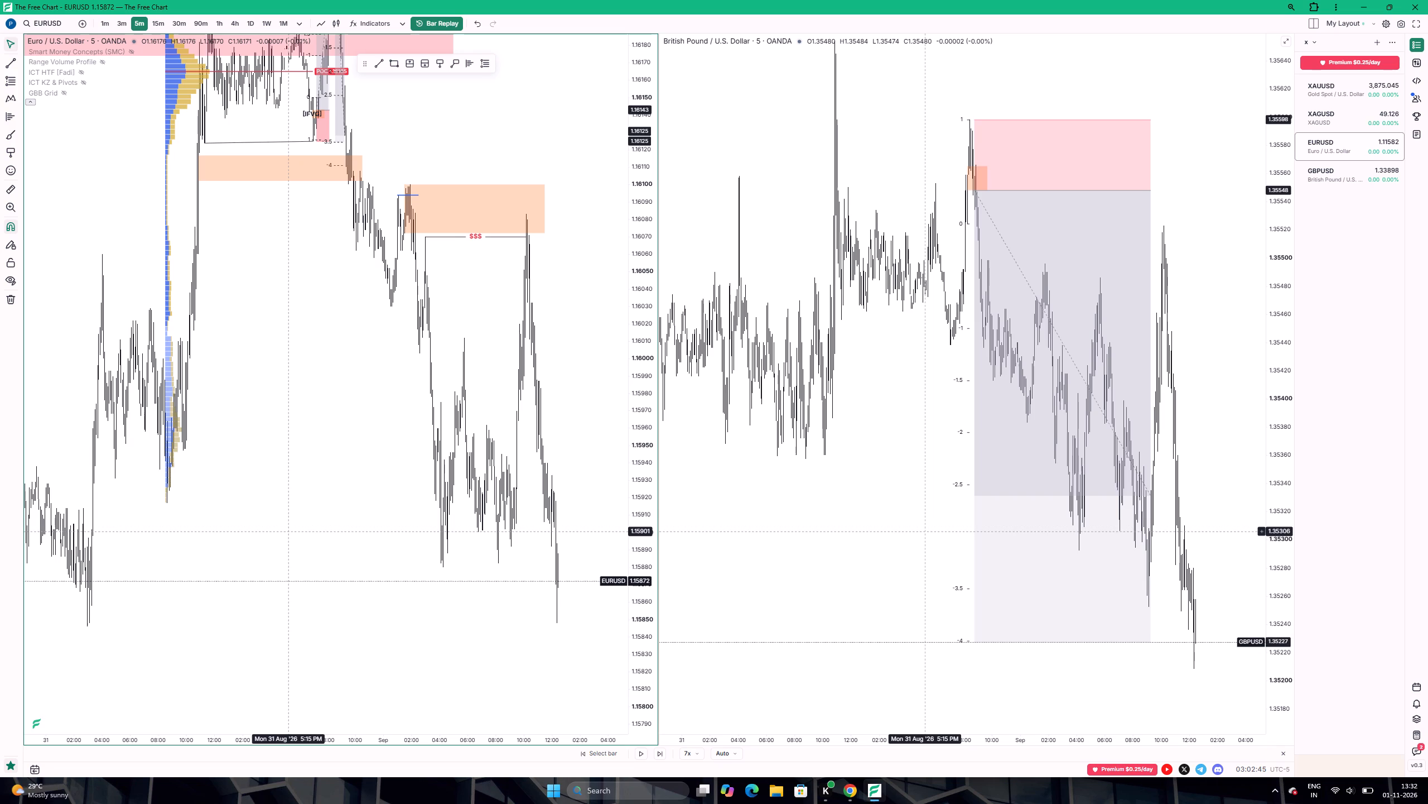
pyautogui.scroll(7, 867, 553)
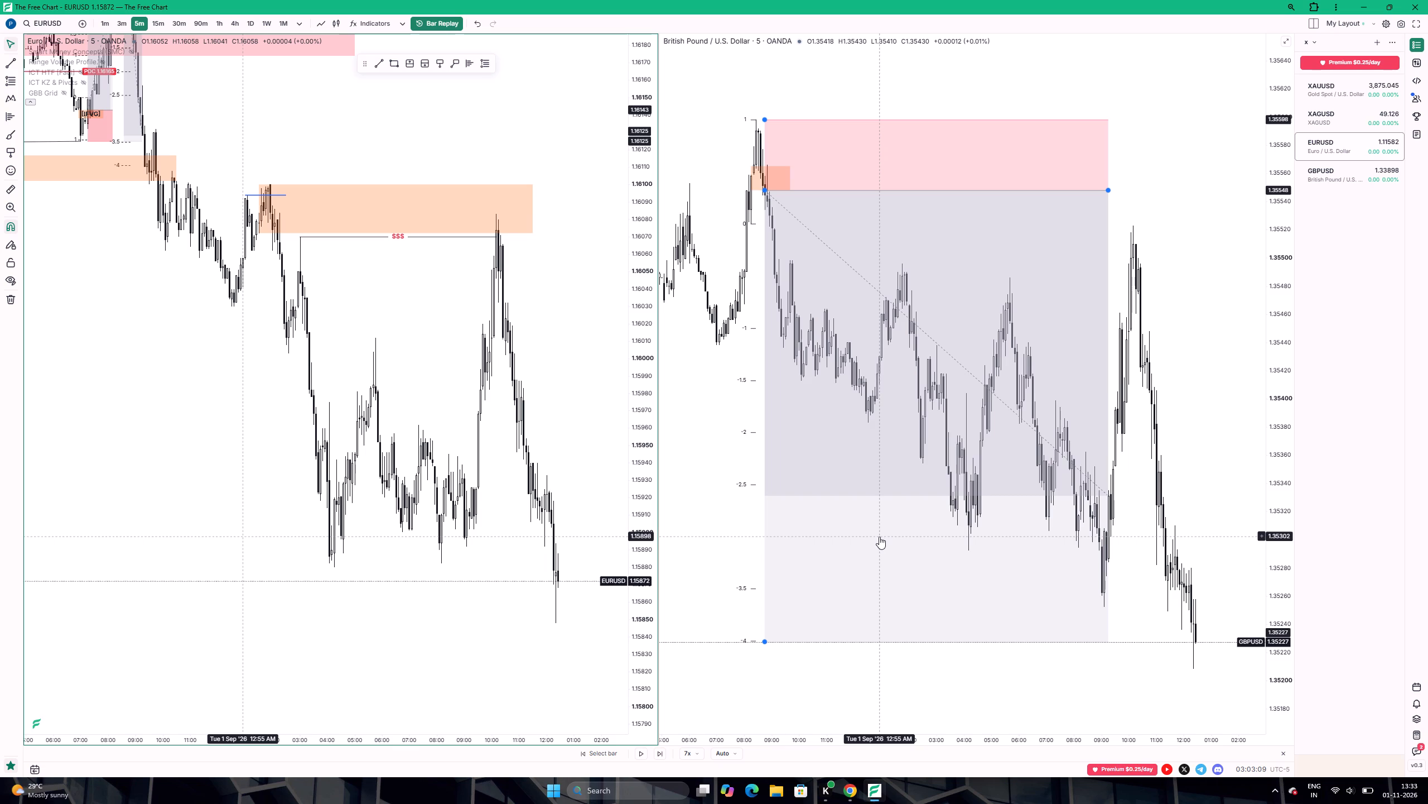
pyautogui.click(1356, 0)
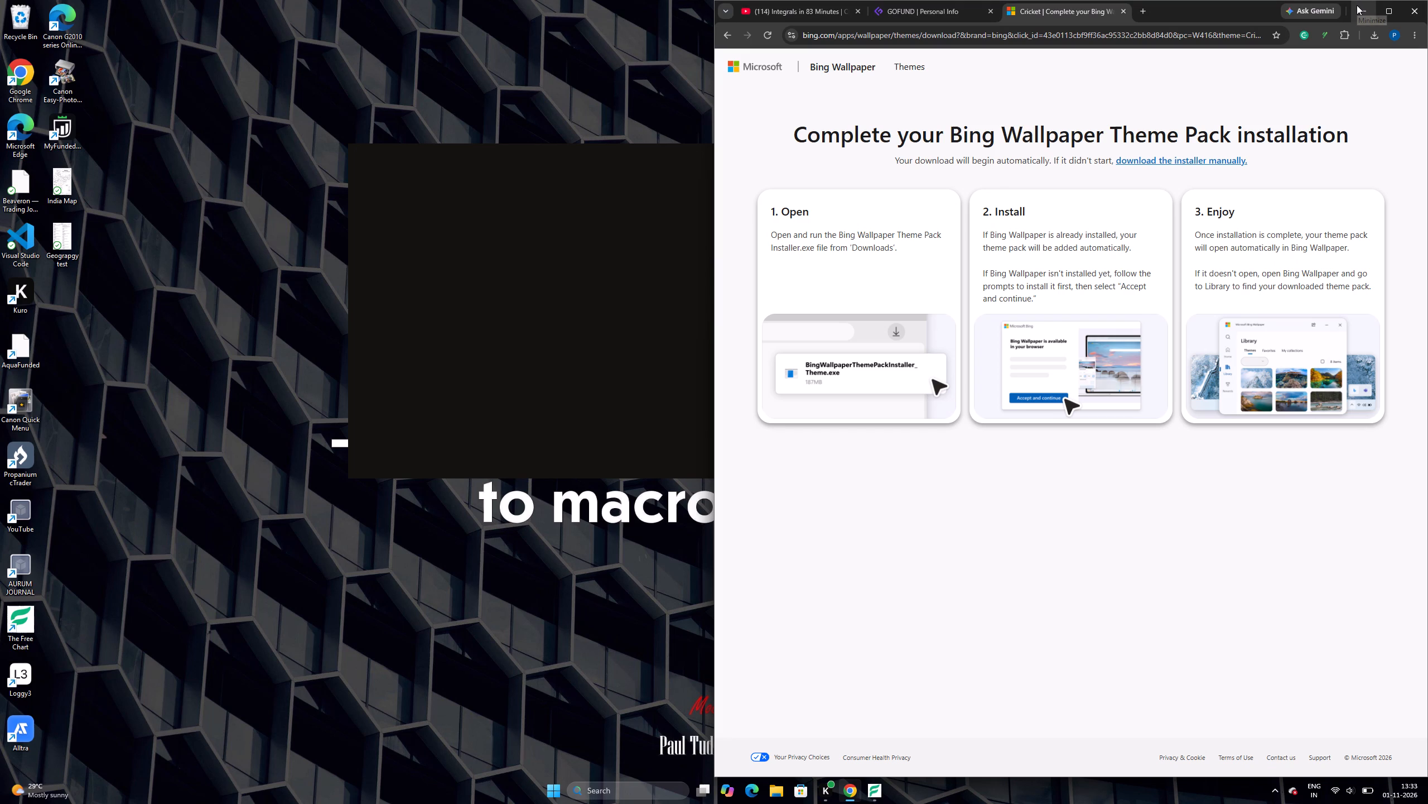